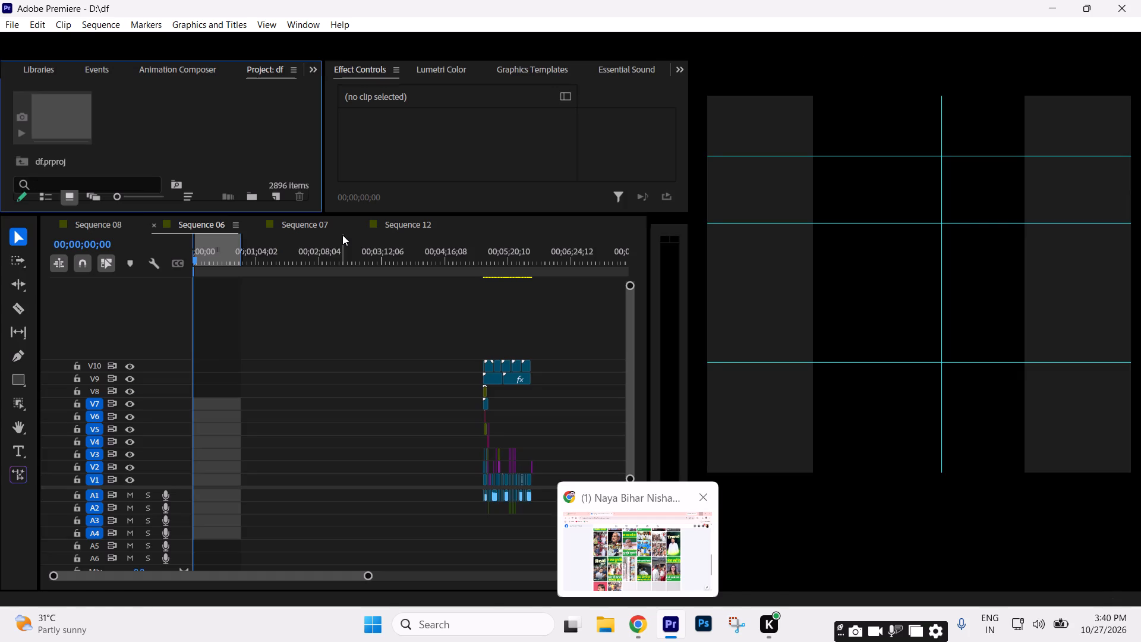
Scrub through the existing reel edit in Sequence 06 to review its footage.
{"action": "left_click_drag", "start_coordinate": [475, 261], "coordinate": [507, 271]}
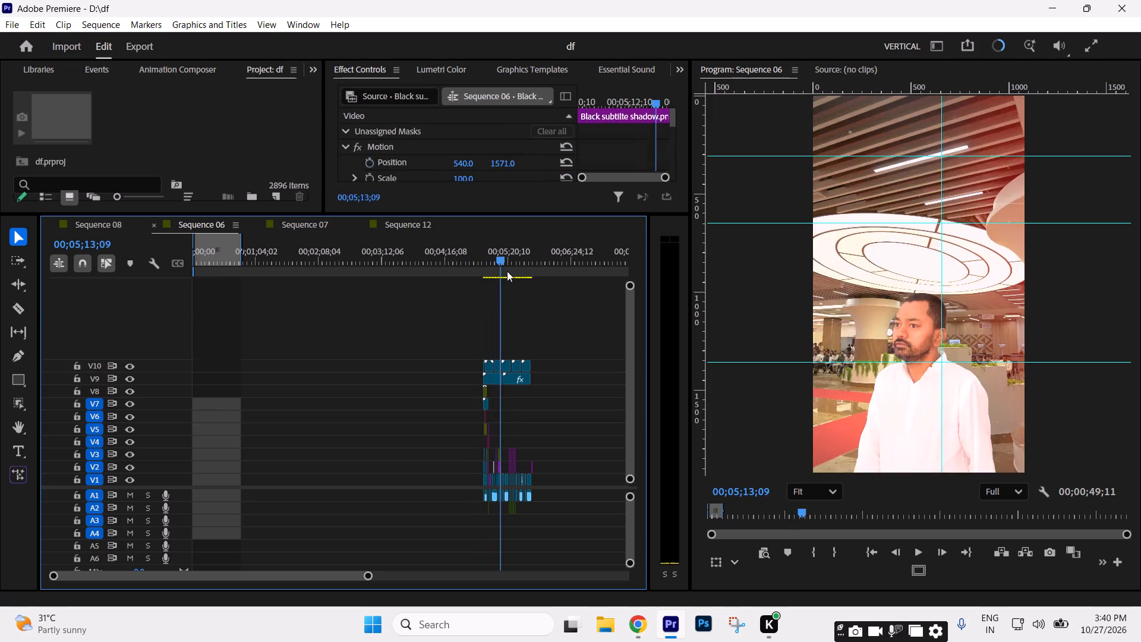
{"action": "left_click_drag", "start_coordinate": [507, 271], "coordinate": [522, 277]}
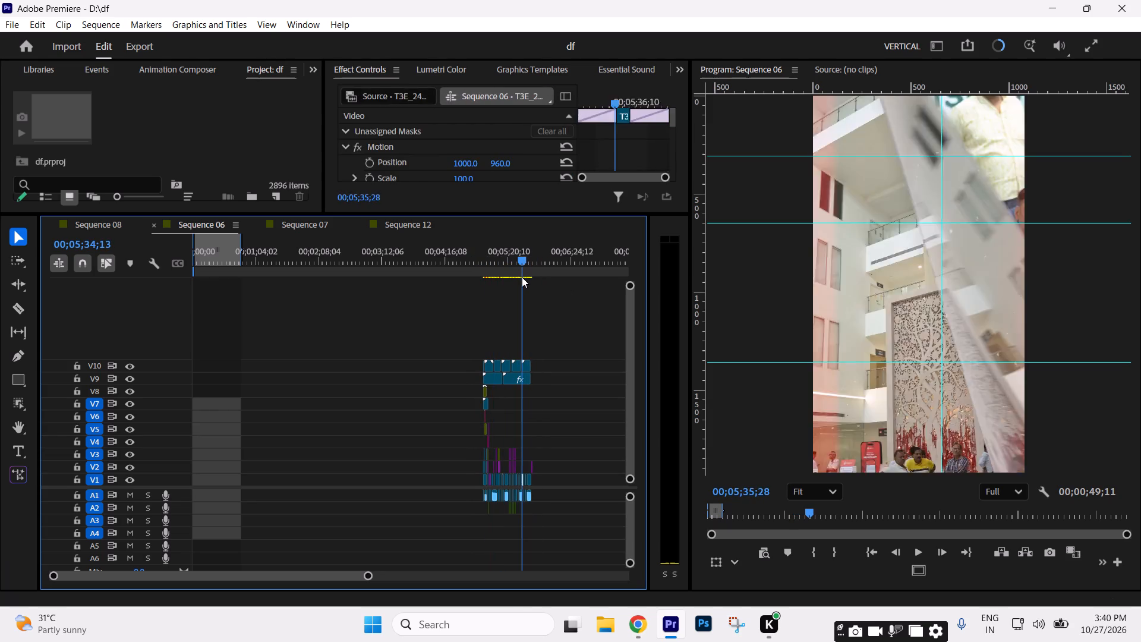
{"action": "left_click_drag", "start_coordinate": [522, 277], "coordinate": [518, 275]}
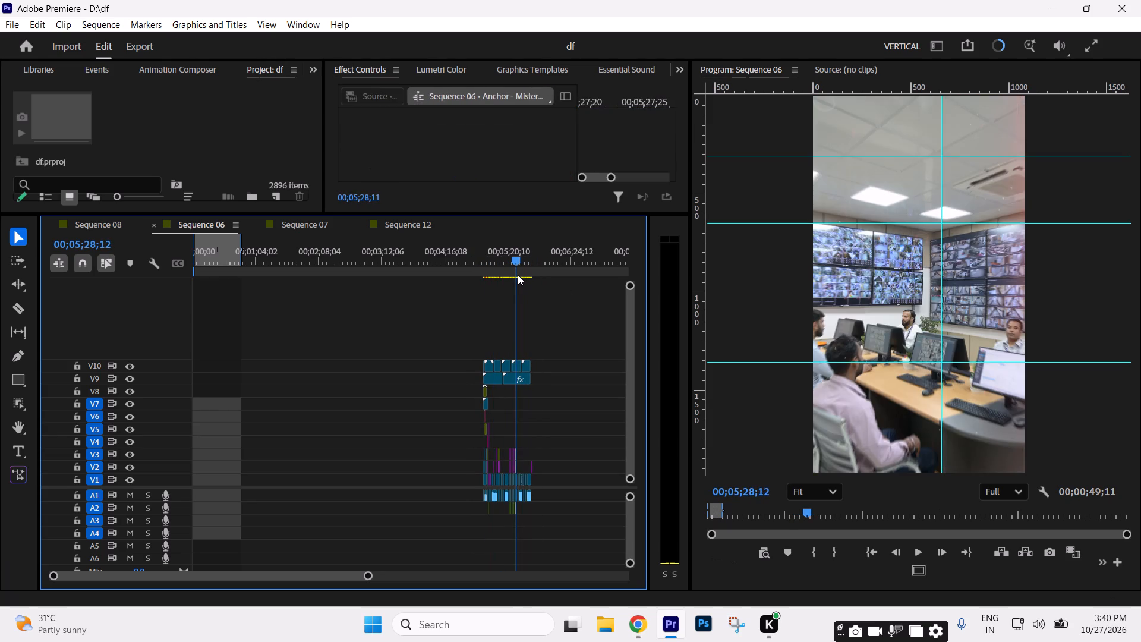
{"action": "left_click_drag", "start_coordinate": [518, 275], "coordinate": [520, 276]}
{"action": "left_click", "coordinate": [575, 398]}
Save the project and accept the default font substitution for Inter-Regular.
{"action": "key", "text": "ctrl+s"}
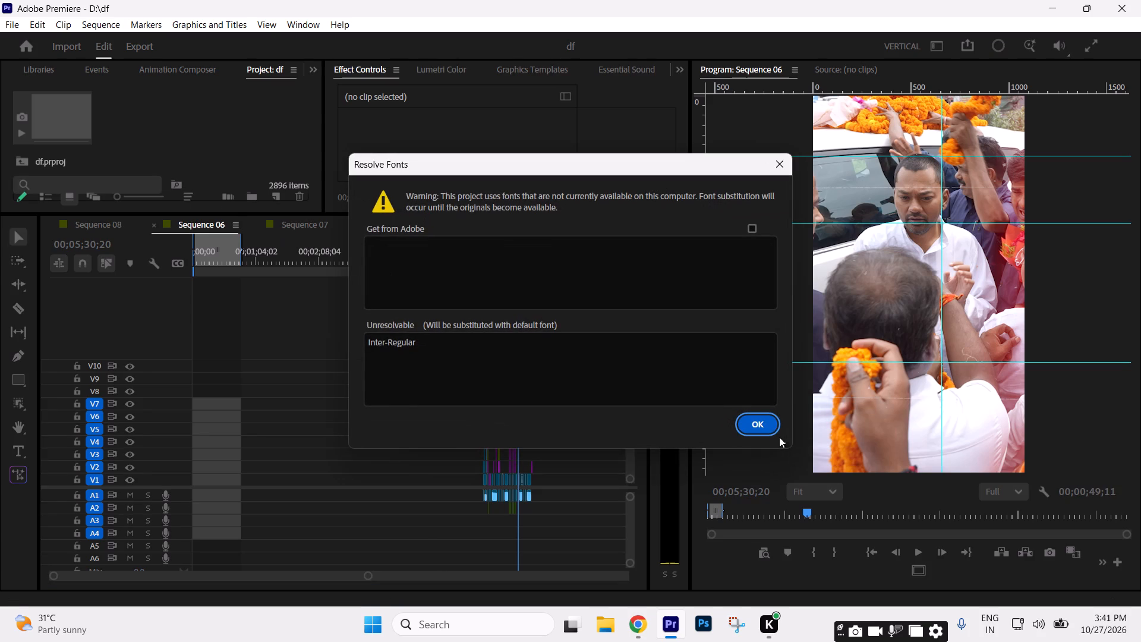
{"action": "left_click", "coordinate": [760, 428]}
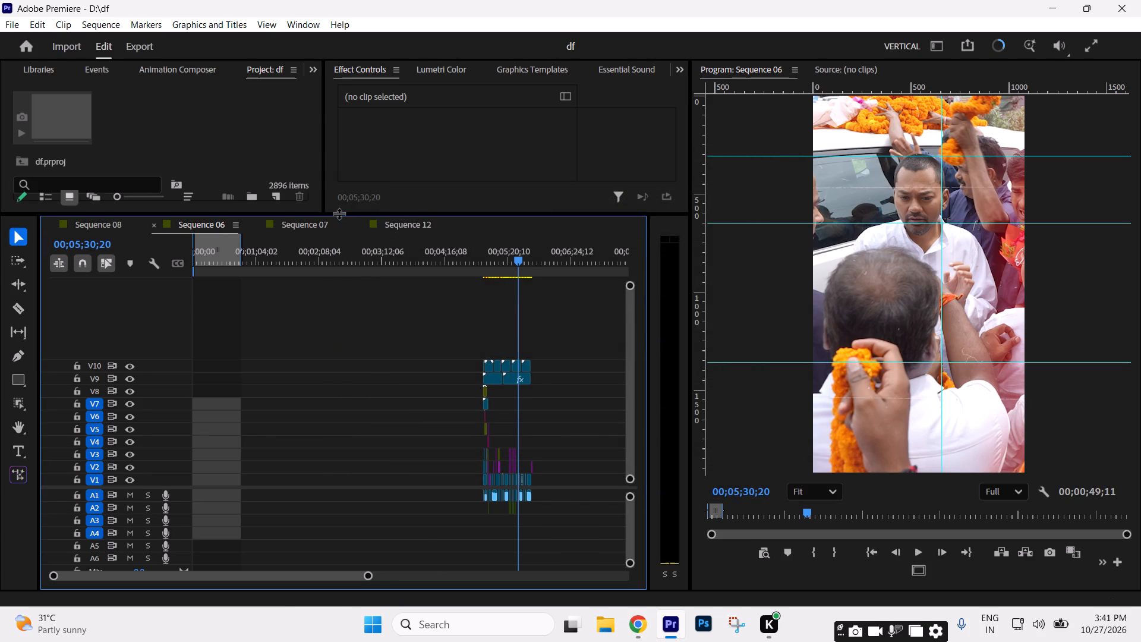
Enlarge the project area and import today's portrait video of the grey-haired speaker from the Downloads folder.
{"action": "left_click_drag", "start_coordinate": [339, 213], "coordinate": [367, 377]}
{"action": "double_click", "coordinate": [161, 305]}
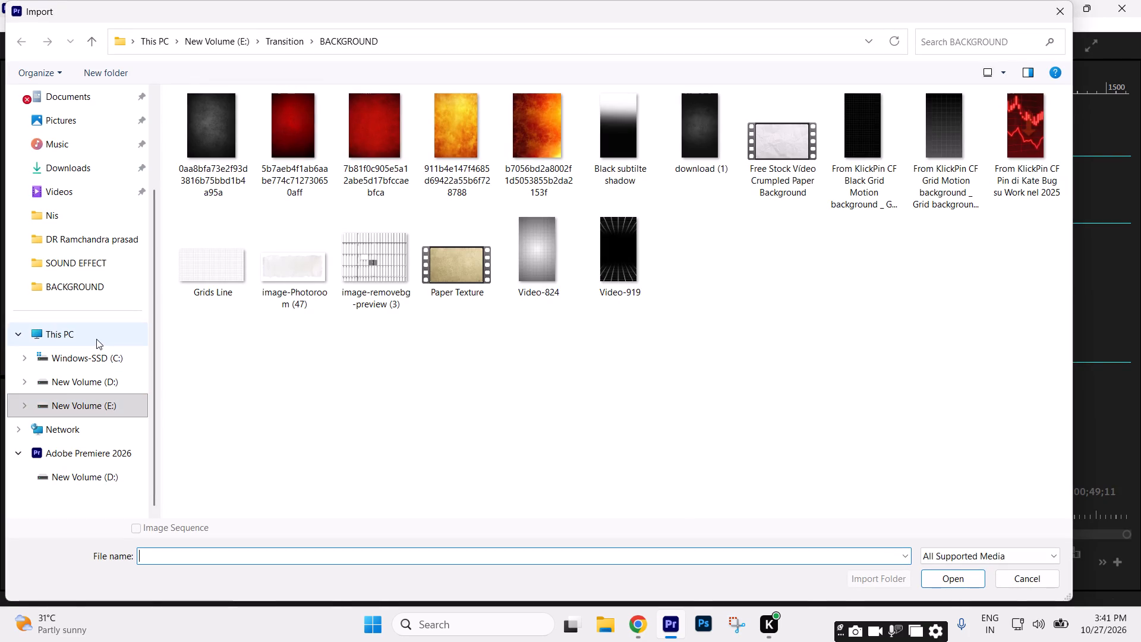
{"action": "left_click", "coordinate": [96, 339]}
{"action": "double_click", "coordinate": [446, 124]}
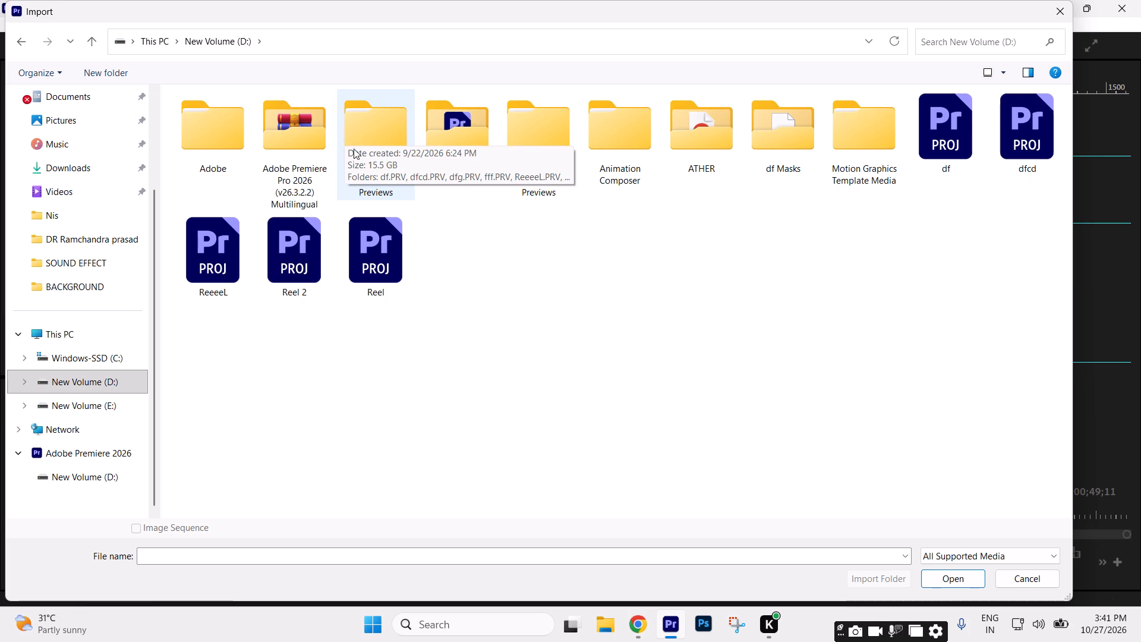
{"action": "left_click", "coordinate": [97, 400]}
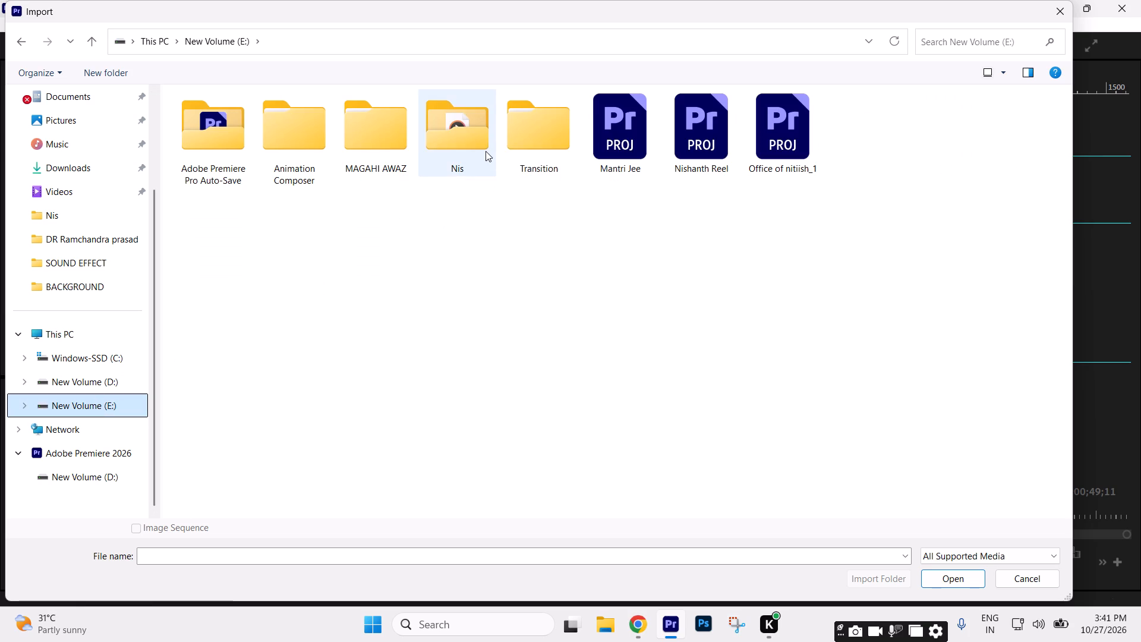
{"action": "double_click", "coordinate": [486, 151]}
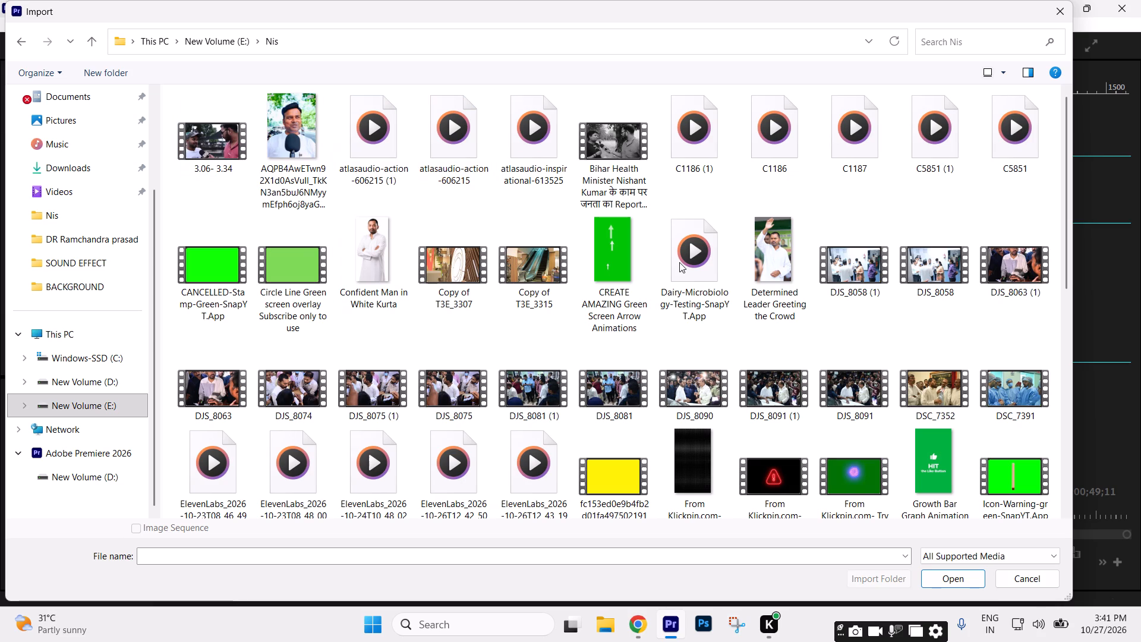
{"action": "scroll", "coordinate": [682, 262], "scroll_direction": "down", "scroll_amount": 4}
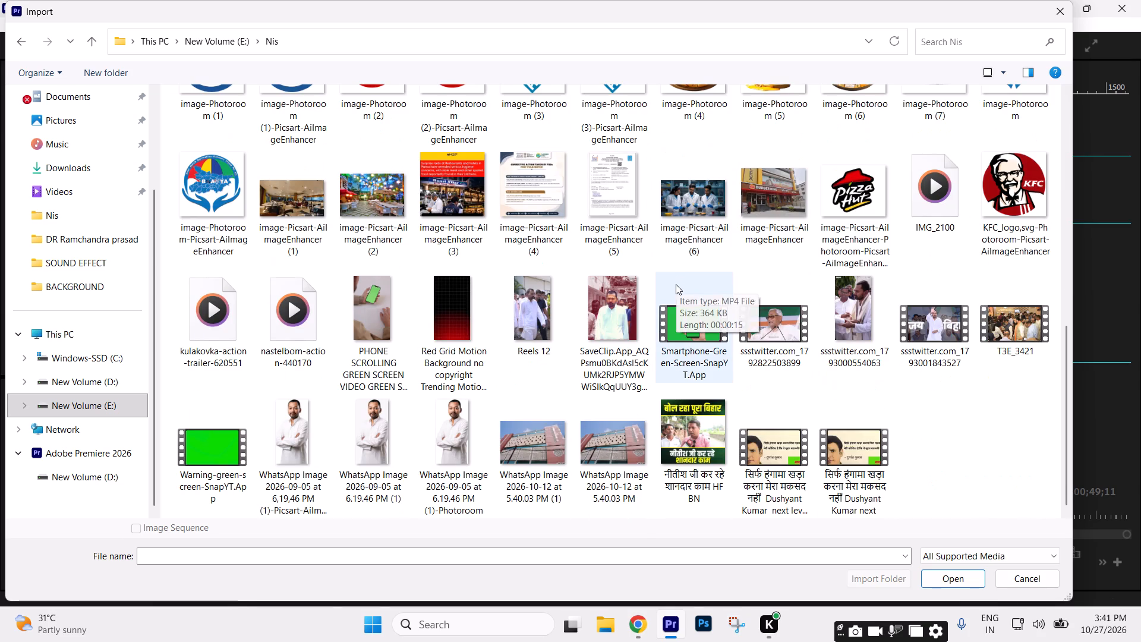
{"action": "scroll", "coordinate": [977, 394], "scroll_direction": "up", "scroll_amount": 3}
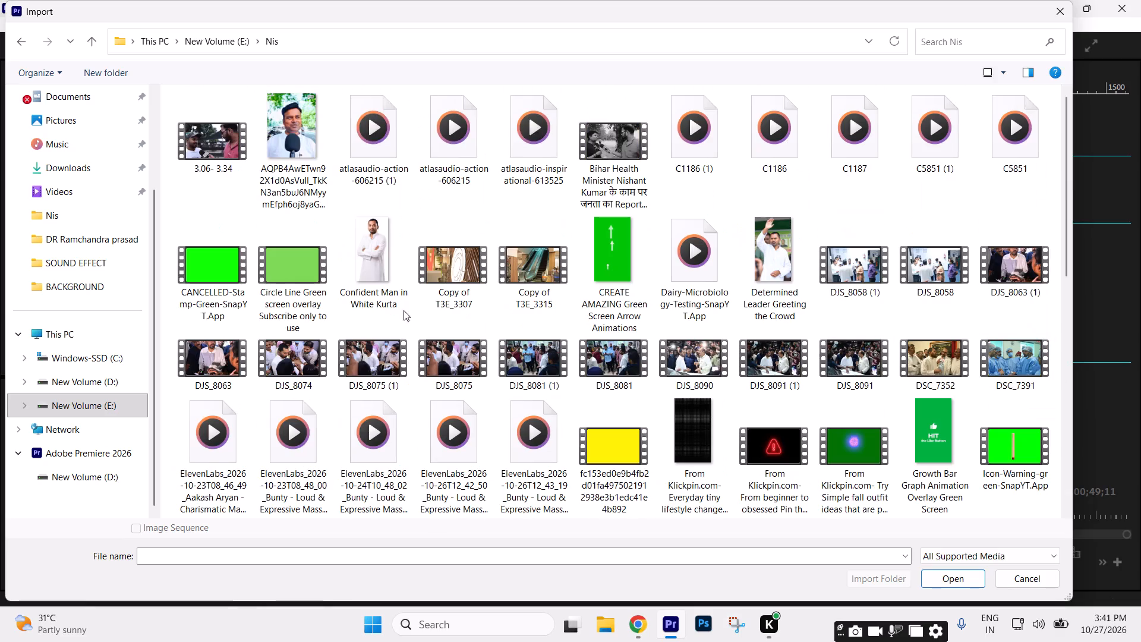
{"action": "scroll", "coordinate": [134, 226], "scroll_direction": "up", "scroll_amount": 3}
{"action": "left_click", "coordinate": [89, 290]}
{"action": "left_click", "coordinate": [200, 185]}
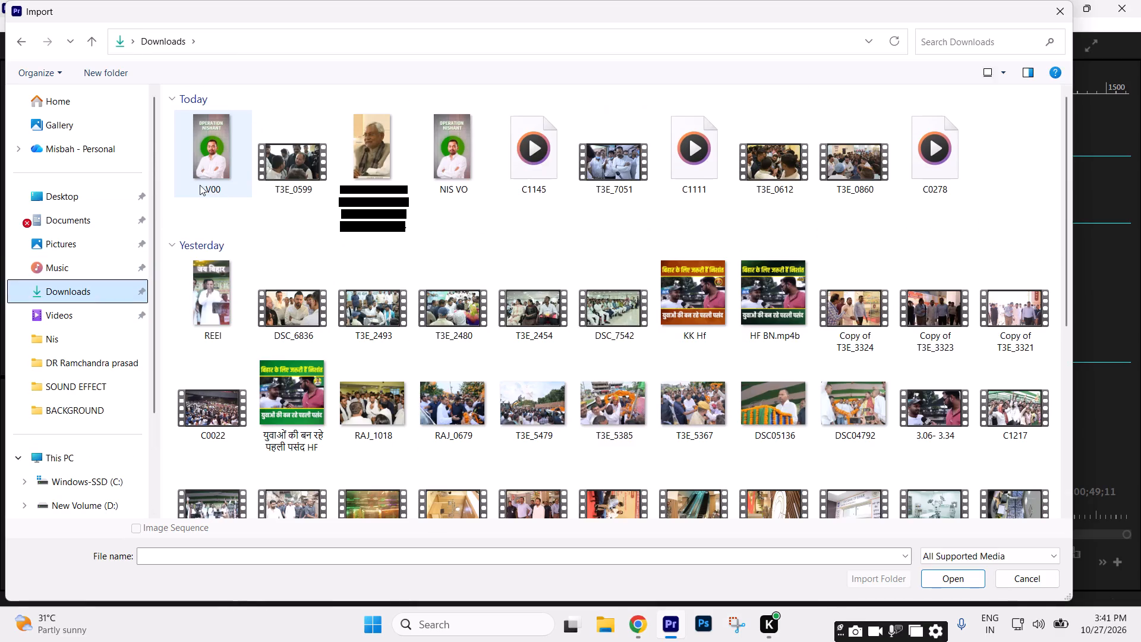
{"action": "left_click", "coordinate": [304, 162]}
{"action": "left_click", "coordinate": [381, 165]}
{"action": "key", "text": "Return"}
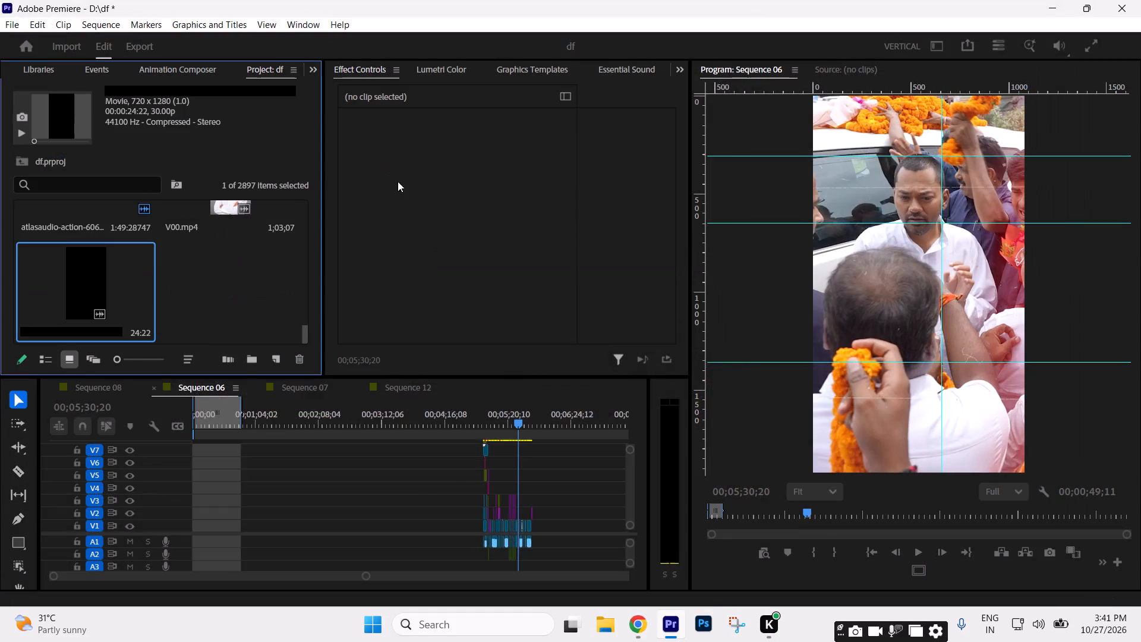
Place the imported clip at the very start of Sequence 06 on tracks V1 and A1.
{"action": "left_click_drag", "start_coordinate": [90, 300], "coordinate": [196, 533]}
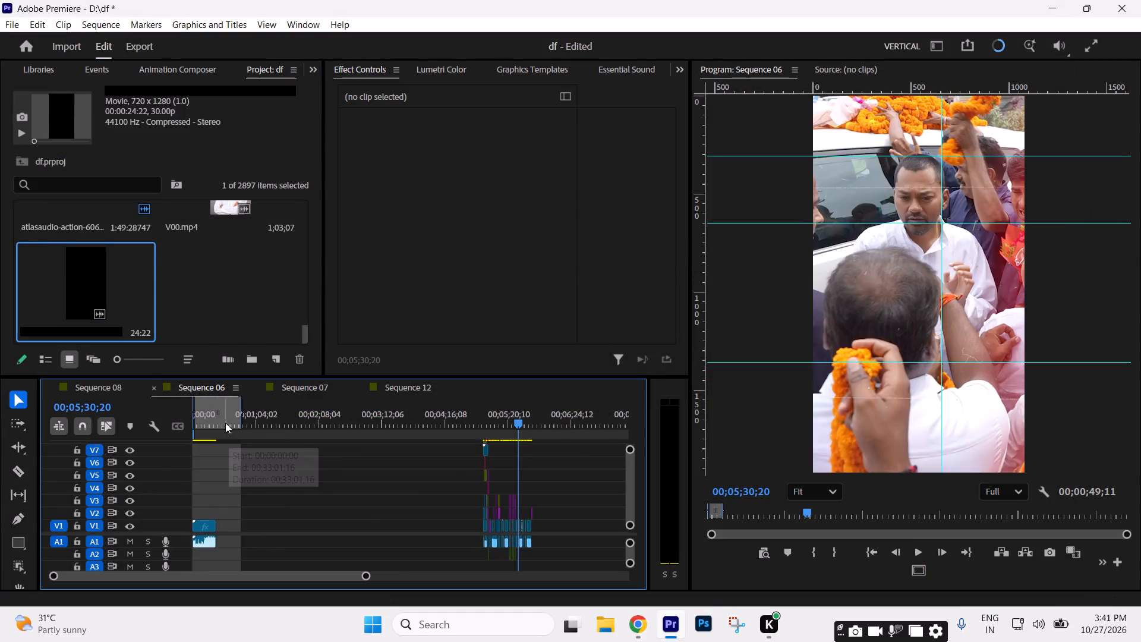
Play the new clip from the start and split its video and audio at about 00;00;11;16.
{"action": "left_click_drag", "start_coordinate": [224, 422], "coordinate": [84, 462]}
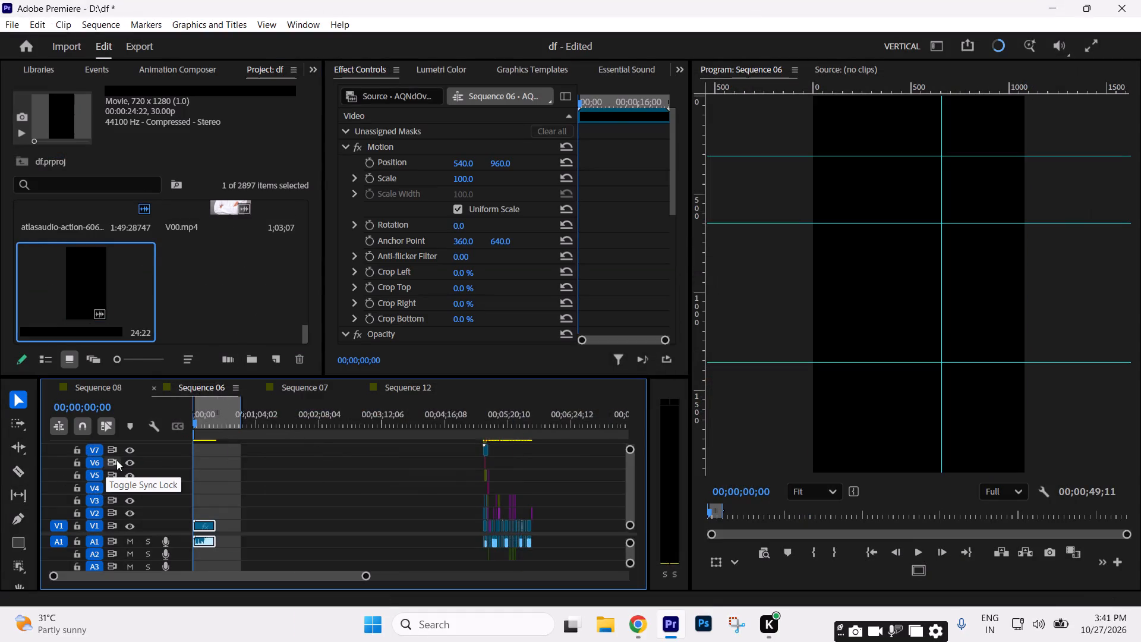
{"action": "key", "text": "space"}
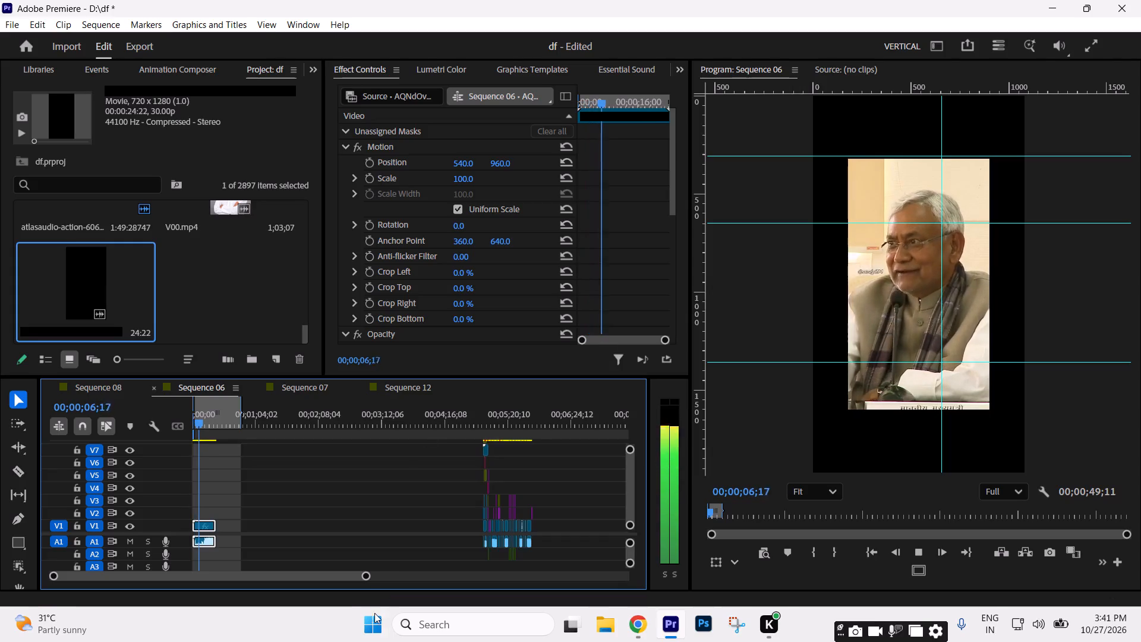
{"action": "left_click_drag", "start_coordinate": [367, 580], "coordinate": [181, 580]}
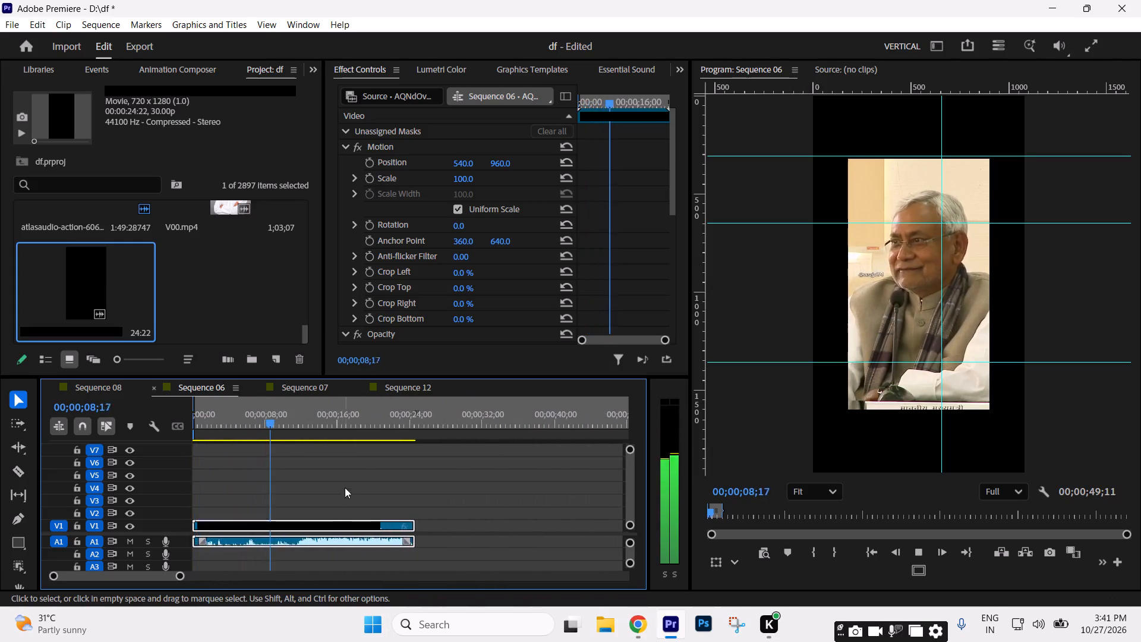
{"action": "left_click", "coordinate": [346, 481]}
{"action": "left_click_drag", "start_coordinate": [499, 559], "coordinate": [461, 484]}
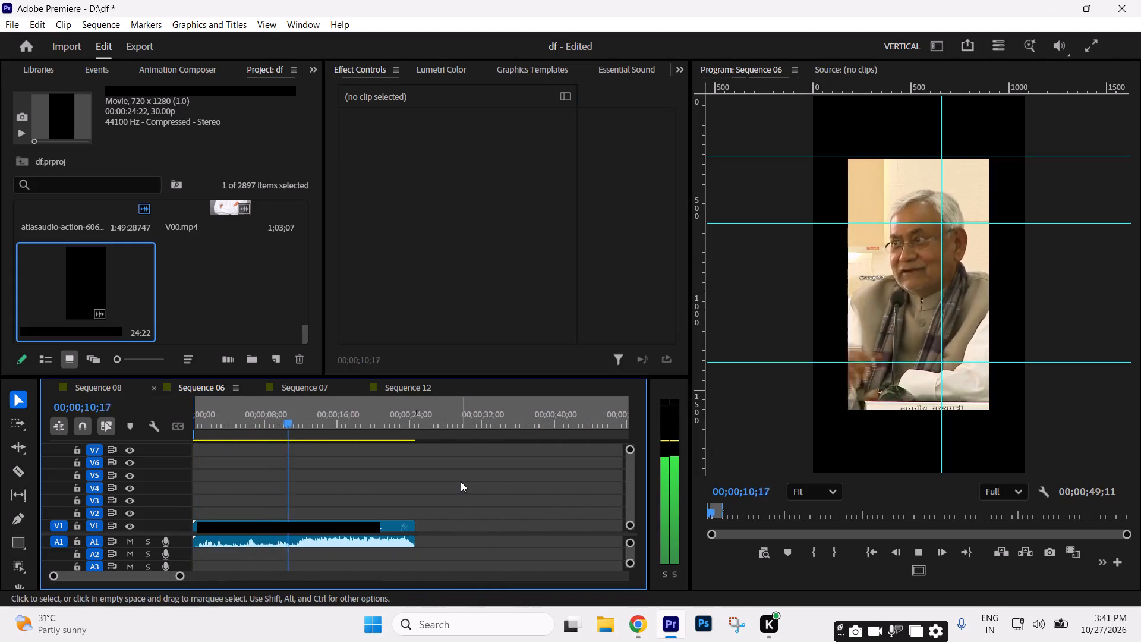
{"action": "key", "text": "space"}
{"action": "key", "text": "c"}
{"action": "left_click", "coordinate": [294, 525]}
{"action": "key", "text": "v"}
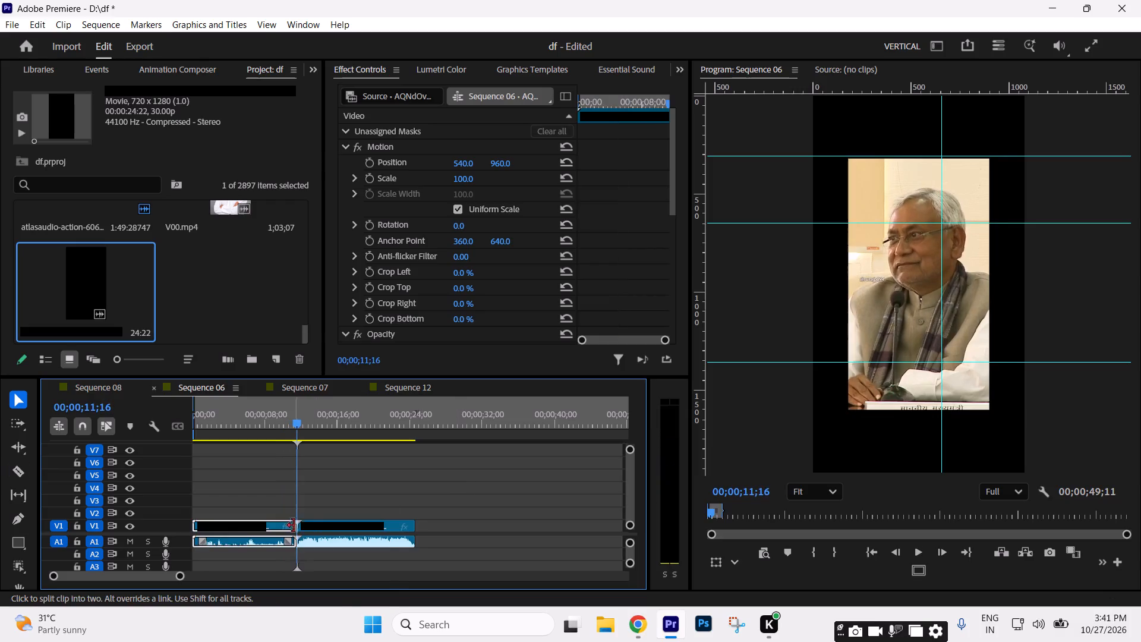
Replay parts of both segments of the split clip to check their picture and sound.
{"action": "left_click_drag", "start_coordinate": [288, 416], "coordinate": [101, 439]}
{"action": "key", "text": "space"}
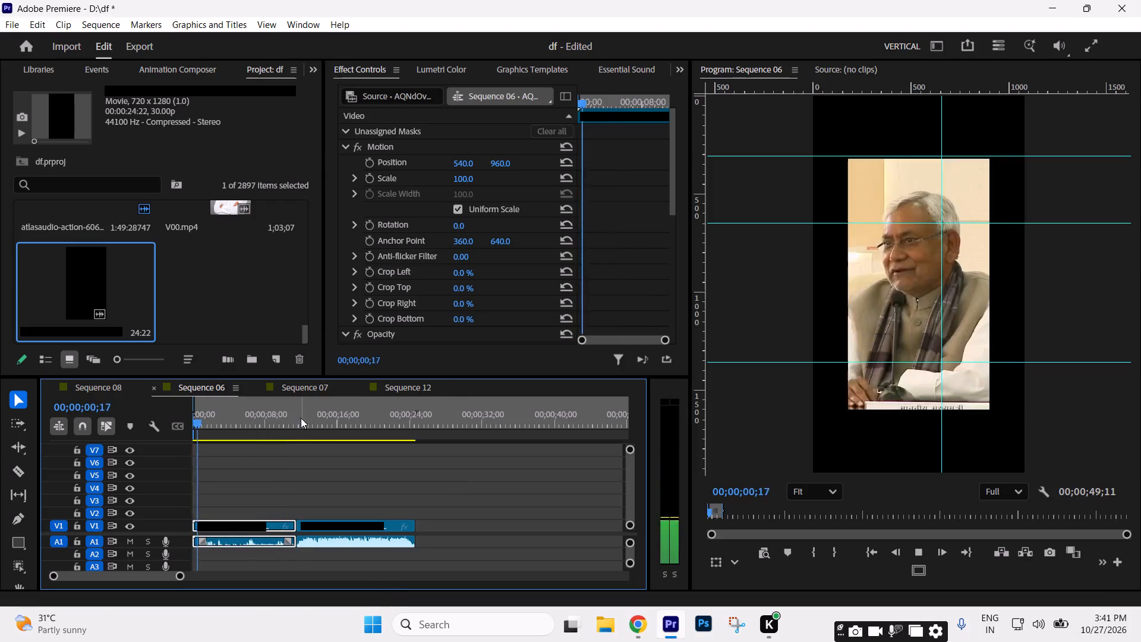
{"action": "left_click_drag", "start_coordinate": [302, 417], "coordinate": [342, 420]}
{"action": "key", "text": "space"}
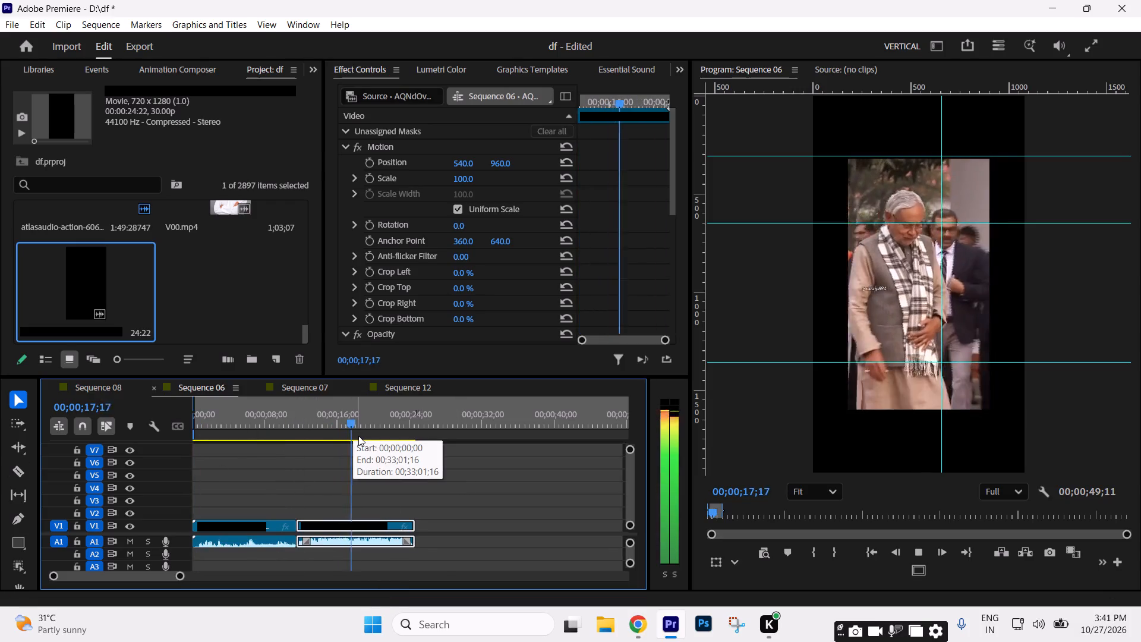
{"action": "left_click", "coordinate": [278, 429]}
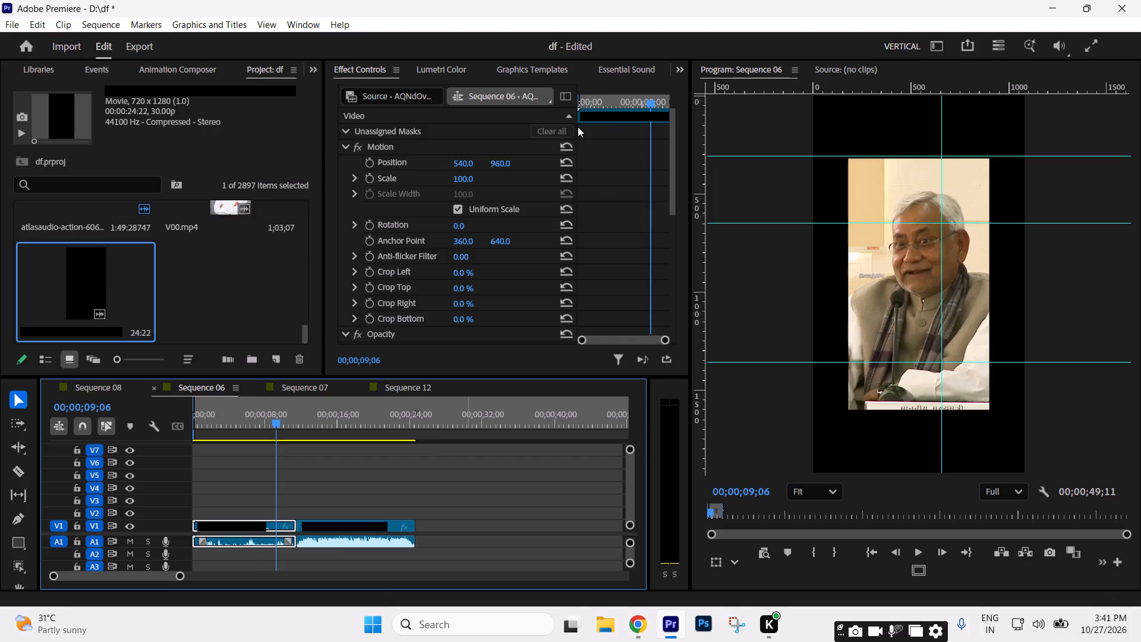
{"action": "left_click", "coordinate": [434, 68]}
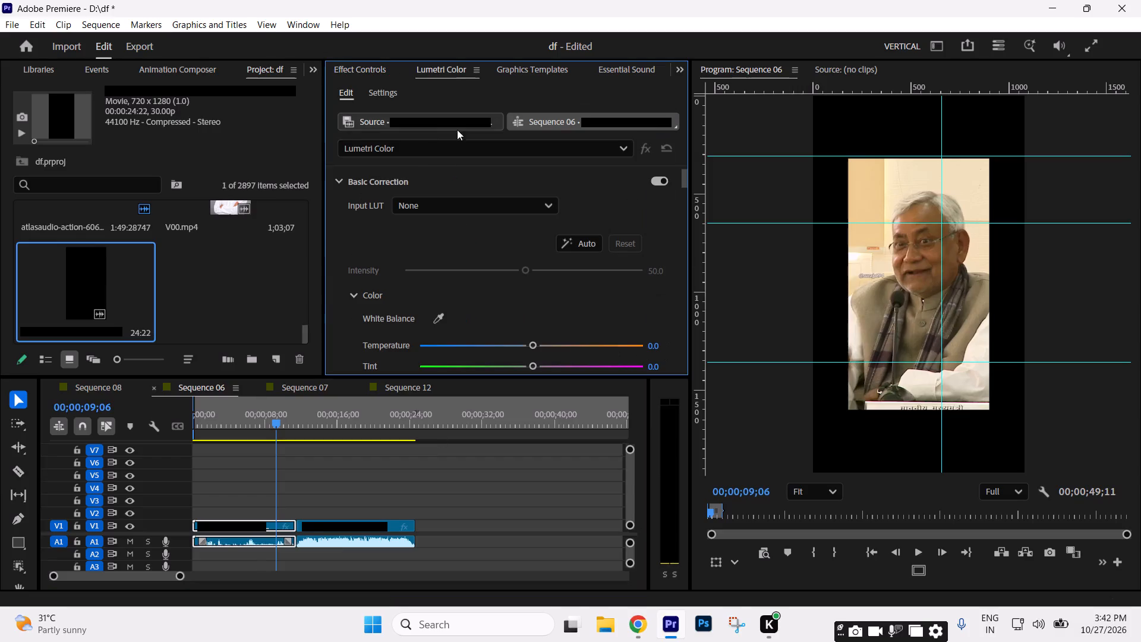
{"action": "left_click", "coordinate": [343, 475]}
{"action": "left_click_drag", "start_coordinate": [276, 423], "coordinate": [160, 439]}
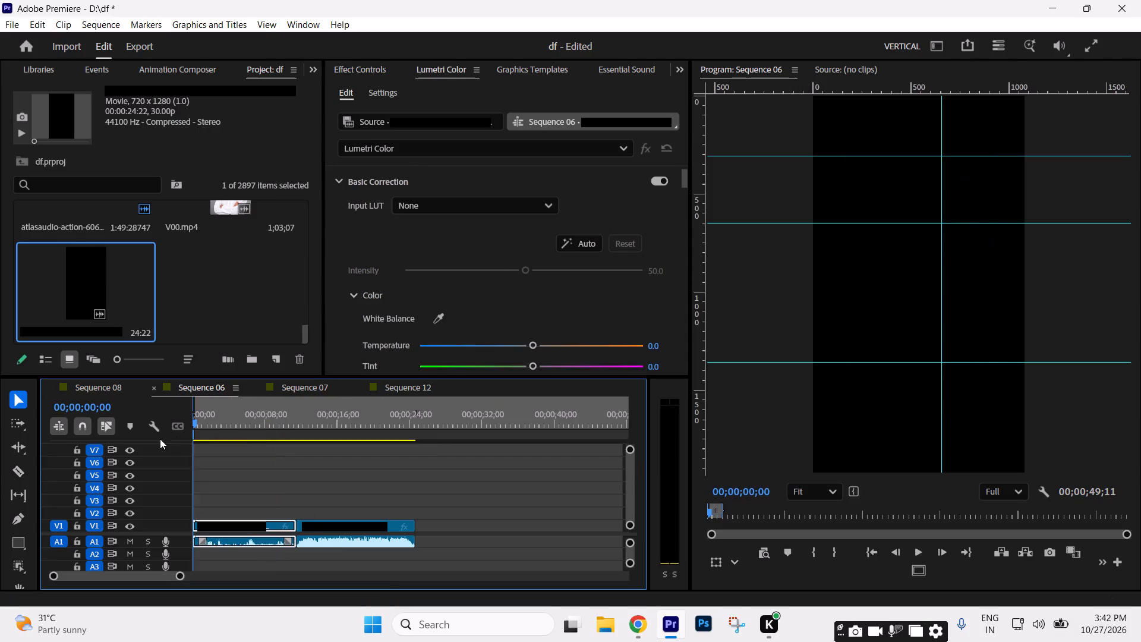
{"action": "left_click_drag", "start_coordinate": [160, 439], "coordinate": [159, 439]}
{"action": "key", "text": "space"}
{"action": "key", "text": "space"}
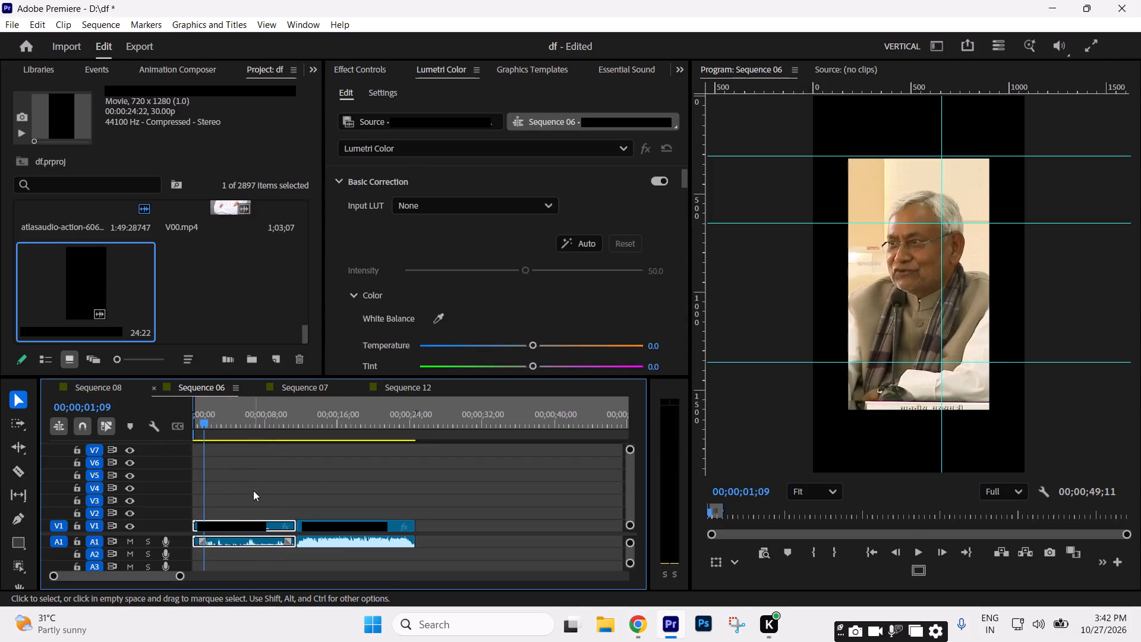
Set the first segment's scale to 133 and its vertical position to 723, keeping the horizontal position at 540.
{"action": "left_click", "coordinate": [235, 526]}
{"action": "left_click", "coordinate": [364, 67]}
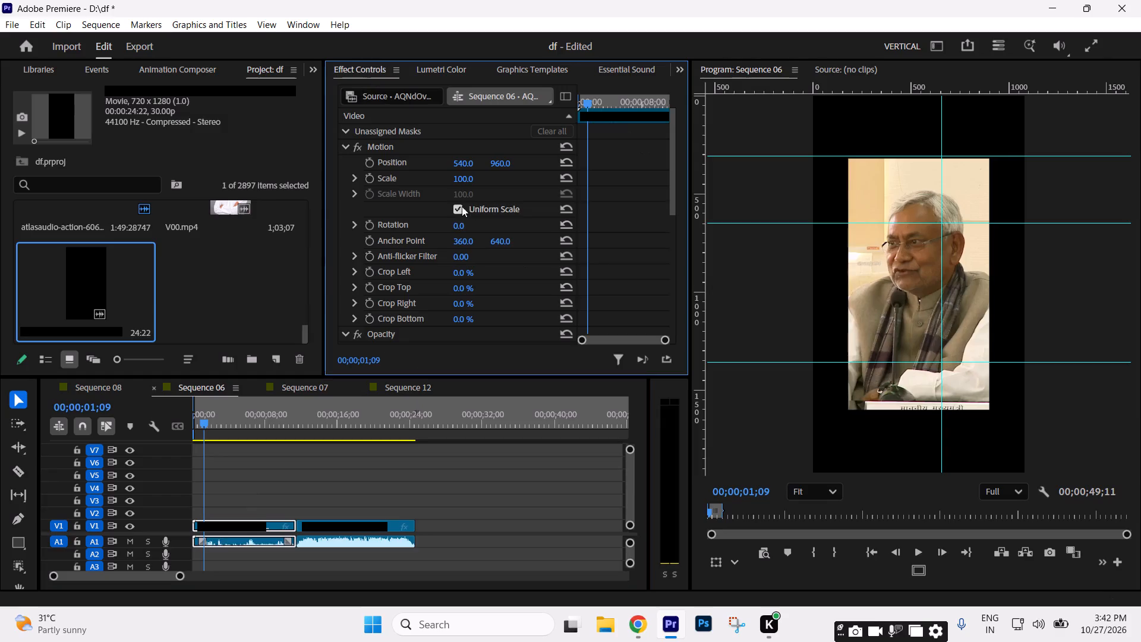
{"action": "left_click_drag", "start_coordinate": [459, 178], "coordinate": [496, 168]}
{"action": "left_click_drag", "start_coordinate": [510, 163], "coordinate": [398, 318]}
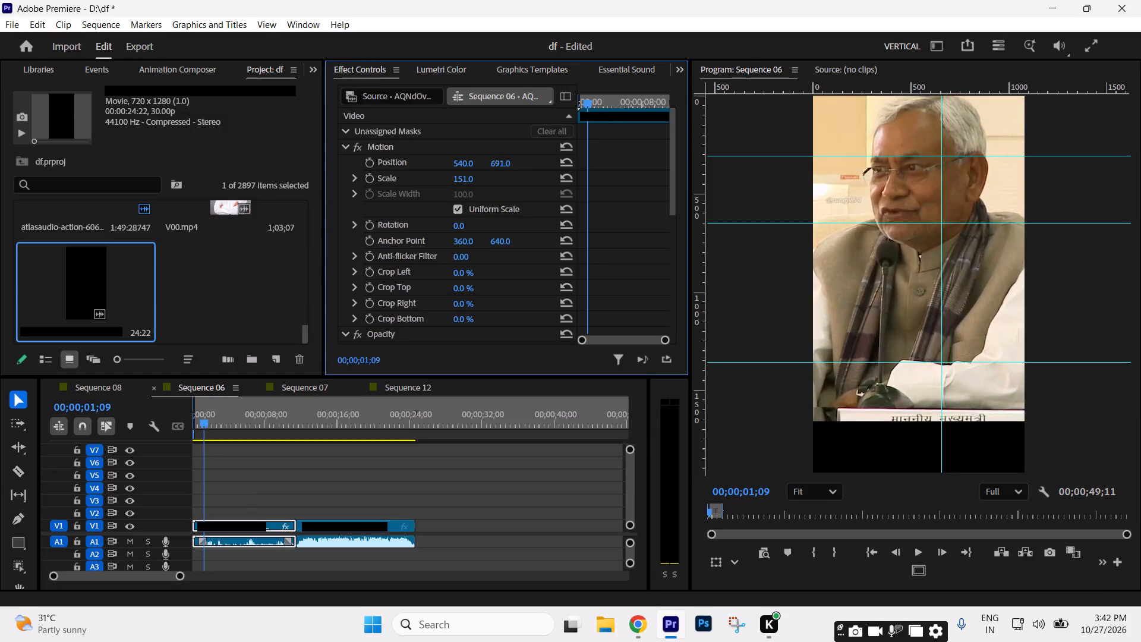
{"action": "left_click_drag", "start_coordinate": [398, 318], "coordinate": [401, 244]}
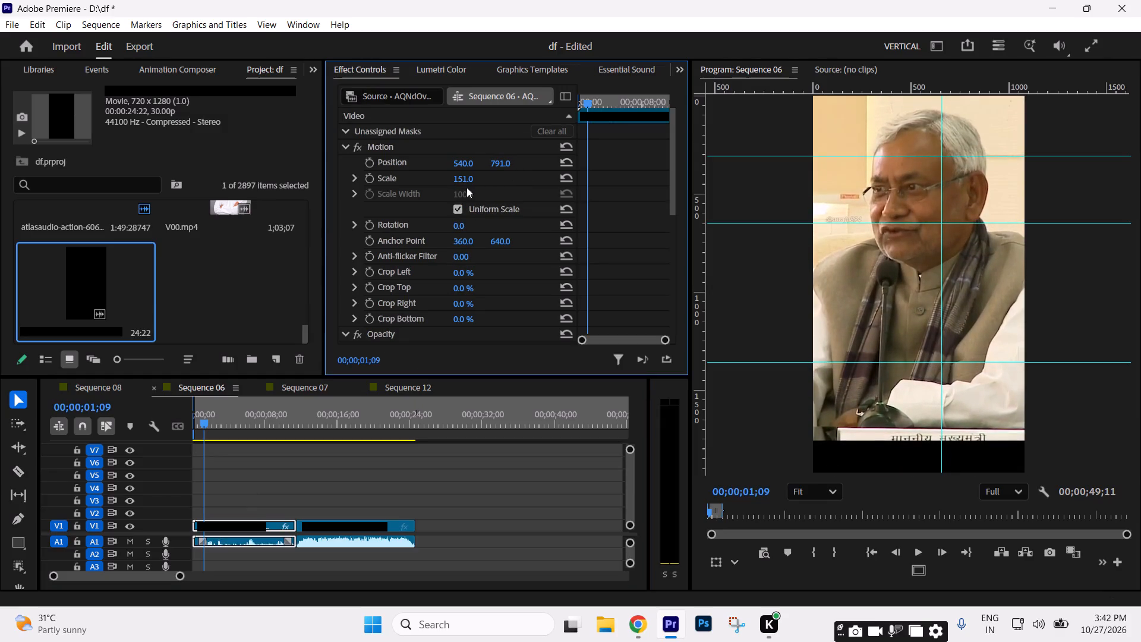
{"action": "left_click_drag", "start_coordinate": [459, 180], "coordinate": [445, 177]}
{"action": "left_click_drag", "start_coordinate": [499, 157], "coordinate": [490, 207]}
Show the safe margins over the program preview.
{"action": "left_click", "coordinate": [920, 573]}
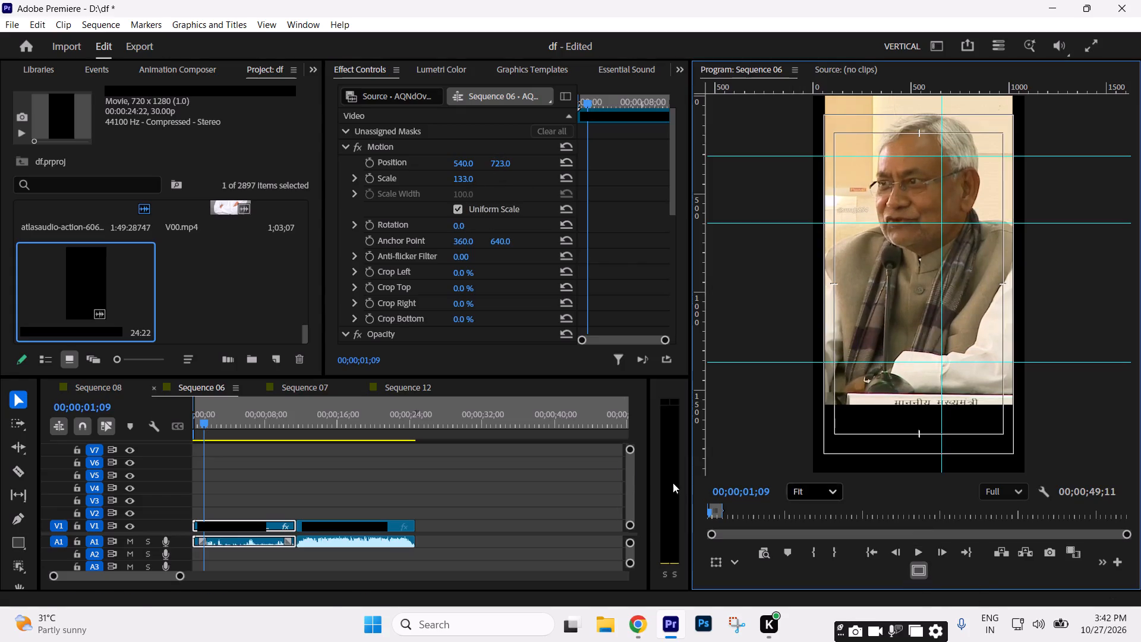
Duplicate the first video segment from V1 onto V2 directly above the original.
{"action": "left_click", "coordinate": [377, 463]}
{"action": "left_click", "coordinate": [258, 519]}
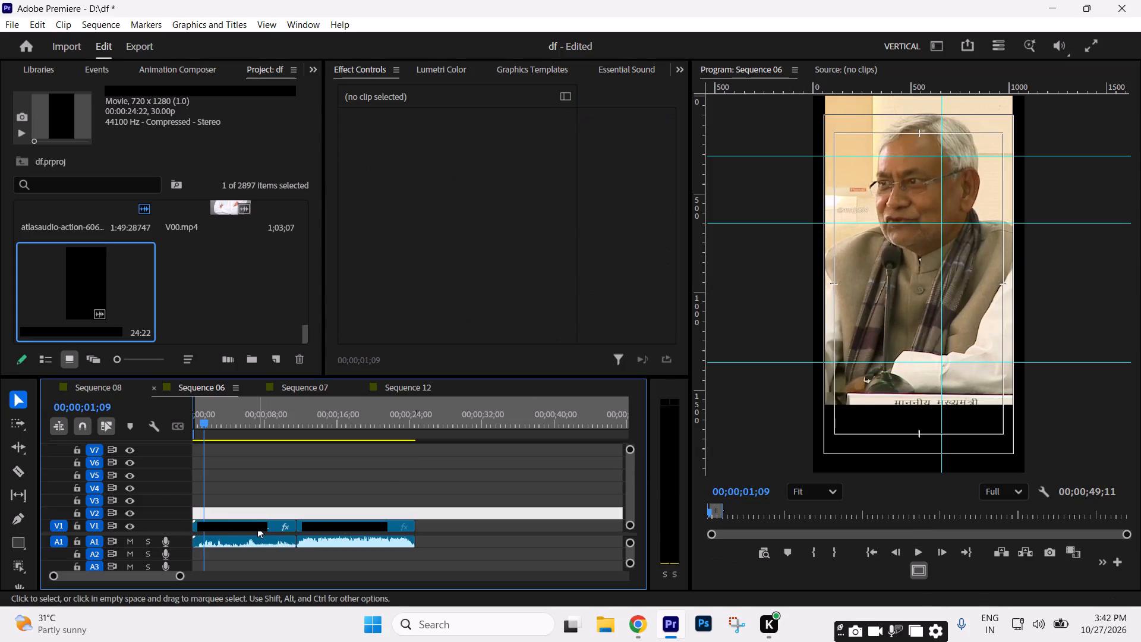
{"action": "left_click_drag", "start_coordinate": [257, 527], "coordinate": [255, 518]}
Set the scale of the lower copy on V1 to 154 so it fills the frame's width as a background.
{"action": "left_click", "coordinate": [254, 528]}
{"action": "left_click_drag", "start_coordinate": [462, 180], "coordinate": [464, 177]}
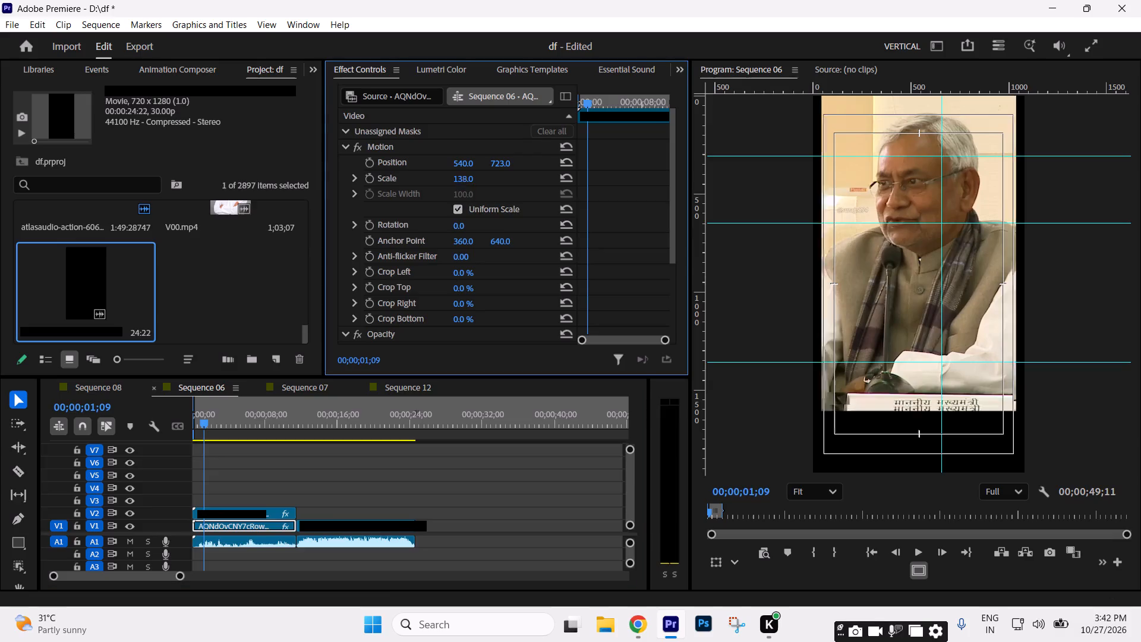
{"action": "left_click_drag", "start_coordinate": [464, 177], "coordinate": [472, 174]}
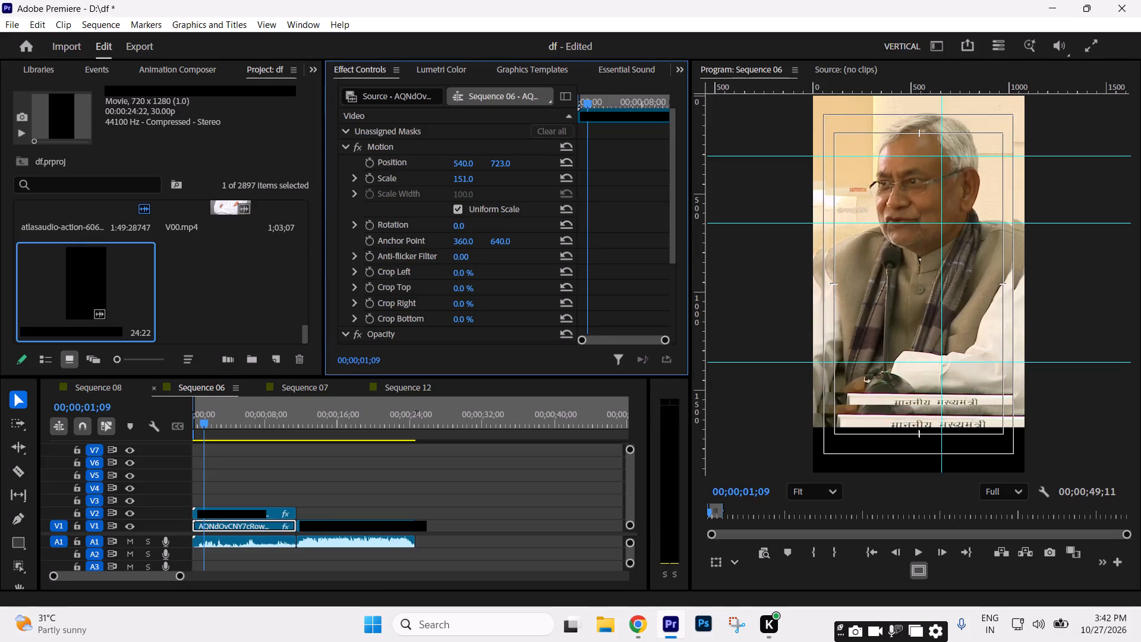
{"action": "left_click_drag", "start_coordinate": [472, 174], "coordinate": [474, 172]}
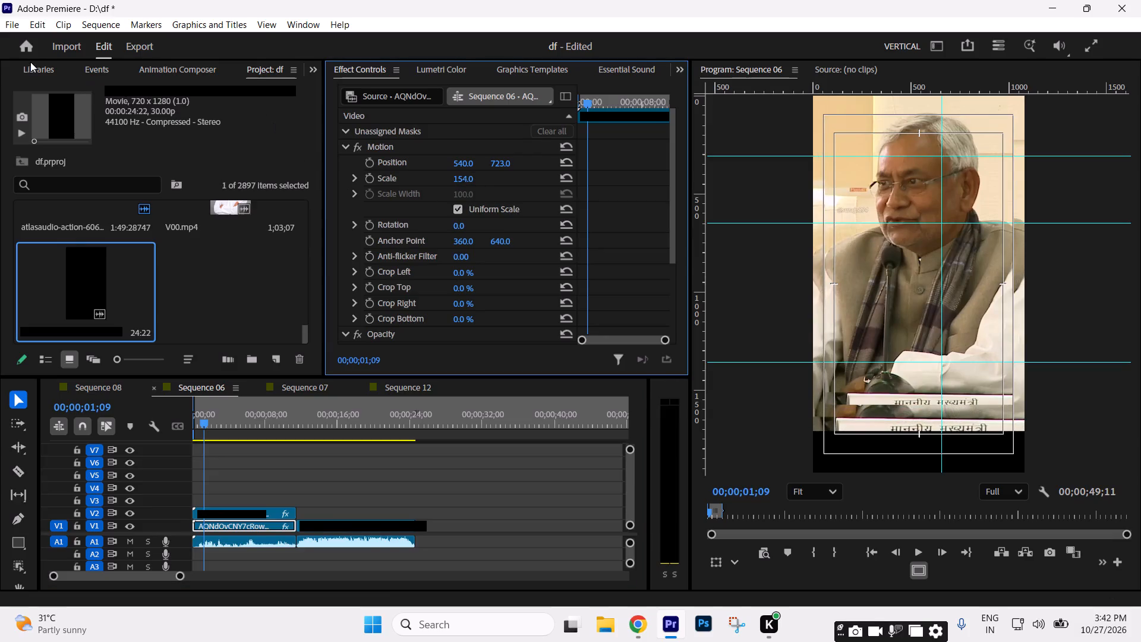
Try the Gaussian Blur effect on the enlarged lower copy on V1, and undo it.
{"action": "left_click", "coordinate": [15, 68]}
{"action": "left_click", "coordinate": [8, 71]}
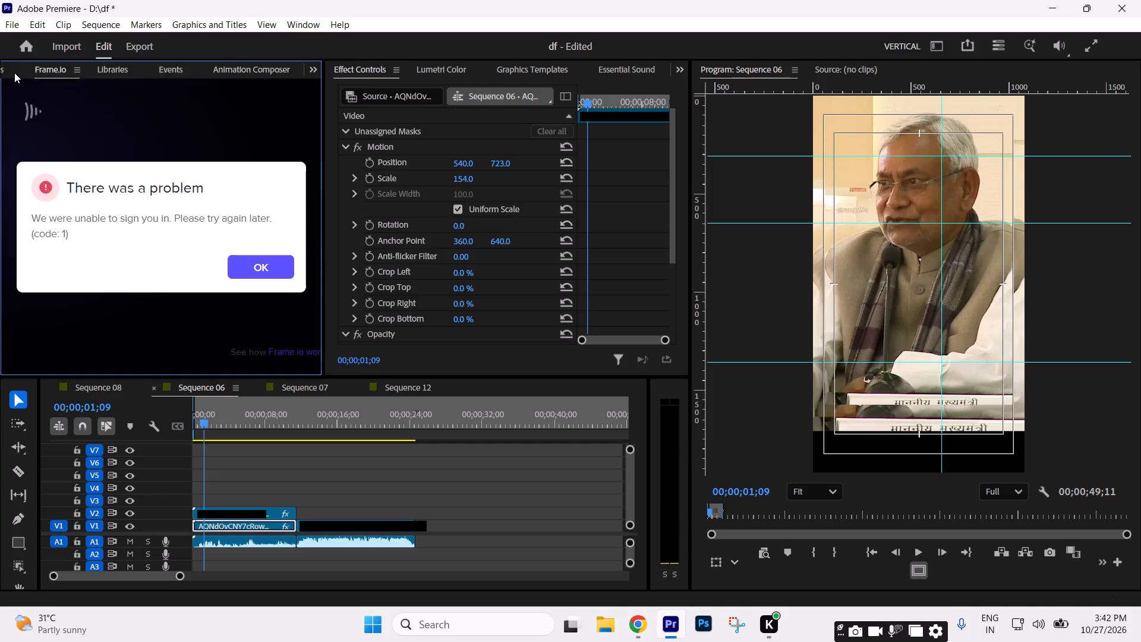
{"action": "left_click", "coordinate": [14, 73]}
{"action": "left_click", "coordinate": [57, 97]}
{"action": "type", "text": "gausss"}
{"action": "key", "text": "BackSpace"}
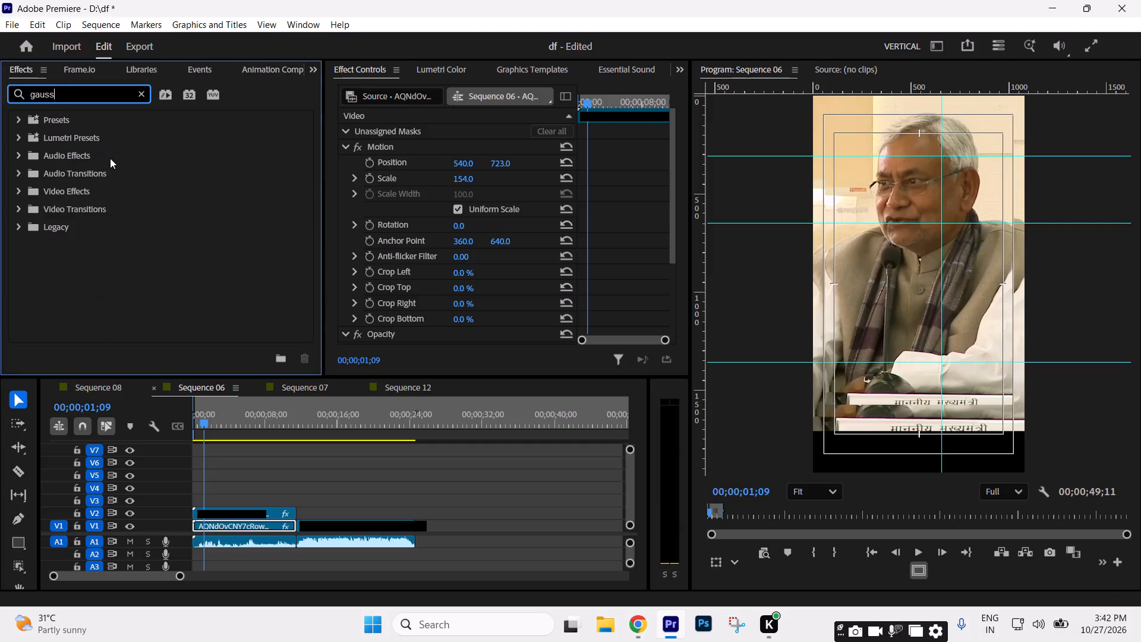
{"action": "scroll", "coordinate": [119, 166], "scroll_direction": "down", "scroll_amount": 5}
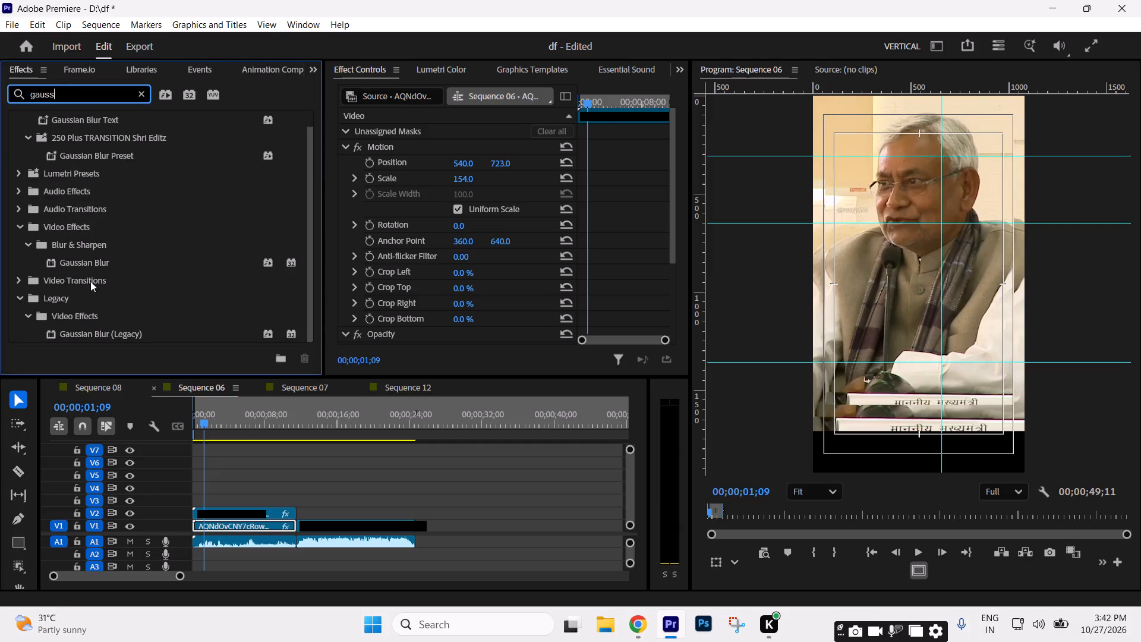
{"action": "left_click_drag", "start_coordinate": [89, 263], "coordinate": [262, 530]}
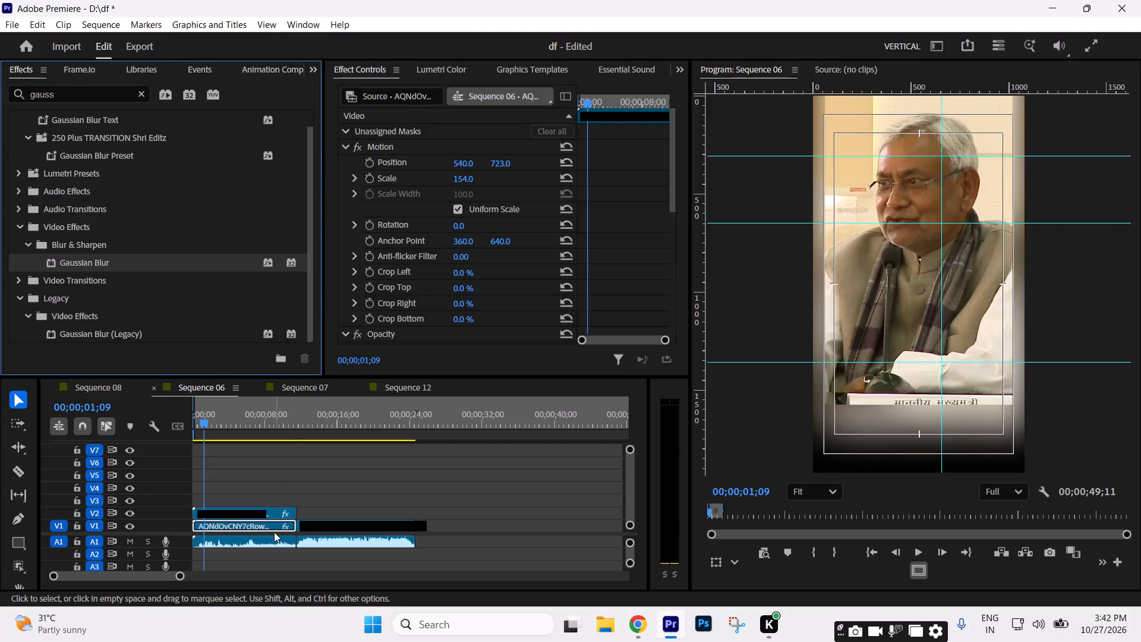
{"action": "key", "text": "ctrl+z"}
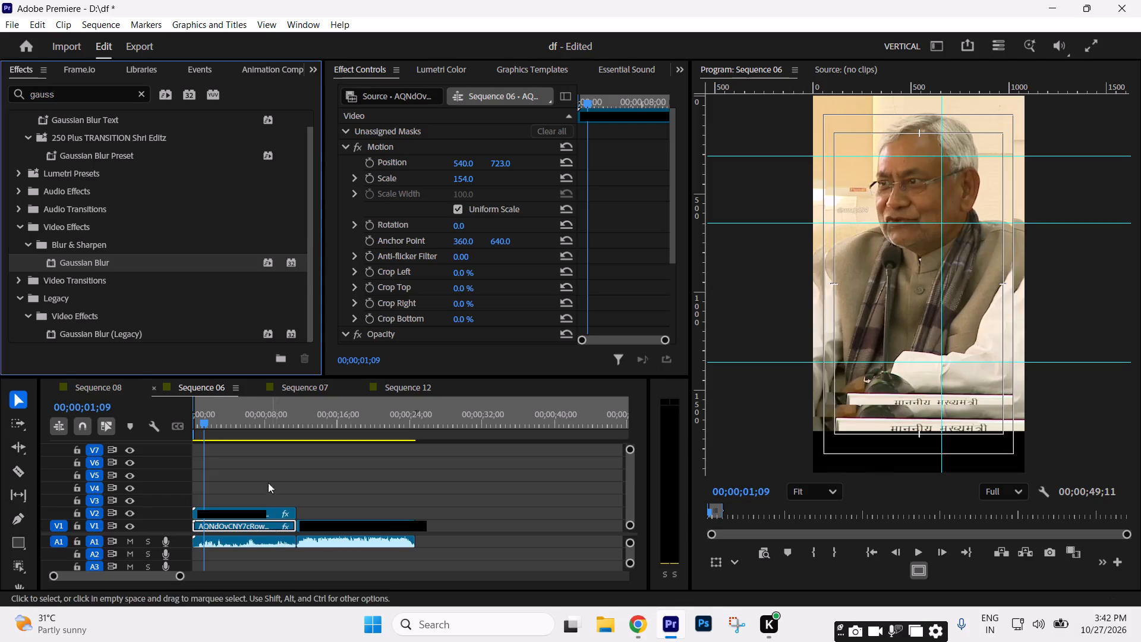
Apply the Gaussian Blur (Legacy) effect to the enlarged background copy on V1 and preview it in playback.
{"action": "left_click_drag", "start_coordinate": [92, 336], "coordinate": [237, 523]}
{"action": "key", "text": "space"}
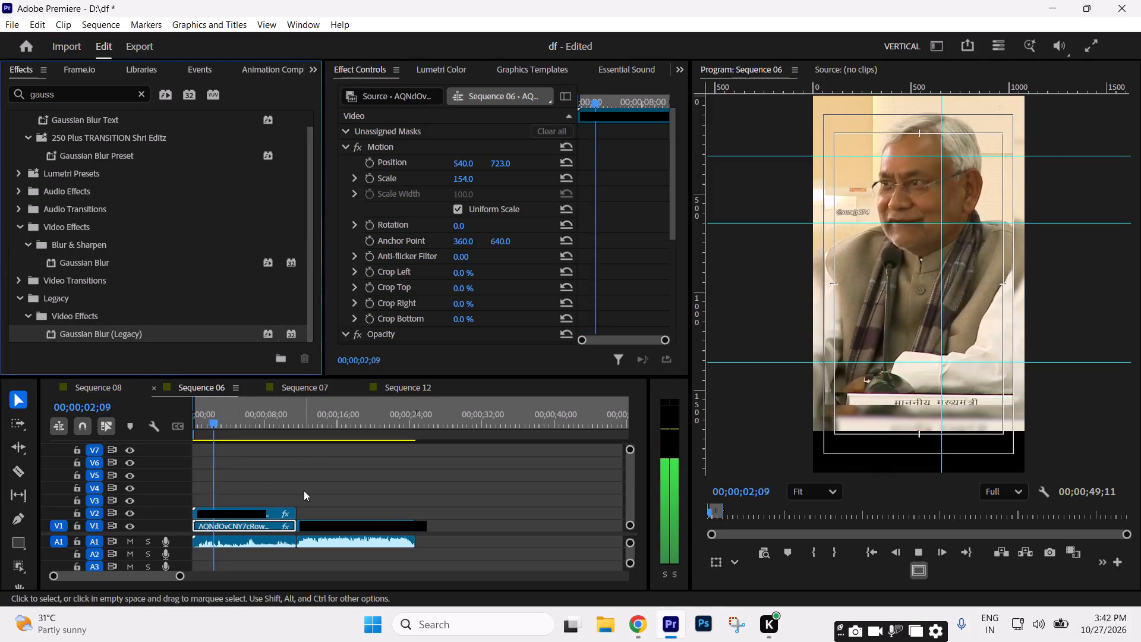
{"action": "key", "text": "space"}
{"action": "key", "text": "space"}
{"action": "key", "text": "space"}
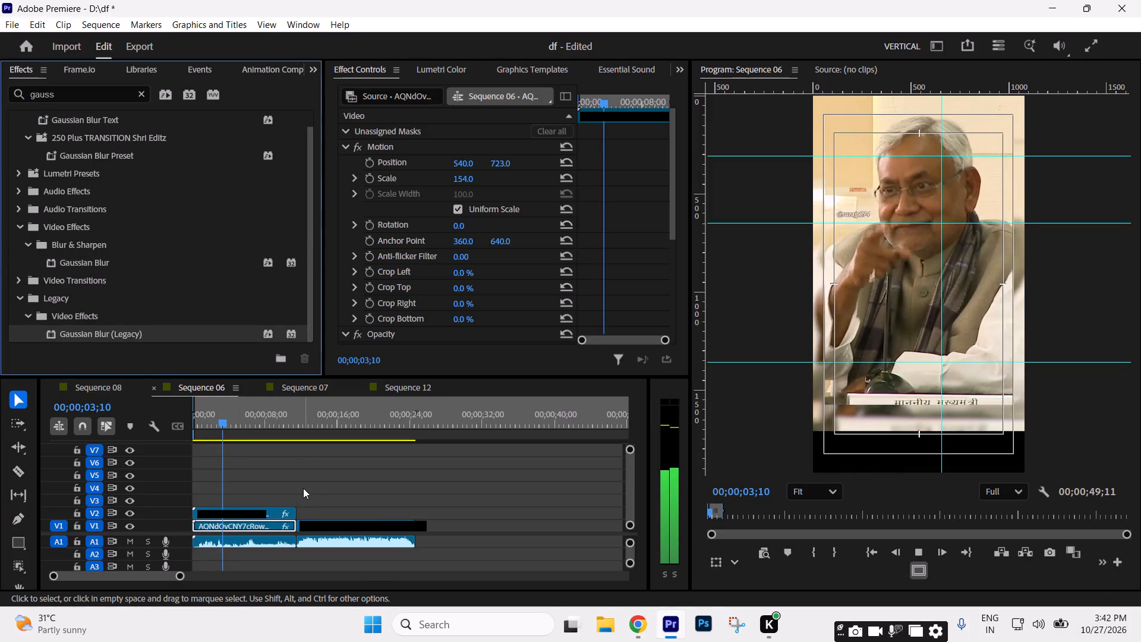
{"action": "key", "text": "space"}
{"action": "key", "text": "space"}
Find the DeNoise audio effect and apply it to the first segment's audio on A1.
{"action": "left_click", "coordinate": [259, 545]}
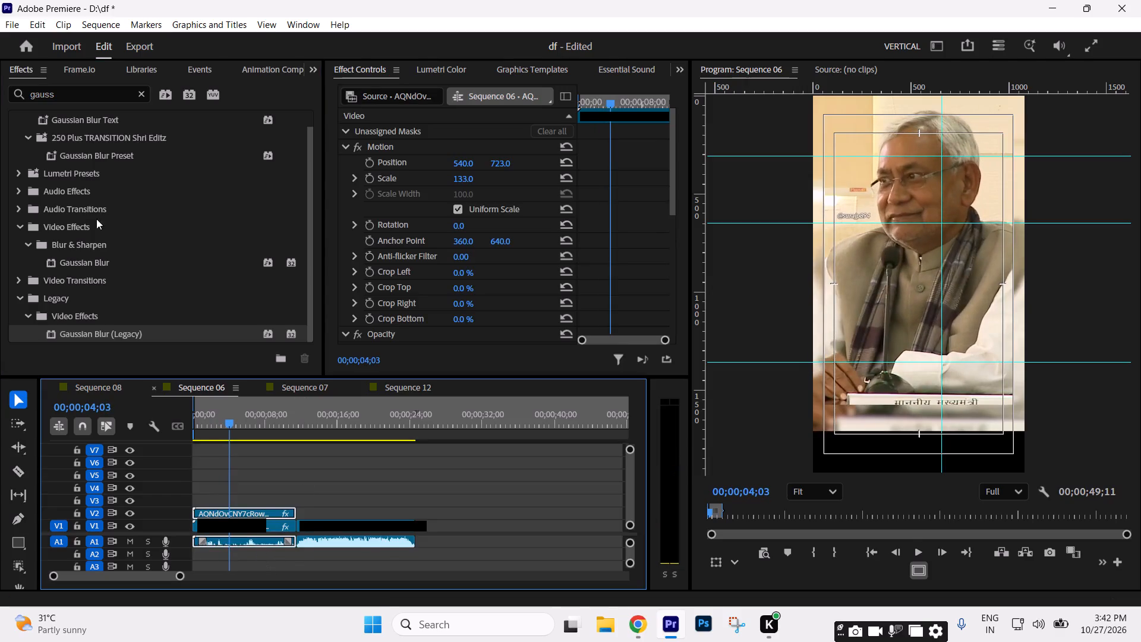
{"action": "left_click_drag", "start_coordinate": [74, 95], "coordinate": [0, 92]}
{"action": "type", "text": "denoise"}
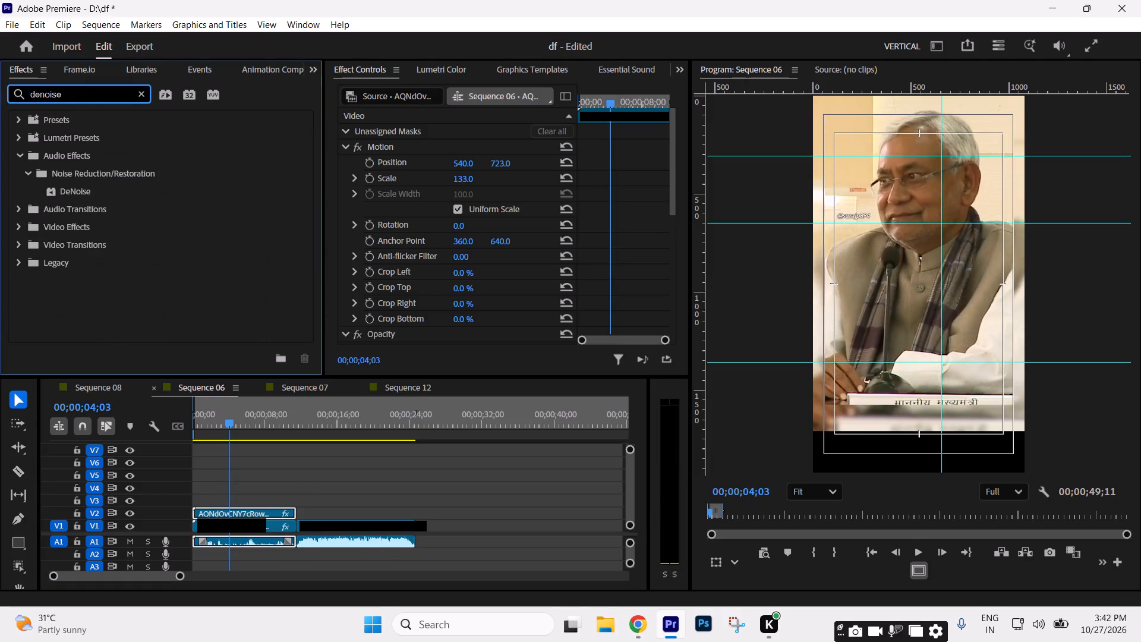
{"action": "left_click_drag", "start_coordinate": [65, 195], "coordinate": [241, 512]}
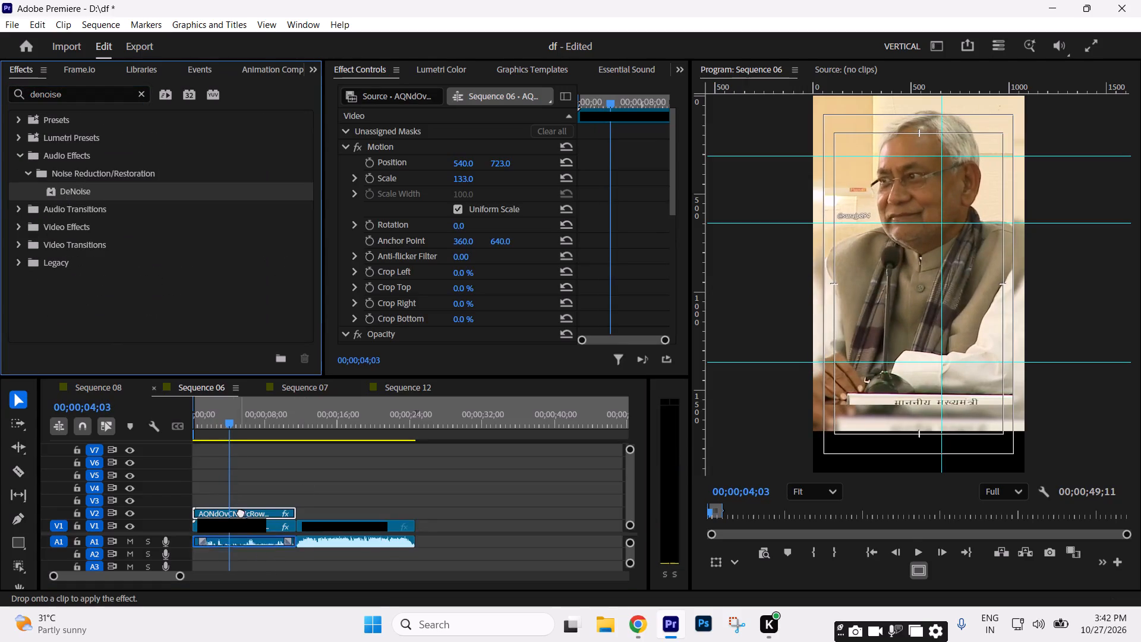
{"action": "left_click_drag", "start_coordinate": [241, 512], "coordinate": [247, 541]}
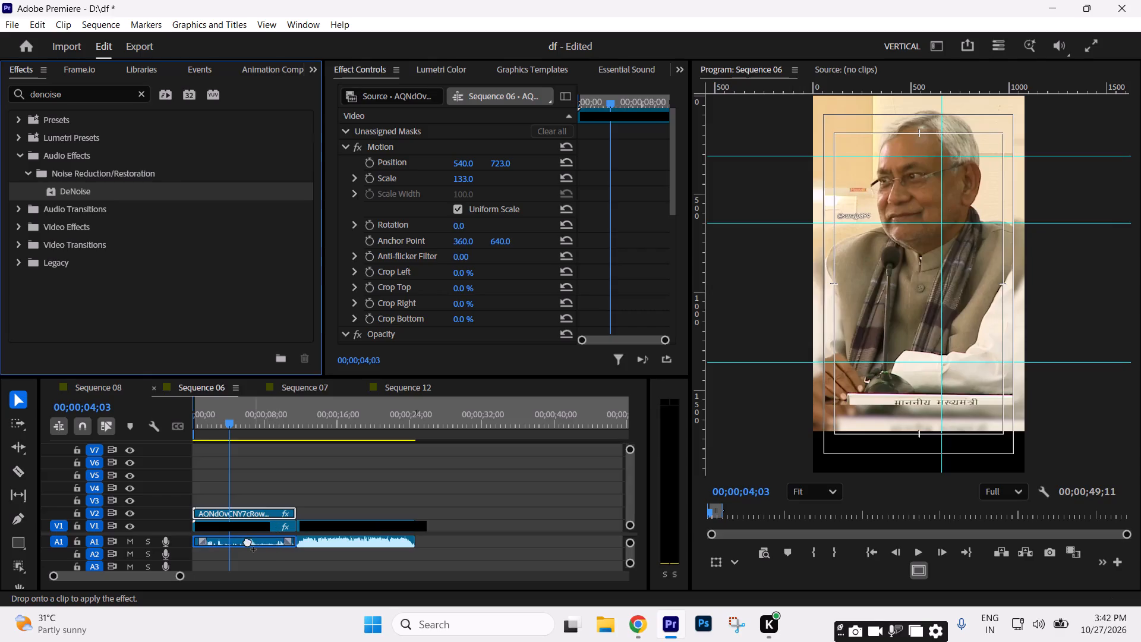
{"action": "left_click_drag", "start_coordinate": [247, 541], "coordinate": [242, 544]}
Play through the first segment to check its sound and review the DeNoise settings on its audio.
{"action": "key", "text": "space"}
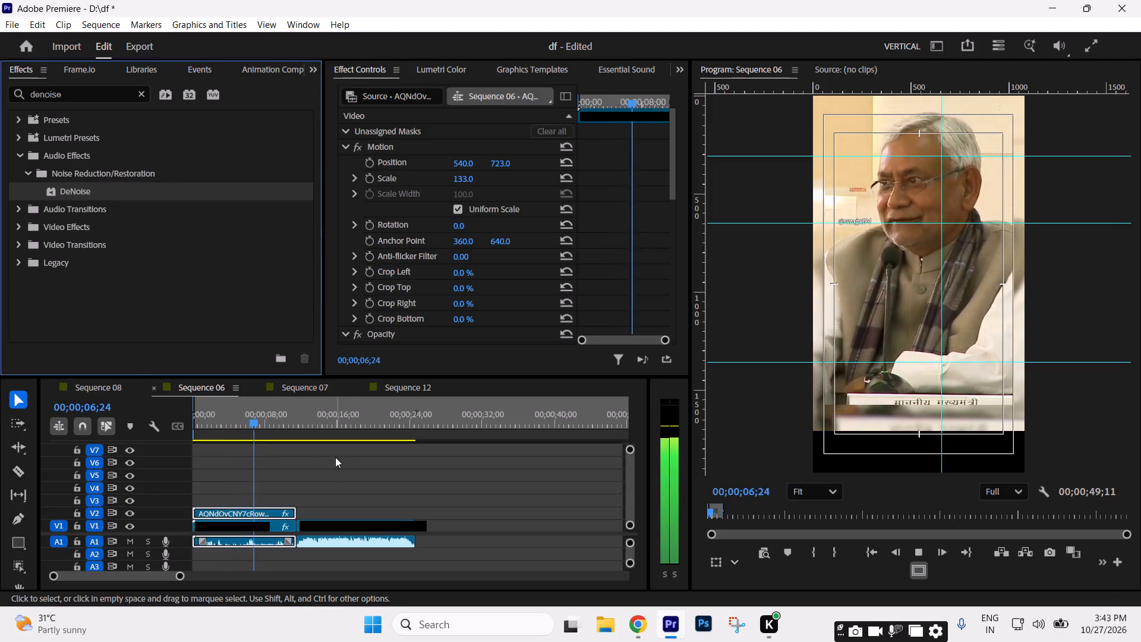
{"action": "key", "text": "space"}
{"action": "scroll", "coordinate": [549, 257], "scroll_direction": "down", "scroll_amount": 15}
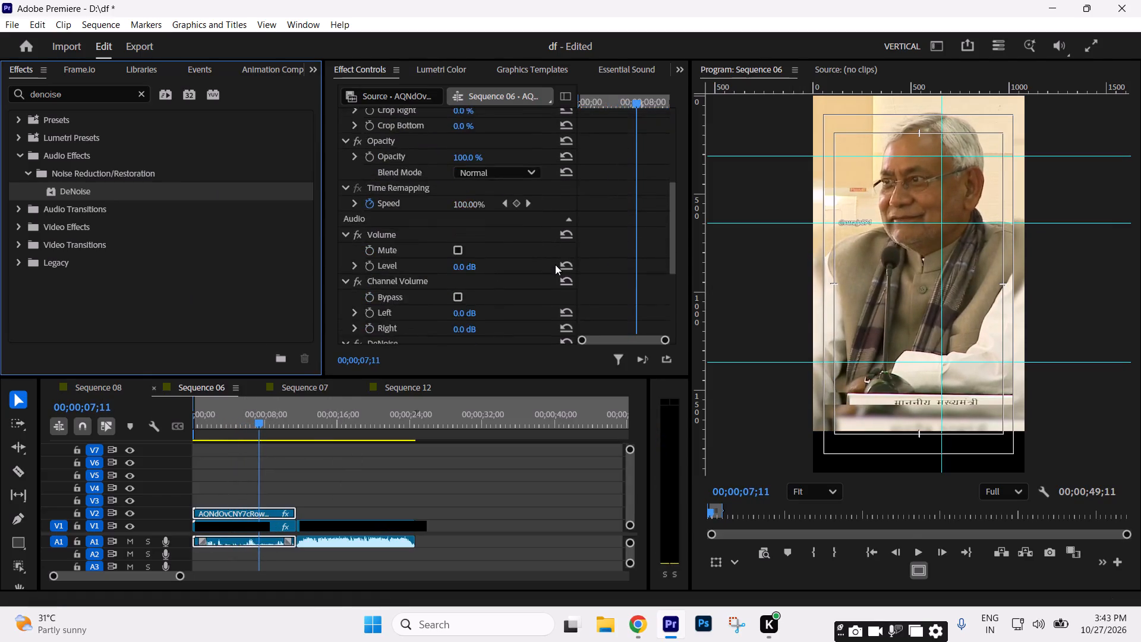
{"action": "scroll", "coordinate": [555, 265], "scroll_direction": "down", "scroll_amount": 7}
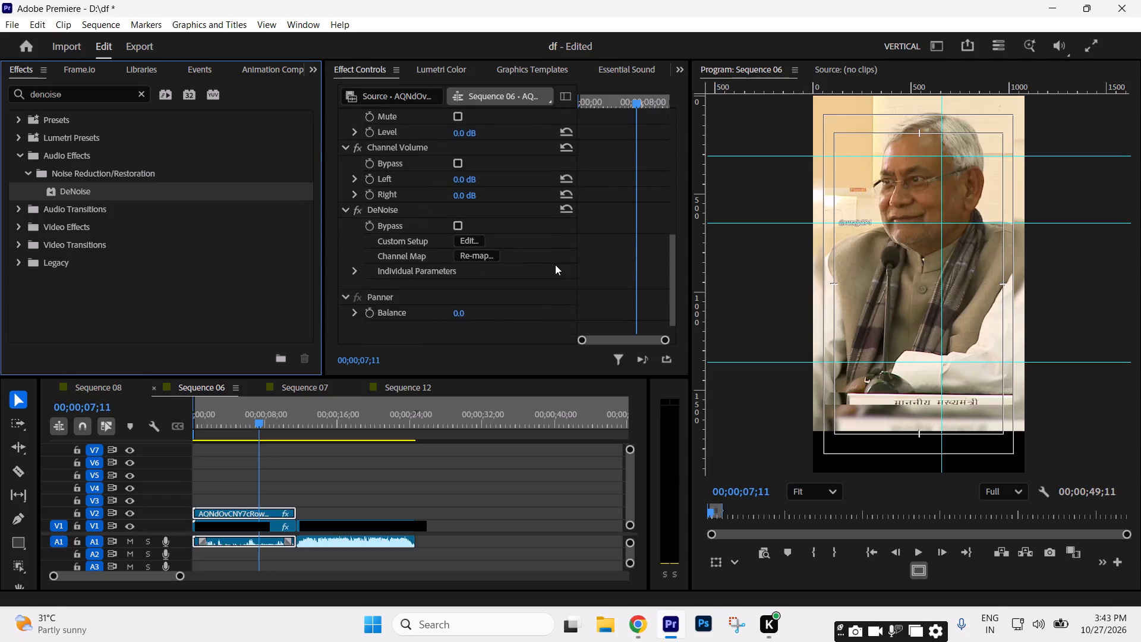
{"action": "scroll", "coordinate": [556, 264], "scroll_direction": "down", "scroll_amount": 4}
{"action": "key", "text": "space"}
{"action": "left_click", "coordinate": [406, 476]}
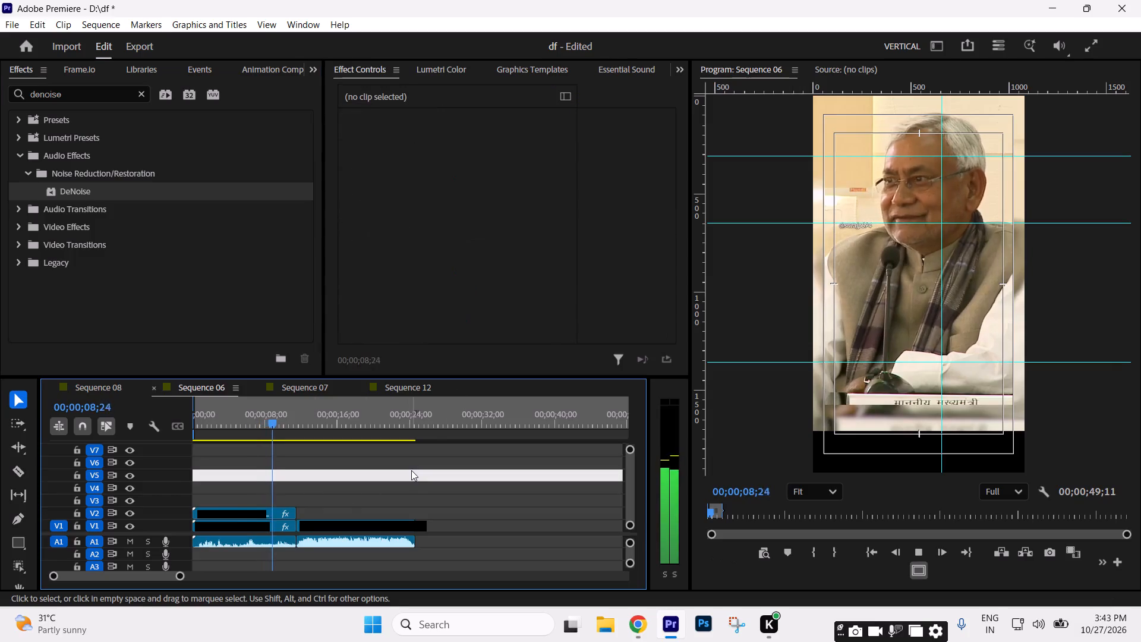
{"action": "left_click", "coordinate": [408, 477]}
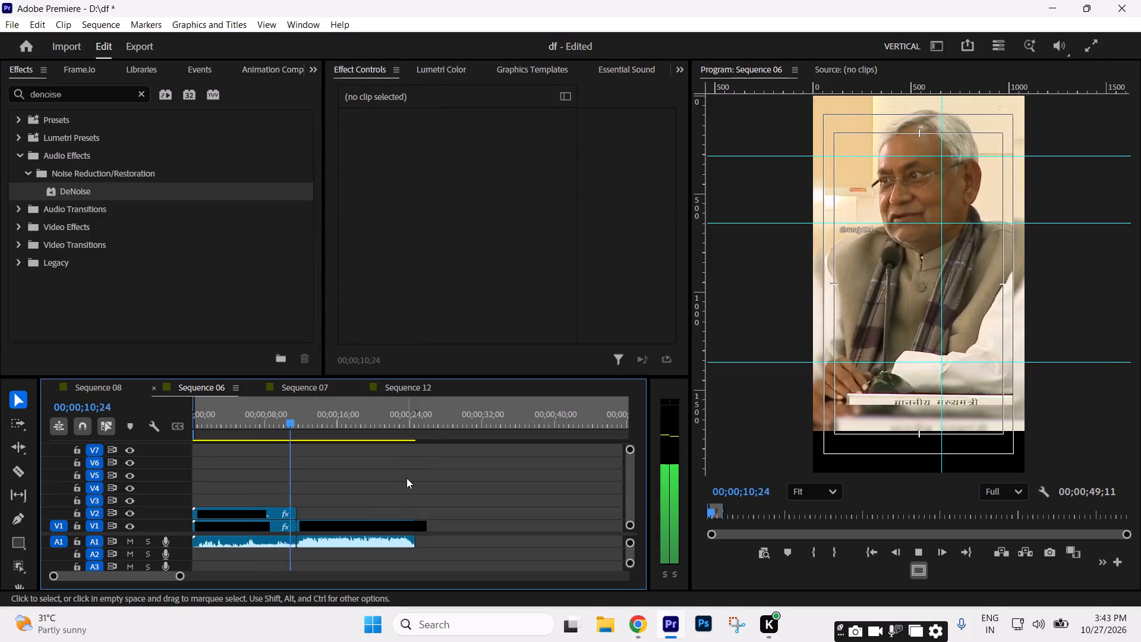
{"action": "key", "text": "space"}
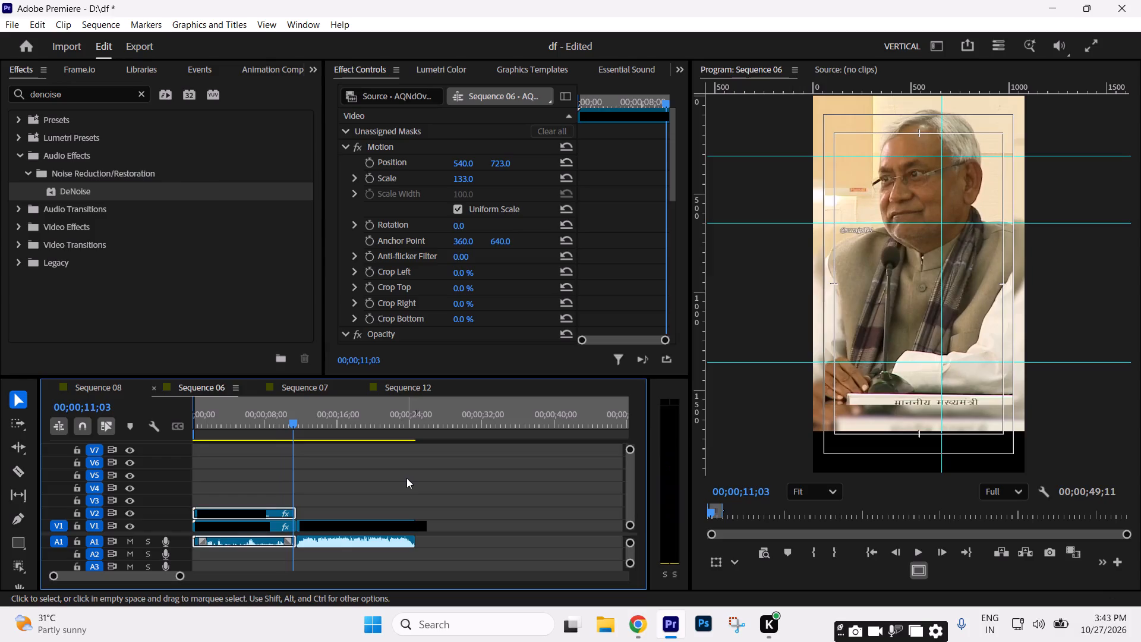
{"action": "left_click", "coordinate": [397, 493]}
{"action": "left_click_drag", "start_coordinate": [236, 424], "coordinate": [69, 455]}
{"action": "key", "text": "space"}
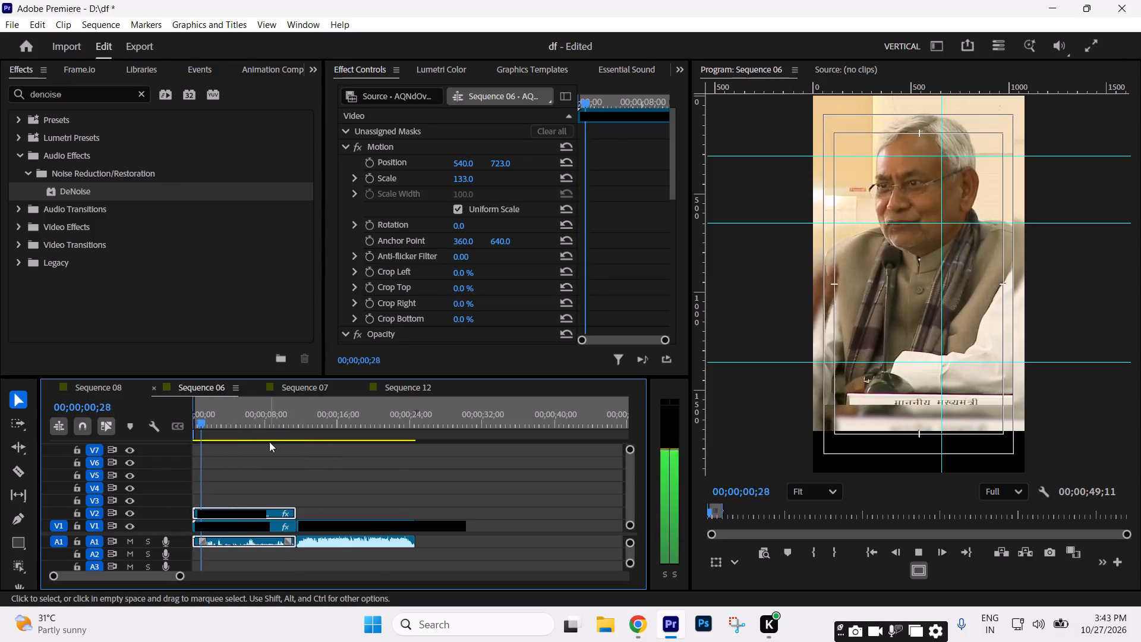
{"action": "key", "text": "space"}
Trim the start of the first segment's video and audio to 00;00;00;15 and close the gap left behind.
{"action": "left_click_drag", "start_coordinate": [225, 423], "coordinate": [86, 432]}
{"action": "key", "text": "Right"}
{"action": "key", "text": "Right"}
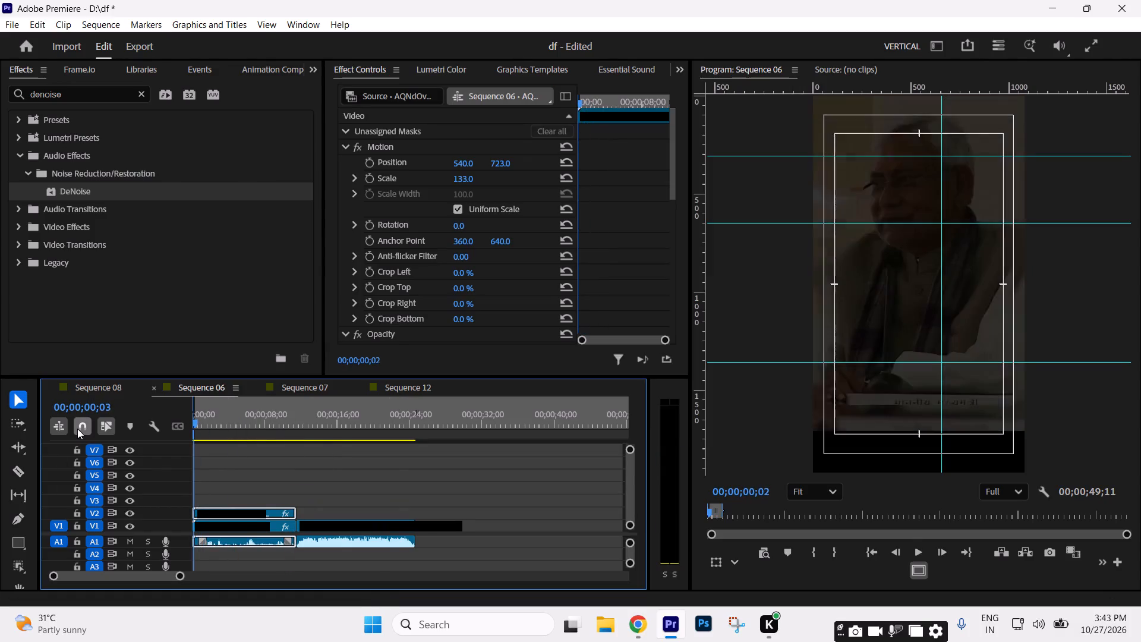
{"action": "key", "text": "Right"}
{"action": "key", "text": "Right"}
{"action": "key", "text": "Right"}
{"action": "key", "text": "Right"}
{"action": "key", "text": "Right"}
{"action": "key", "text": "Right"}
{"action": "key", "text": "Right"}
{"action": "key", "text": "Right"}
{"action": "key", "text": "Right"}
{"action": "key", "text": "Right"}
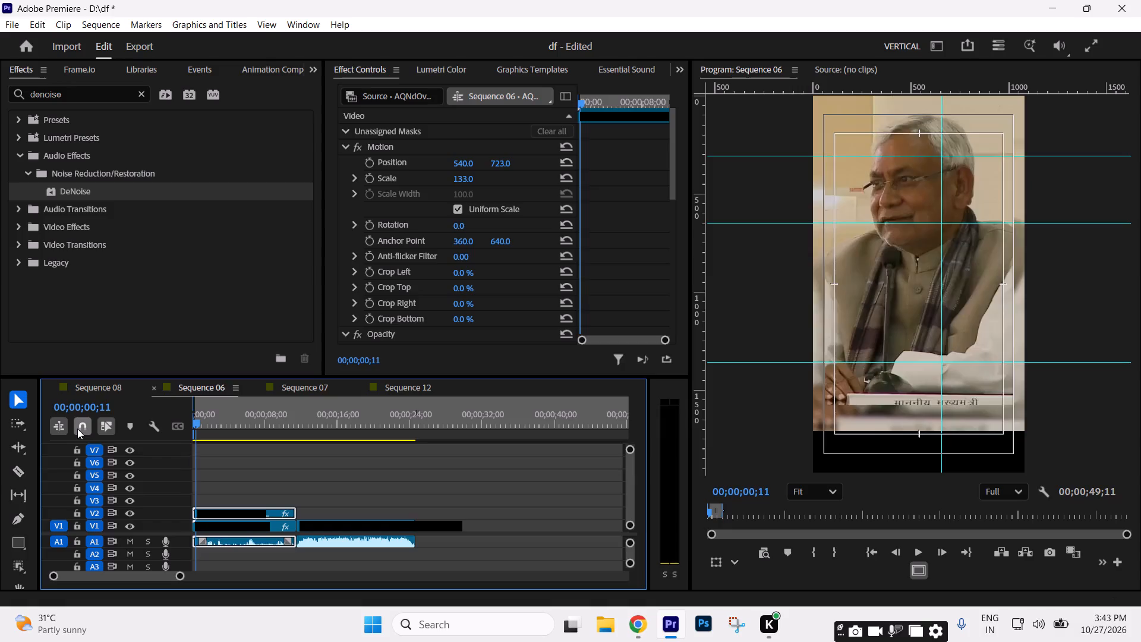
{"action": "key", "text": "Right"}
{"action": "key", "text": "Right"}
{"action": "key", "text": "Right"}
{"action": "key", "text": "Right"}
{"action": "key", "text": "Left"}
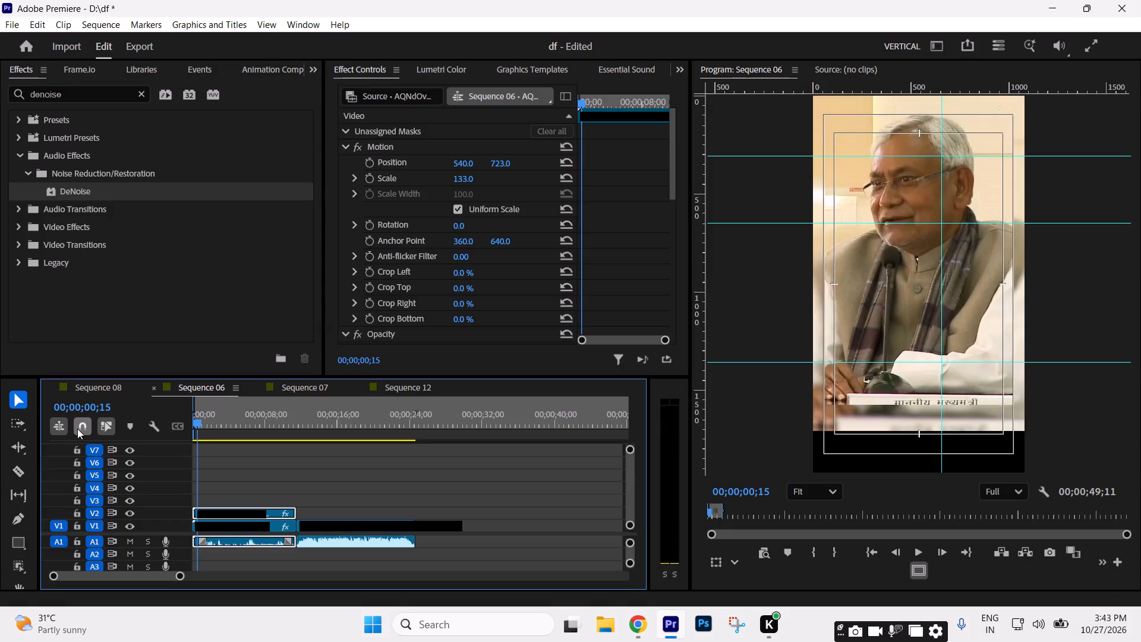
{"action": "key", "text": "equal"}
{"action": "key", "text": "equal"}
{"action": "key", "text": "equal"}
{"action": "key", "text": "equal"}
{"action": "left_click_drag", "start_coordinate": [198, 473], "coordinate": [237, 558]}
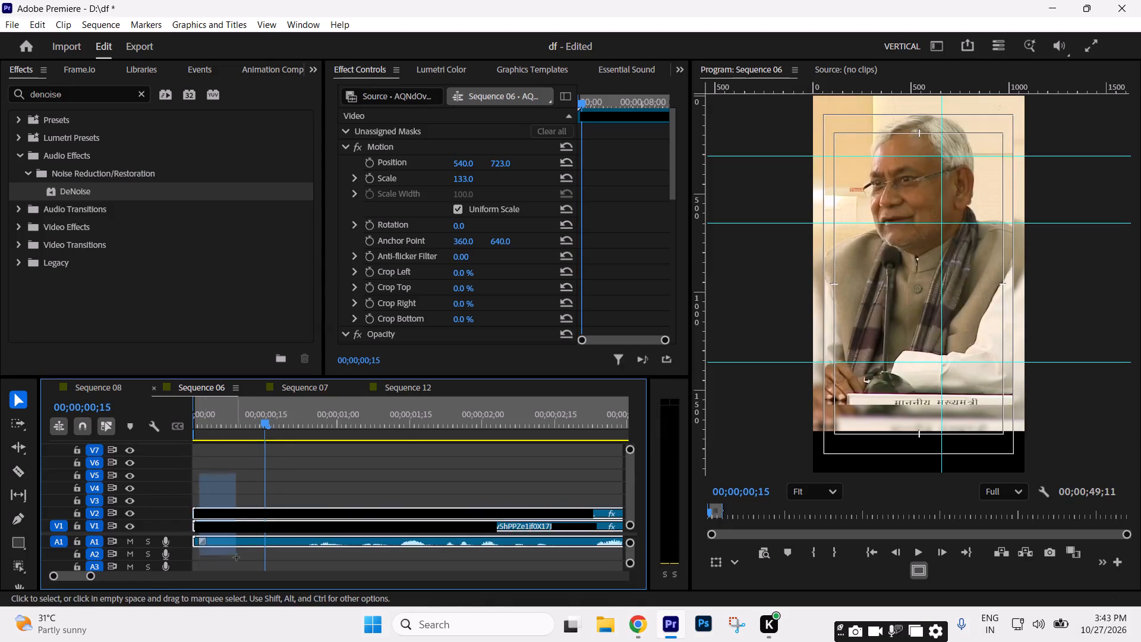
{"action": "left_click_drag", "start_coordinate": [237, 558], "coordinate": [238, 560]}
{"action": "left_click", "coordinate": [197, 511]}
{"action": "key", "text": "e"}
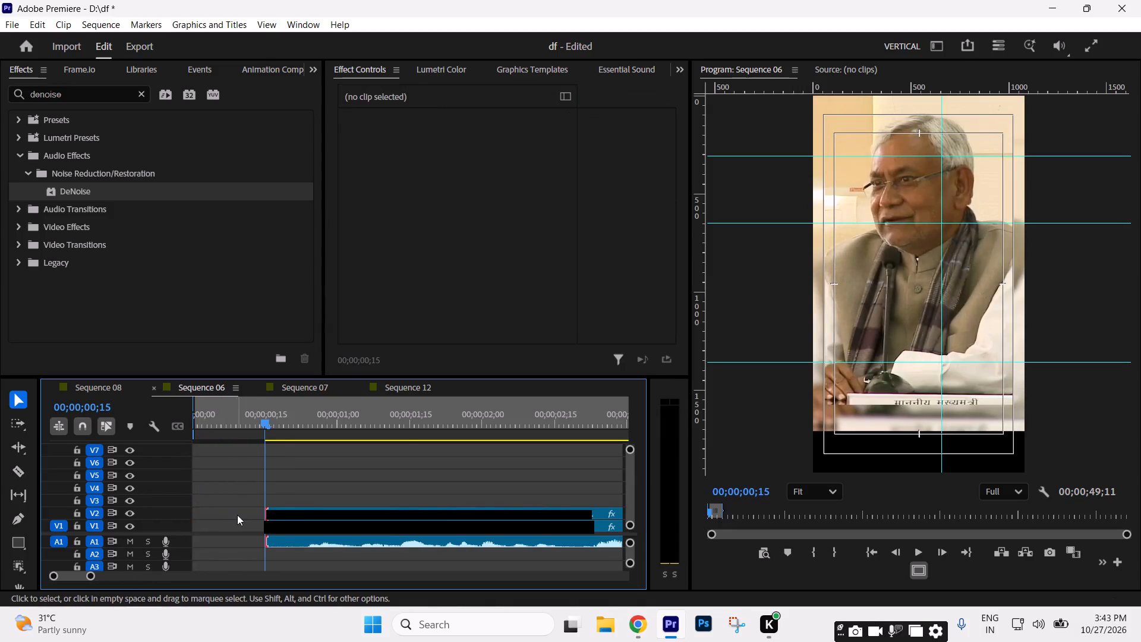
{"action": "left_click", "coordinate": [237, 515]}
{"action": "key", "text": "Delete"}
{"action": "key", "text": "Up"}
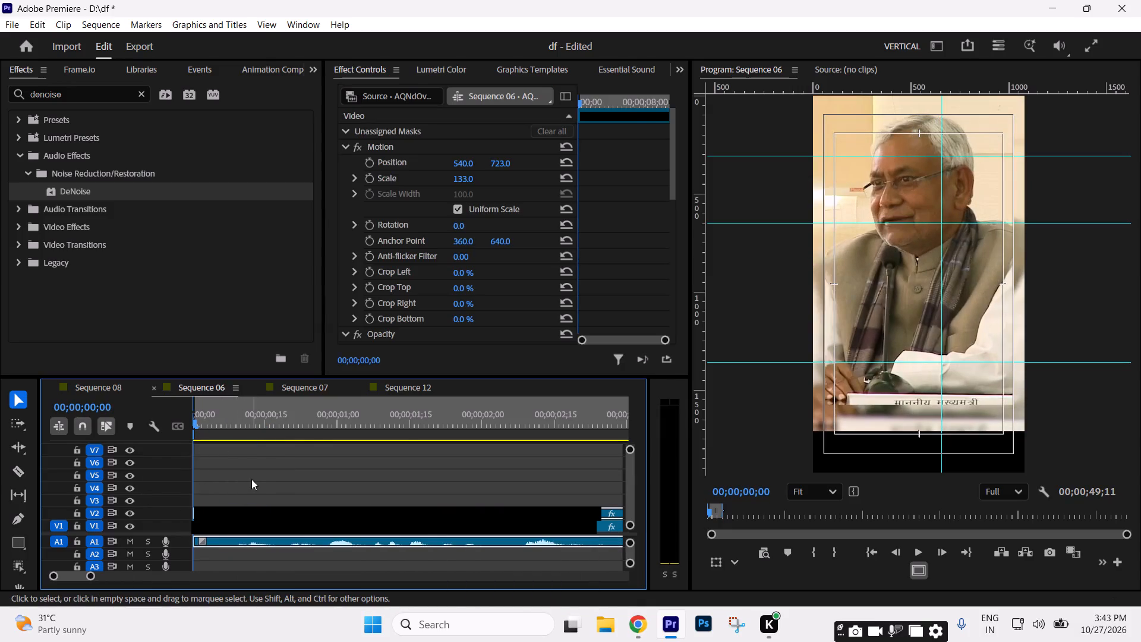
Trim the start of the first segment's video and audio again, to 00;00;00;05, and close the gap.
{"action": "key", "text": "space"}
{"action": "key", "text": "space"}
{"action": "key", "text": "space"}
{"action": "key", "text": "space"}
{"action": "left_click_drag", "start_coordinate": [250, 424], "coordinate": [215, 424]}
{"action": "left_click_drag", "start_coordinate": [201, 489], "coordinate": [198, 562]}
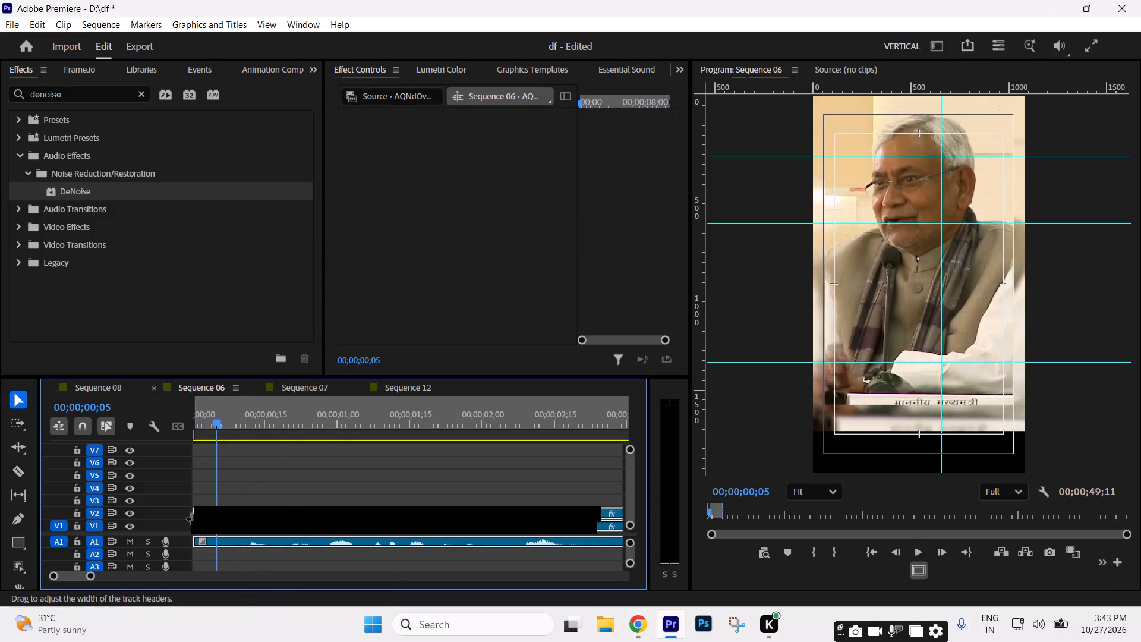
{"action": "left_click", "coordinate": [195, 512]}
{"action": "key", "text": "e"}
{"action": "left_click", "coordinate": [200, 512]}
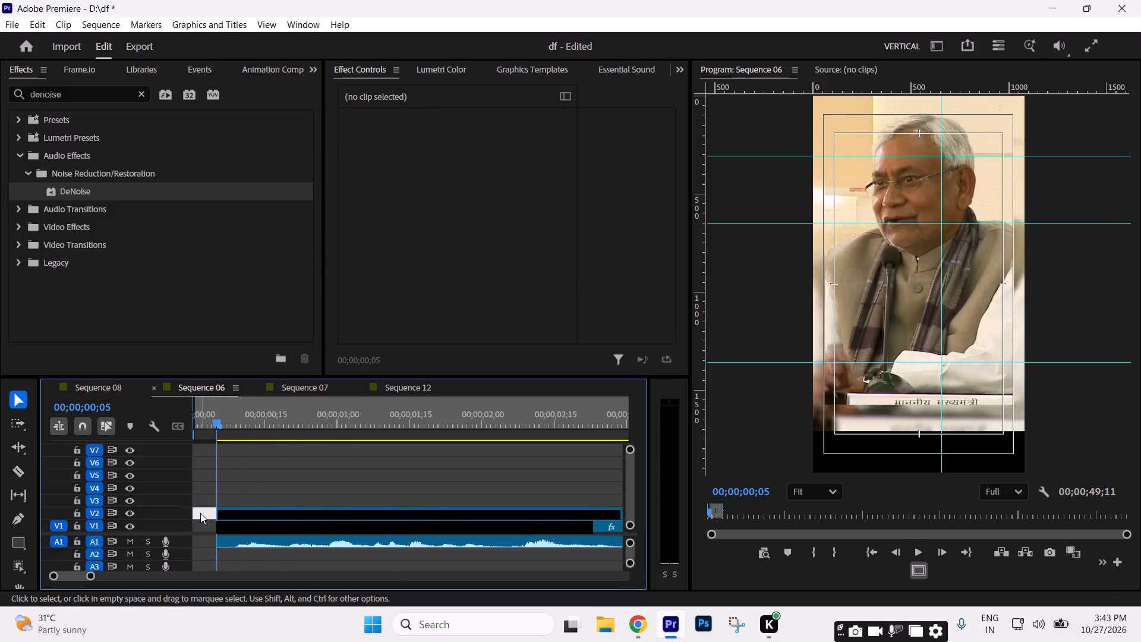
{"action": "key", "text": "Delete"}
{"action": "key", "text": "Up"}
Save the project.
{"action": "left_click", "coordinate": [292, 486]}
{"action": "type", "text": "---"}
{"action": "key", "text": "minus"}
{"action": "key", "text": "equal"}
{"action": "left_click", "coordinate": [304, 477]}
{"action": "left_click", "coordinate": [308, 477]}
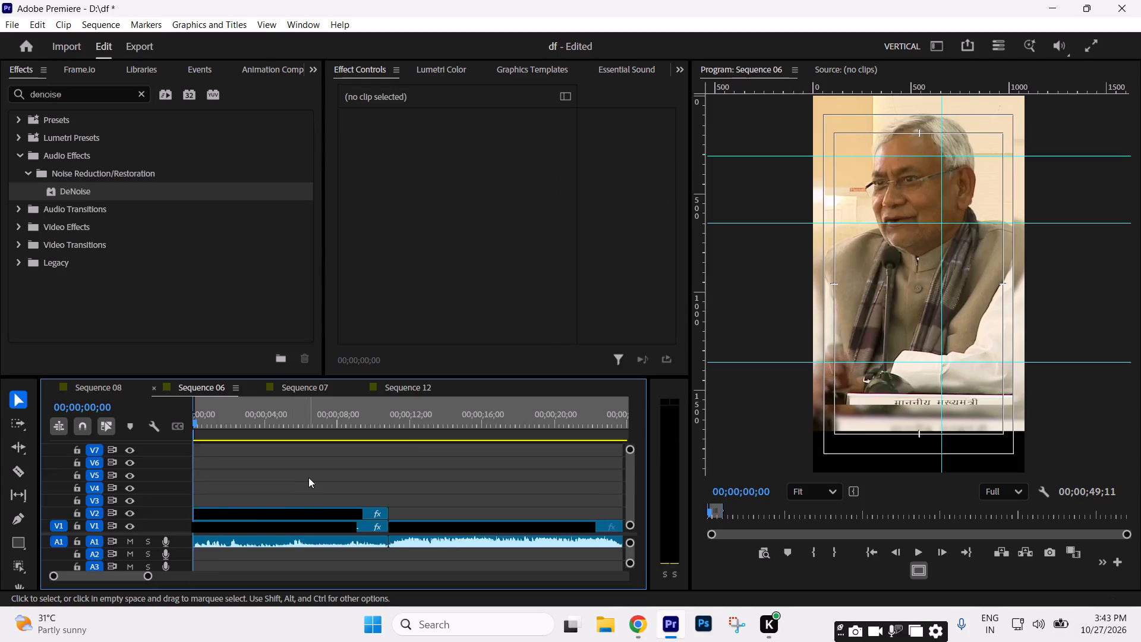
{"action": "key", "text": "ctrl+s"}
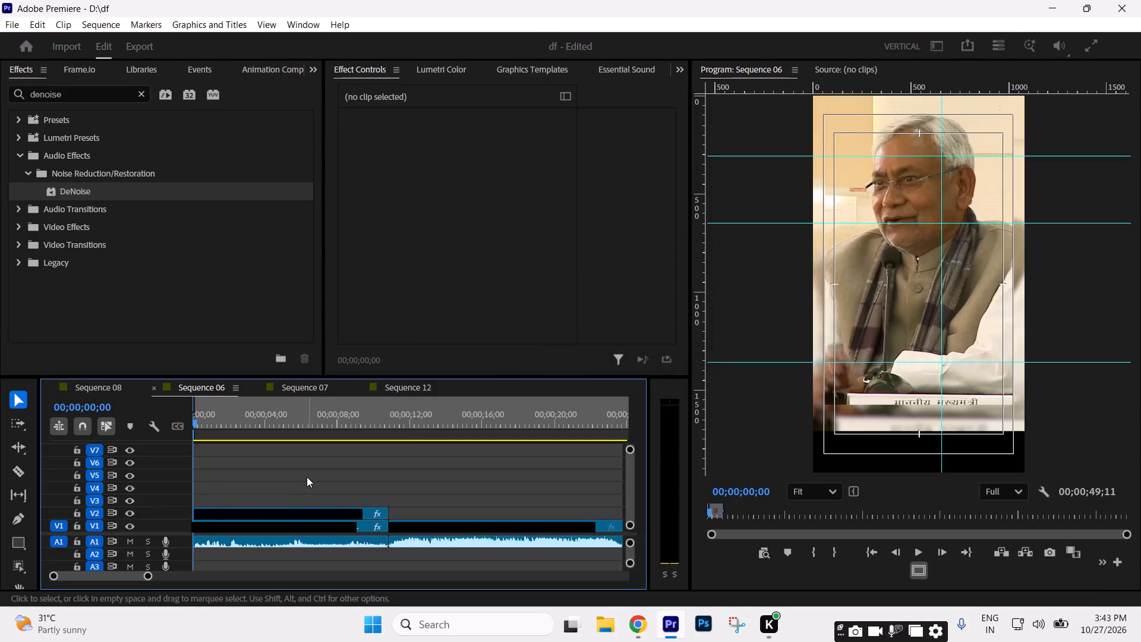
Play the trimmed opening and delete the enlarged background copy from V1.
{"action": "key", "text": "space"}
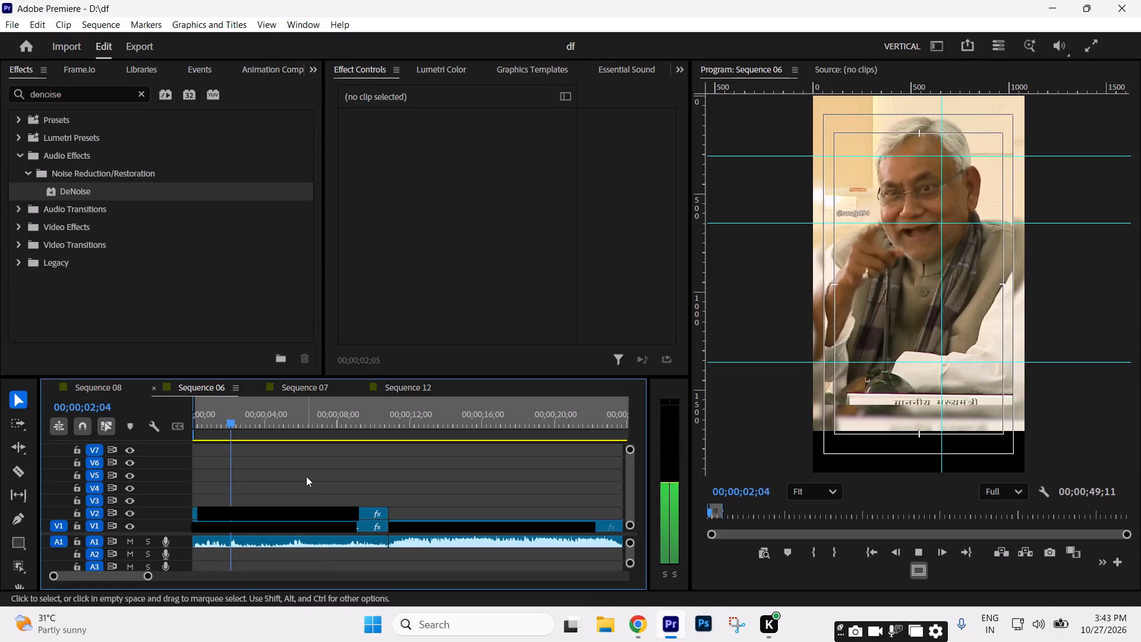
{"action": "key", "text": "space"}
{"action": "left_click", "coordinate": [314, 525]}
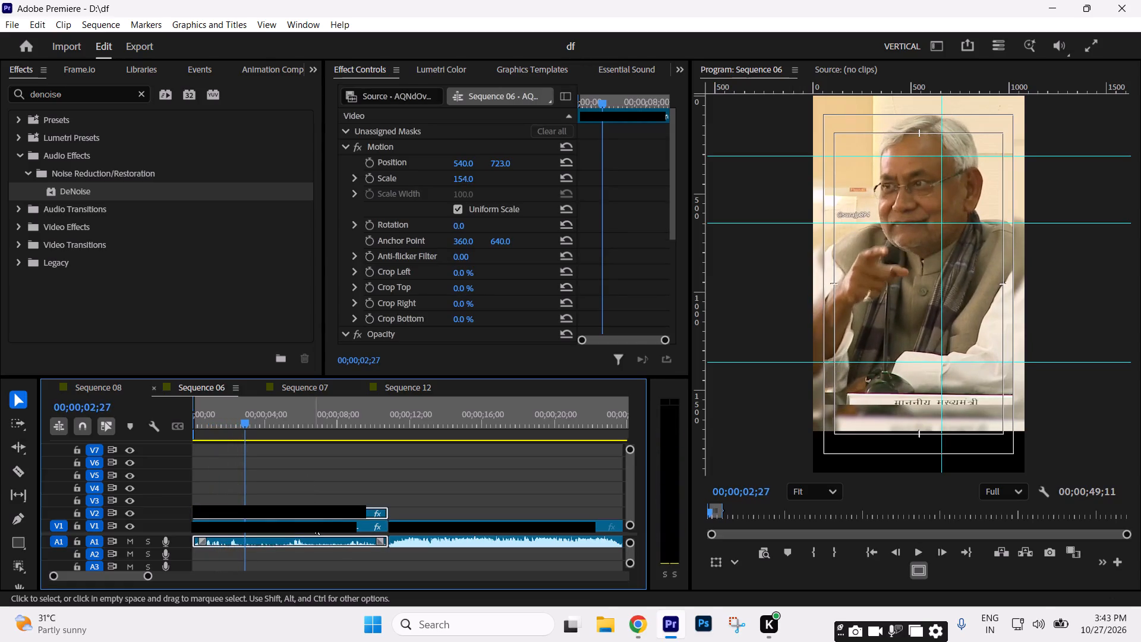
{"action": "key", "text": "Delete"}
Toggle the DeNoise effect on the first segment's audio.
{"action": "left_click", "coordinate": [323, 543]}
{"action": "scroll", "coordinate": [609, 257], "scroll_direction": "down", "scroll_amount": 17}
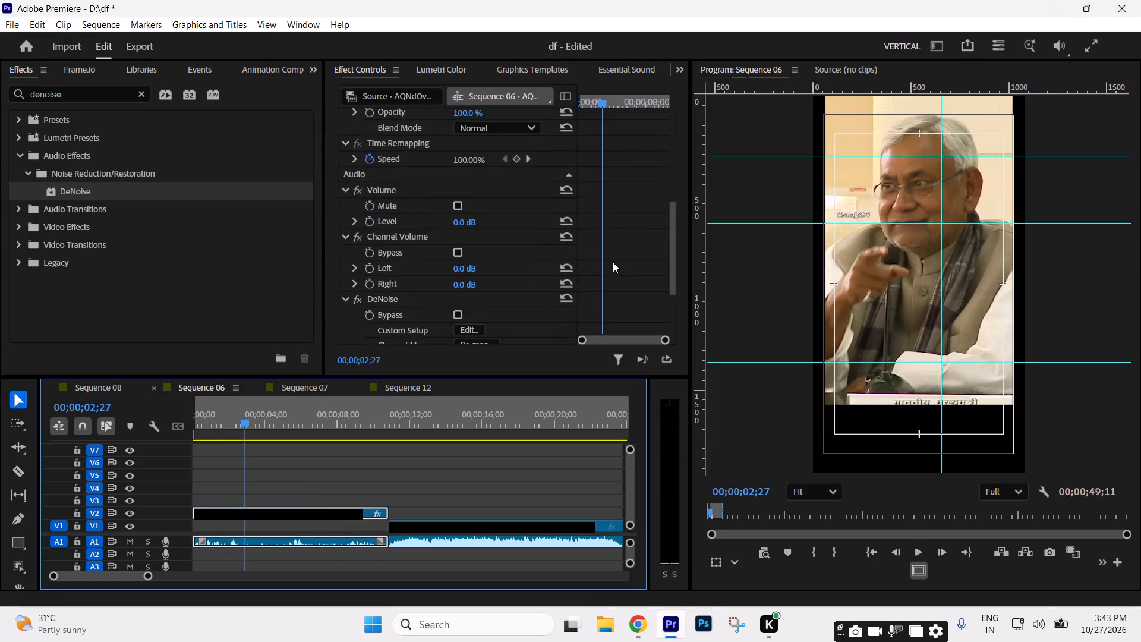
{"action": "scroll", "coordinate": [613, 262], "scroll_direction": "down", "scroll_amount": 6}
{"action": "left_click", "coordinate": [352, 188]}
{"action": "double_click", "coordinate": [355, 196]}
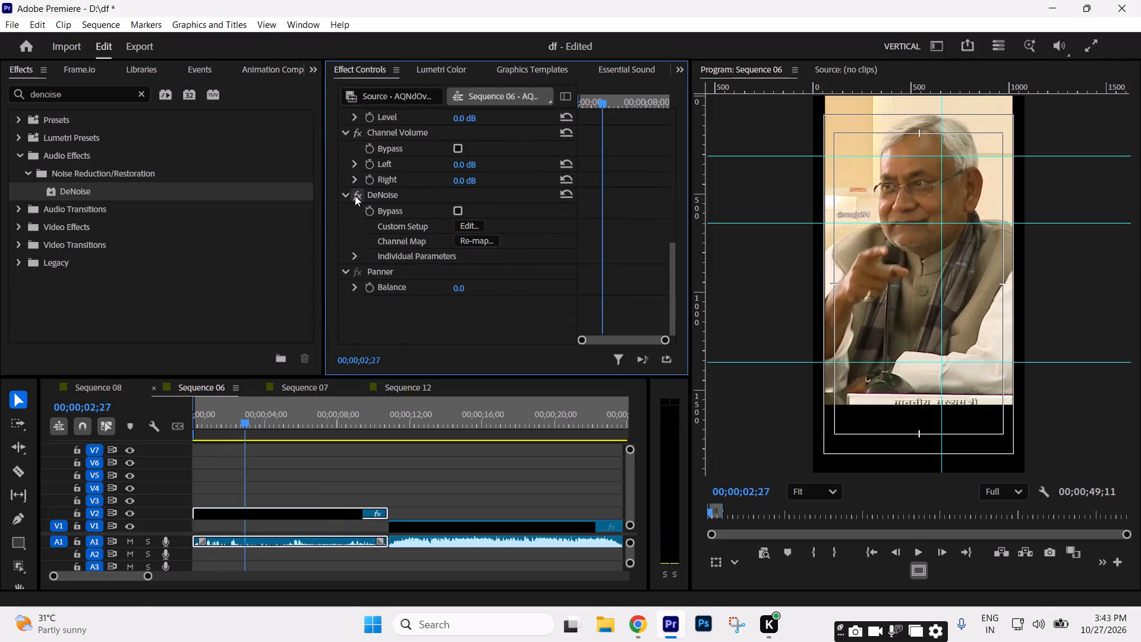
{"action": "left_click", "coordinate": [420, 483]}
Move the first segment's remaining video from V2 down to V1 and play the opening.
{"action": "key", "text": "Up"}
{"action": "left_click", "coordinate": [342, 503]}
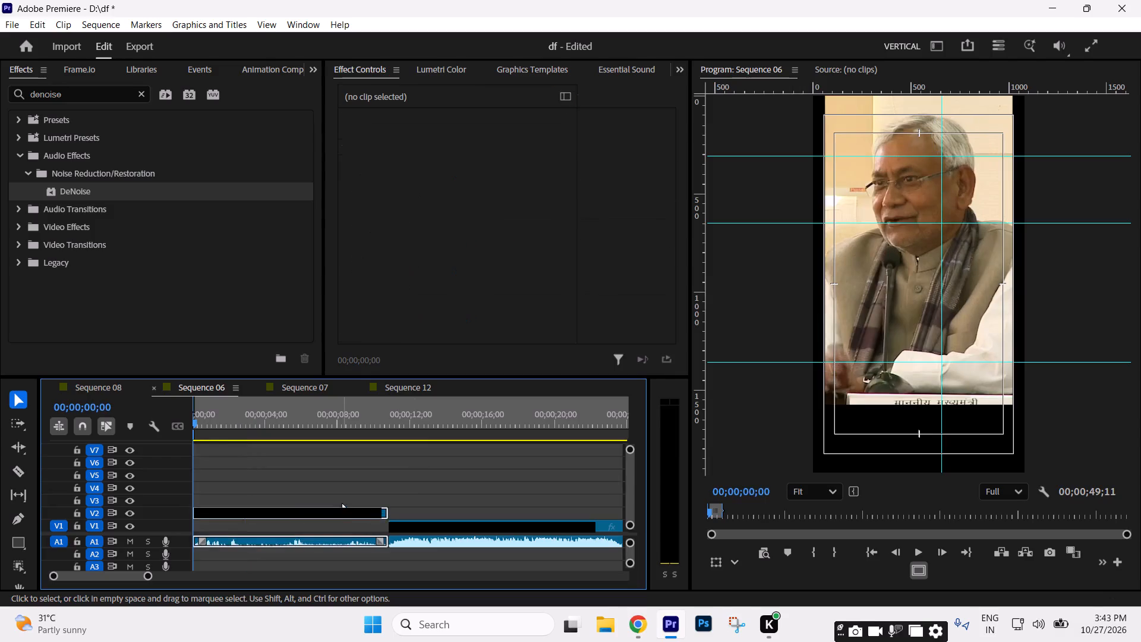
{"action": "key", "text": "space"}
{"action": "type", "text": "v"}
{"action": "key", "text": "space"}
{"action": "left_click_drag", "start_coordinate": [342, 515], "coordinate": [341, 525]}
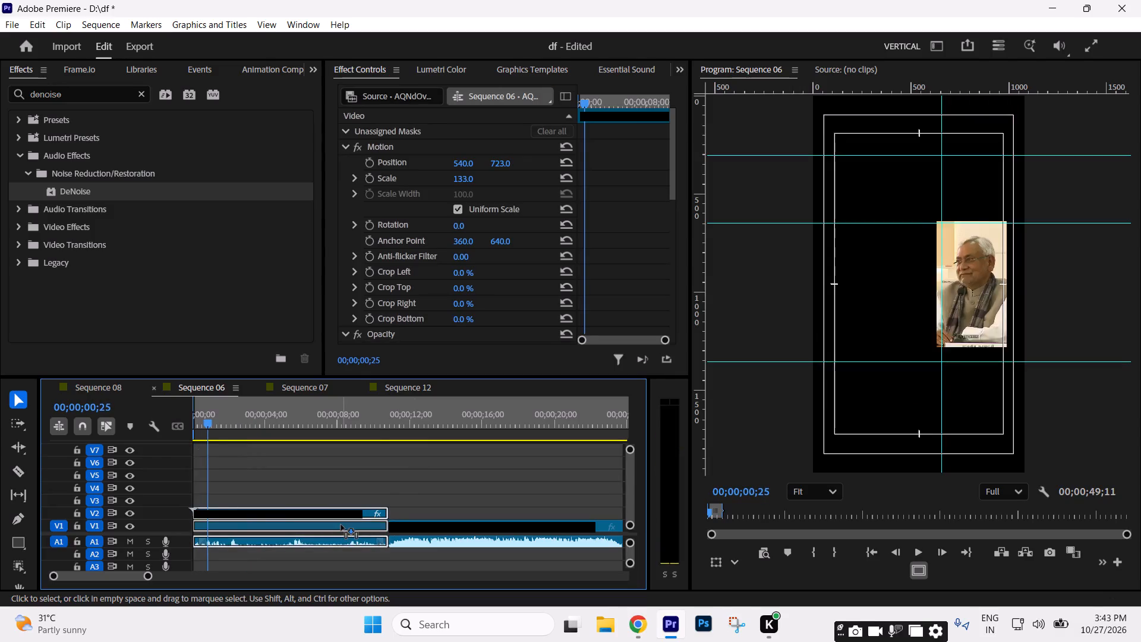
{"action": "key", "text": "space"}
{"action": "key", "text": "space"}
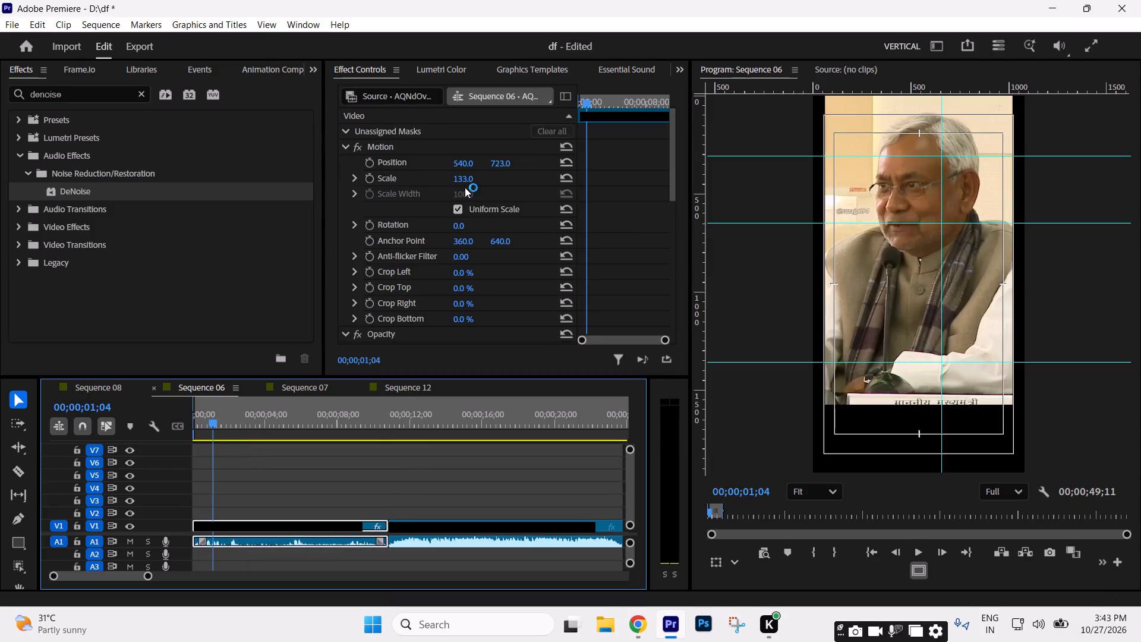
Enlarge the first segment's video to a scale of 150 and shift it down to a vertical position of 807.
{"action": "left_click_drag", "start_coordinate": [461, 183], "coordinate": [467, 181]}
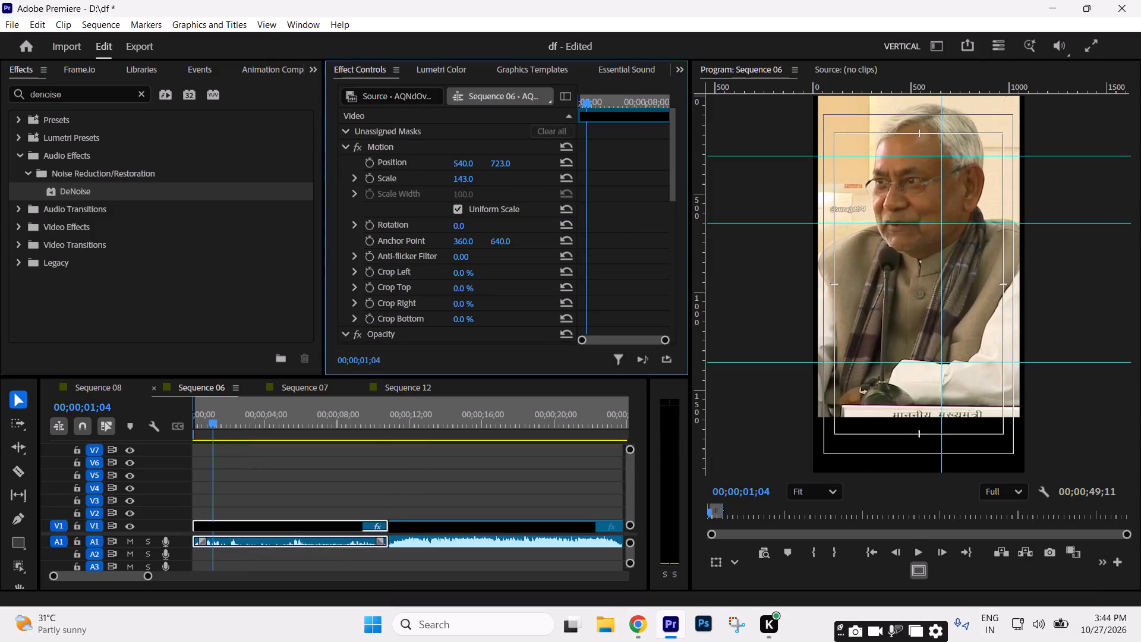
{"action": "left_click_drag", "start_coordinate": [467, 181], "coordinate": [472, 181]}
{"action": "left_click_drag", "start_coordinate": [493, 168], "coordinate": [493, 163]}
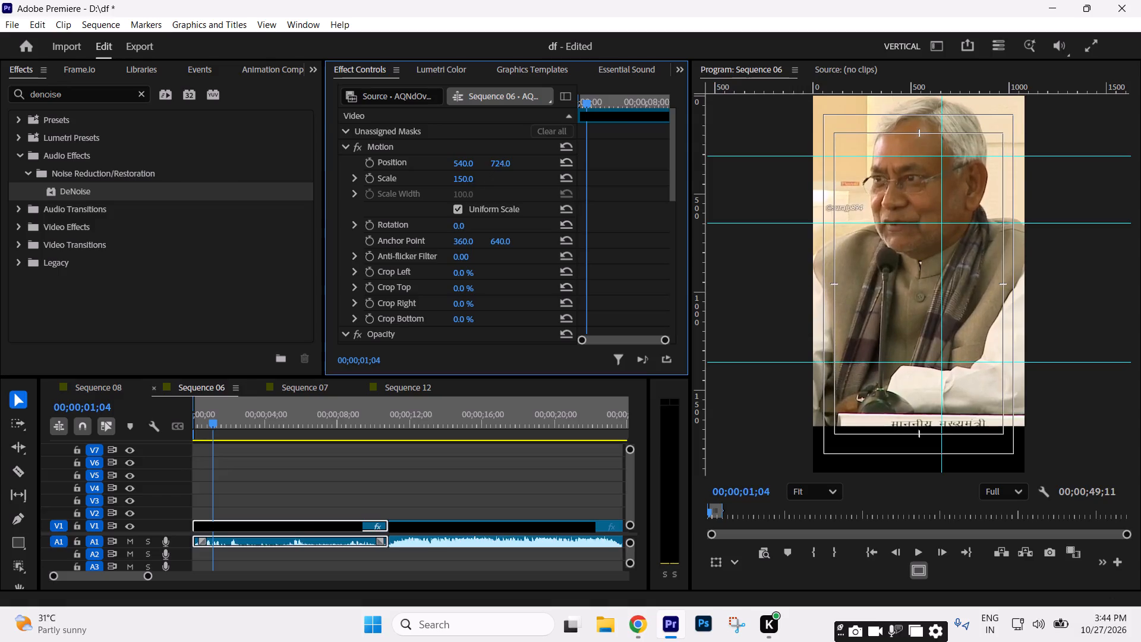
{"action": "left_click_drag", "start_coordinate": [493, 163], "coordinate": [511, 106]}
{"action": "left_click", "coordinate": [427, 464]}
{"action": "left_click", "coordinate": [354, 523]}
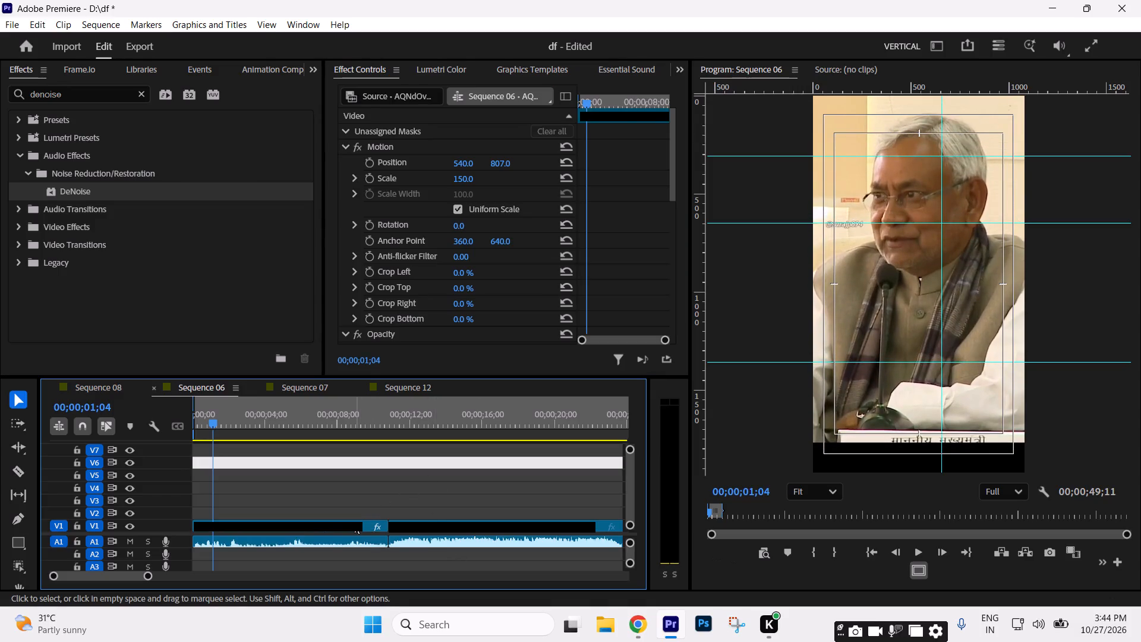
{"action": "left_click", "coordinate": [502, 470]}
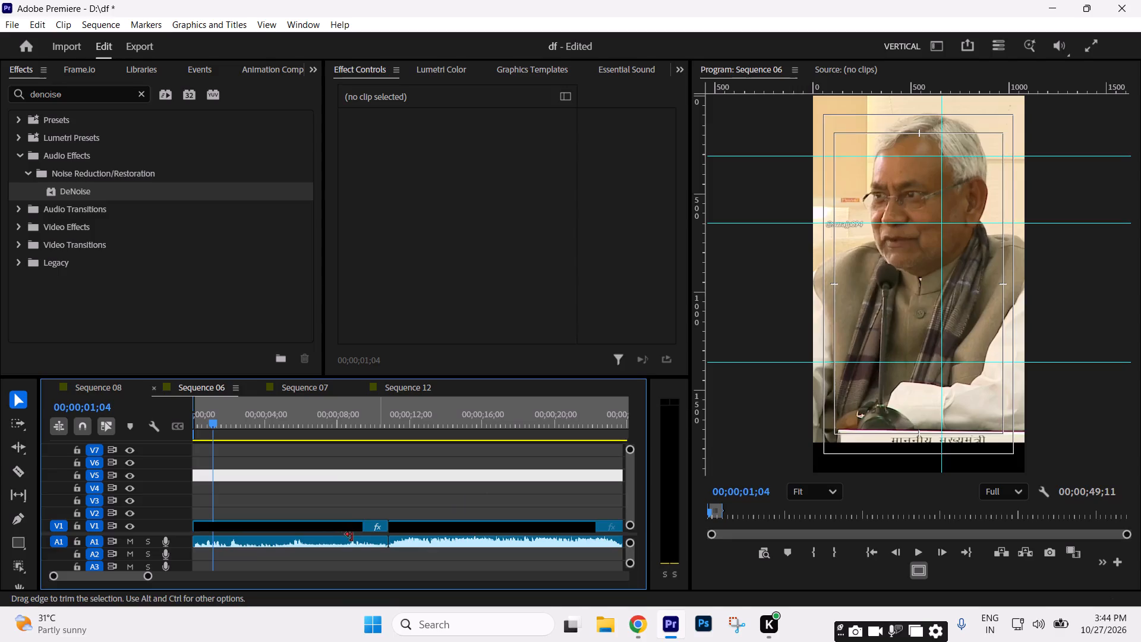
{"action": "left_click", "coordinate": [333, 533]}
{"action": "left_click", "coordinate": [317, 528]}
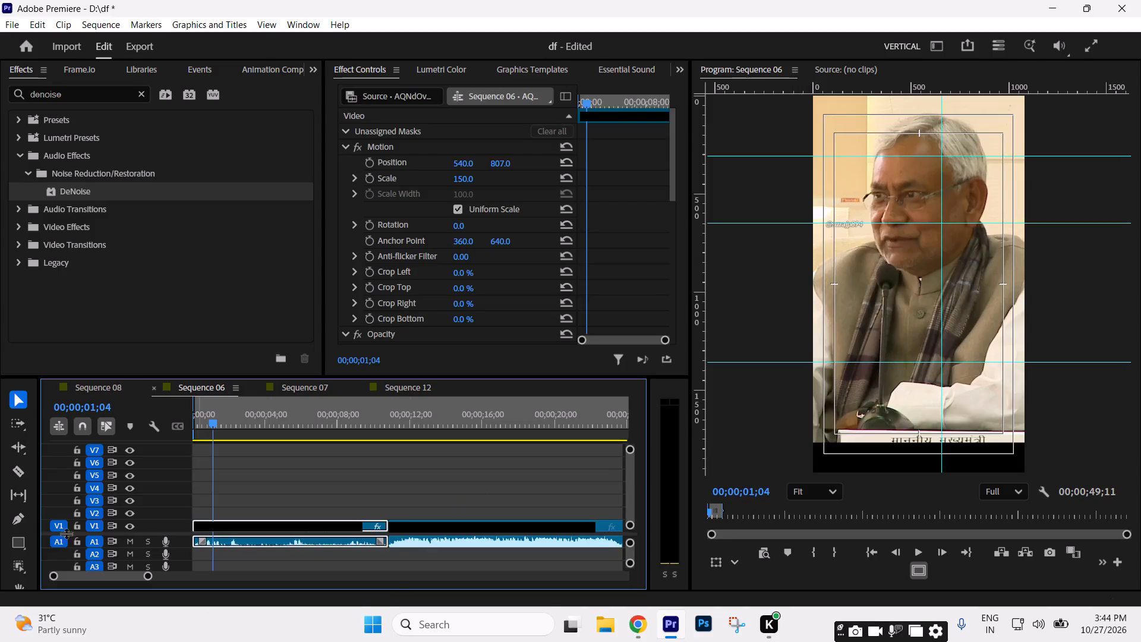
Draw a thin horizontal rectangle across the full frame width, just below the middle of the speaker's picture.
{"action": "left_click", "coordinate": [18, 542]}
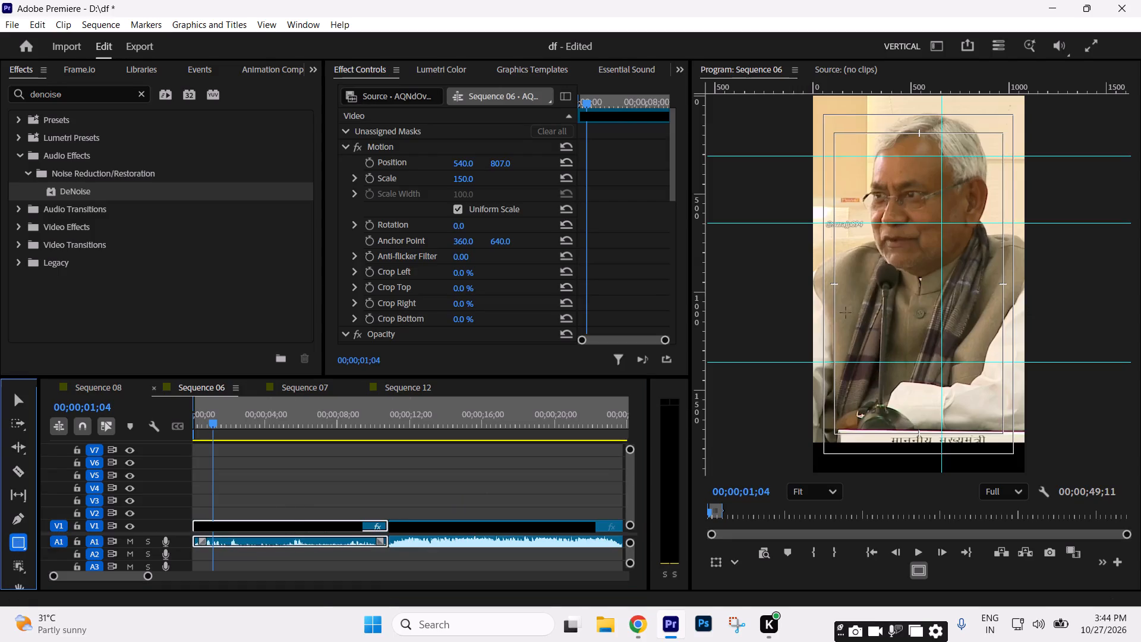
{"action": "left_click_drag", "start_coordinate": [811, 309], "coordinate": [1010, 313]}
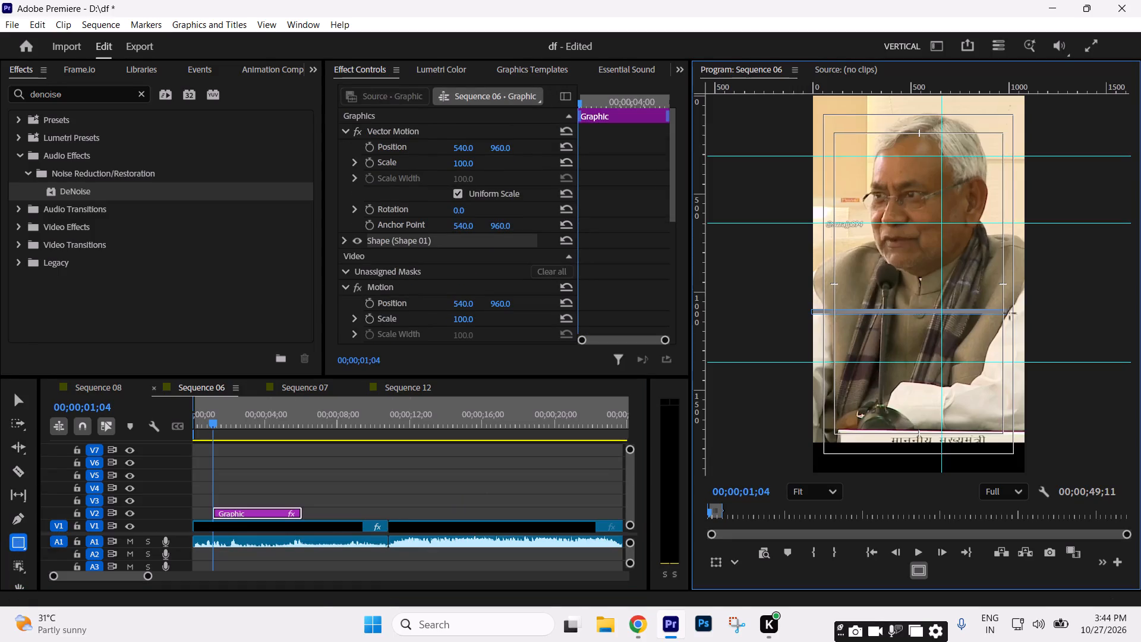
{"action": "left_click_drag", "start_coordinate": [1010, 313], "coordinate": [1053, 323]}
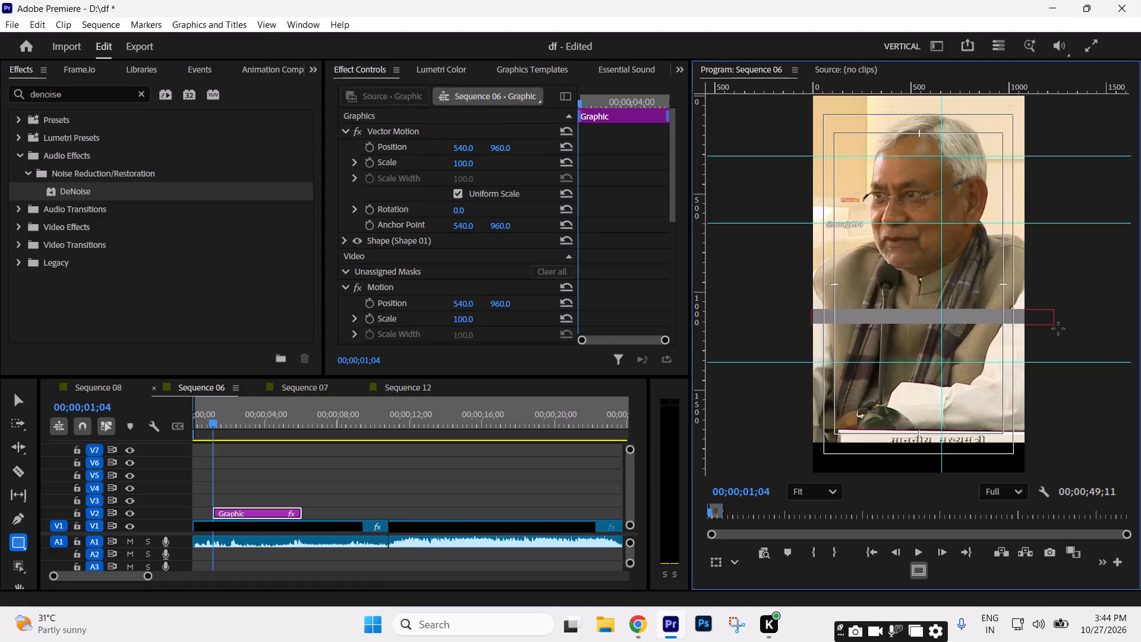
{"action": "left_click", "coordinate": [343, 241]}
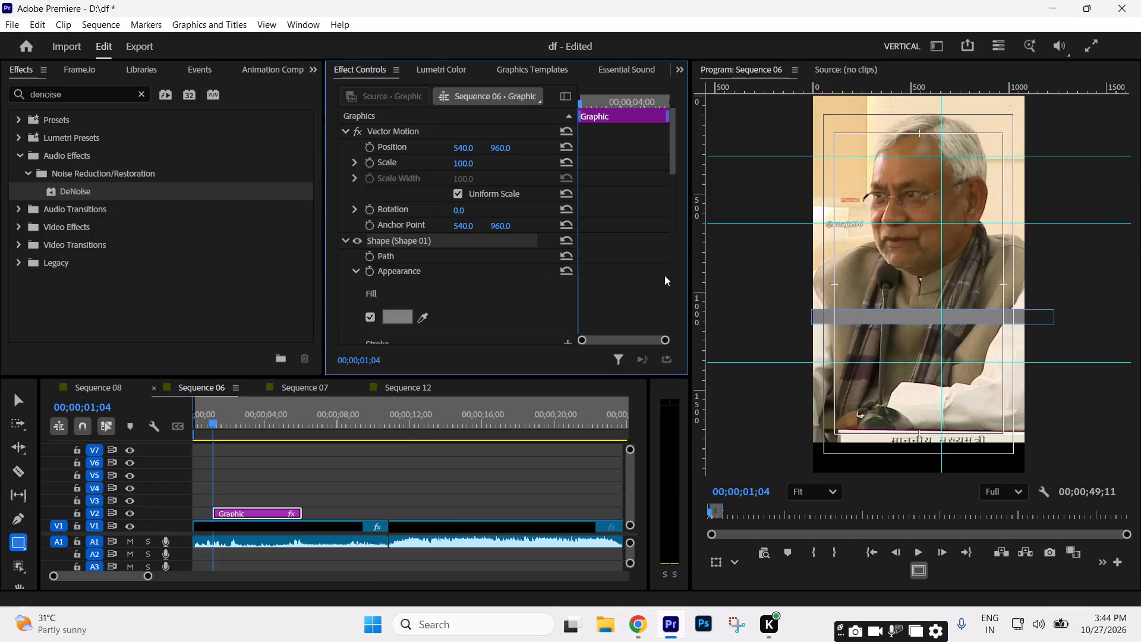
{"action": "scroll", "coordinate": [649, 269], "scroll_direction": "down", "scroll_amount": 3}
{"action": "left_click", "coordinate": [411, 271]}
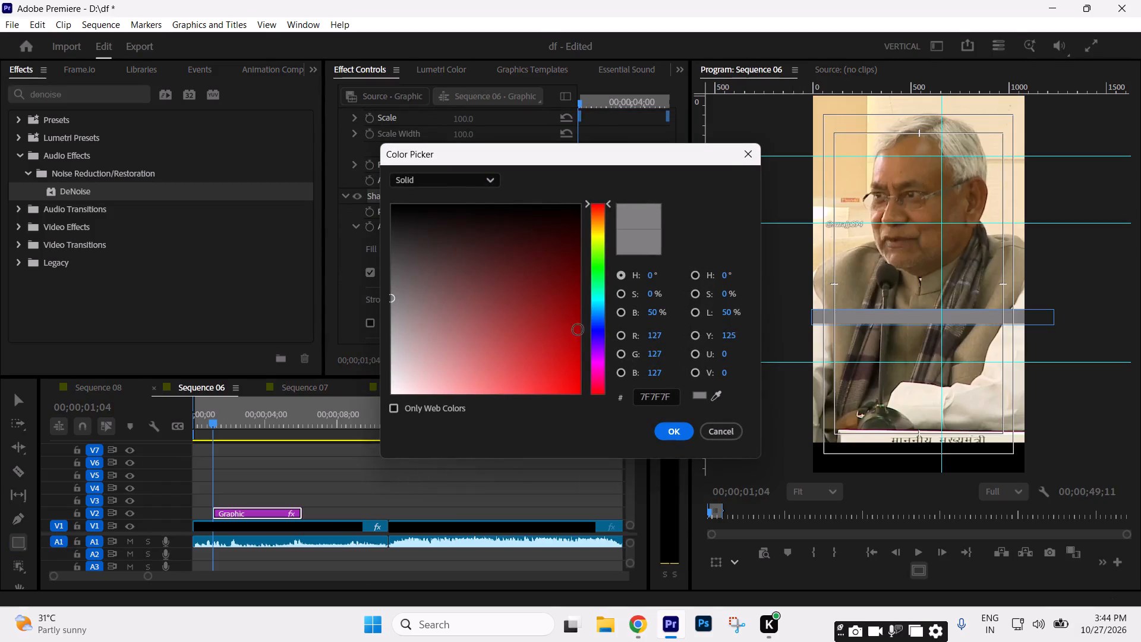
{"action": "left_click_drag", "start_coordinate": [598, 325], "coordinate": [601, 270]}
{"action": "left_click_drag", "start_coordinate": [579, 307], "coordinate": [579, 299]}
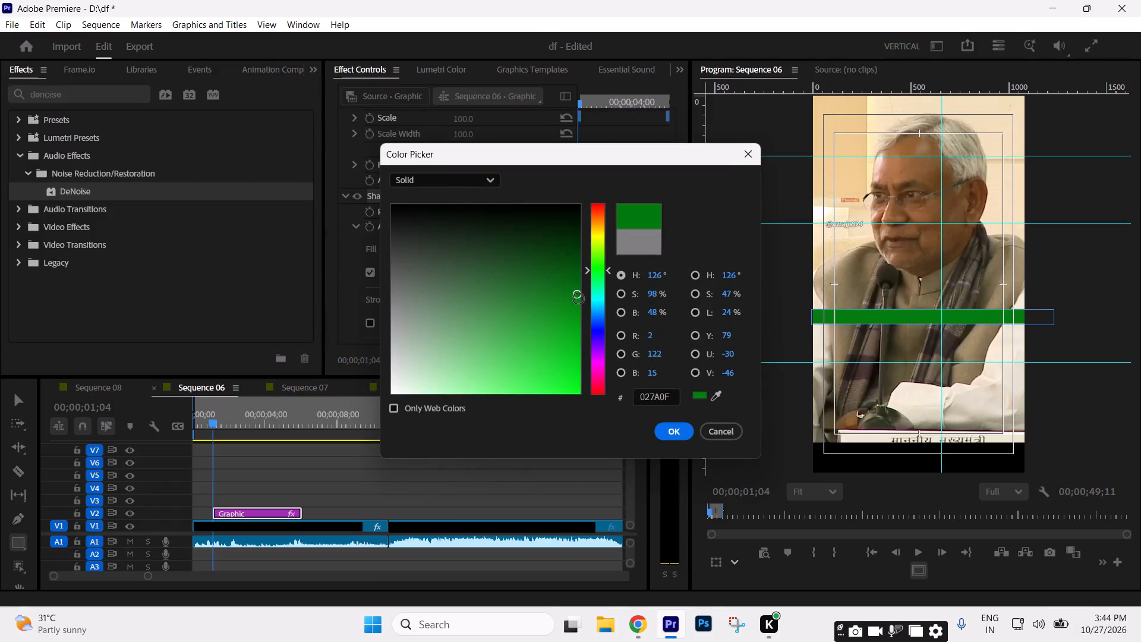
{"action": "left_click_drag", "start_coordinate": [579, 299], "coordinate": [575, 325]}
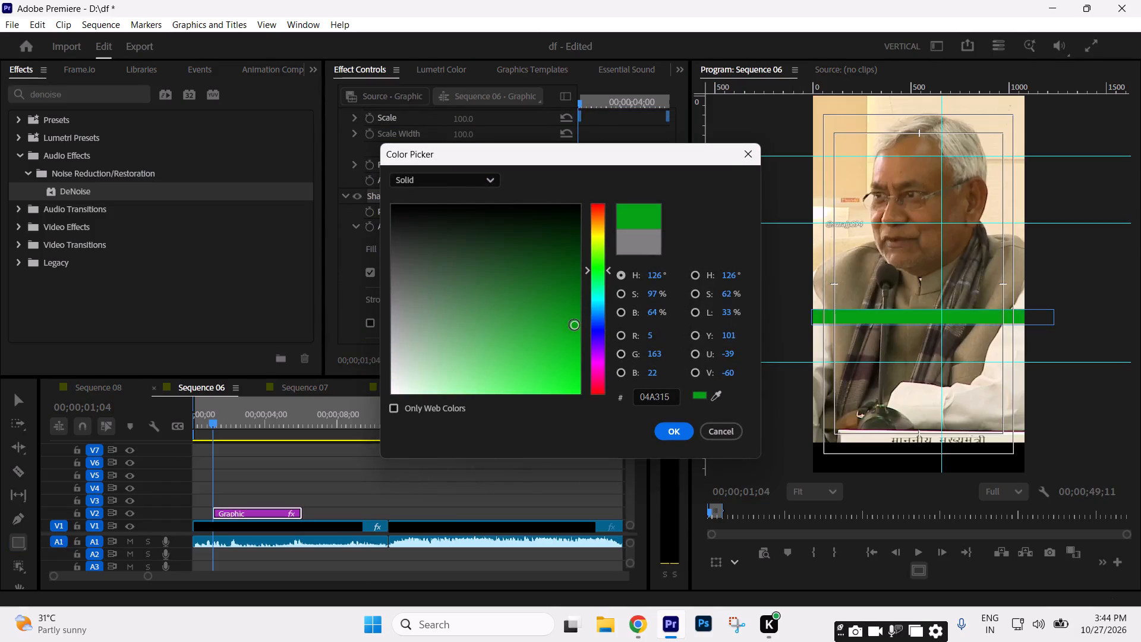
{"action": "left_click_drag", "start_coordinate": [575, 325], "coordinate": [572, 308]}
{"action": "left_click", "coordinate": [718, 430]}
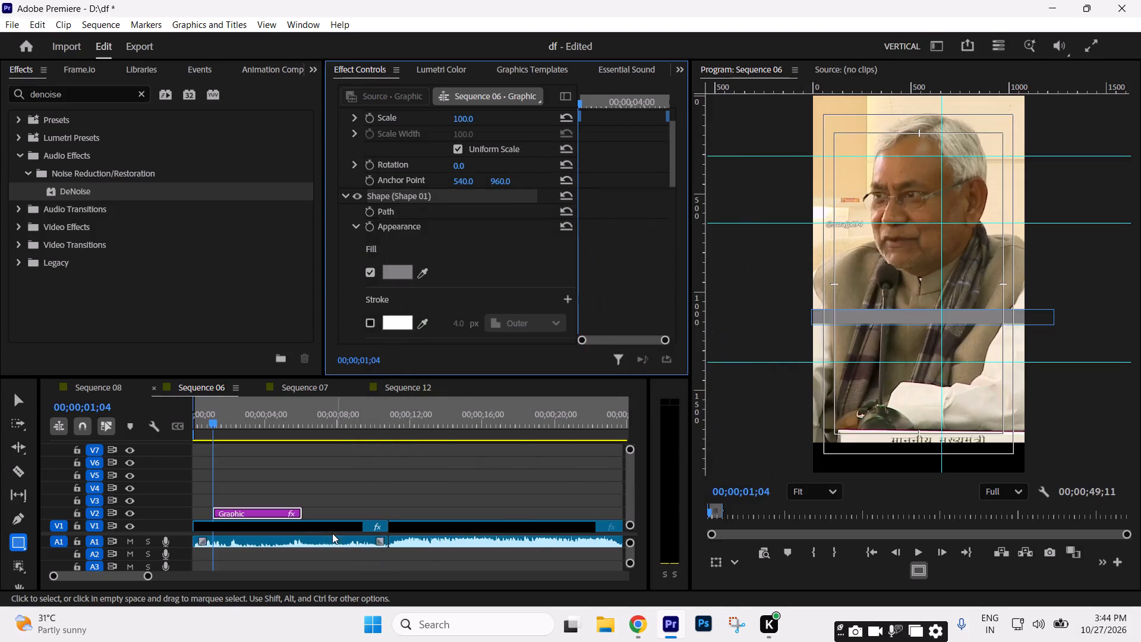
Move the bar graphic on V2 to the sequence start and extend it to the end of the first segment.
{"action": "left_click", "coordinate": [380, 462]}
{"action": "left_click_drag", "start_coordinate": [247, 511], "coordinate": [203, 512]}
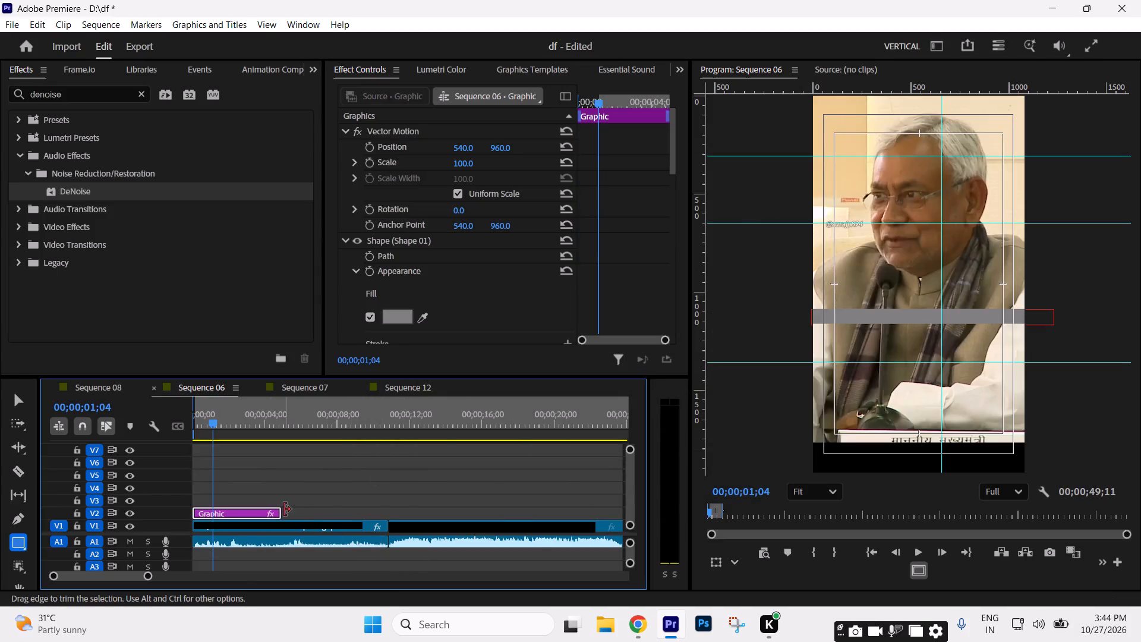
{"action": "left_click_drag", "start_coordinate": [284, 509], "coordinate": [396, 510]}
{"action": "left_click", "coordinate": [491, 489]}
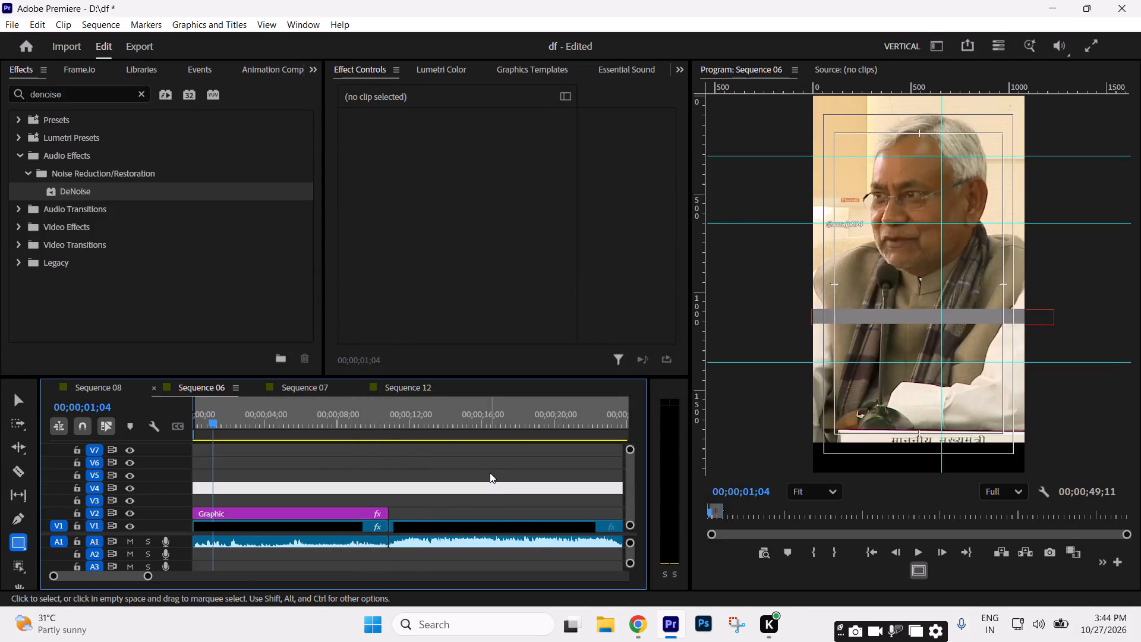
{"action": "left_click_drag", "start_coordinate": [229, 420], "coordinate": [346, 420]}
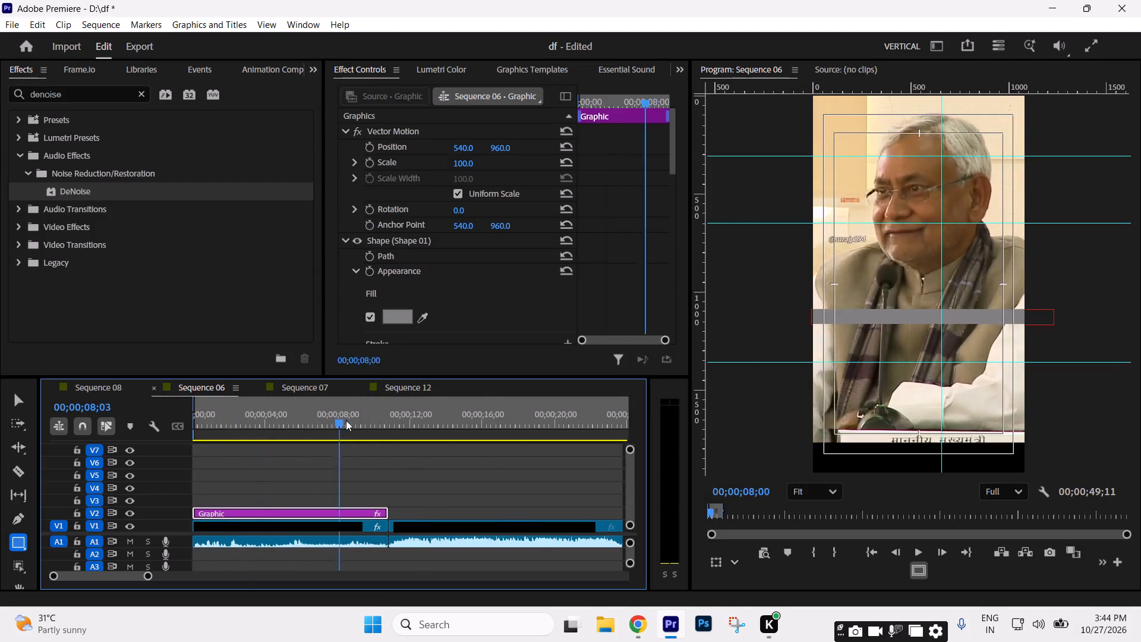
{"action": "left_click_drag", "start_coordinate": [346, 420], "coordinate": [229, 424]}
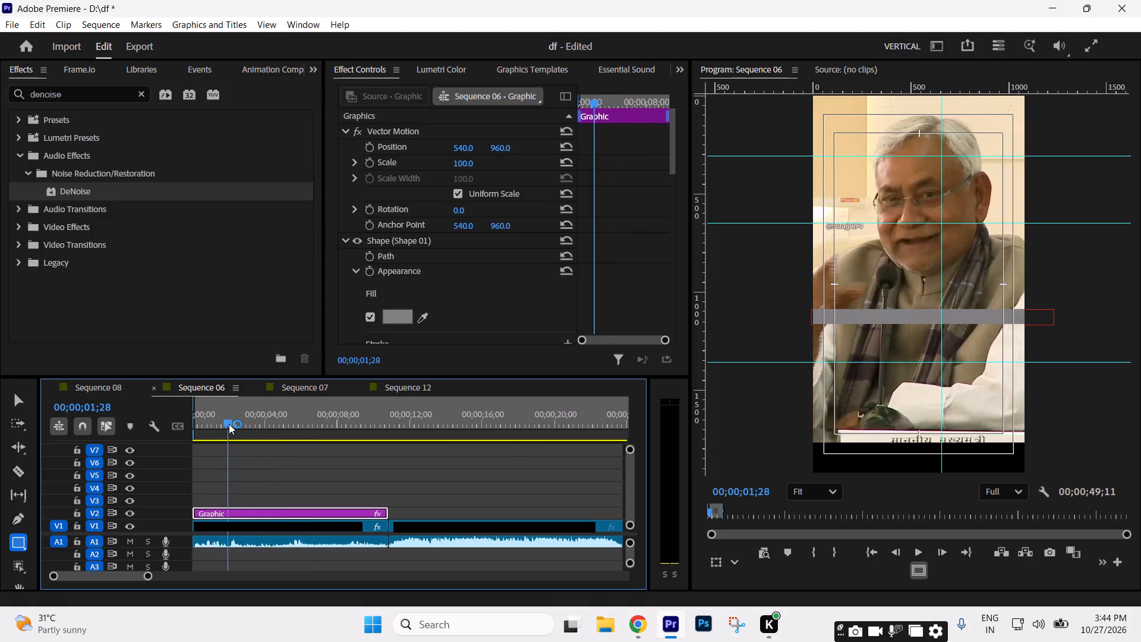
{"action": "left_click_drag", "start_coordinate": [229, 424], "coordinate": [147, 438]}
{"action": "left_click", "coordinate": [285, 460]}
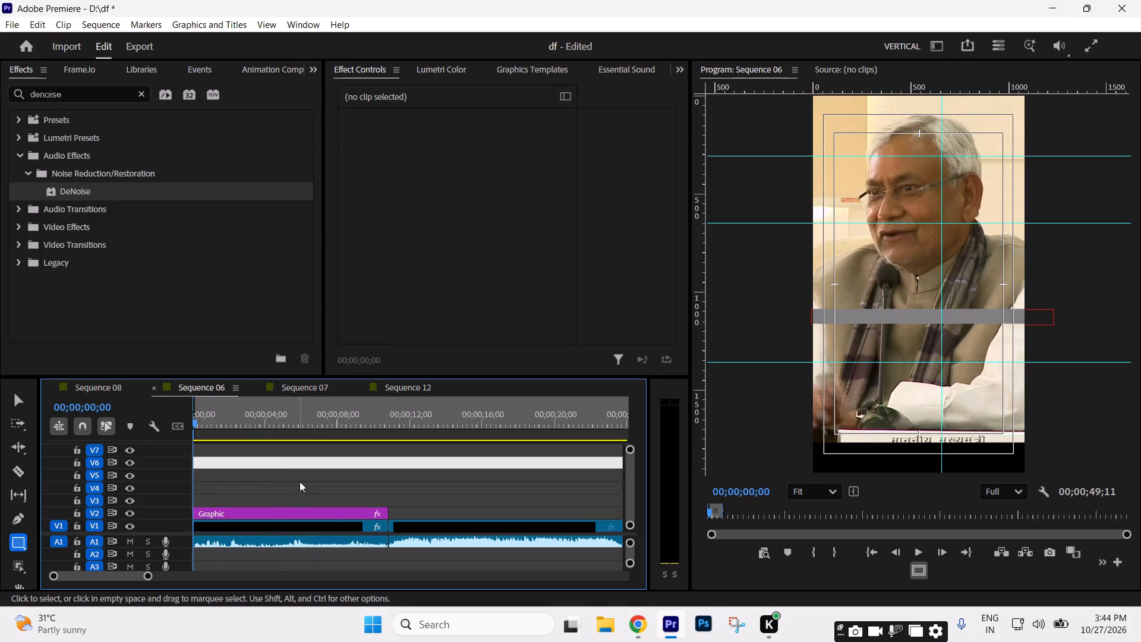
{"action": "left_click", "coordinate": [297, 465]}
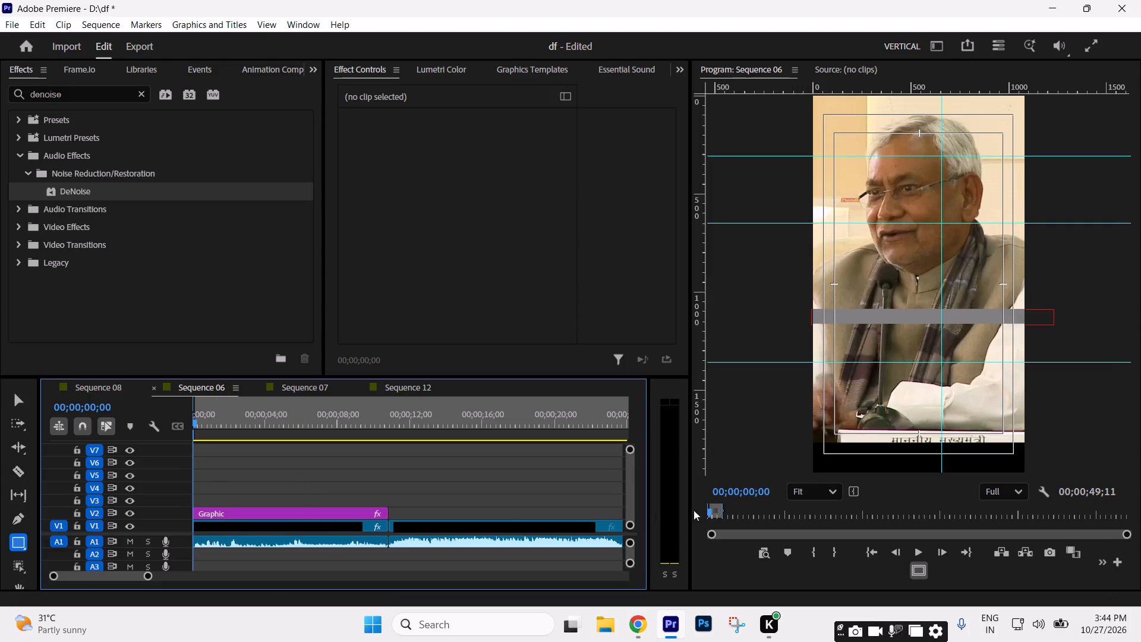
{"action": "left_click", "coordinate": [396, 475]}
Save the project.
{"action": "key", "text": "ctrl+s"}
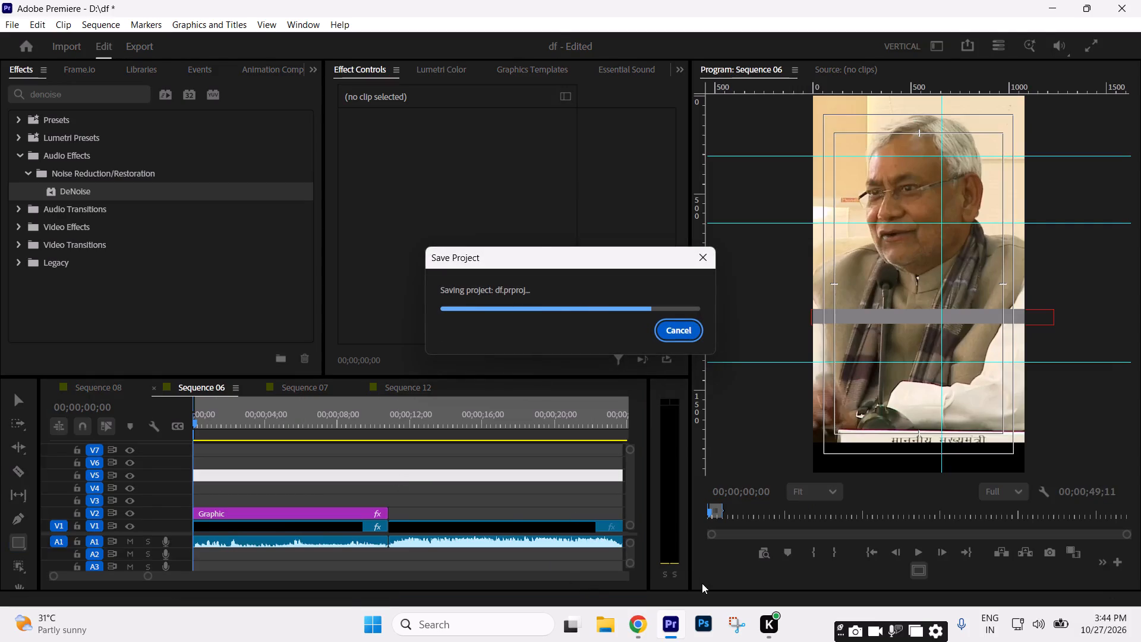
Switch to Photoshop and create a new 1080 x 1920 px document at 72 ppi with a white background.
{"action": "left_click", "coordinate": [708, 620]}
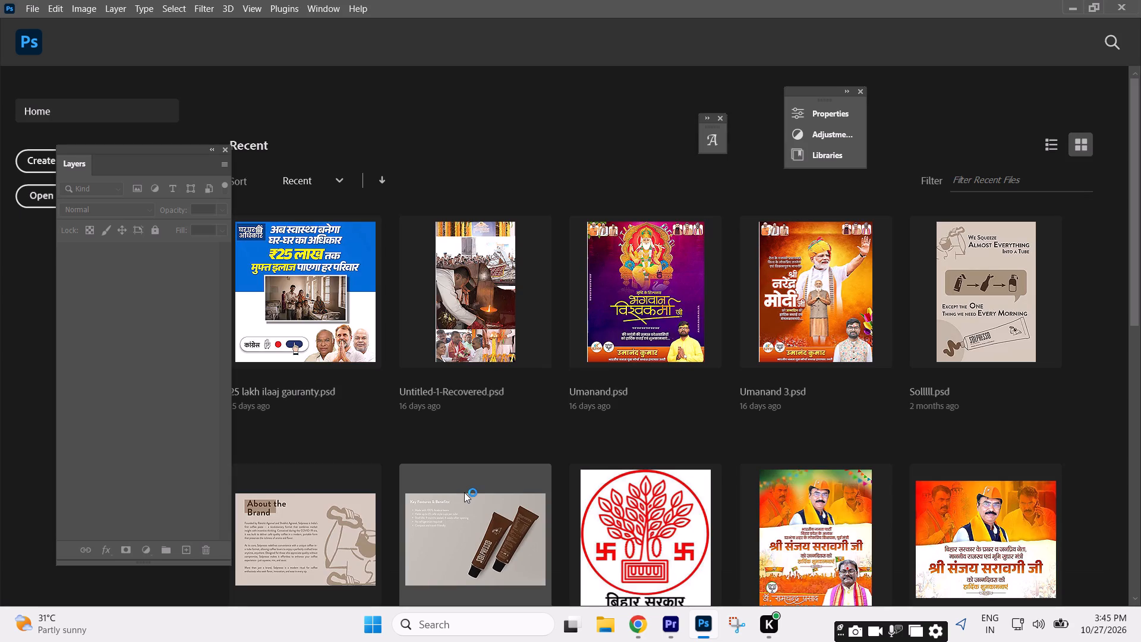
{"action": "left_click", "coordinate": [36, 11]}
{"action": "left_click", "coordinate": [46, 19]}
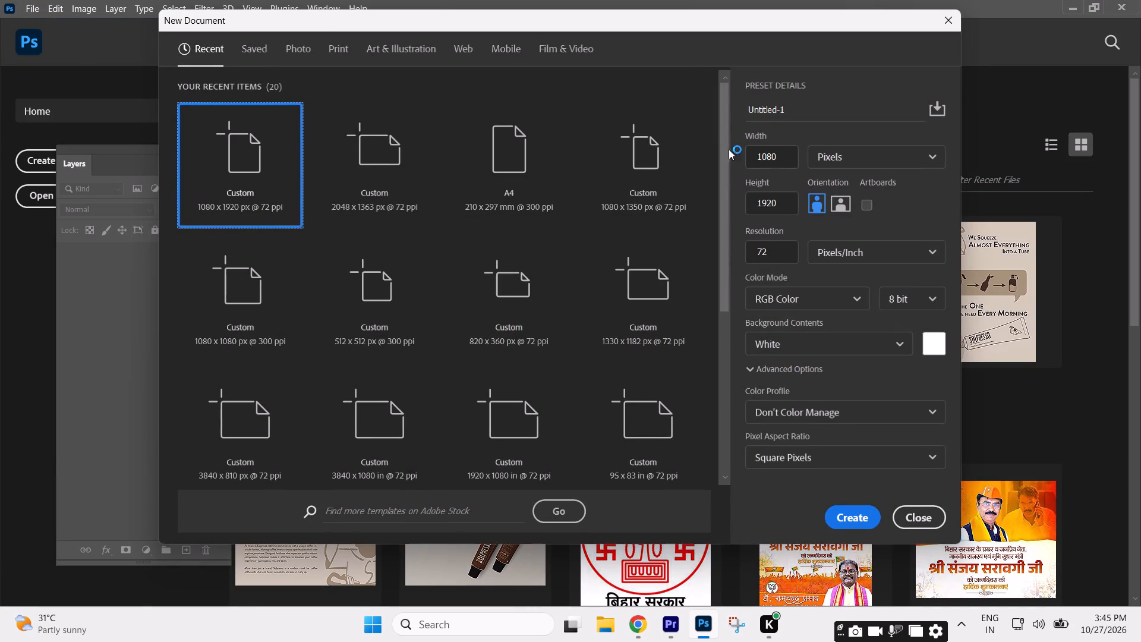
{"action": "left_click", "coordinate": [858, 520]}
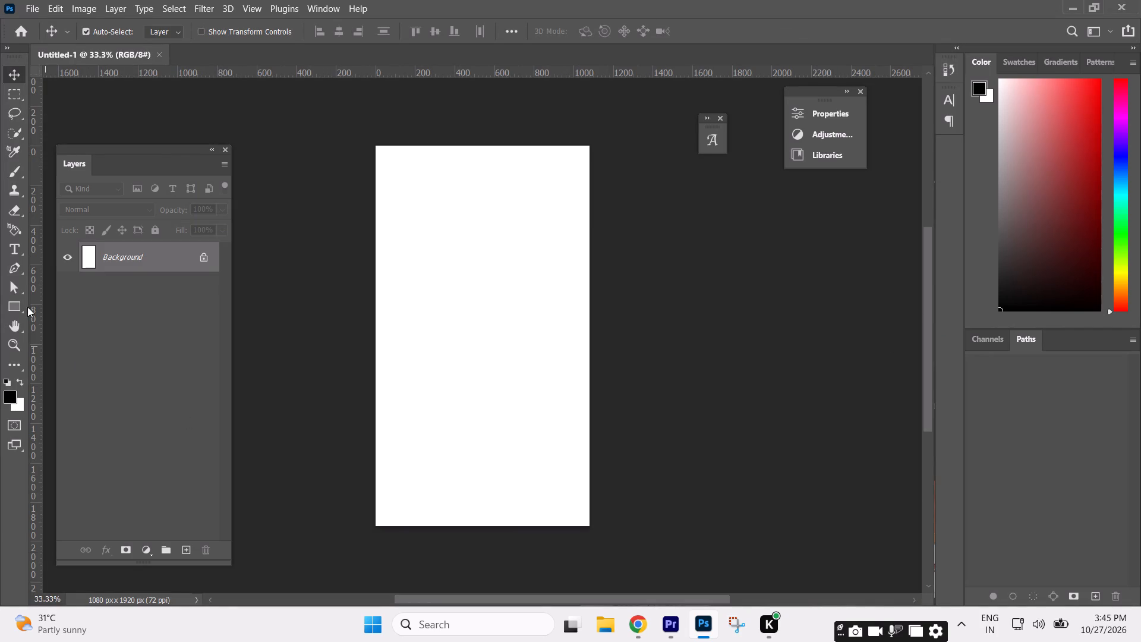
Draw a black rounded rectangle about 1078 by 1917 px covering the canvas.
{"action": "left_click", "coordinate": [12, 300]}
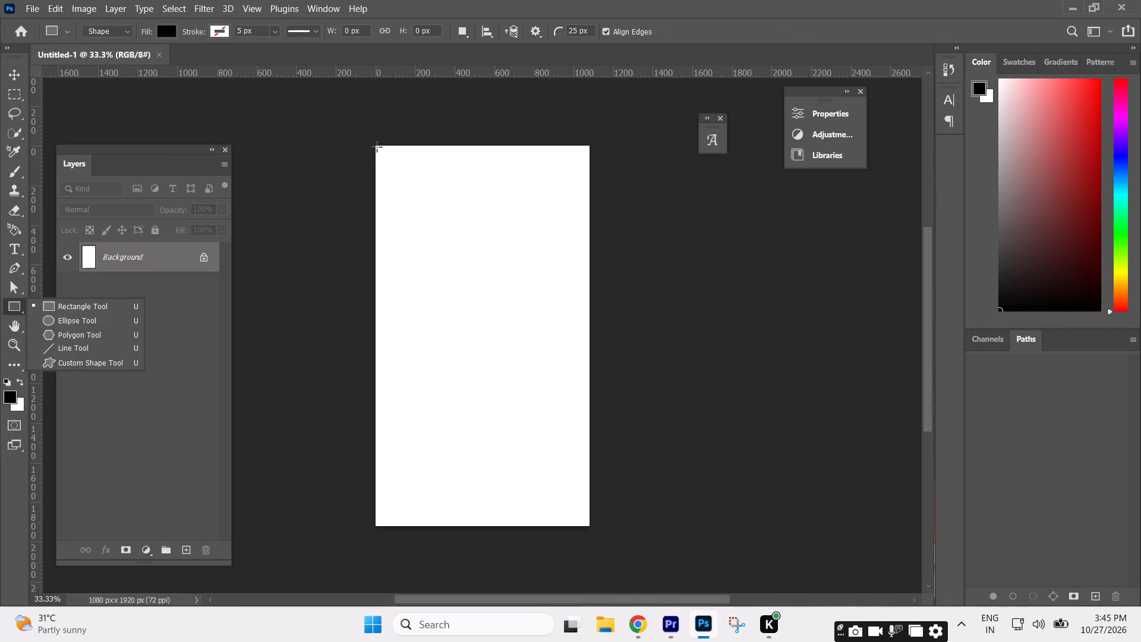
{"action": "left_click_drag", "start_coordinate": [377, 147], "coordinate": [590, 527]}
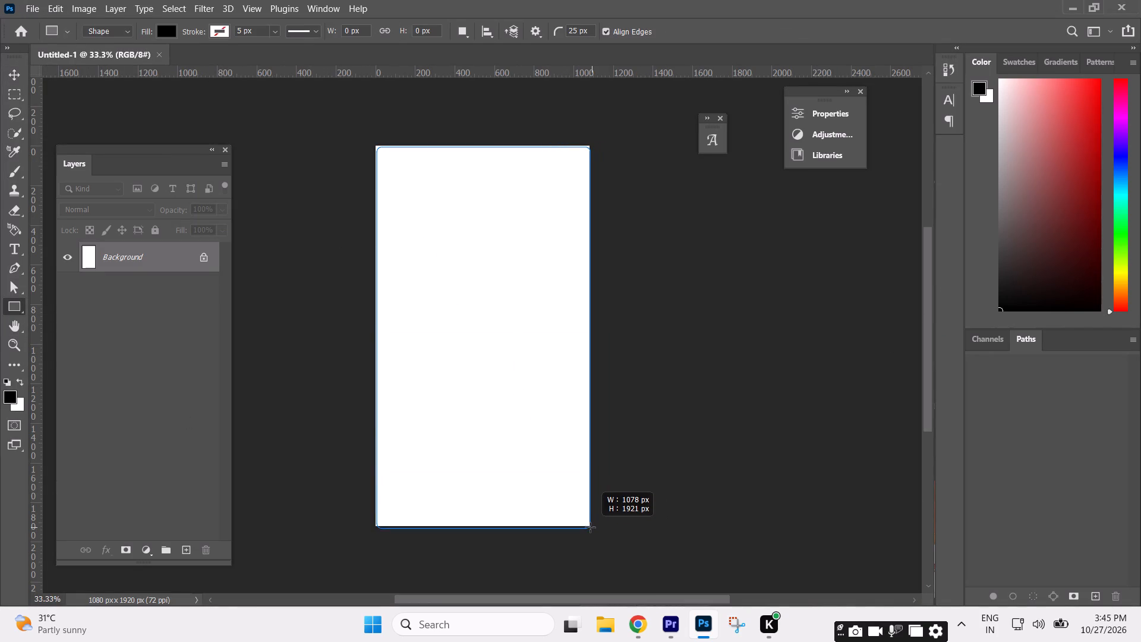
{"action": "left_click_drag", "start_coordinate": [590, 527], "coordinate": [590, 526]}
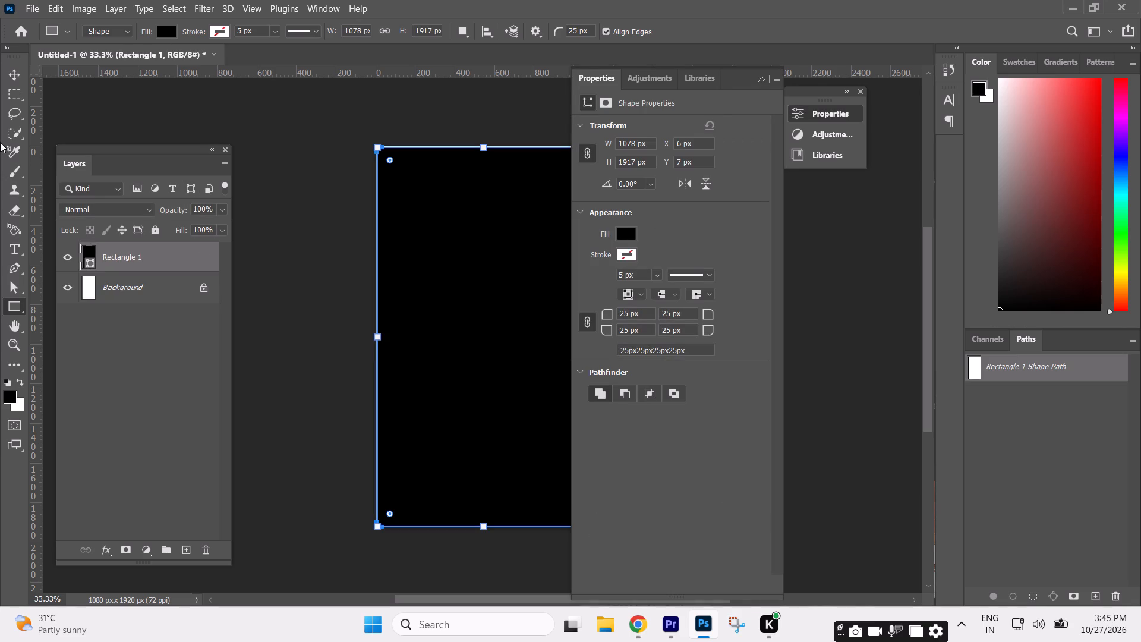
{"action": "left_click", "coordinate": [18, 66]}
{"action": "left_click", "coordinate": [458, 212]}
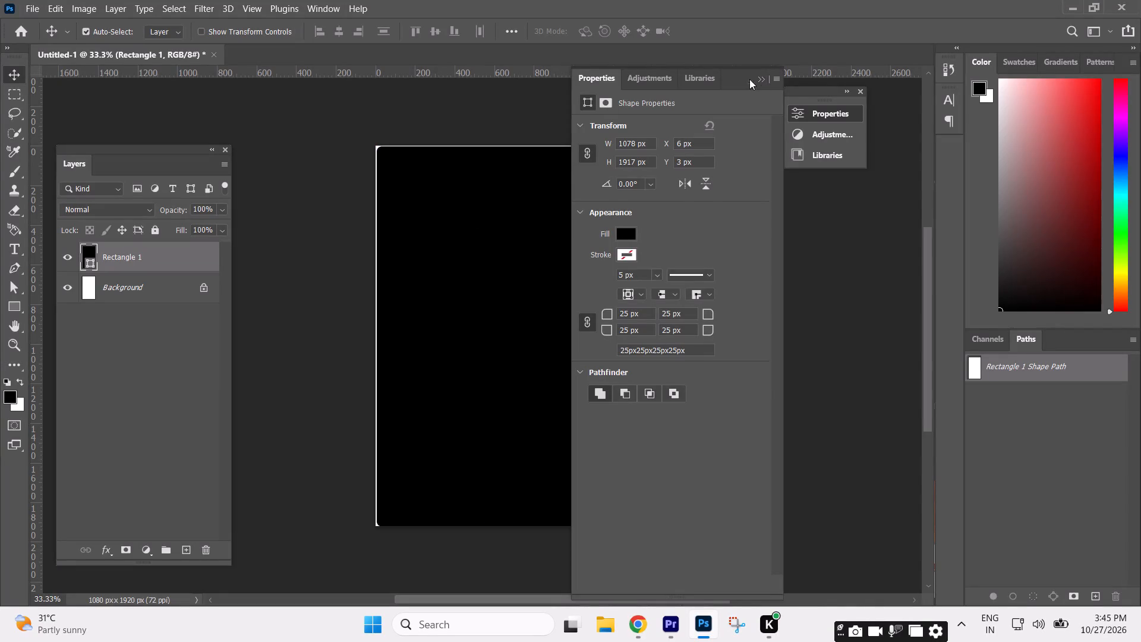
Shrink the black rectangle from all four sides to about 1003 by 1815 px, leaving a white margin around it.
{"action": "left_click_drag", "start_coordinate": [735, 82], "coordinate": [881, 113]}
{"action": "left_click", "coordinate": [540, 243]}
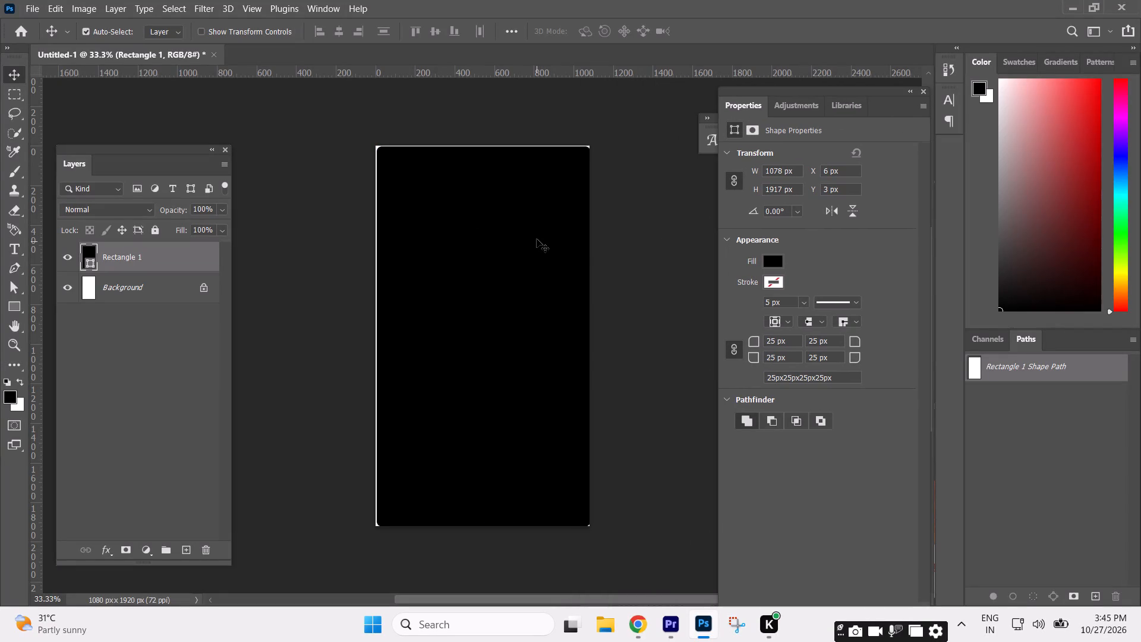
{"action": "key", "text": "ctrl+t"}
{"action": "left_click_drag", "start_coordinate": [592, 335], "coordinate": [583, 333]}
{"action": "key", "text": "ctrl+z"}
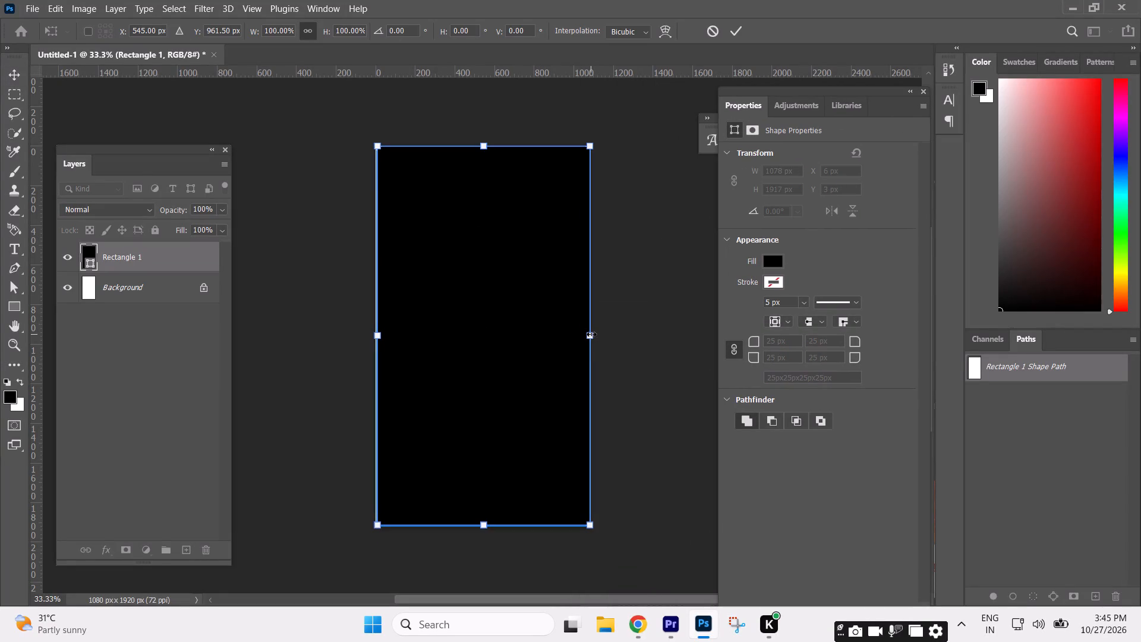
{"action": "left_click_drag", "start_coordinate": [591, 334], "coordinate": [581, 334], "text": "shift"}
{"action": "left_click_drag", "start_coordinate": [376, 333], "coordinate": [382, 333], "text": "shift"}
{"action": "left_click_drag", "start_coordinate": [483, 139], "coordinate": [481, 149], "text": "shift"}
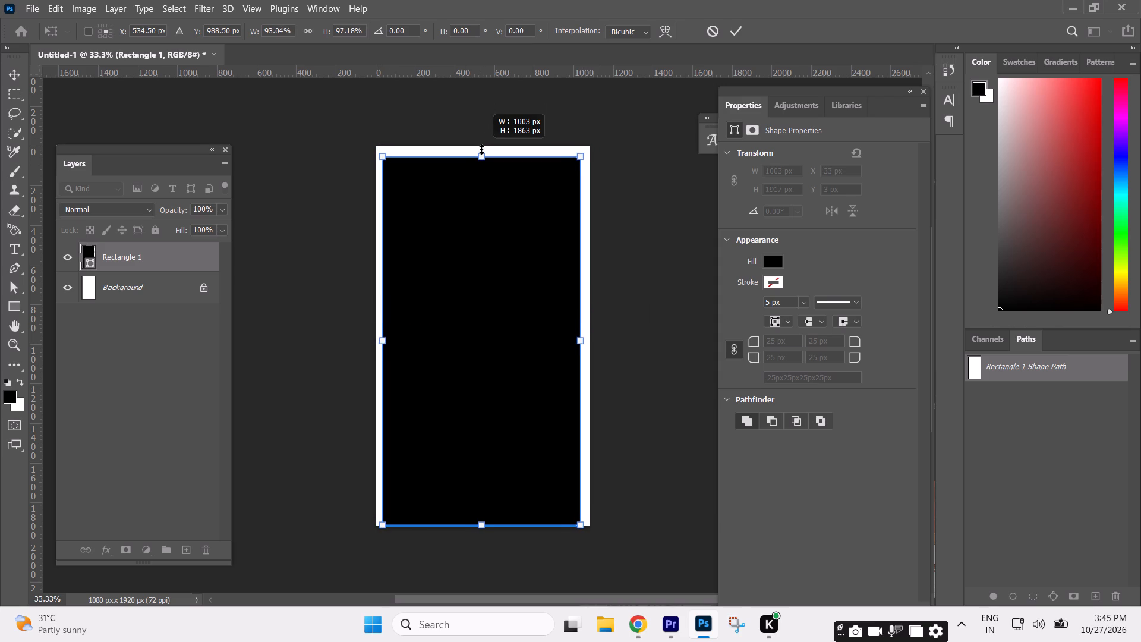
{"action": "left_click_drag", "start_coordinate": [481, 149], "coordinate": [480, 149], "text": "shift"}
{"action": "left_click_drag", "start_coordinate": [482, 527], "coordinate": [480, 511], "text": "shift"}
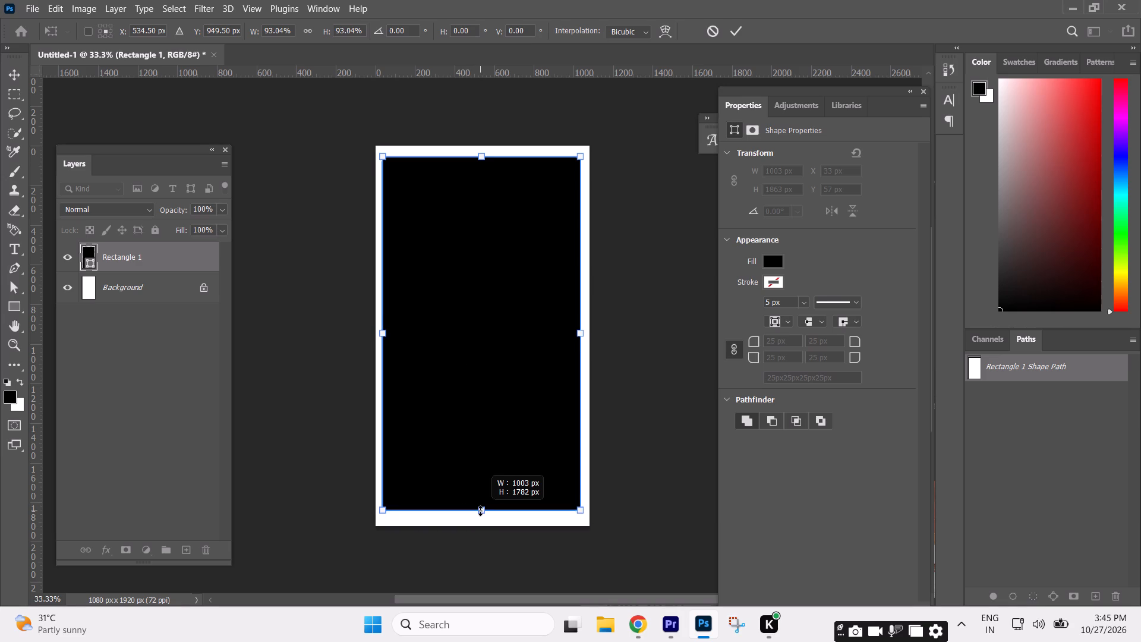
{"action": "left_click_drag", "start_coordinate": [480, 511], "coordinate": [480, 517], "text": "shift"}
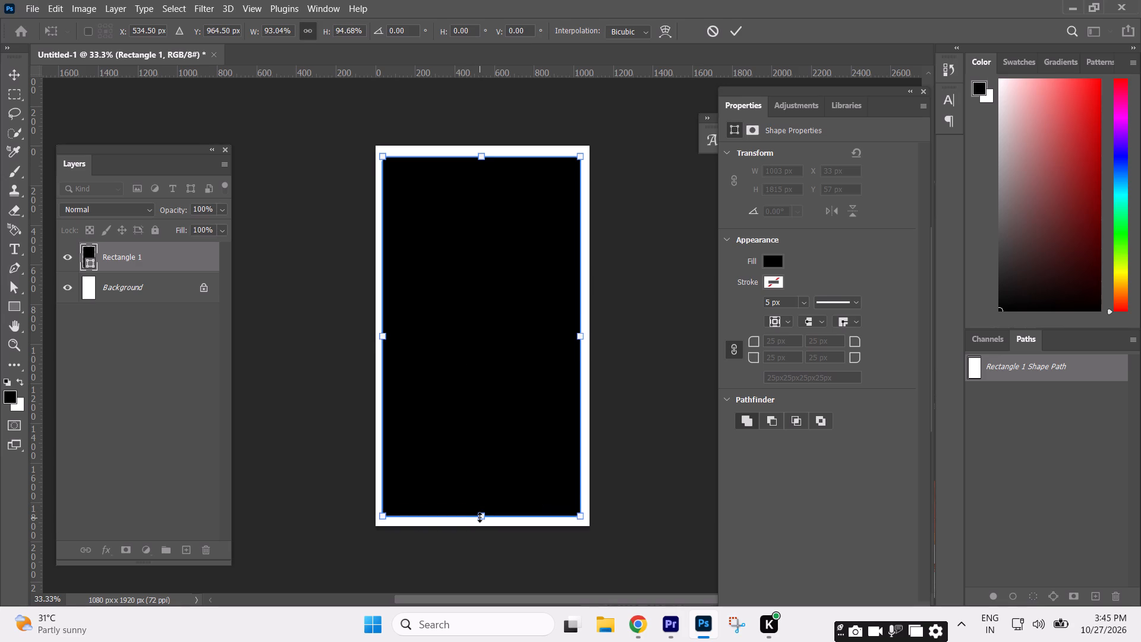
{"action": "left_click", "coordinate": [763, 343]}
{"action": "left_click", "coordinate": [5, 75]}
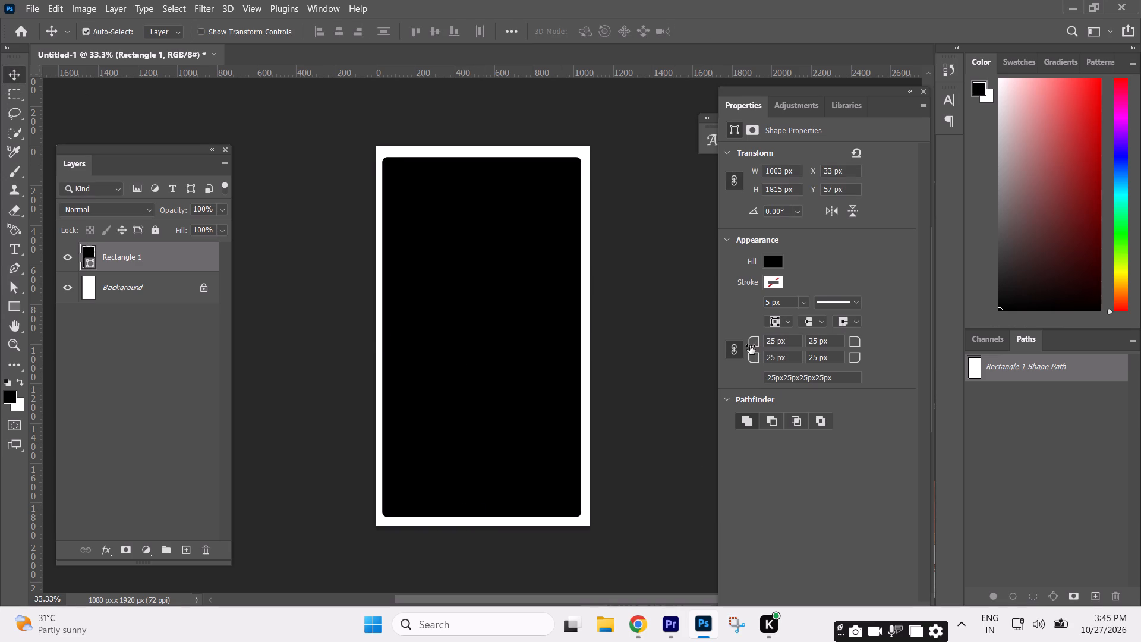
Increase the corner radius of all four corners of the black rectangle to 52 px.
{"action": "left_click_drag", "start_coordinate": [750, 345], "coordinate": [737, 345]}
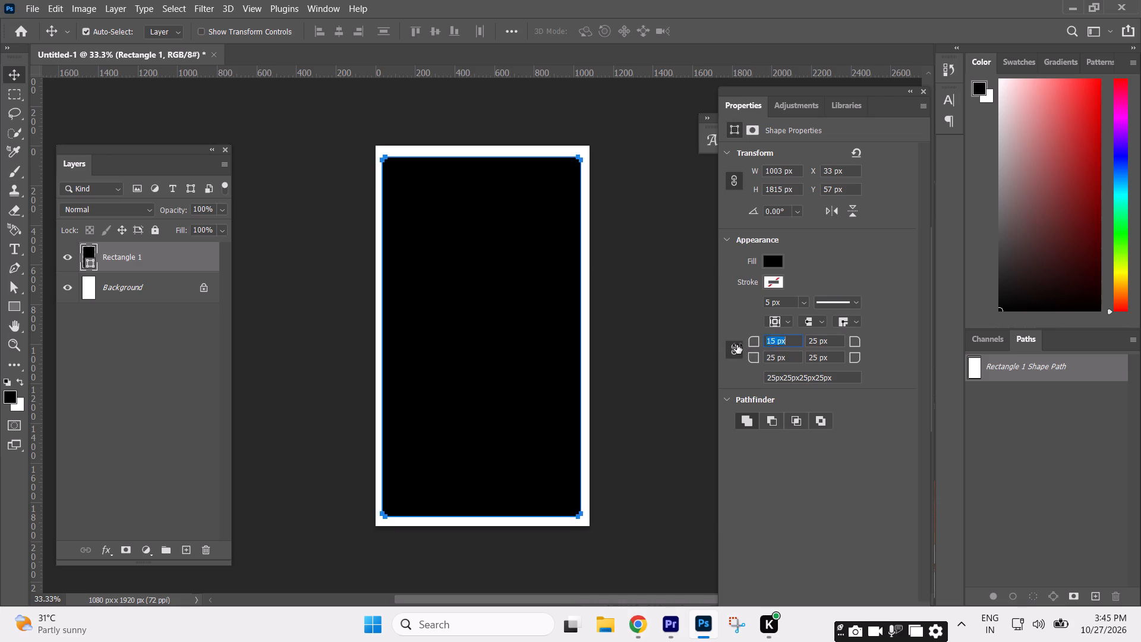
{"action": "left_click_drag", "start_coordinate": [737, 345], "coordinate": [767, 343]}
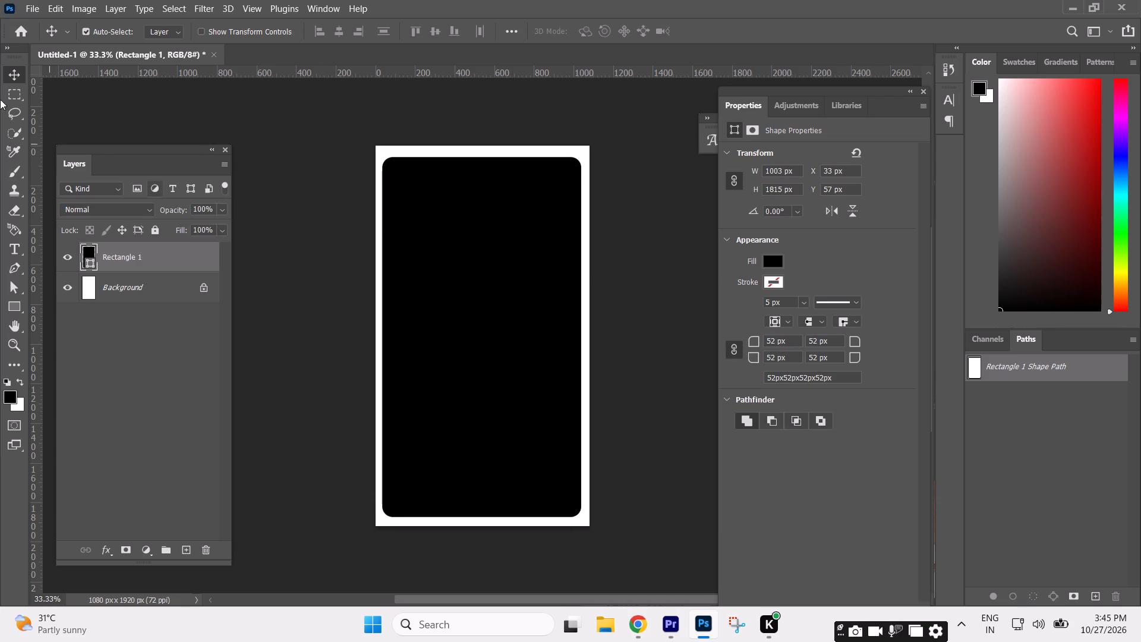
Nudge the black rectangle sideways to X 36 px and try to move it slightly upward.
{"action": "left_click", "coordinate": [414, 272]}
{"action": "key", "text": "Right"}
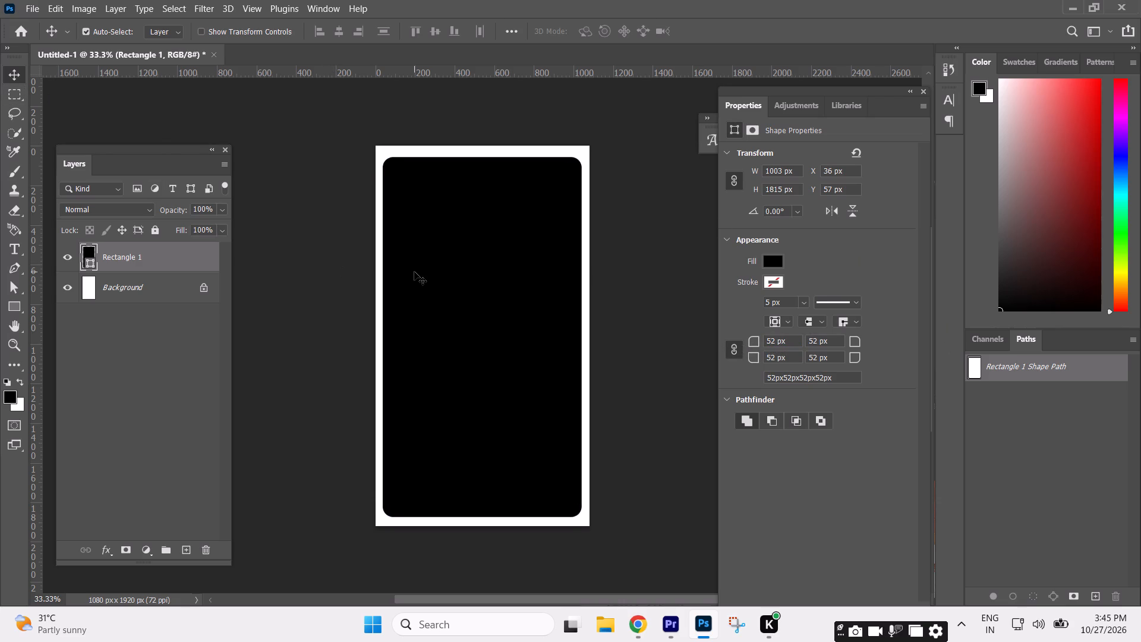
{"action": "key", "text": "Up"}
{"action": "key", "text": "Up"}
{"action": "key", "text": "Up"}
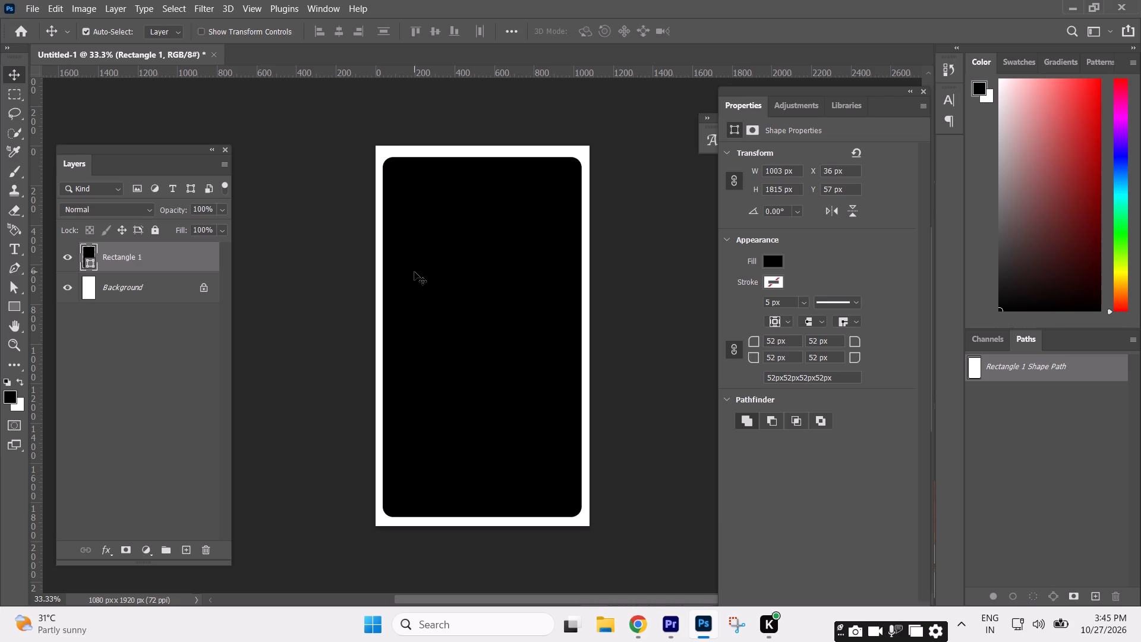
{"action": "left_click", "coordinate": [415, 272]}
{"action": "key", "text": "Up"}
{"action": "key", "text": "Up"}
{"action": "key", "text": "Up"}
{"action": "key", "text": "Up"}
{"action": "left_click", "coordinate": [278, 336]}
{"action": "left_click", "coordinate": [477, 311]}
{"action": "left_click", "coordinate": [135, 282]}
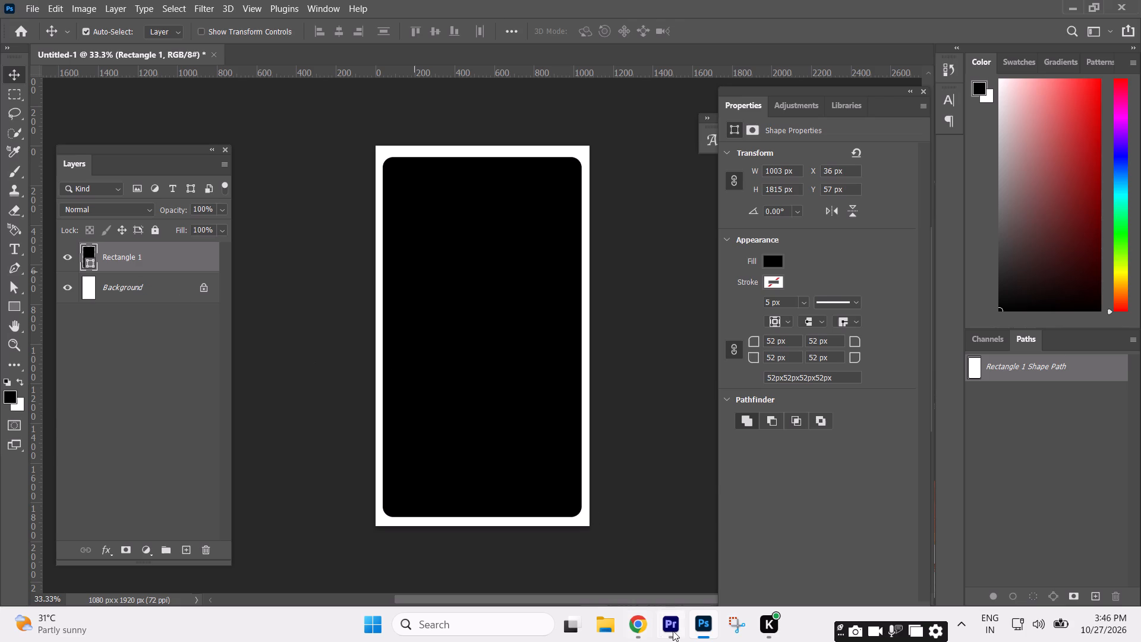
Switch to Premiere and review Sequence 06, scrubbing the opening clips and the footage around five minutes before returning to the start.
{"action": "left_click", "coordinate": [673, 630]}
{"action": "left_click_drag", "start_coordinate": [305, 416], "coordinate": [246, 420]}
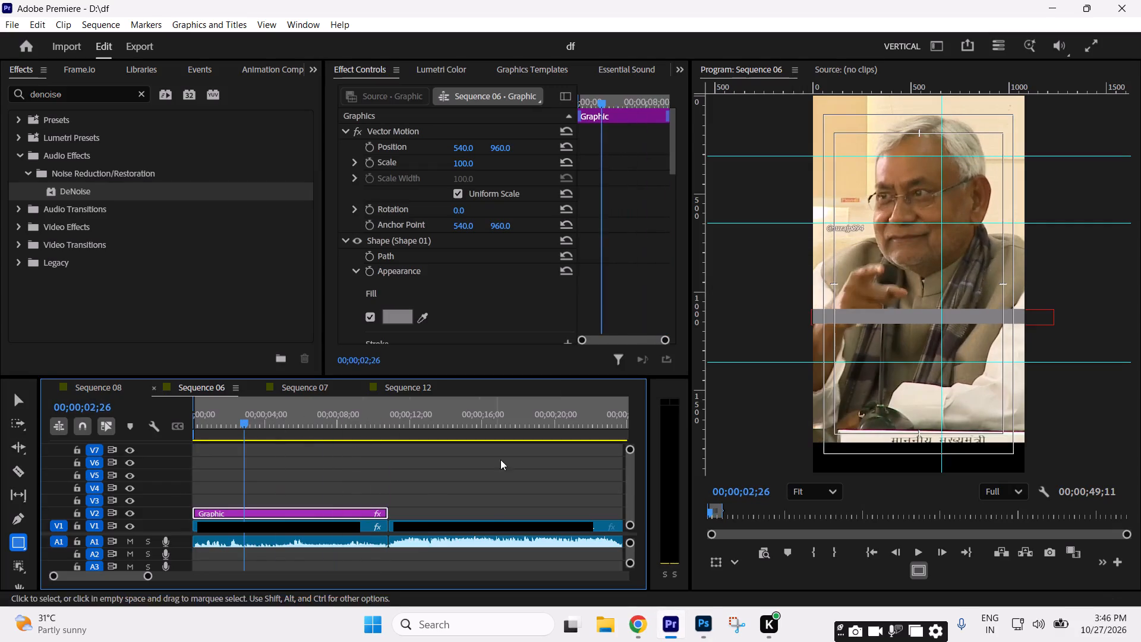
{"action": "left_click", "coordinate": [704, 619]}
{"action": "left_click", "coordinate": [703, 625]}
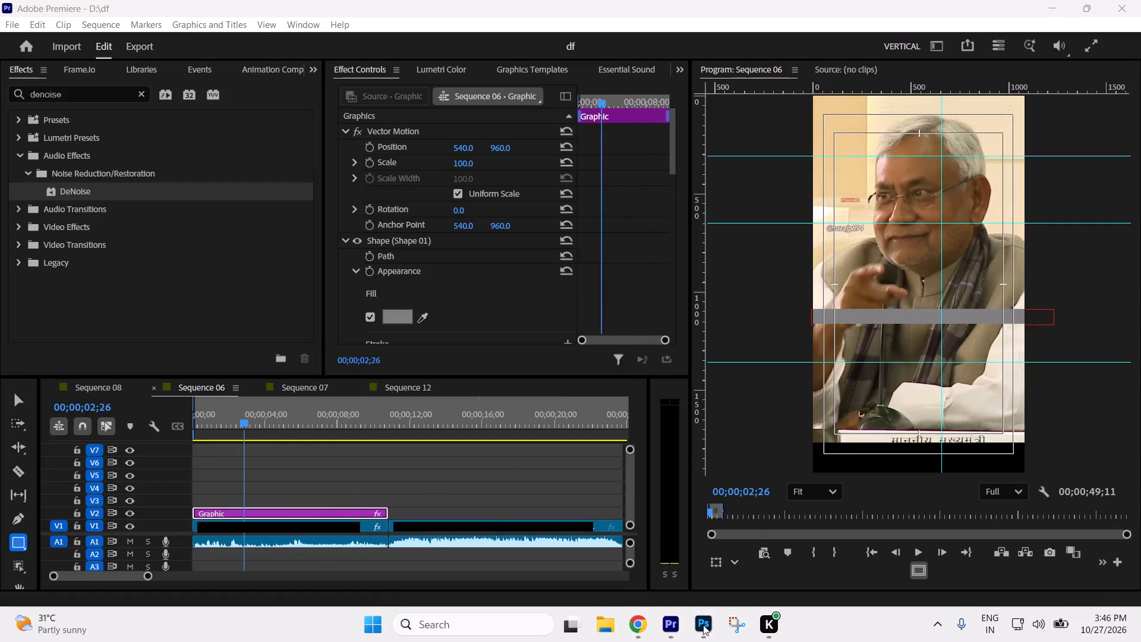
{"action": "left_click", "coordinate": [673, 622]}
{"action": "left_click_drag", "start_coordinate": [350, 417], "coordinate": [376, 426]}
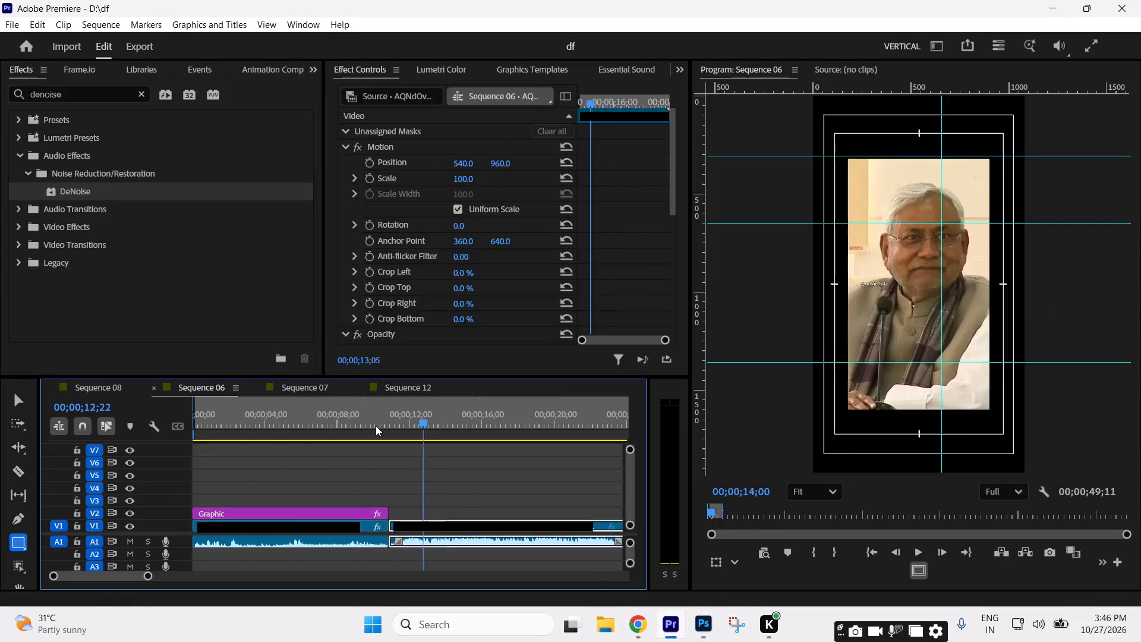
{"action": "left_click_drag", "start_coordinate": [376, 426], "coordinate": [423, 435]}
{"action": "left_click", "coordinate": [547, 489]}
{"action": "left_click_drag", "start_coordinate": [150, 576], "coordinate": [194, 580]}
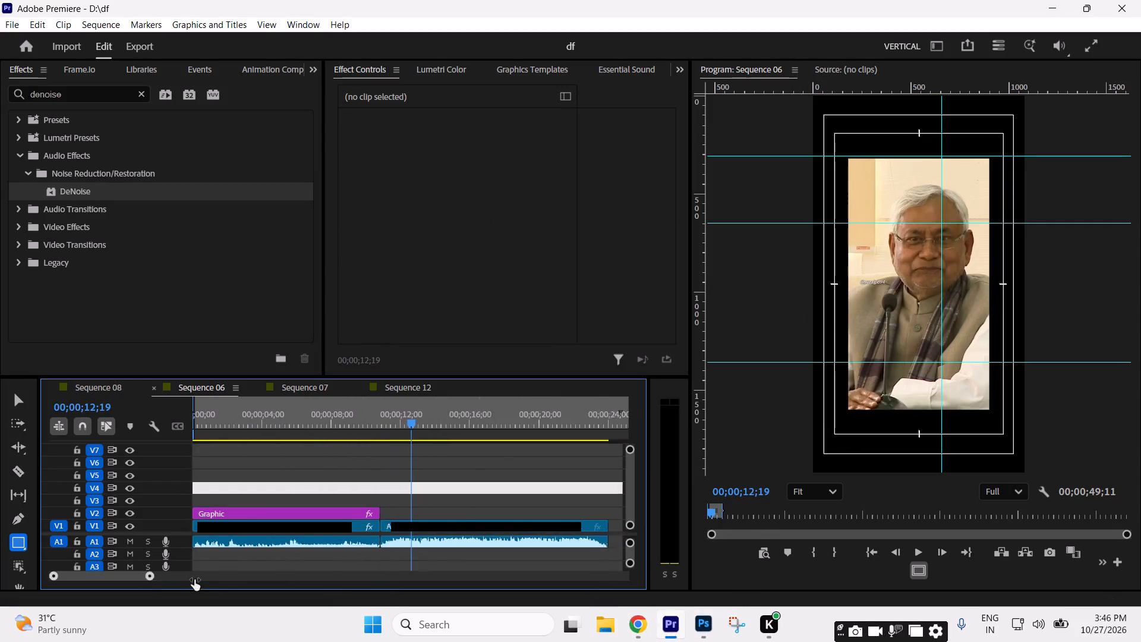
{"action": "left_click_drag", "start_coordinate": [194, 580], "coordinate": [389, 580]}
{"action": "left_click", "coordinate": [701, 621]}
{"action": "left_click", "coordinate": [702, 622]}
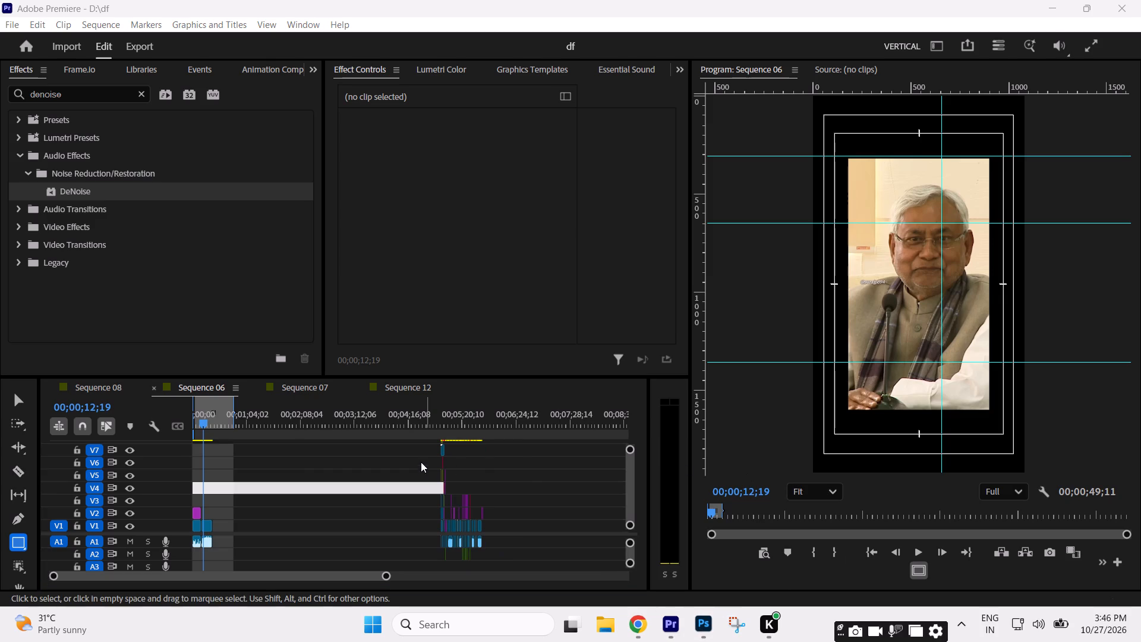
{"action": "left_click", "coordinate": [453, 427]}
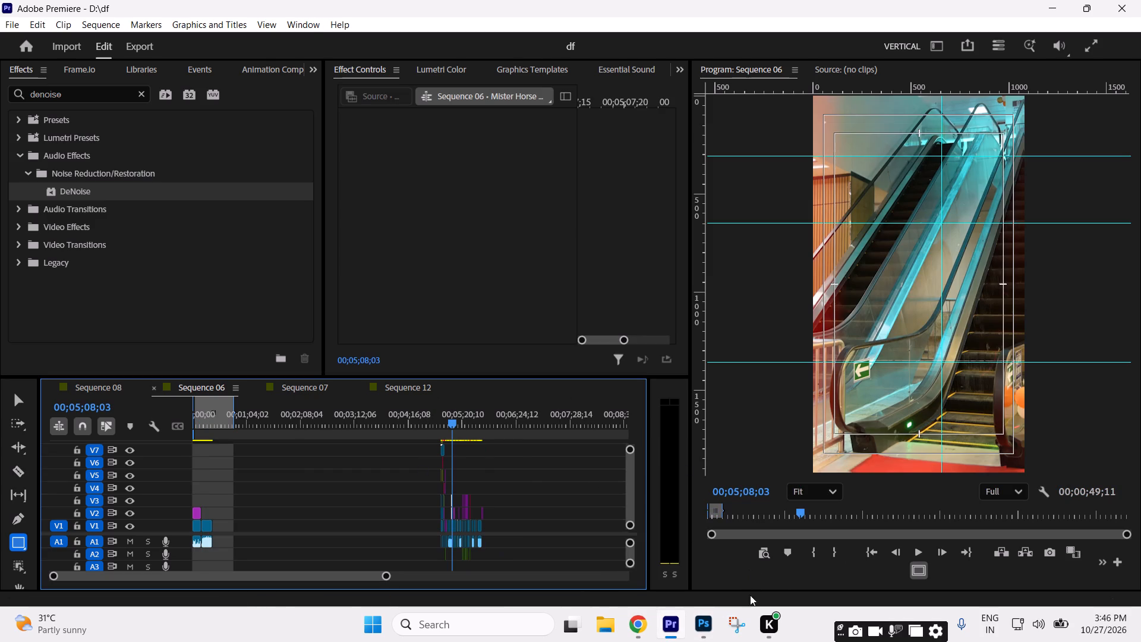
{"action": "left_click", "coordinate": [707, 619]}
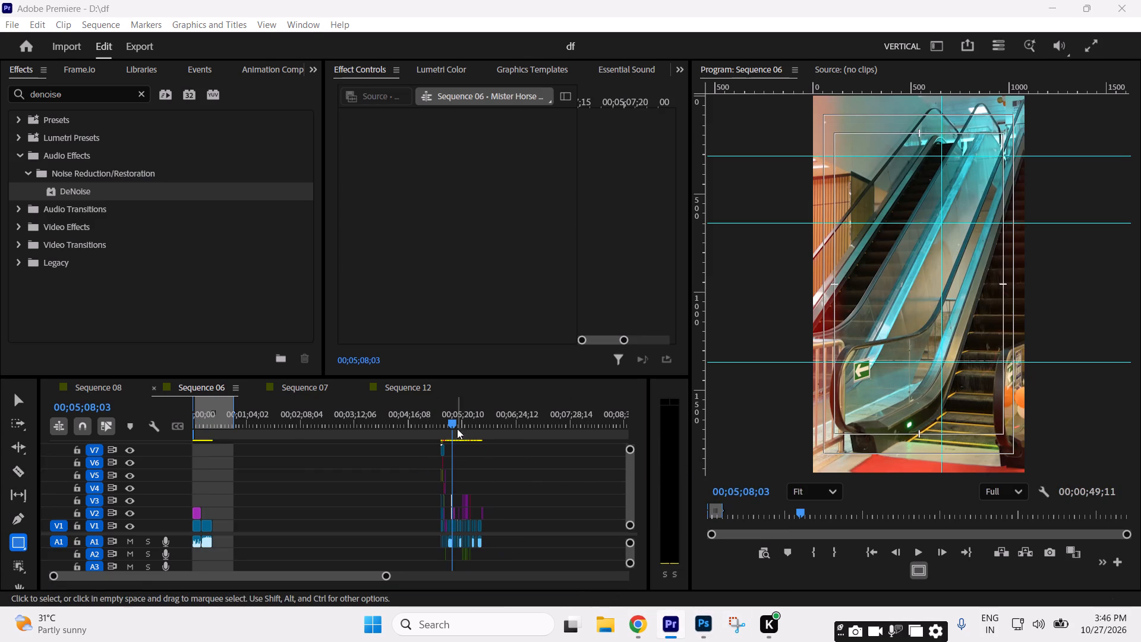
{"action": "left_click_drag", "start_coordinate": [452, 421], "coordinate": [452, 424]}
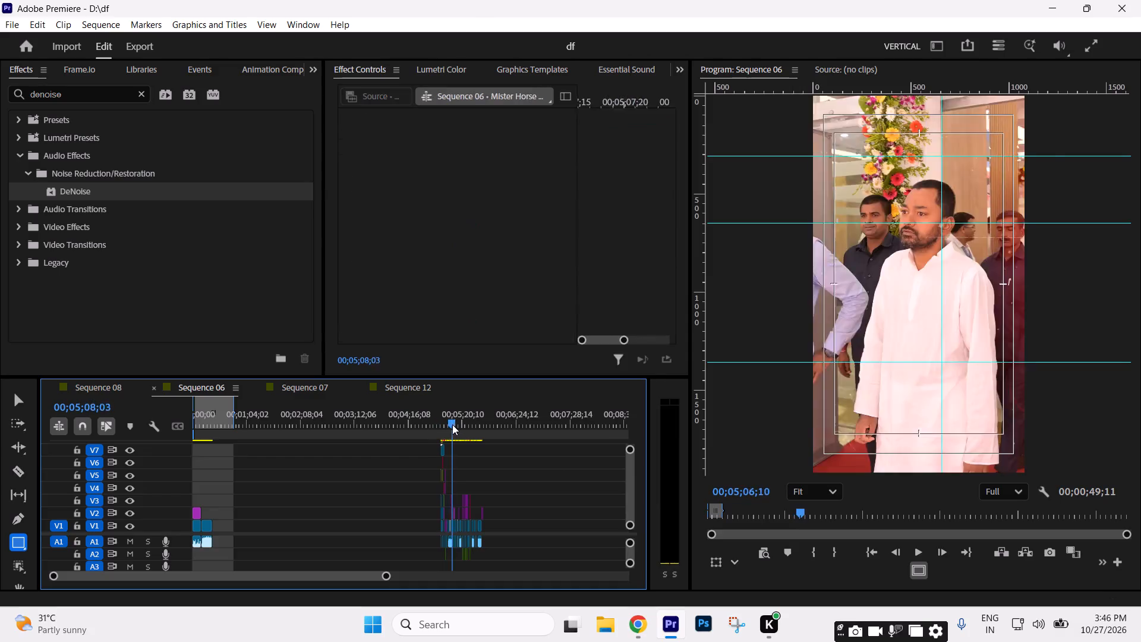
{"action": "left_click_drag", "start_coordinate": [452, 424], "coordinate": [198, 456]}
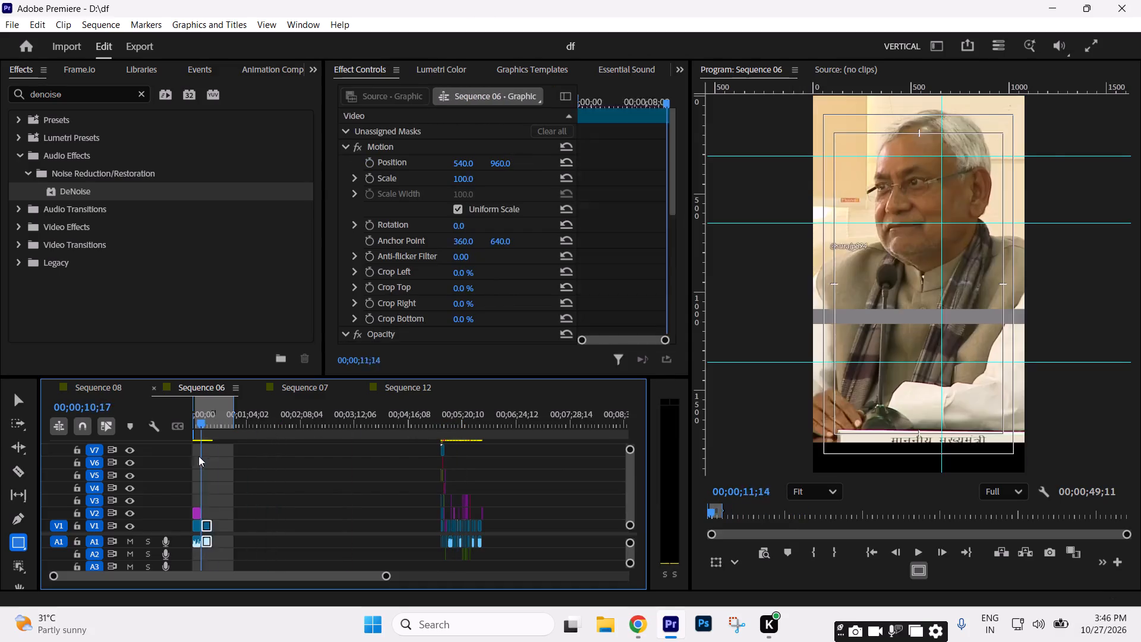
{"action": "left_click_drag", "start_coordinate": [198, 456], "coordinate": [179, 484]}
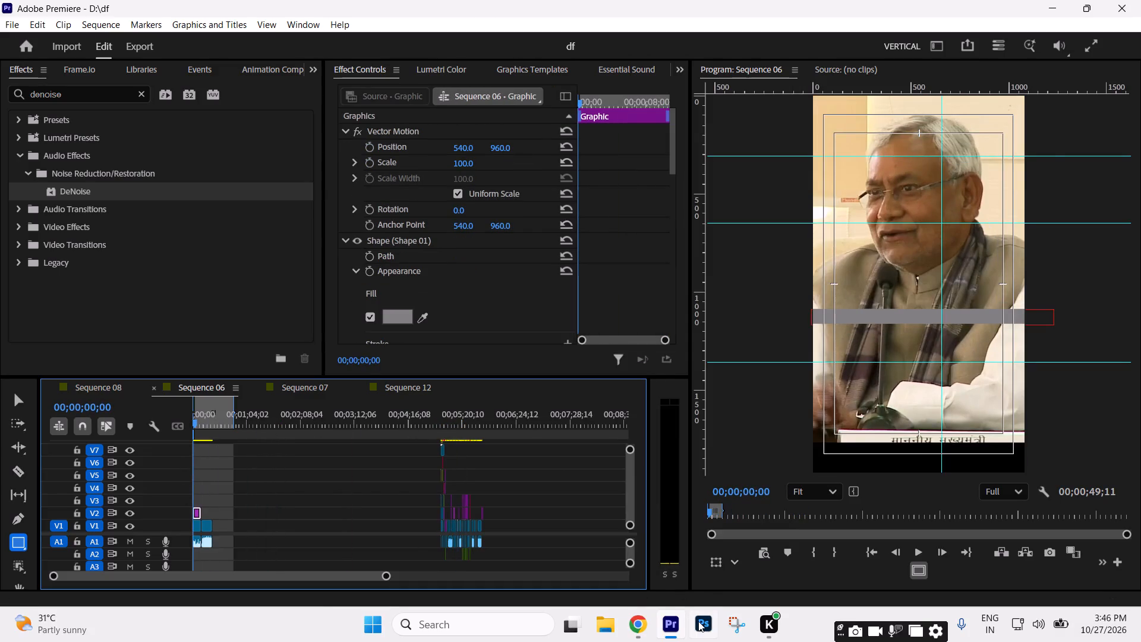
Switch to Photoshop and create a new 1080 x 1920 px document at 72 ppi with a white background.
{"action": "left_click", "coordinate": [698, 621]}
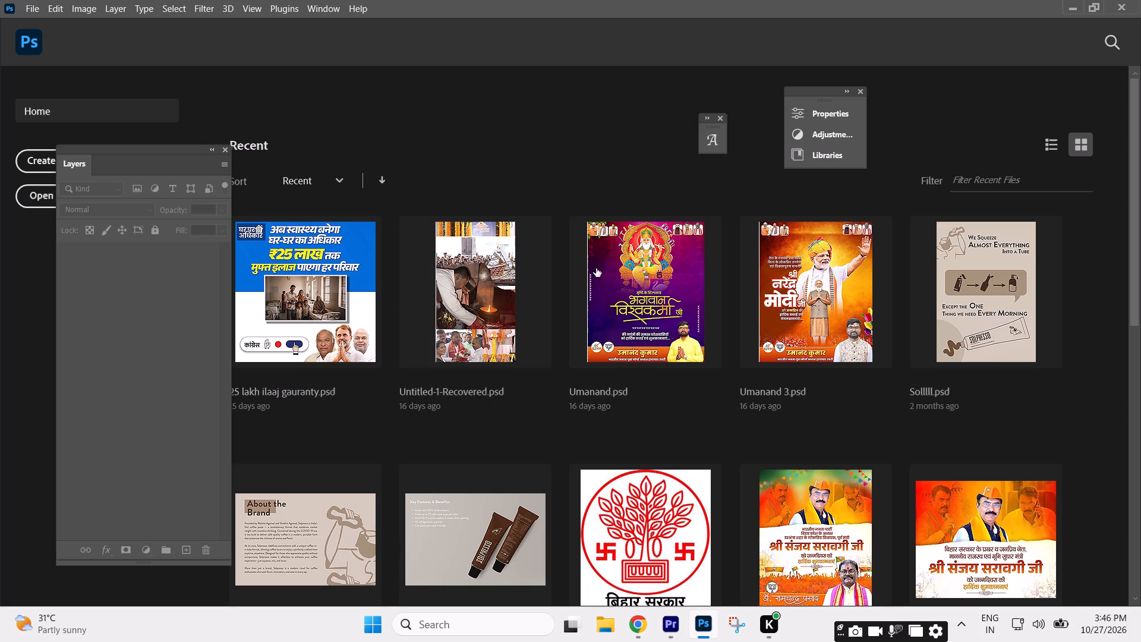
{"action": "left_click", "coordinate": [29, 4]}
{"action": "left_click", "coordinate": [51, 21]}
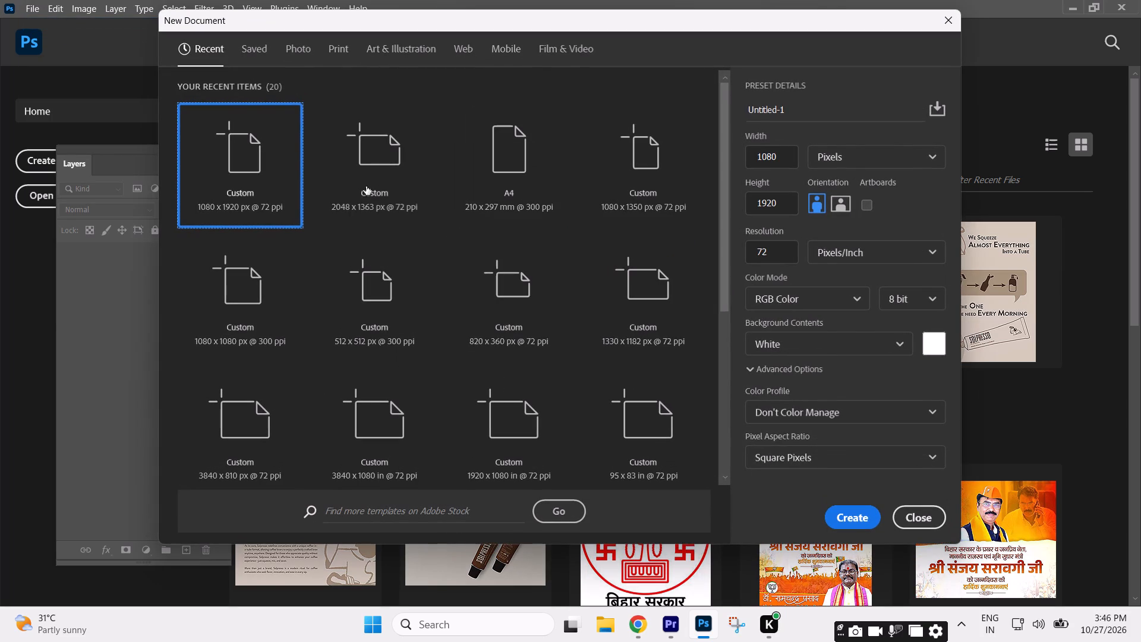
{"action": "left_click", "coordinate": [843, 522]}
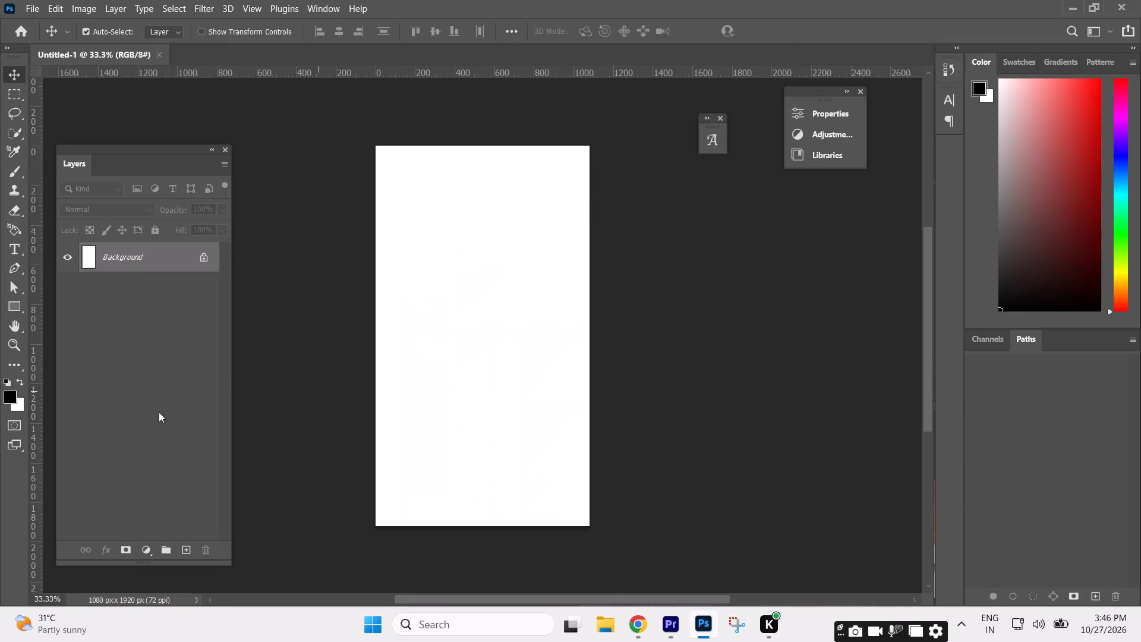
Draw a black rounded rectangle about 1007 by 1830 px with 25 px corners, leaving a white margin around it.
{"action": "left_click", "coordinate": [16, 305]}
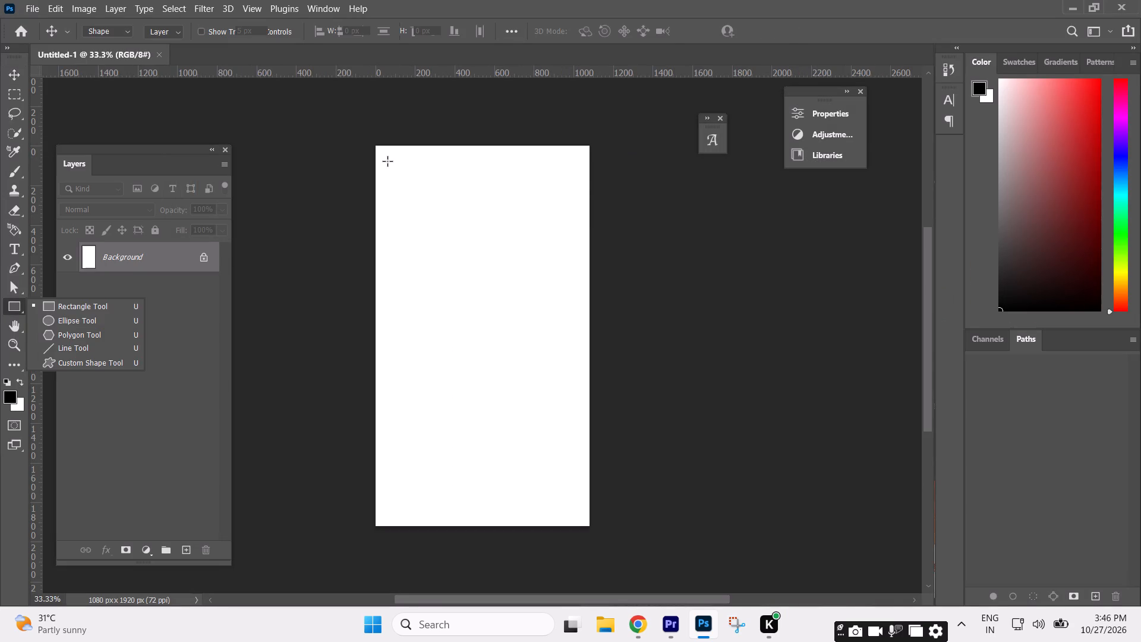
{"action": "left_click_drag", "start_coordinate": [383, 155], "coordinate": [581, 514]}
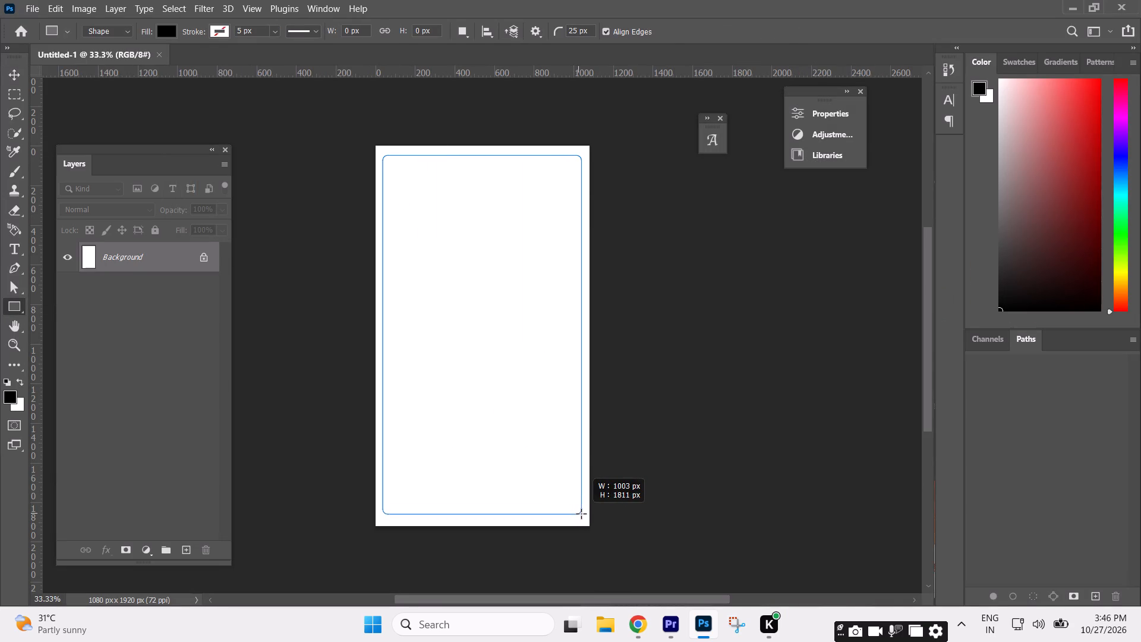
{"action": "left_click_drag", "start_coordinate": [581, 514], "coordinate": [582, 517]}
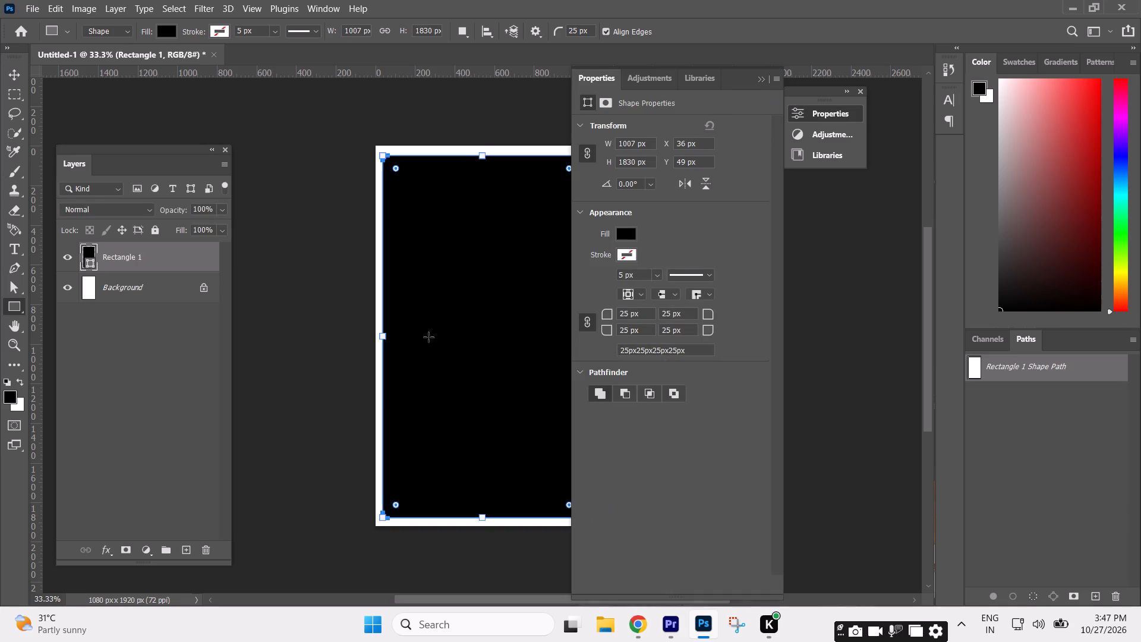
{"action": "left_click", "coordinate": [12, 75]}
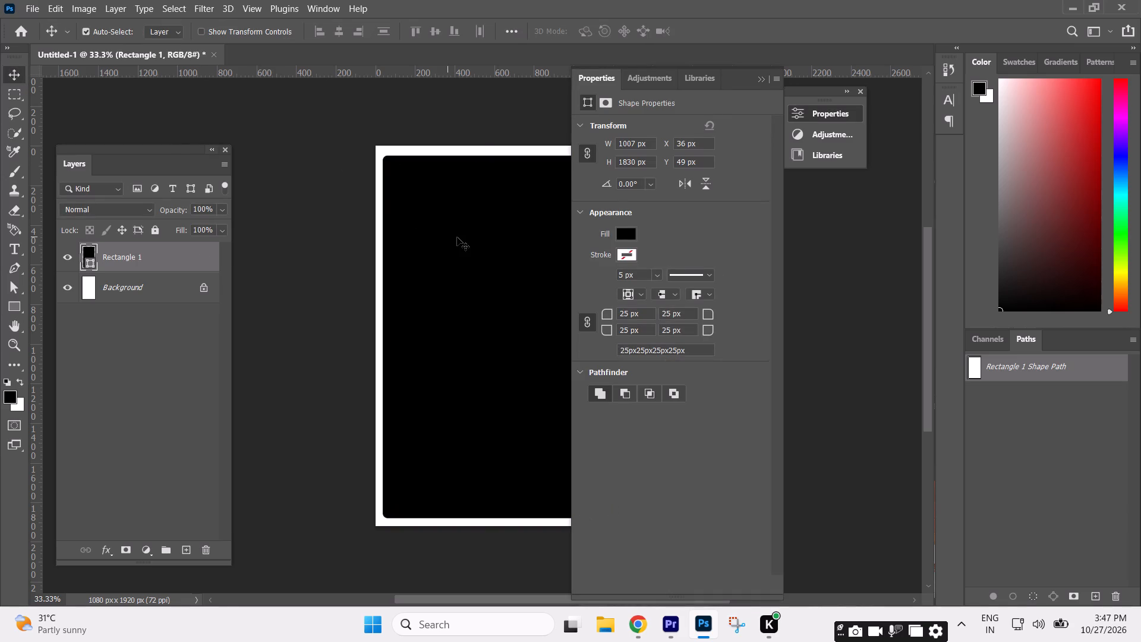
{"action": "left_click", "coordinate": [761, 78]}
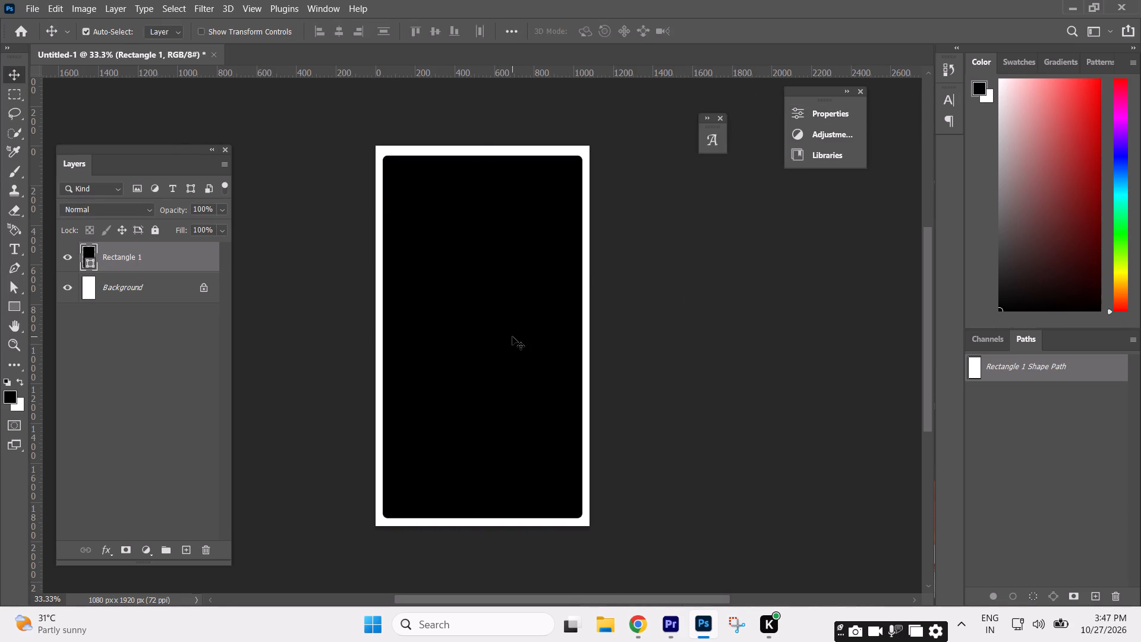
{"action": "left_click", "coordinate": [512, 336]}
Unlock the white Background to make it an editable layer.
{"action": "left_click", "coordinate": [162, 286]}
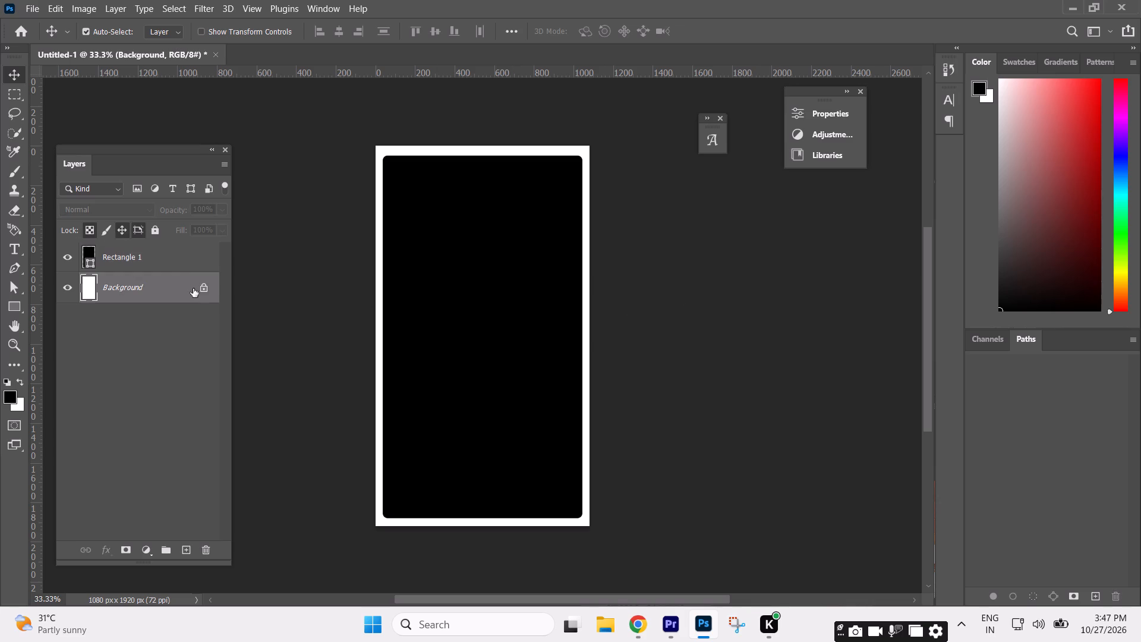
{"action": "left_click", "coordinate": [206, 284]}
Add a Color Overlay to the unlocked white layer and pick dark maroon #3c1a1a as its colour.
{"action": "double_click", "coordinate": [180, 289]}
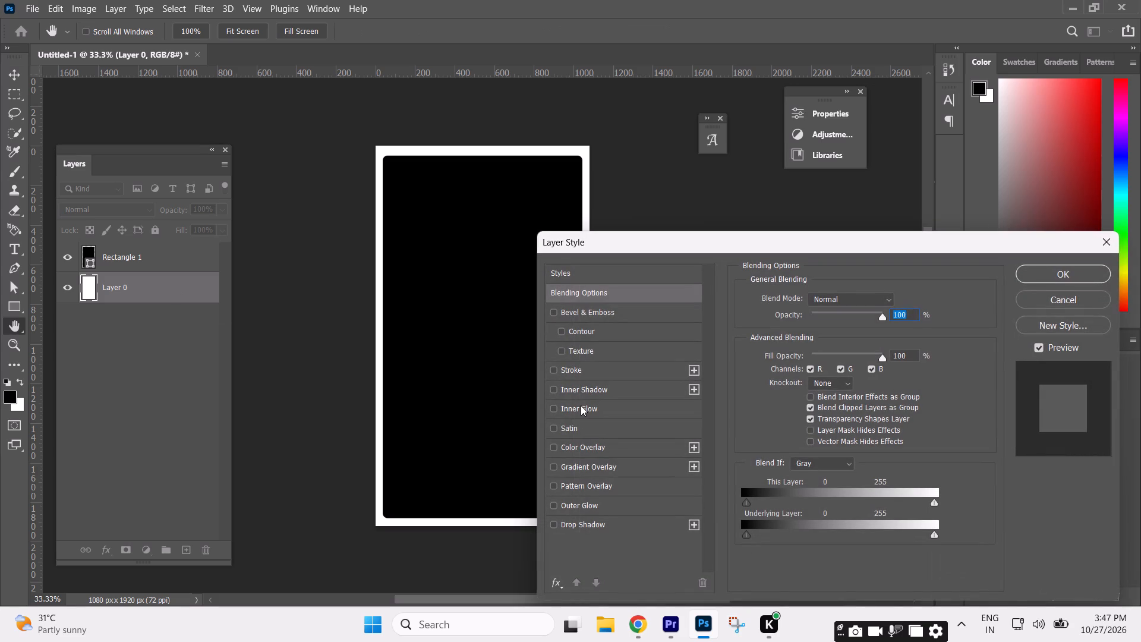
{"action": "left_click", "coordinate": [588, 448]}
{"action": "left_click", "coordinate": [893, 304]}
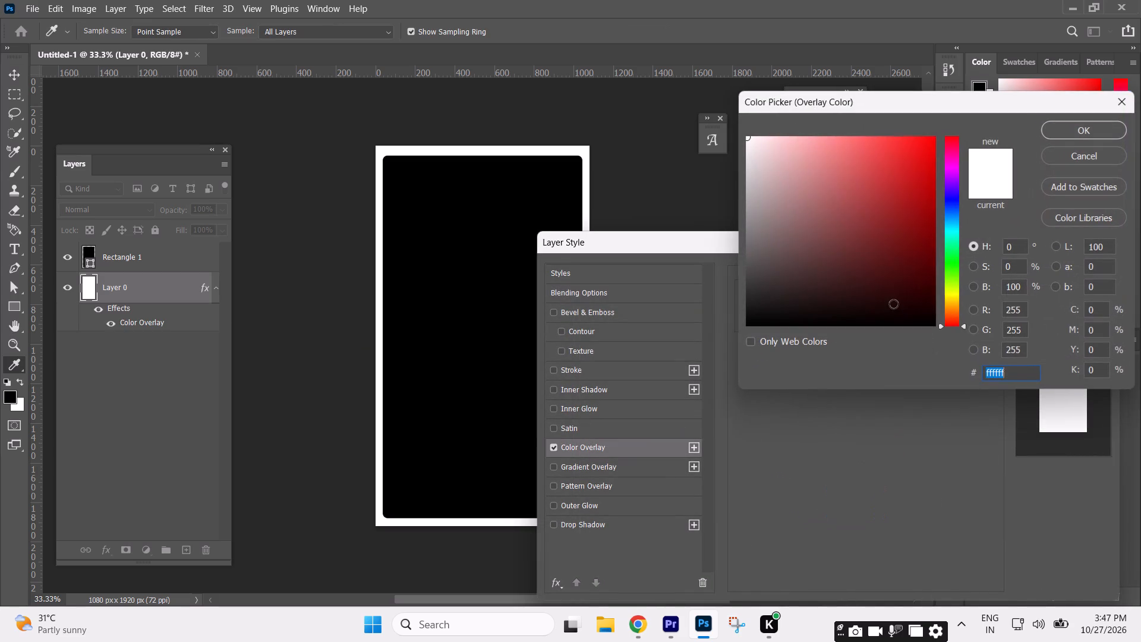
{"action": "left_click_drag", "start_coordinate": [911, 298], "coordinate": [853, 292]}
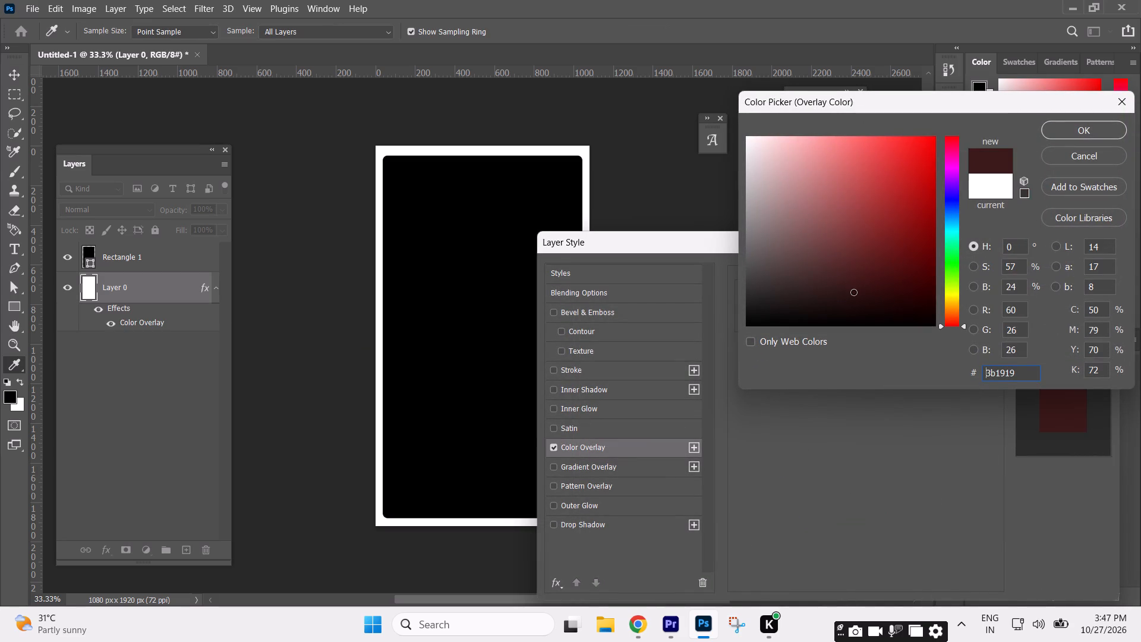
{"action": "left_click_drag", "start_coordinate": [853, 292], "coordinate": [853, 291]}
{"action": "left_click", "coordinate": [1080, 139]}
{"action": "left_click", "coordinate": [1078, 131]}
{"action": "key", "text": "Return"}
{"action": "left_click", "coordinate": [10, 76]}
{"action": "left_click_drag", "start_coordinate": [888, 103], "coordinate": [201, 276]}
{"action": "left_click_drag", "start_coordinate": [578, 361], "coordinate": [585, 395]}
{"action": "left_click_drag", "start_coordinate": [658, 379], "coordinate": [360, 515]}
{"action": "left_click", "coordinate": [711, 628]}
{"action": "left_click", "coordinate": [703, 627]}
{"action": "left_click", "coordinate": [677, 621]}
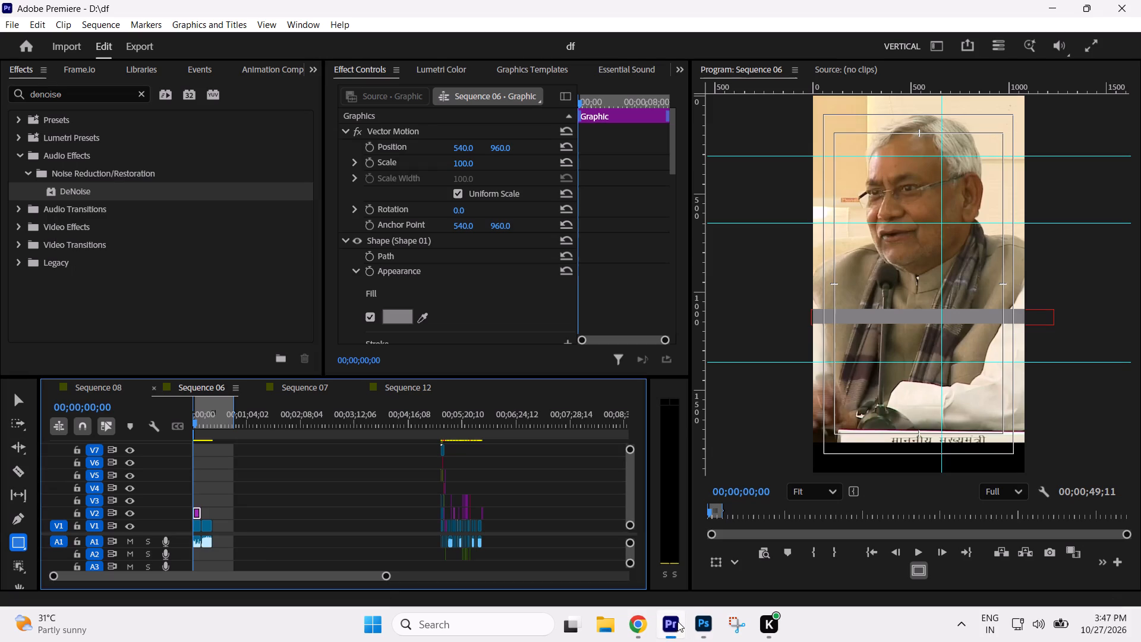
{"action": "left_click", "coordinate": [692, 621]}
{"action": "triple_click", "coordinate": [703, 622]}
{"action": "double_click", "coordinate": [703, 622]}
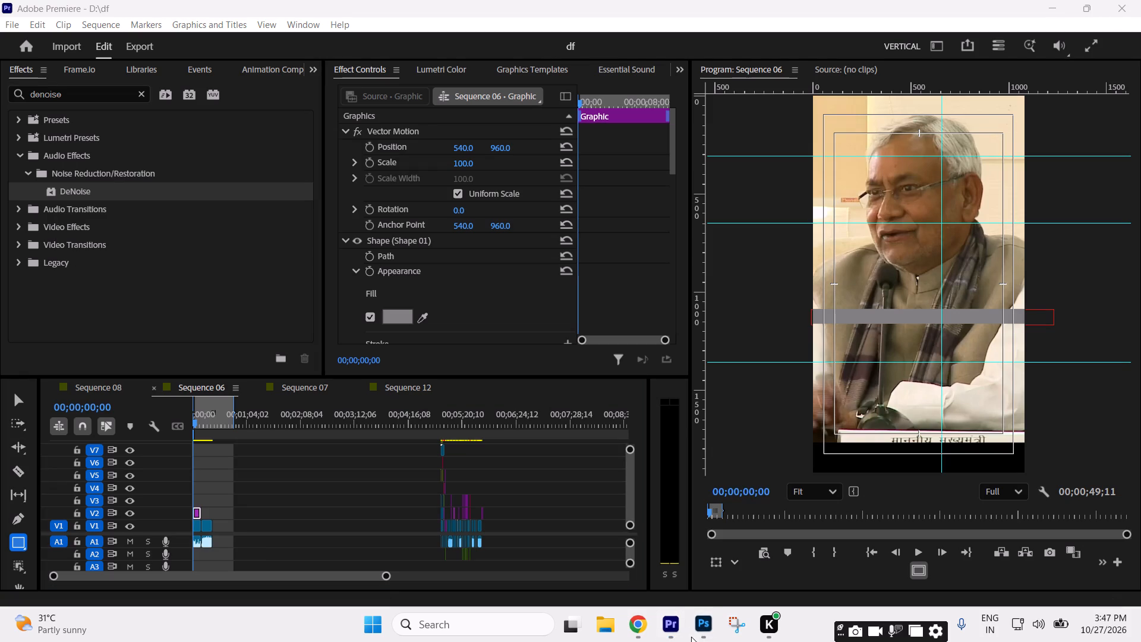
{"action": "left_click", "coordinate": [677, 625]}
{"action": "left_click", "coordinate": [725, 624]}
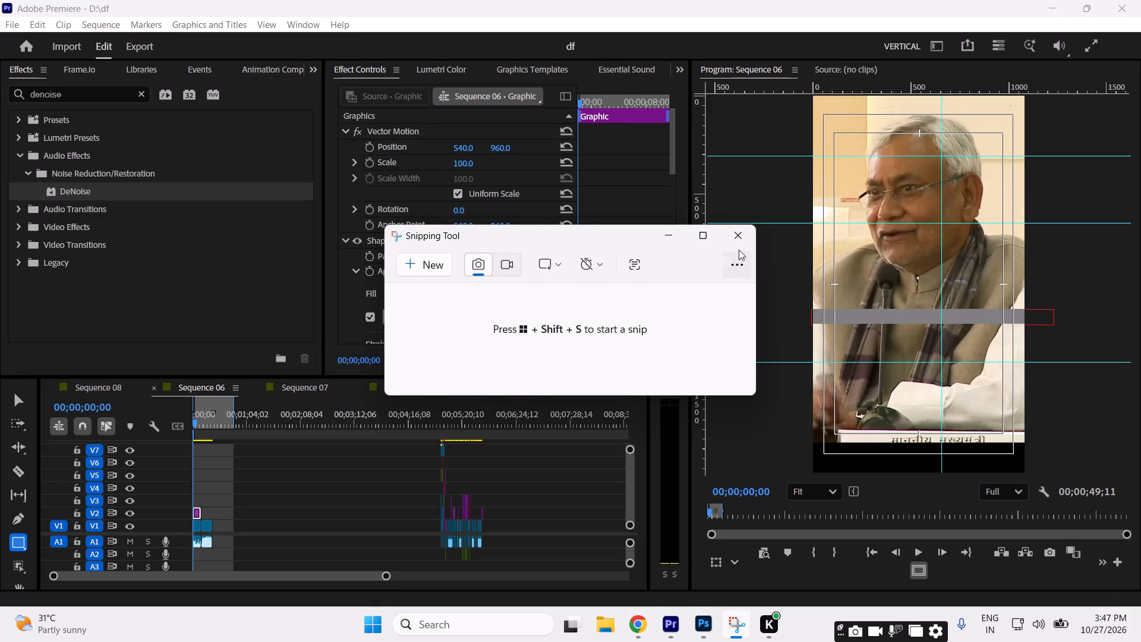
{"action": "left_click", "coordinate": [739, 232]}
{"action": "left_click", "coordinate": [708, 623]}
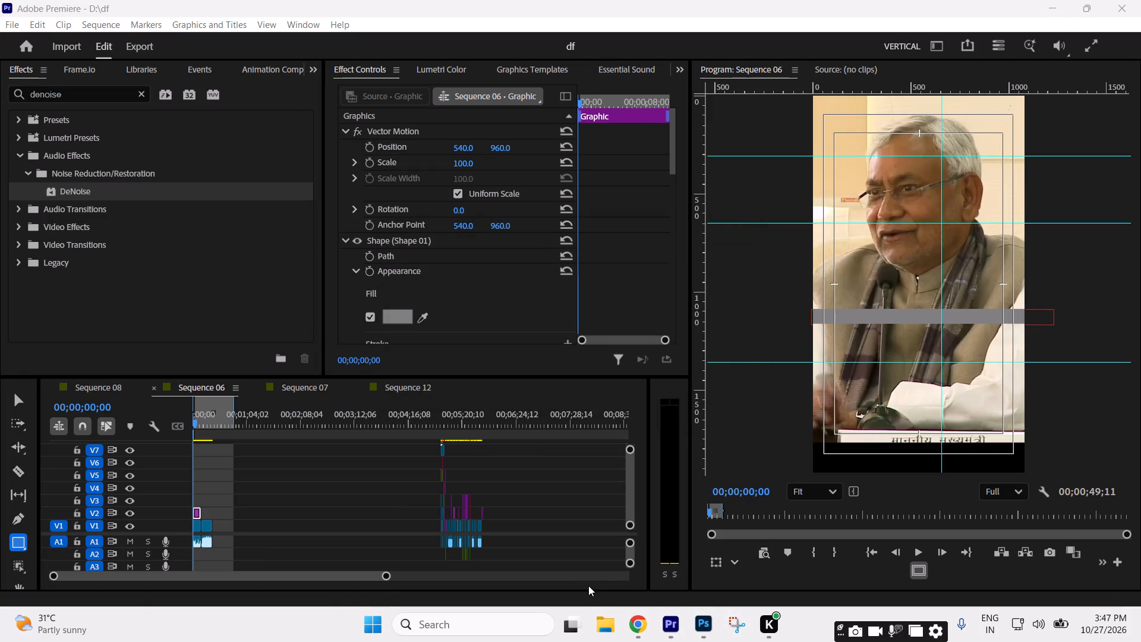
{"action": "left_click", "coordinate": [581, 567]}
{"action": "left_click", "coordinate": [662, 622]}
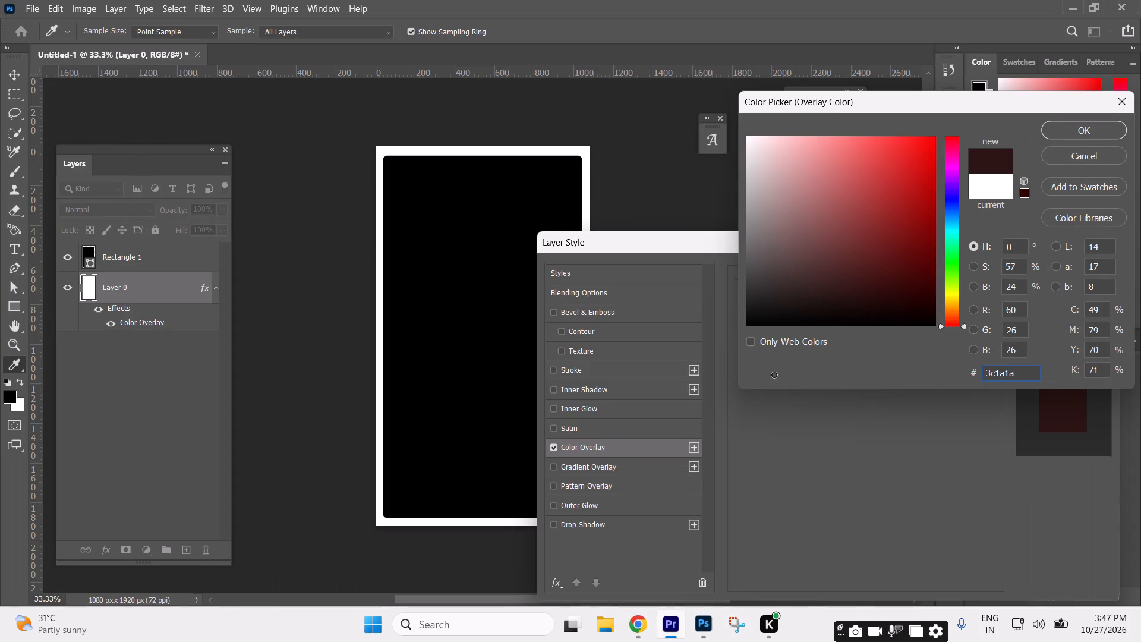
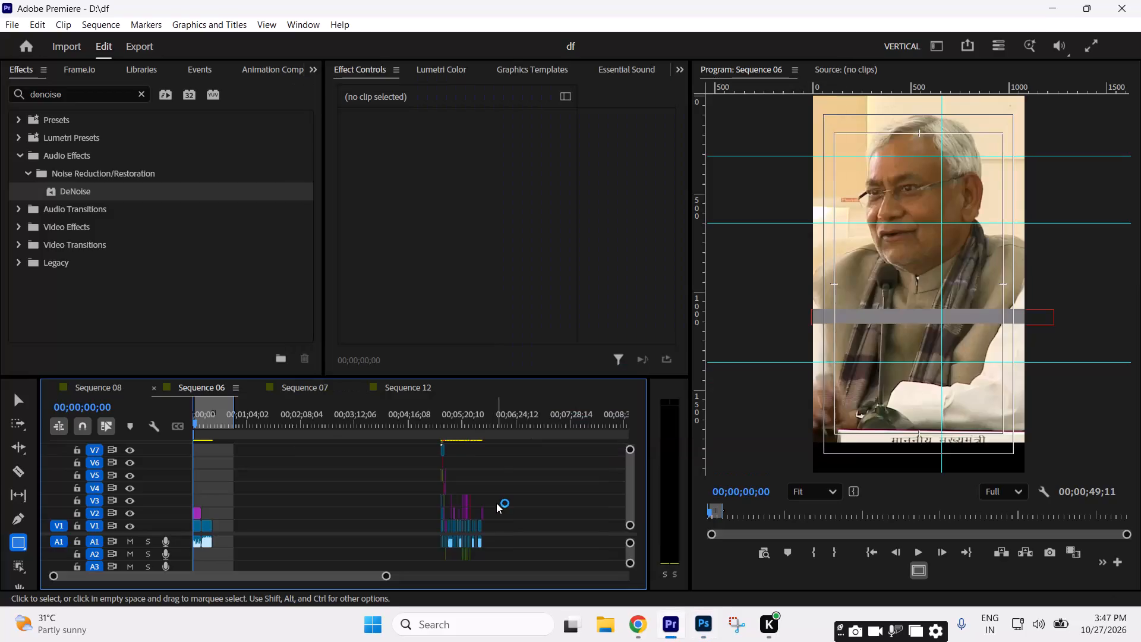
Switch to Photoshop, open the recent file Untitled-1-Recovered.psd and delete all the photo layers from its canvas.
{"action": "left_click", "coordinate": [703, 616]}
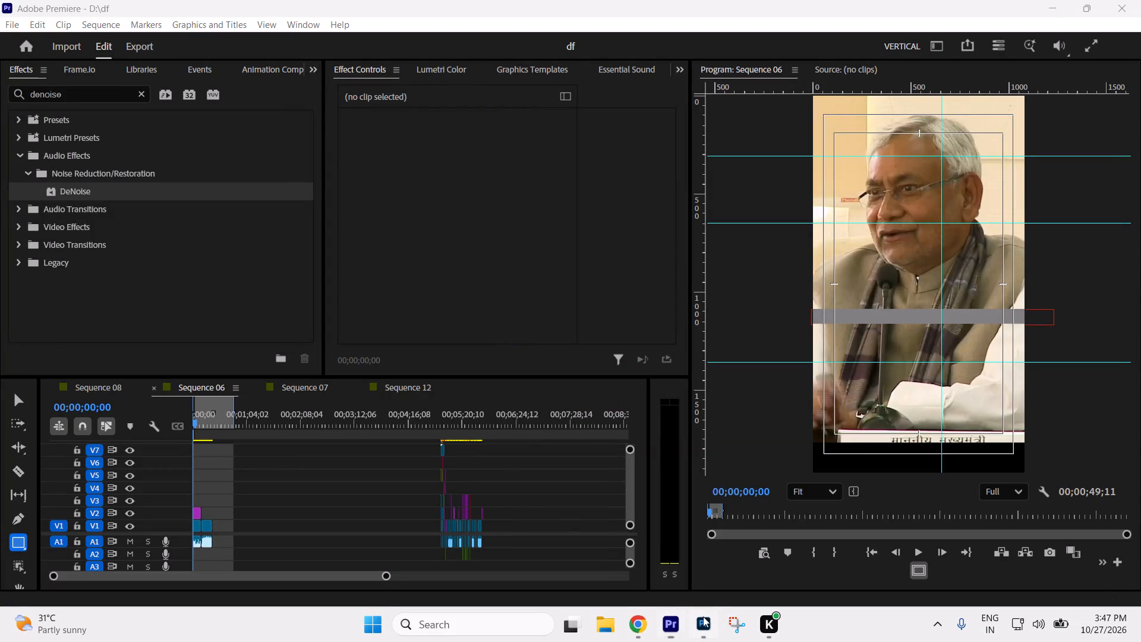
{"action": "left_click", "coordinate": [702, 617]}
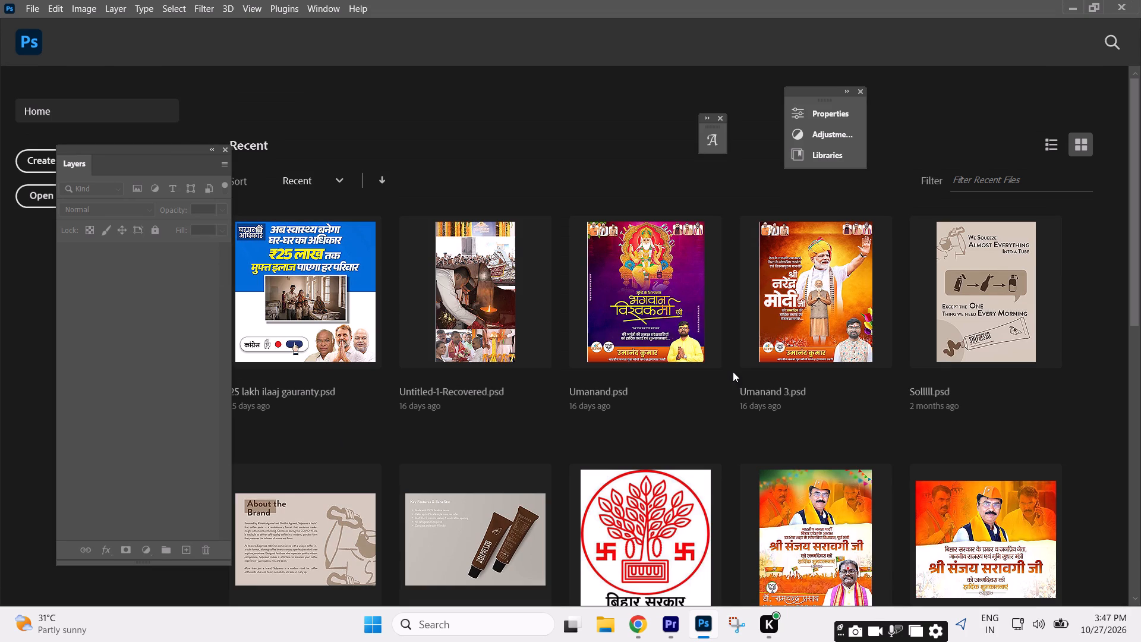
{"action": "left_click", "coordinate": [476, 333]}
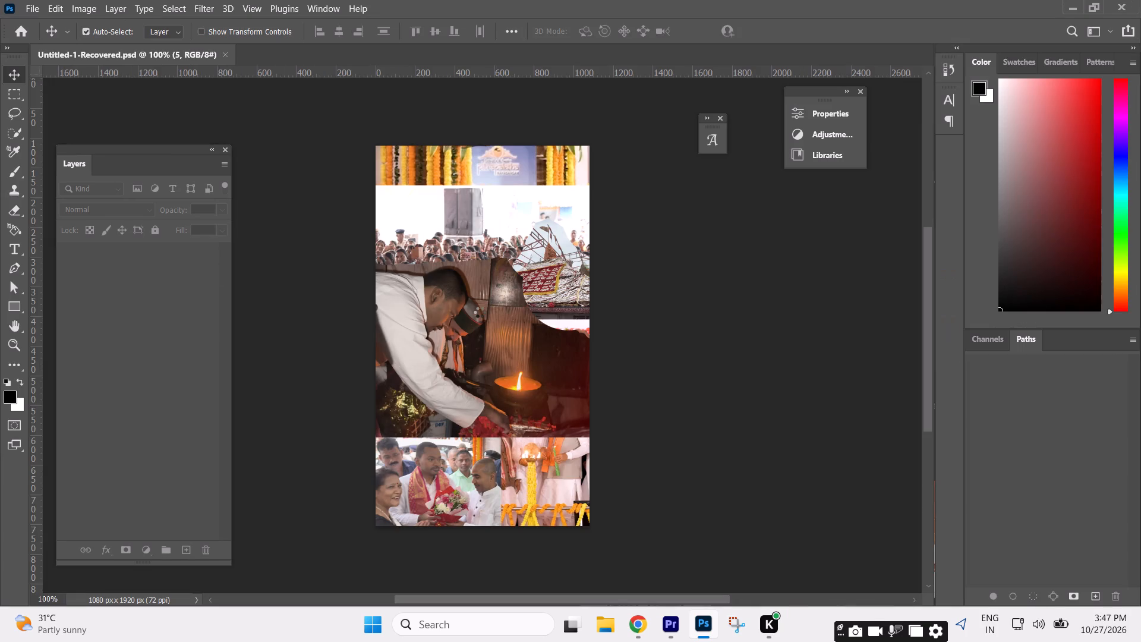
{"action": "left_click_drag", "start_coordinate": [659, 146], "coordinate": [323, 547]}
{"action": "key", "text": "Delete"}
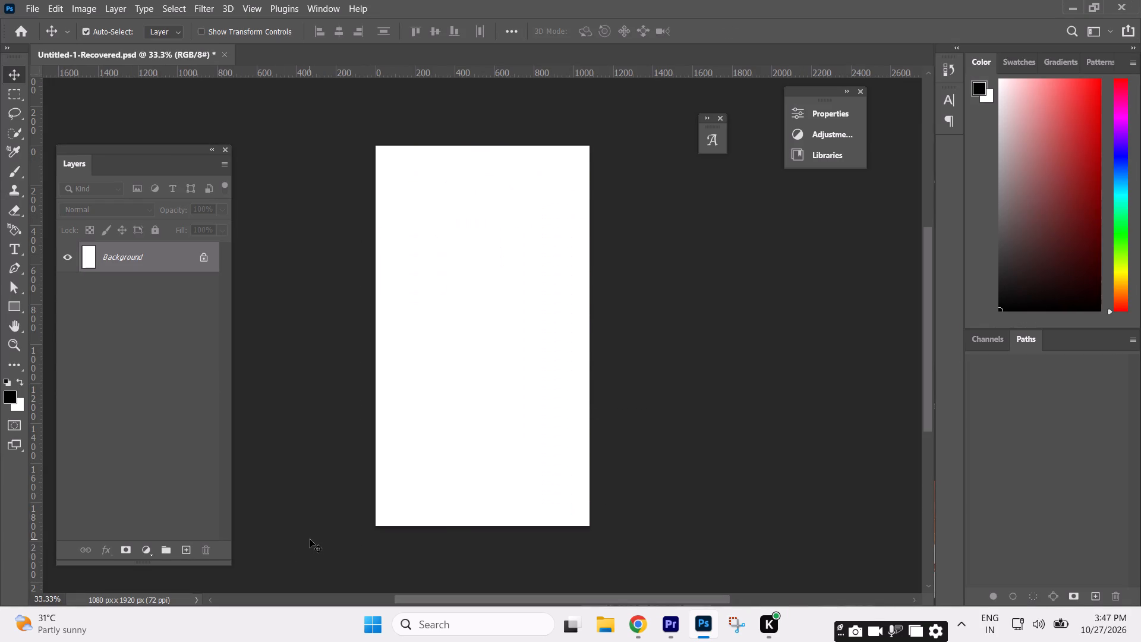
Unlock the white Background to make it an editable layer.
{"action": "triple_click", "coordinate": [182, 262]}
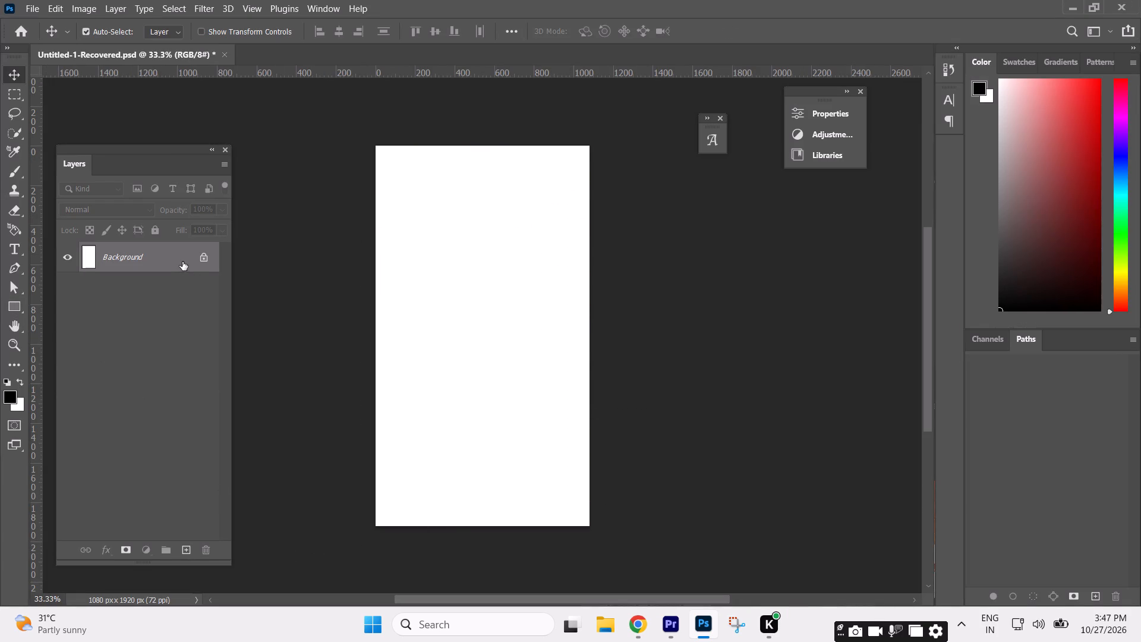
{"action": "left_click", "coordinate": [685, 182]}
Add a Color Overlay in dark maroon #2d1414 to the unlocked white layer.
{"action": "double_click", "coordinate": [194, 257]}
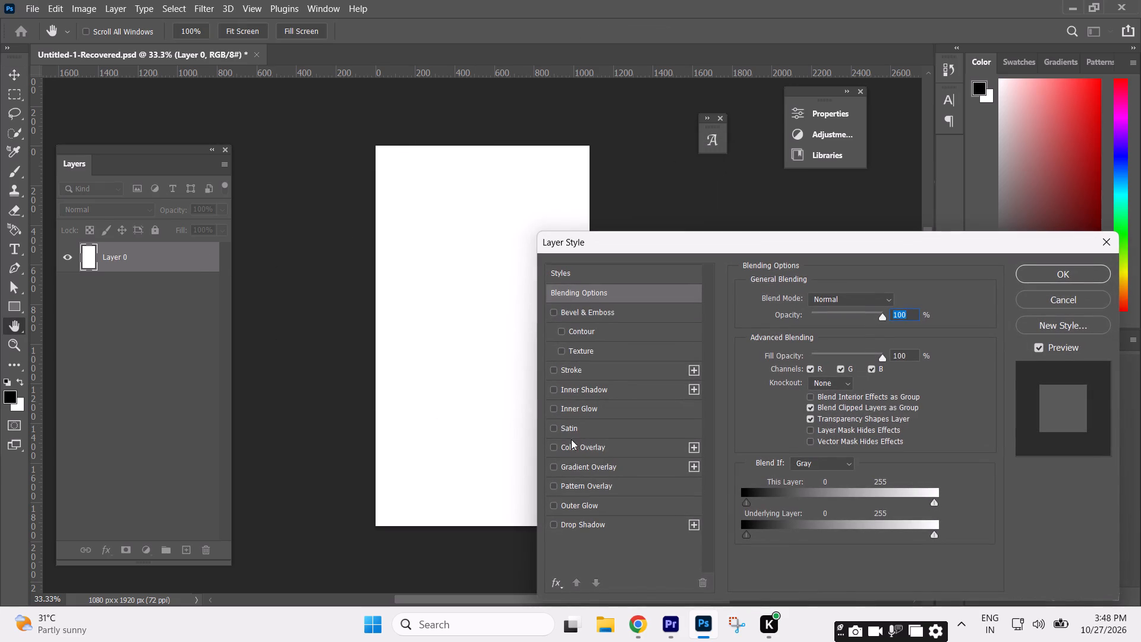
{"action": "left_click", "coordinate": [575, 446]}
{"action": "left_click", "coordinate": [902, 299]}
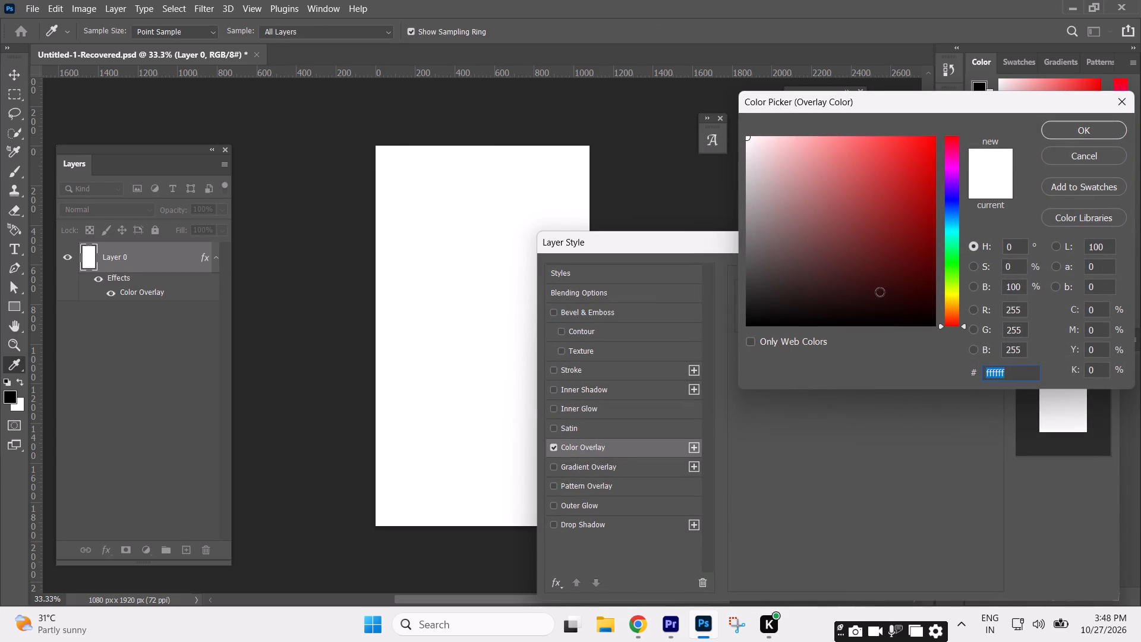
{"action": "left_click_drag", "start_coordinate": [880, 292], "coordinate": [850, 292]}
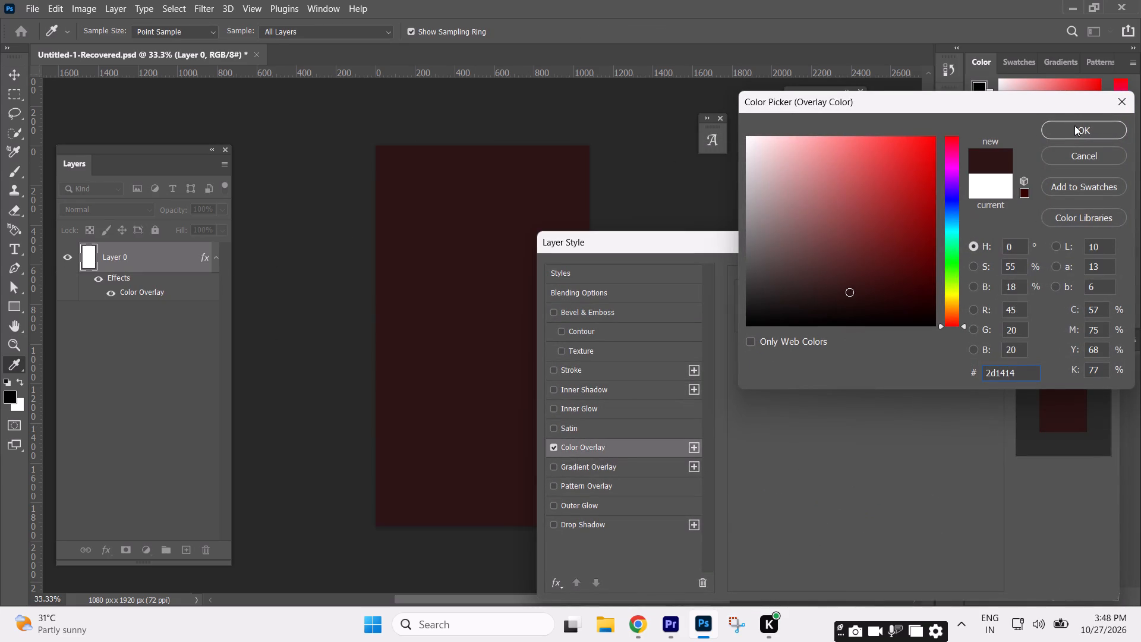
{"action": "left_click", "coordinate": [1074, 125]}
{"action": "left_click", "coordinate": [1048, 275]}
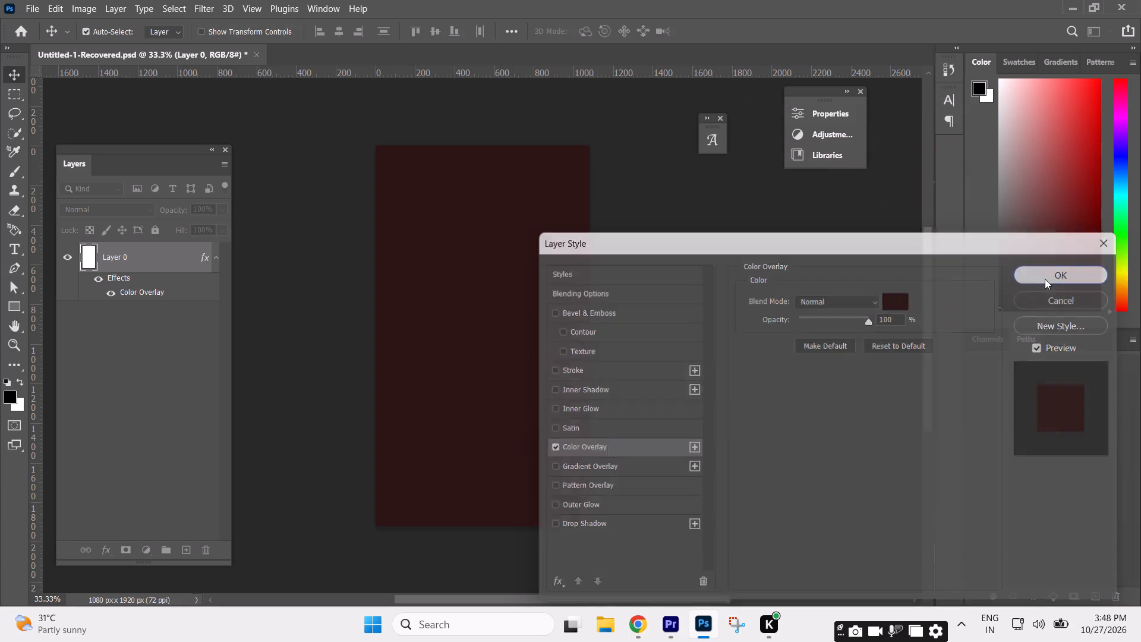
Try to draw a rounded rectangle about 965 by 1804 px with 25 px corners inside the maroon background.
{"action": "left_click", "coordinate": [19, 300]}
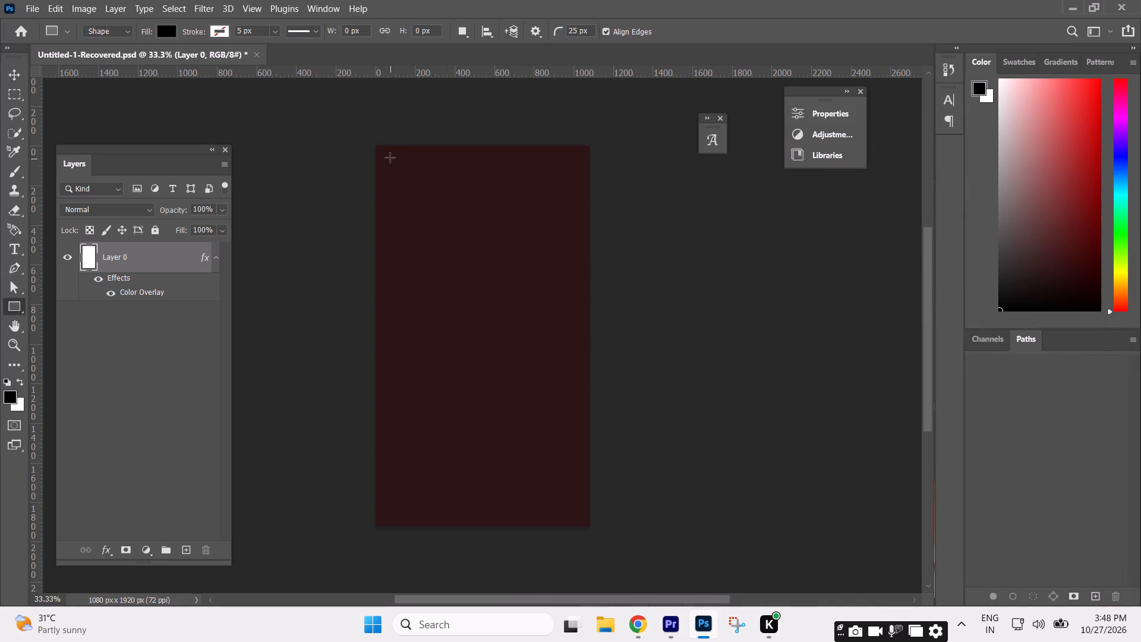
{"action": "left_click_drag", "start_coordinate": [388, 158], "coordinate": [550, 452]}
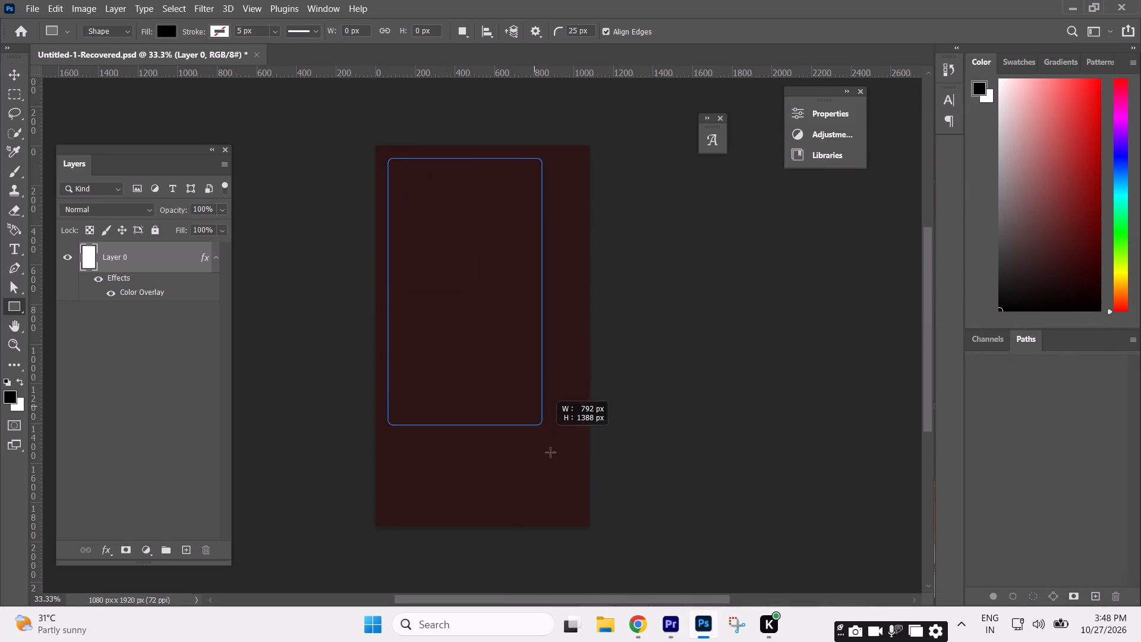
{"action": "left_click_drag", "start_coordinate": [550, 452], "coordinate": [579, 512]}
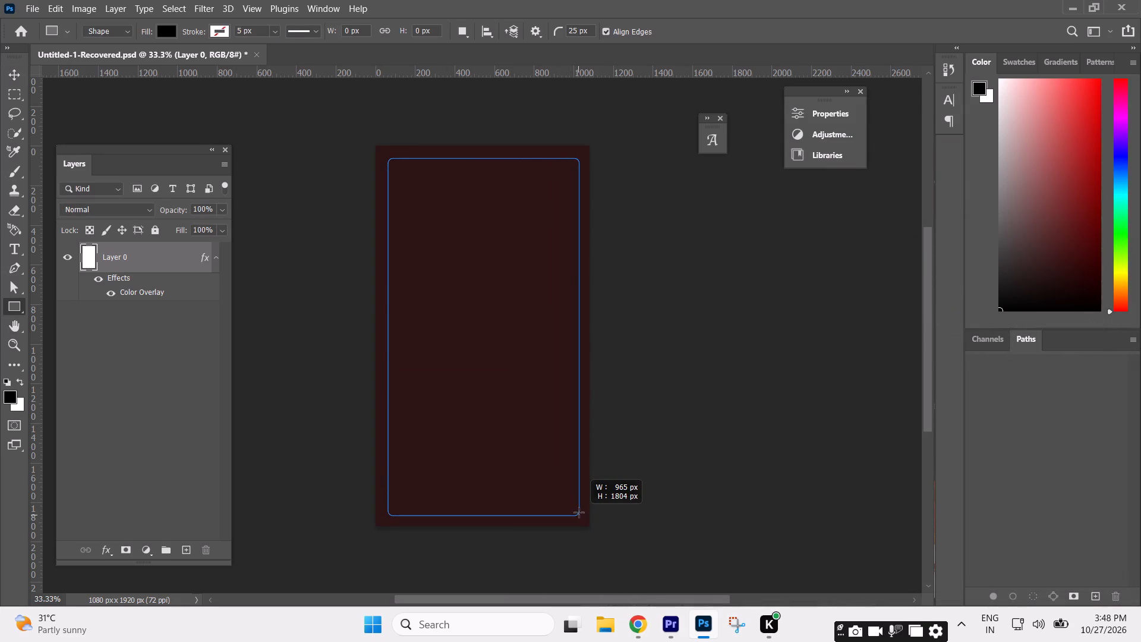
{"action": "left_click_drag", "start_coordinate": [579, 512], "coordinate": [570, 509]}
Switch to Premiere and look through the Preferences categories from General to Media Cache.
{"action": "left_click", "coordinate": [669, 624]}
{"action": "left_click", "coordinate": [39, 29]}
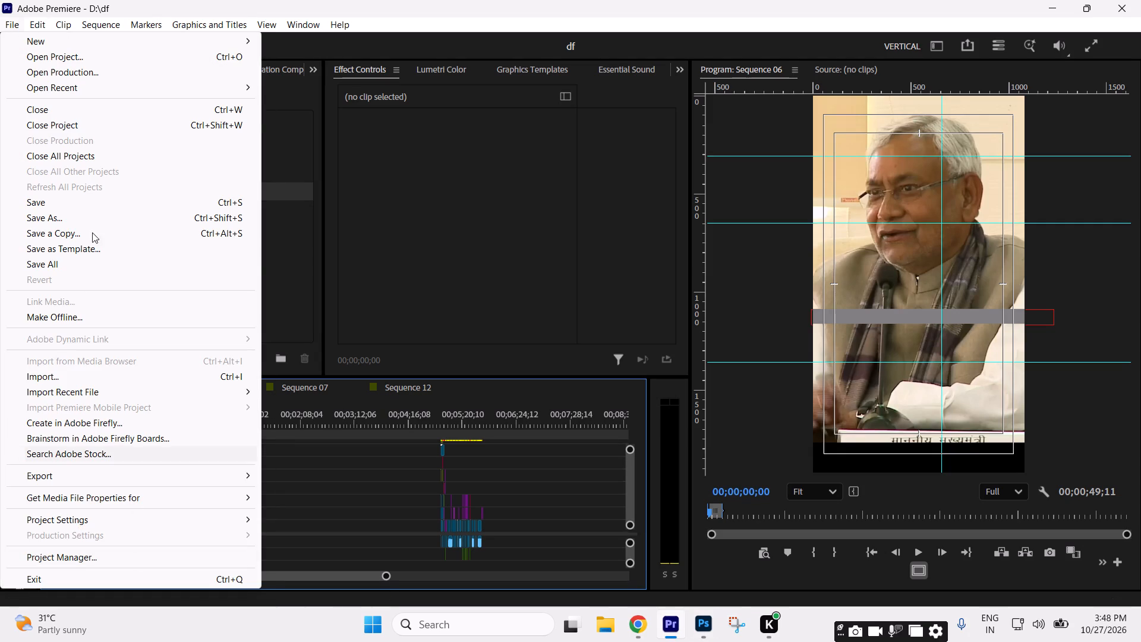
{"action": "left_click", "coordinate": [151, 511]}
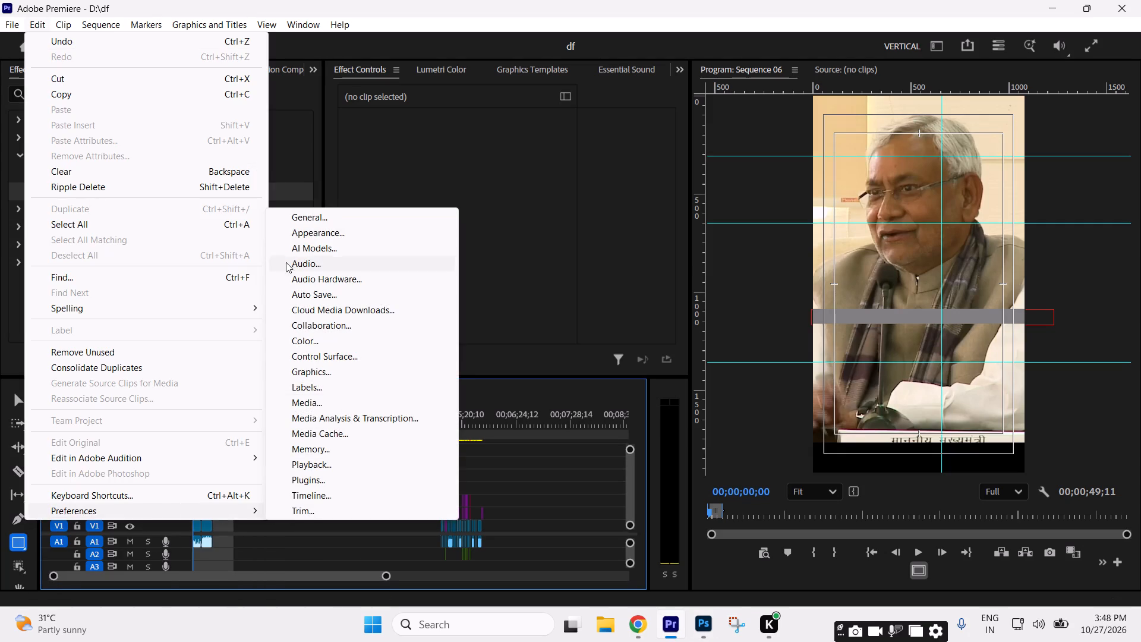
{"action": "left_click", "coordinate": [301, 222]}
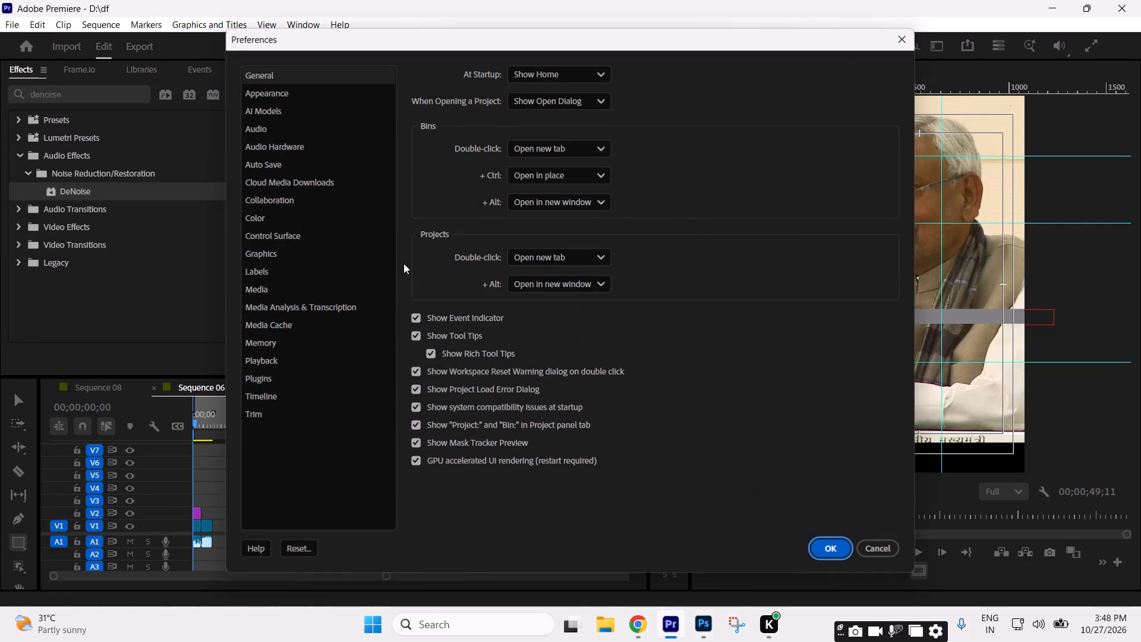
{"action": "left_click", "coordinate": [259, 91]}
{"action": "left_click", "coordinate": [269, 114]}
{"action": "left_click", "coordinate": [275, 128]}
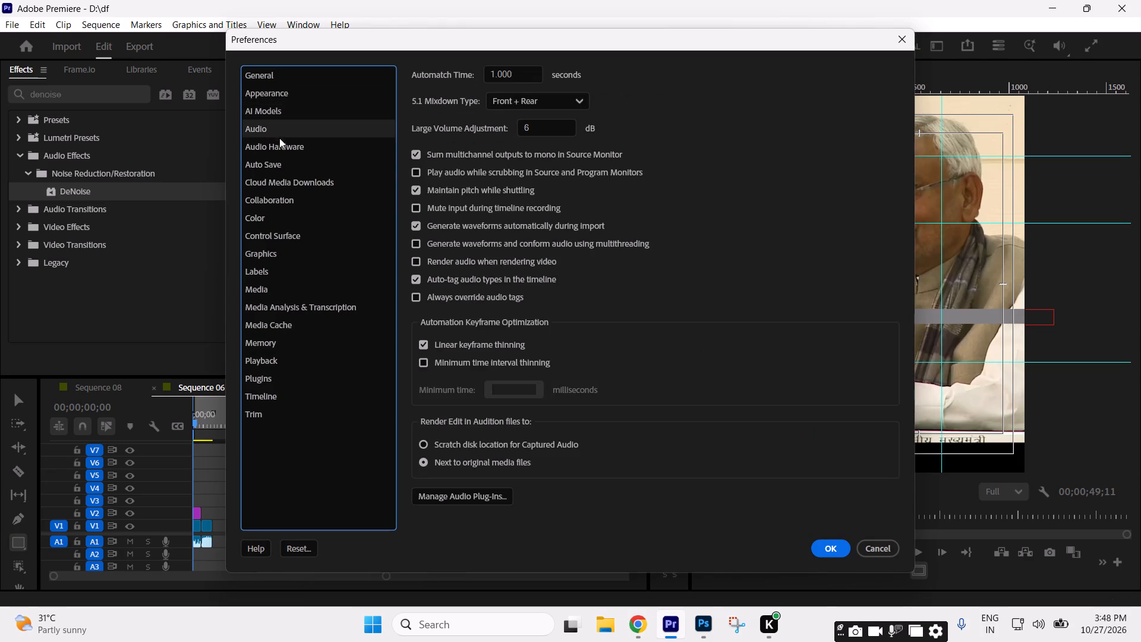
{"action": "left_click", "coordinate": [282, 145]}
{"action": "left_click", "coordinate": [291, 162]}
{"action": "left_click", "coordinate": [295, 180]}
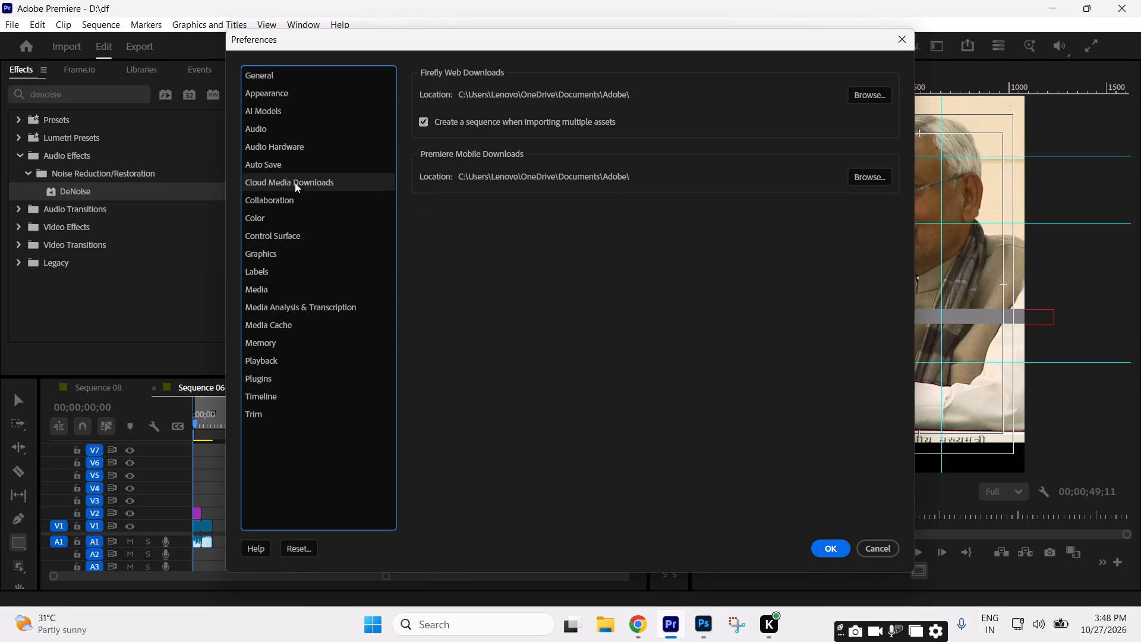
{"action": "left_click", "coordinate": [289, 200]}
{"action": "left_click", "coordinate": [263, 216]}
{"action": "left_click", "coordinate": [268, 226]}
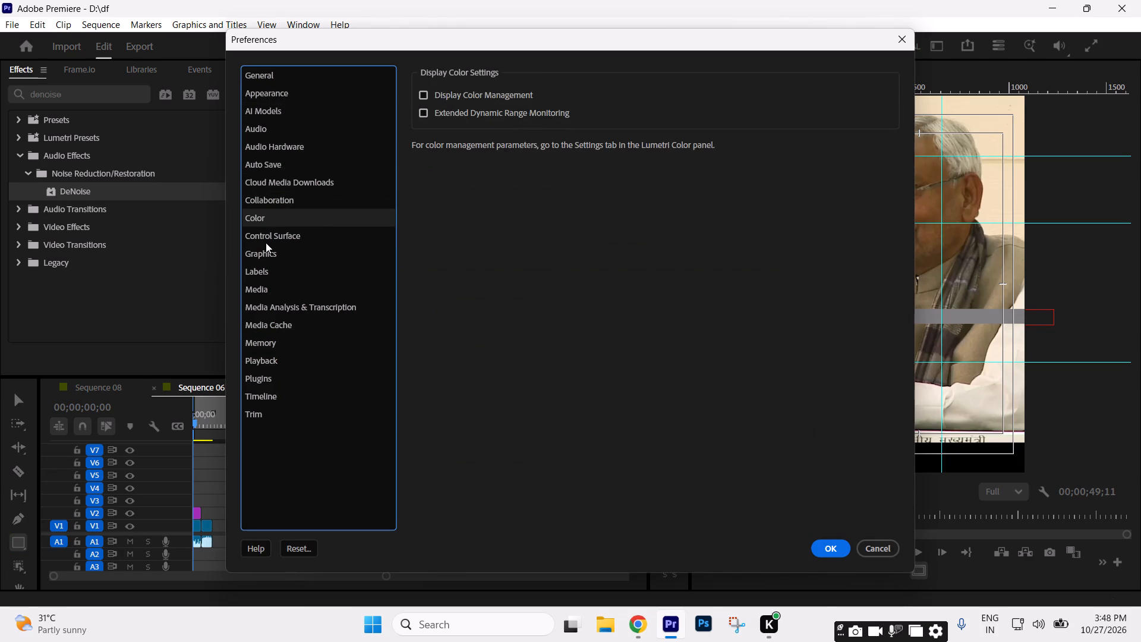
{"action": "left_click", "coordinate": [265, 239]}
{"action": "left_click", "coordinate": [263, 262]}
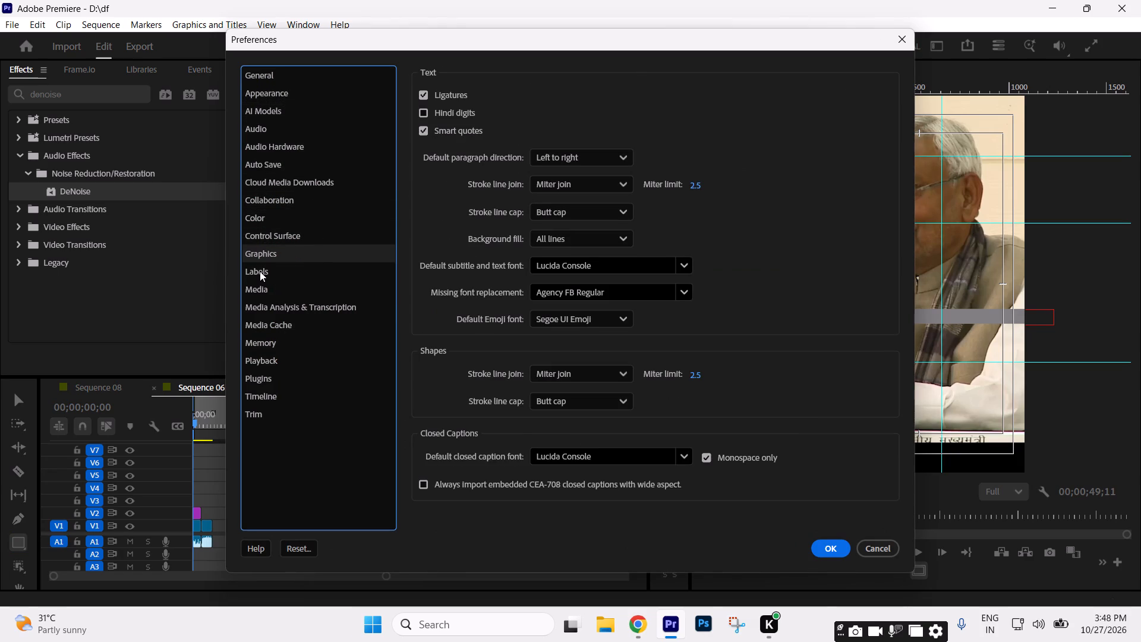
{"action": "left_click", "coordinate": [260, 271]}
{"action": "left_click", "coordinate": [264, 291]}
{"action": "left_click", "coordinate": [270, 305]}
{"action": "left_click", "coordinate": [275, 326]}
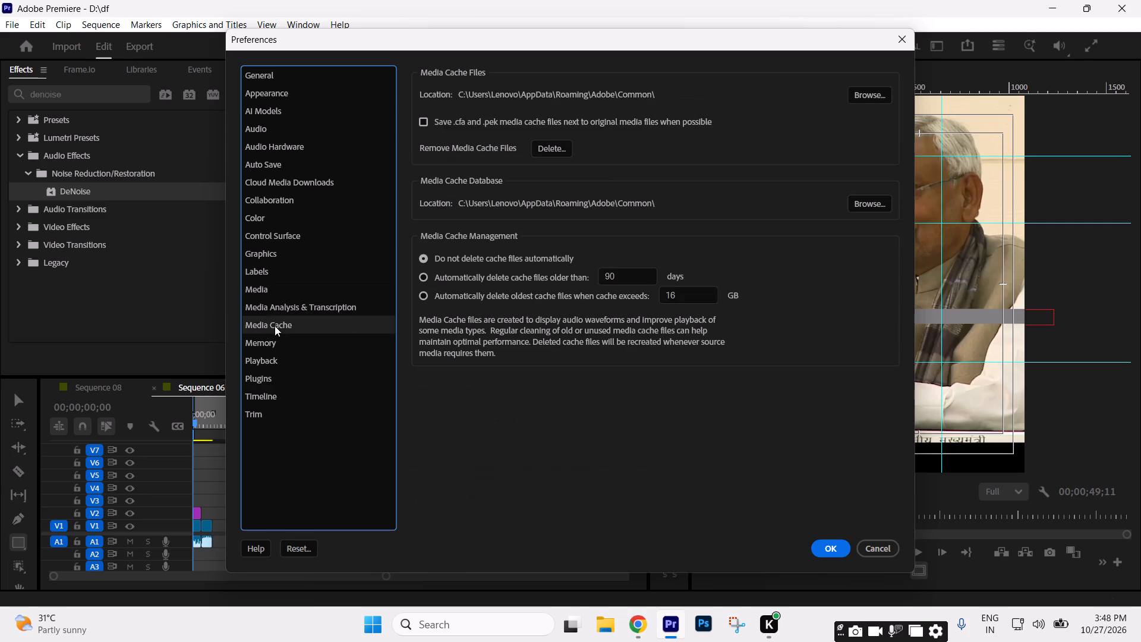
Set the RAM reserved for other applications to 6 GB in the Memory preferences.
{"action": "left_click", "coordinate": [273, 341]}
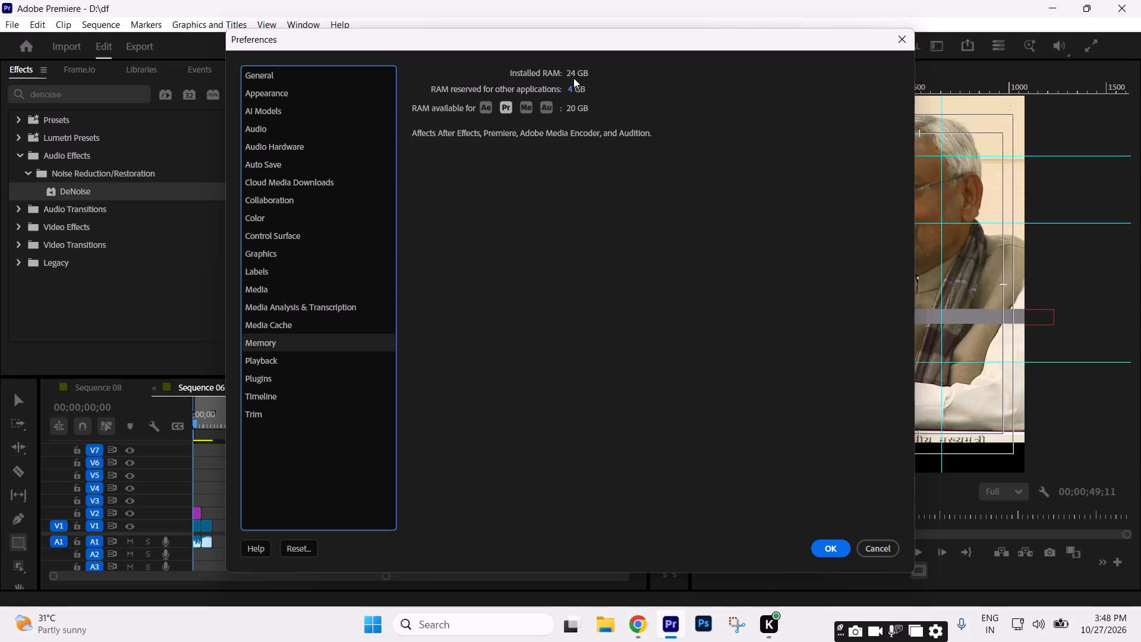
{"action": "left_click_drag", "start_coordinate": [573, 89], "coordinate": [585, 92]}
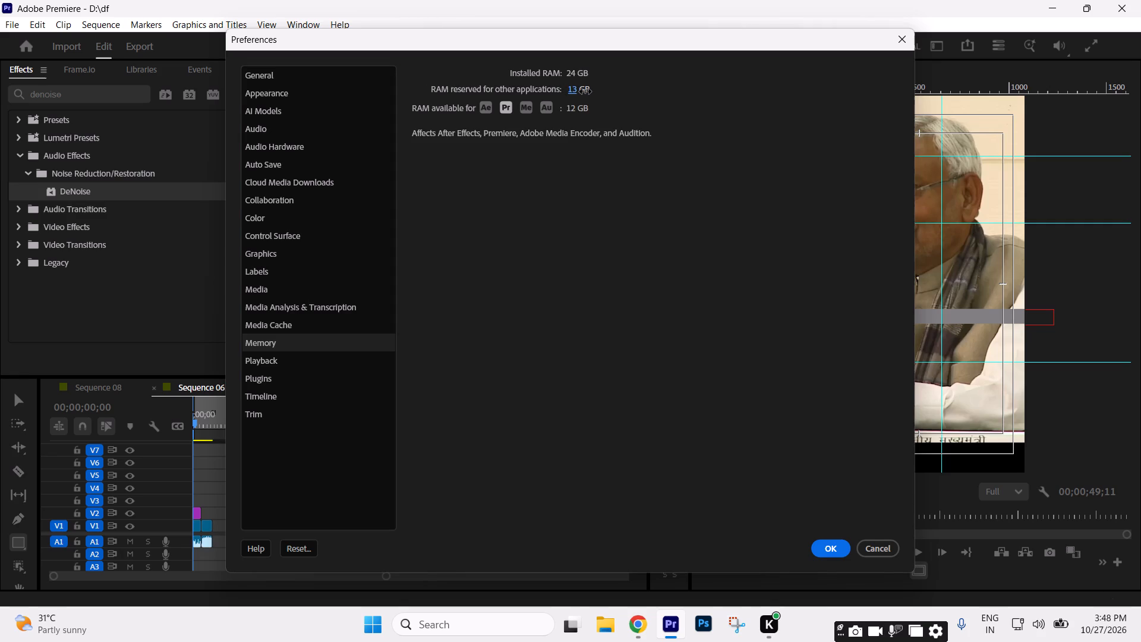
{"action": "left_click_drag", "start_coordinate": [585, 92], "coordinate": [579, 99]}
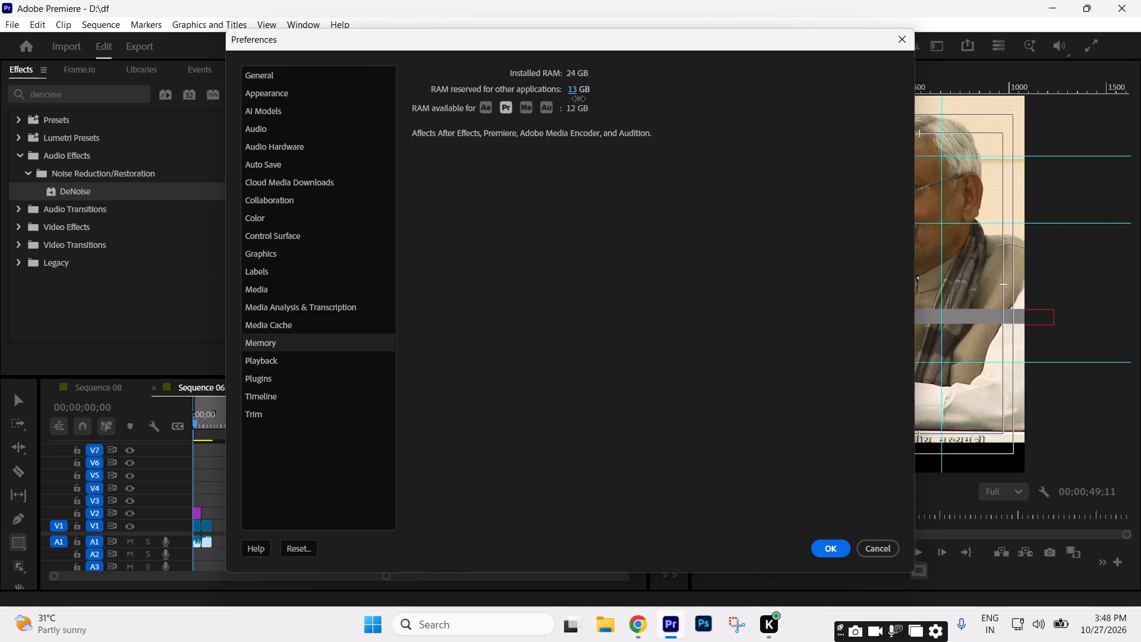
{"action": "left_click_drag", "start_coordinate": [579, 99], "coordinate": [573, 97]}
{"action": "left_click", "coordinate": [572, 93]}
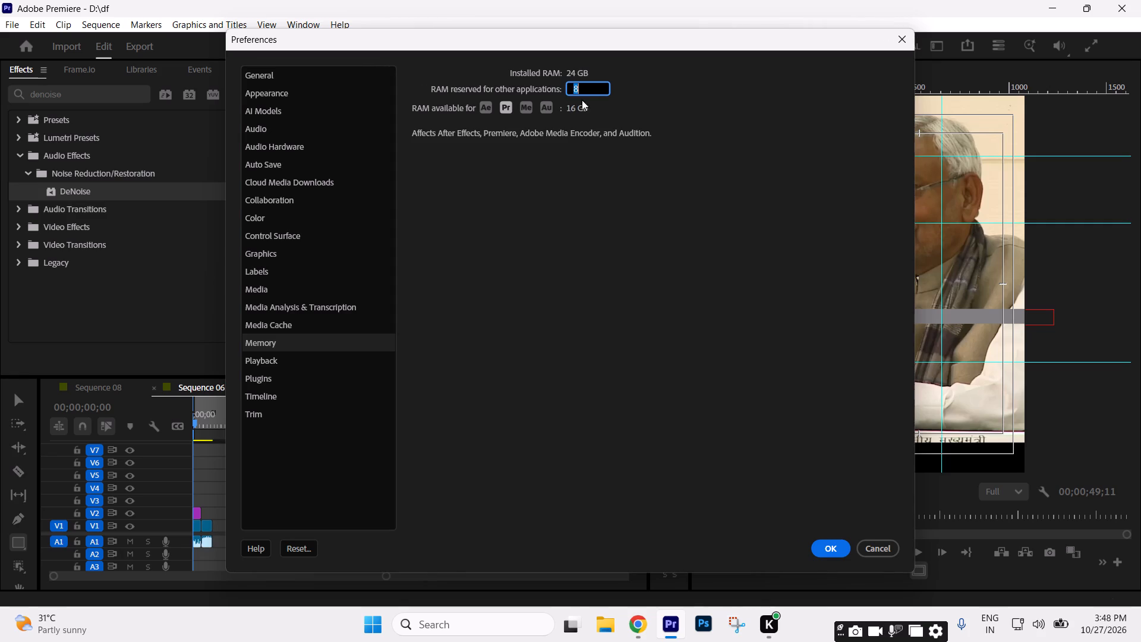
{"action": "key", "text": "6"}
{"action": "key", "text": "Return"}
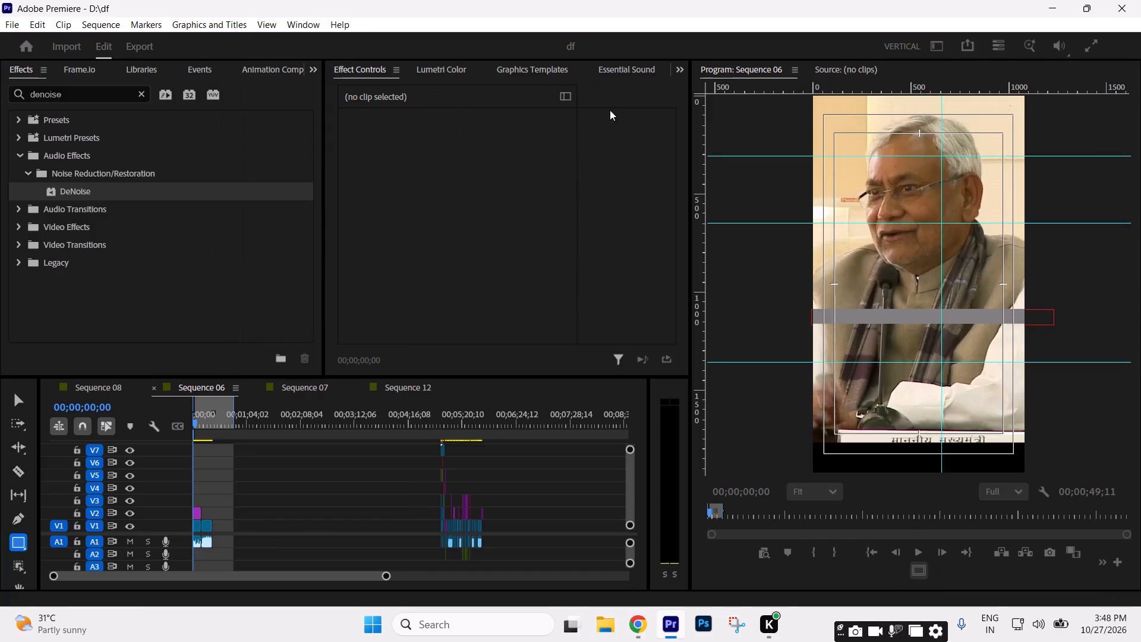
Check playback of Sequence 06 by playing its opening and scrubbing through the opening and the separate clip group around five minutes.
{"action": "left_click_drag", "start_coordinate": [213, 415], "coordinate": [62, 416]}
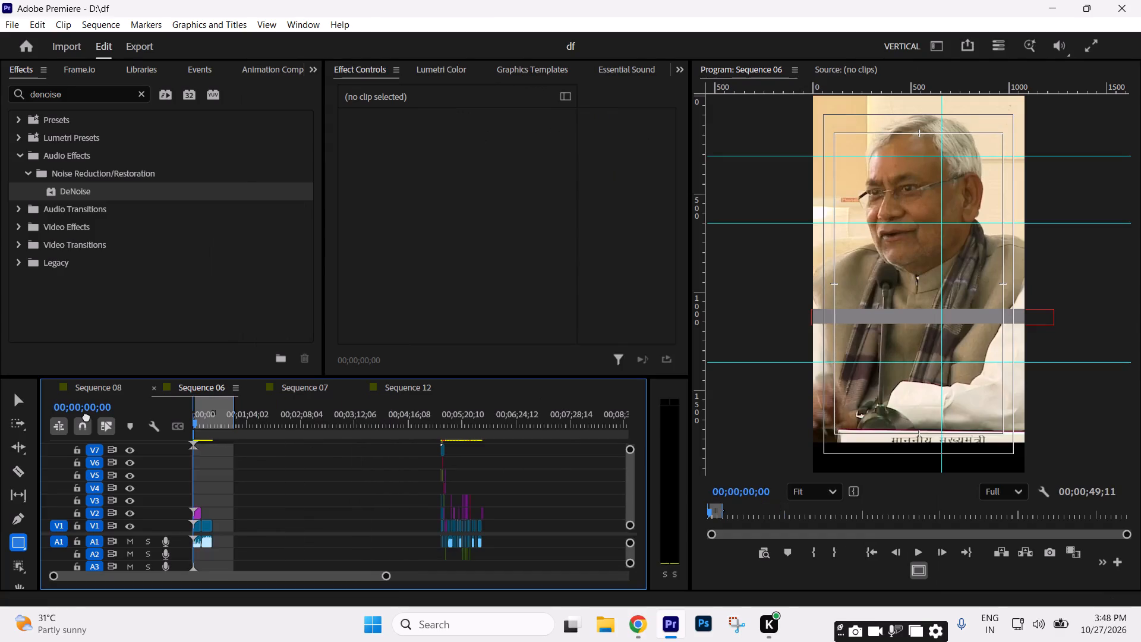
{"action": "left_click_drag", "start_coordinate": [319, 414], "coordinate": [185, 434]}
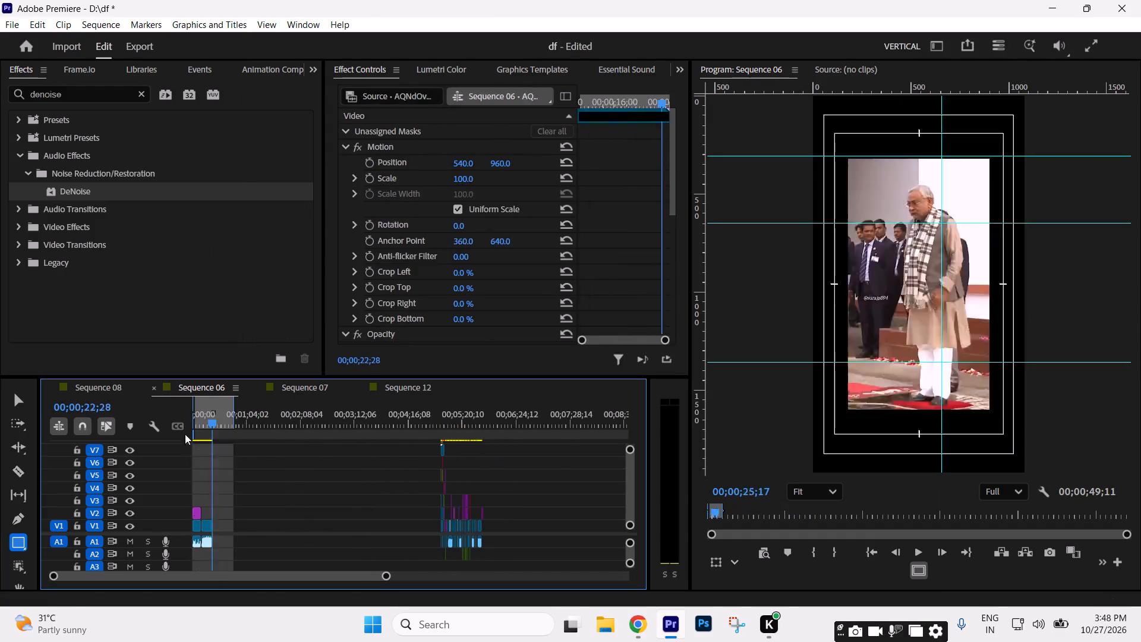
{"action": "left_click_drag", "start_coordinate": [185, 434], "coordinate": [139, 438]}
{"action": "left_click", "coordinate": [311, 452]}
{"action": "key", "text": "space"}
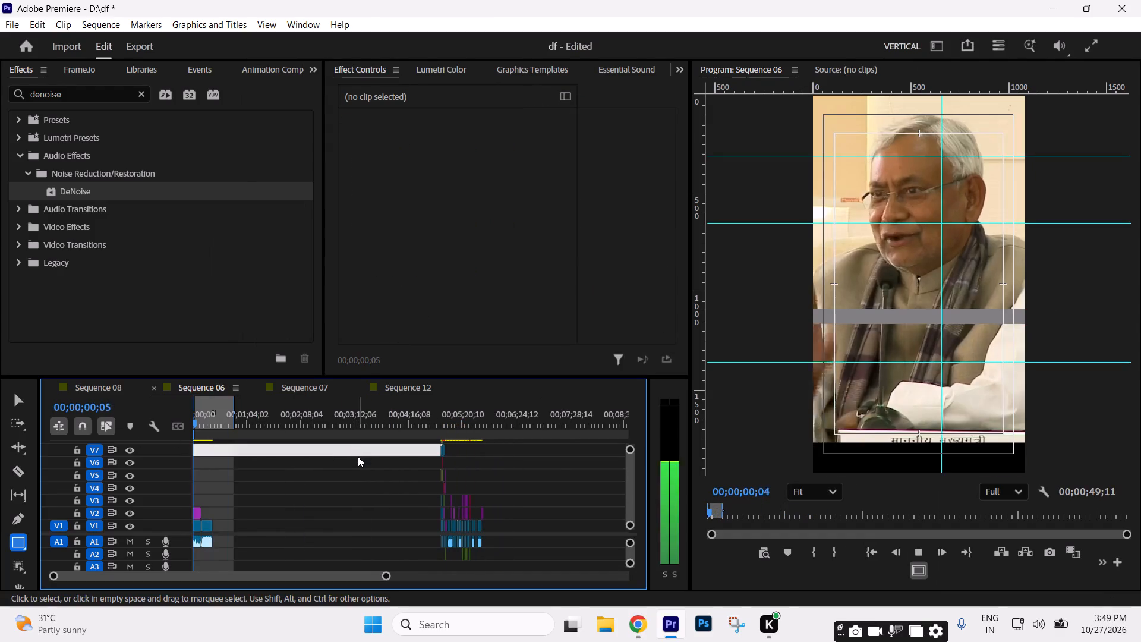
{"action": "key", "text": "space"}
{"action": "left_click", "coordinate": [707, 624]}
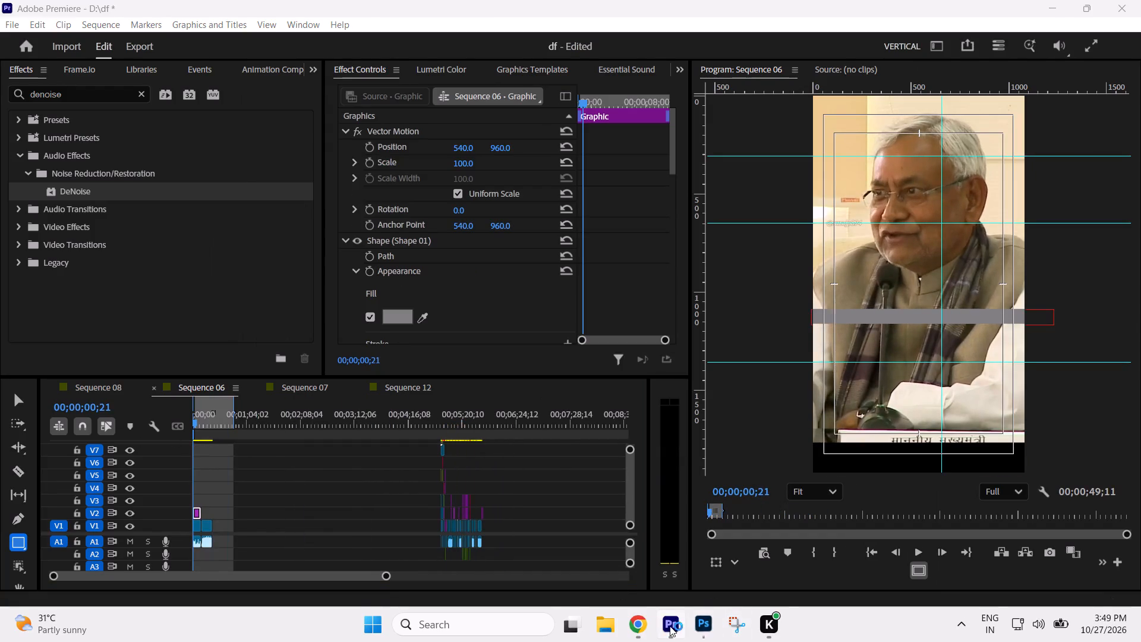
{"action": "left_click", "coordinate": [670, 626]}
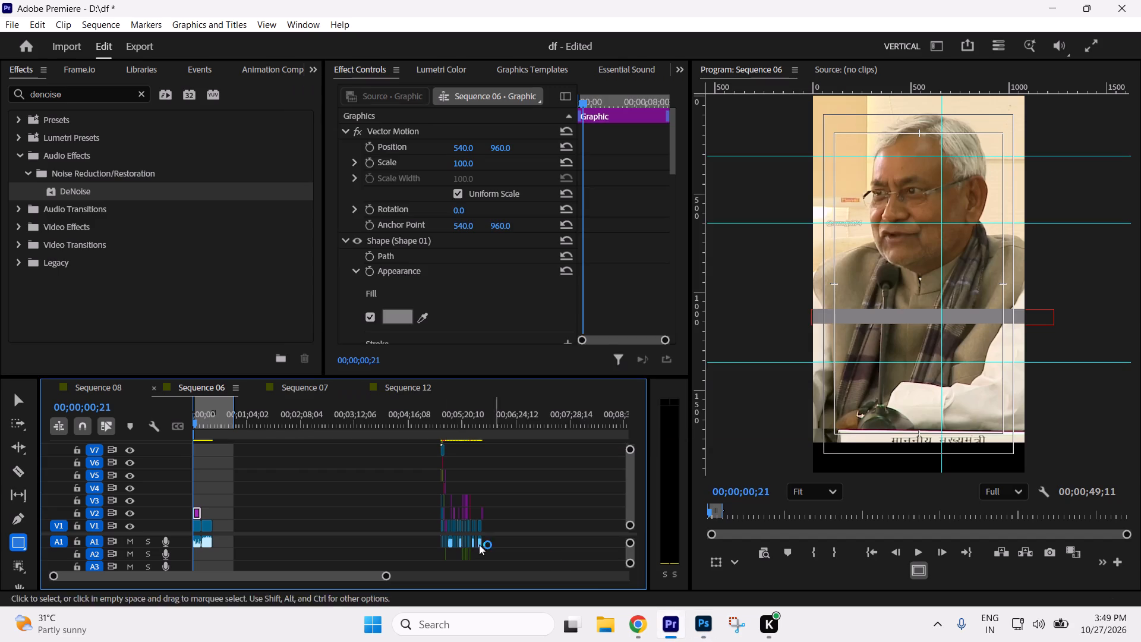
{"action": "left_click", "coordinate": [465, 495]}
{"action": "left_click_drag", "start_coordinate": [421, 421], "coordinate": [452, 429]}
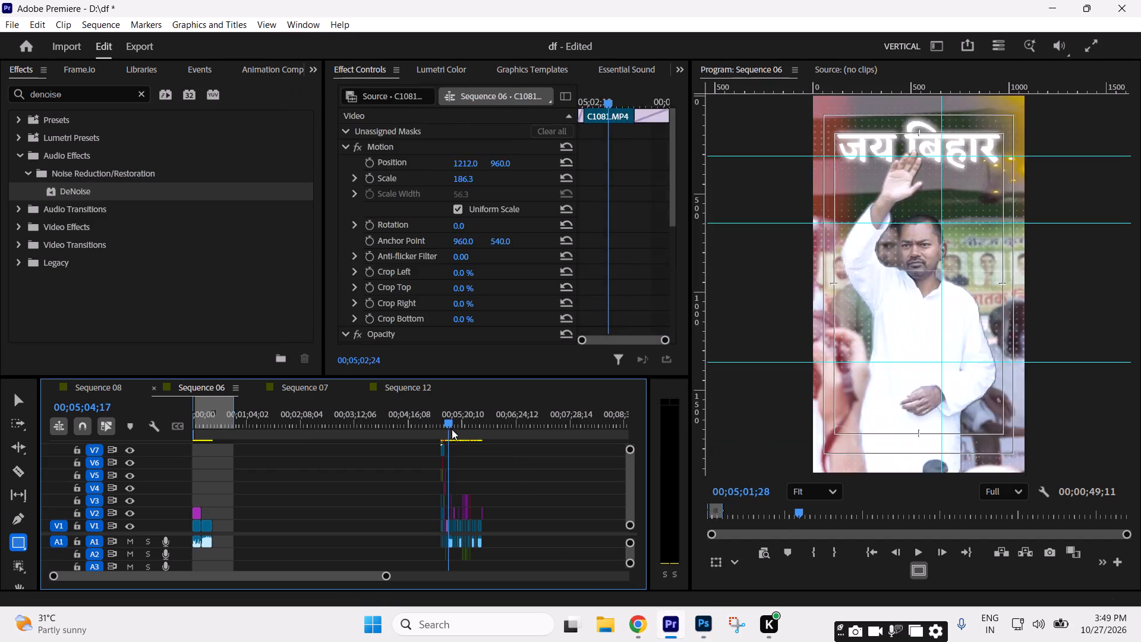
{"action": "left_click_drag", "start_coordinate": [452, 429], "coordinate": [456, 435]}
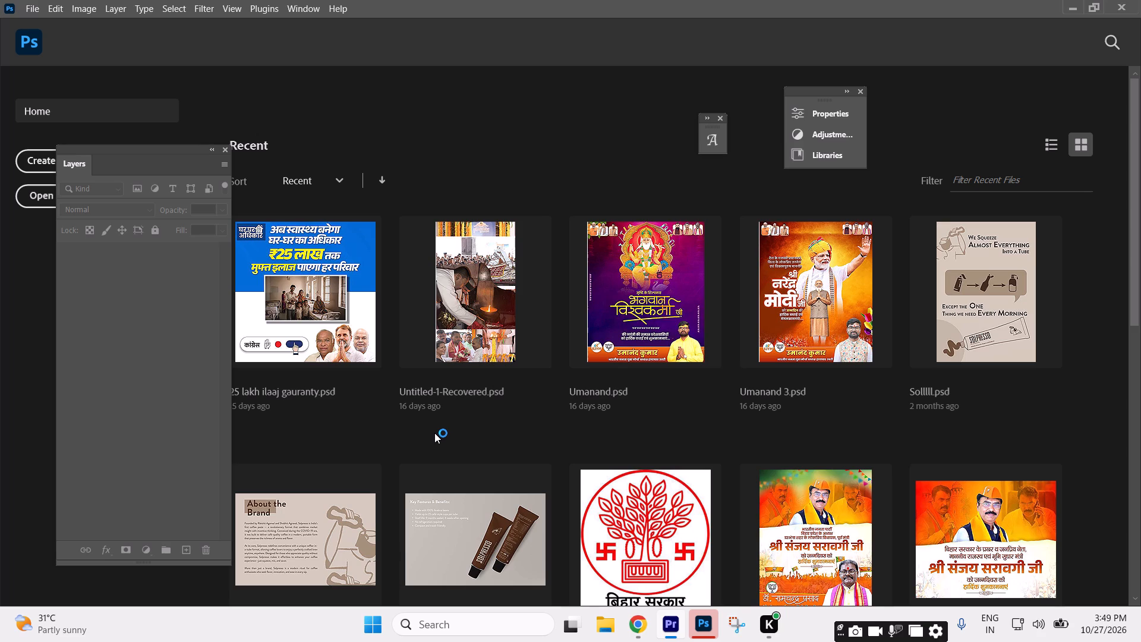
In Photoshop, create a new 1080 x 1920 px document at 72 ppi with a white background.
{"action": "left_click", "coordinate": [31, 10]}
{"action": "left_click", "coordinate": [61, 23]}
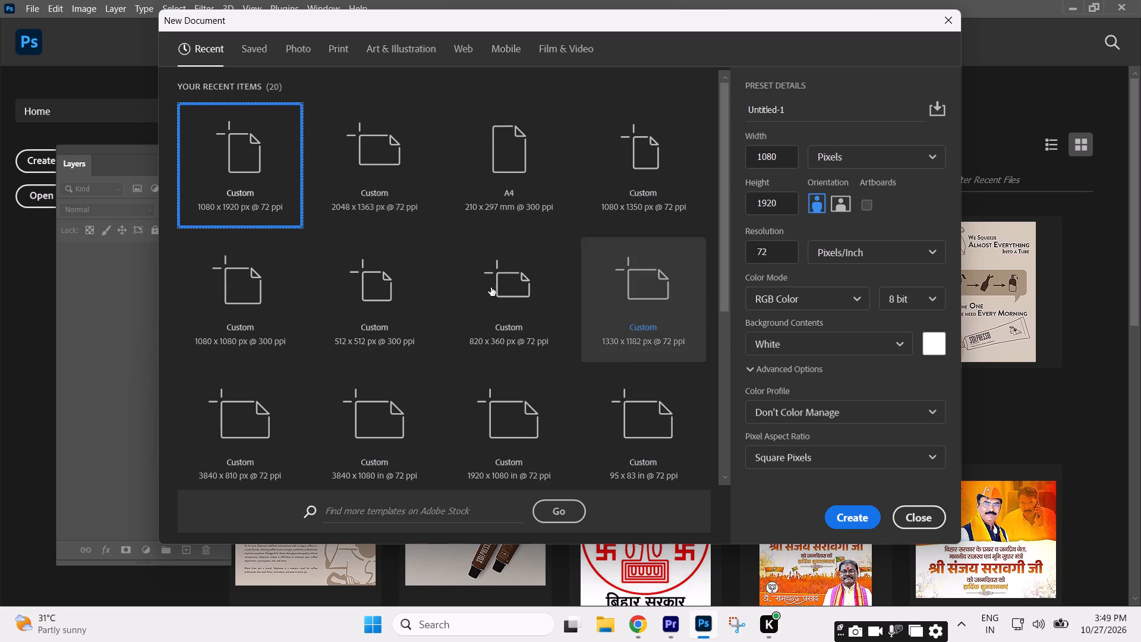
{"action": "left_click", "coordinate": [867, 522]}
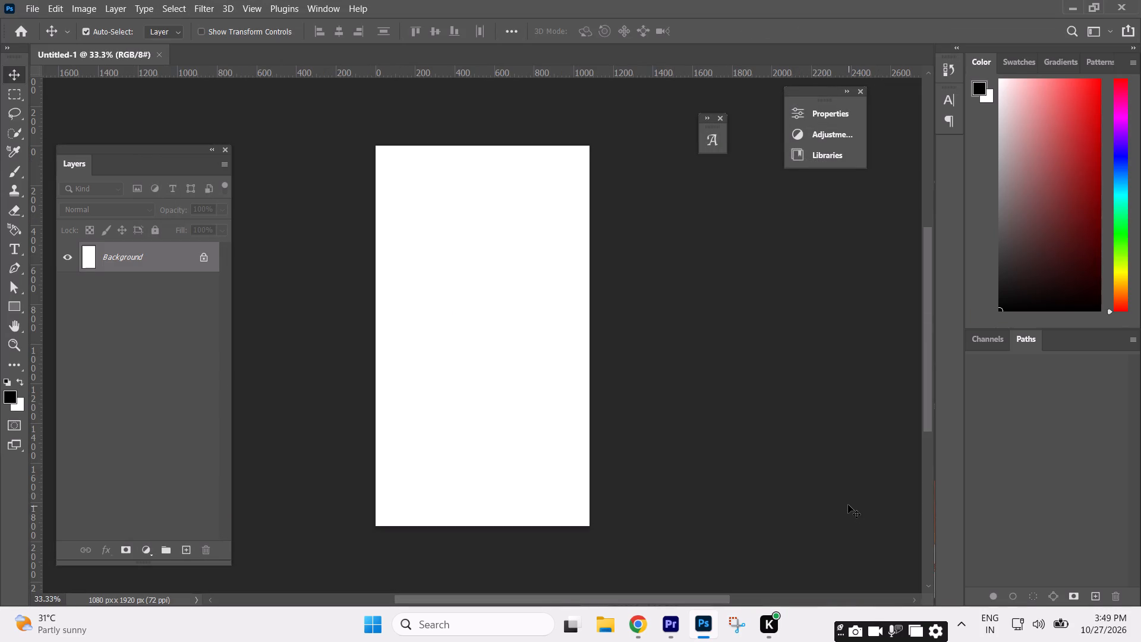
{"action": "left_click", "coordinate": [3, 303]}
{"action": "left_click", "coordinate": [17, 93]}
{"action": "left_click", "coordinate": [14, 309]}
Switch to Premiere and move the Sequence 06 playhead back to 00;00;00;00.
{"action": "left_click", "coordinate": [676, 627]}
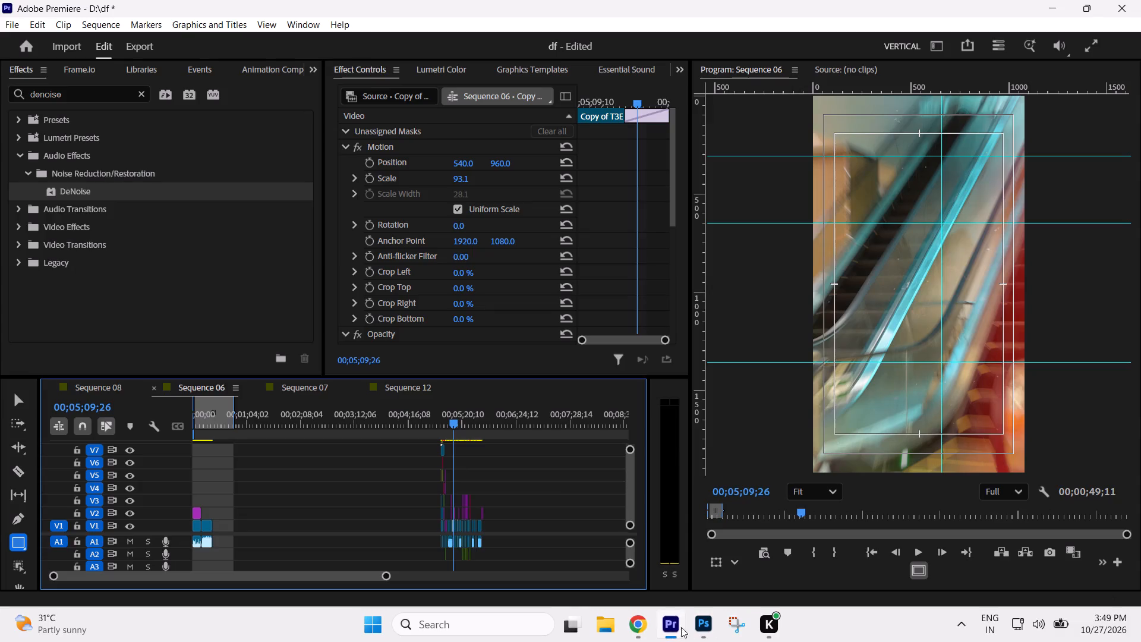
{"action": "left_click", "coordinate": [703, 626]}
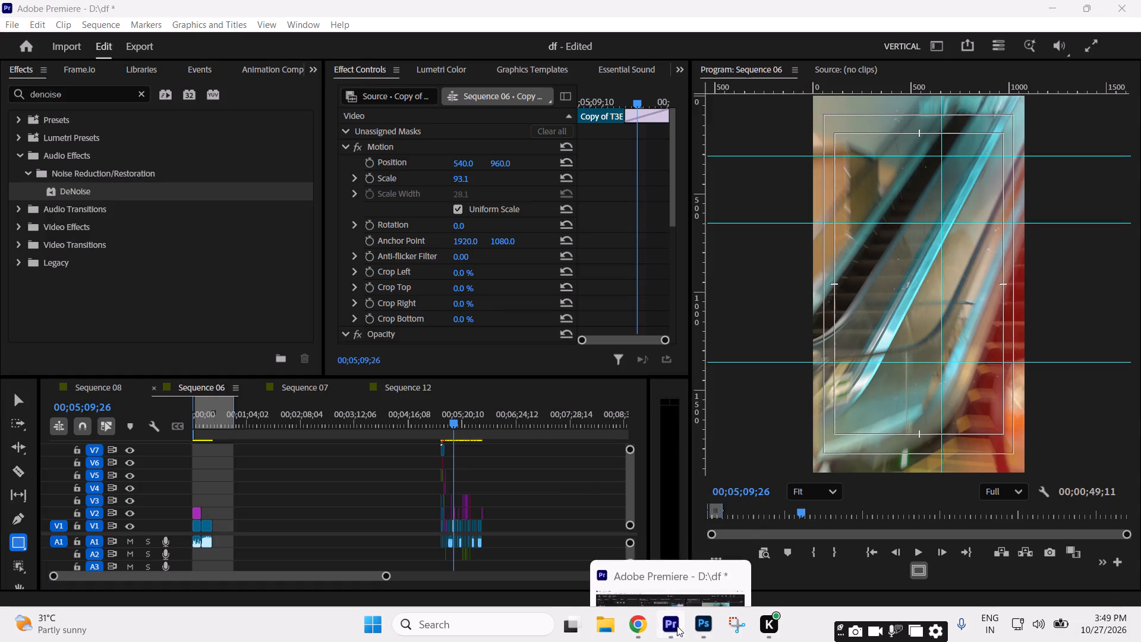
{"action": "left_click", "coordinate": [677, 626]}
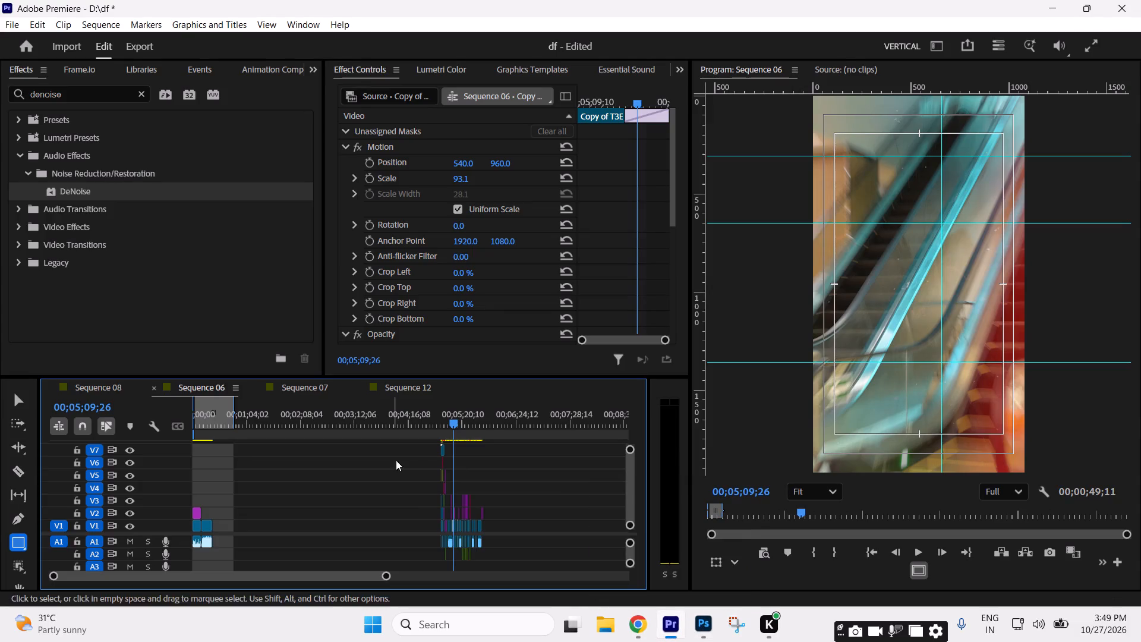
{"action": "left_click_drag", "start_coordinate": [453, 414], "coordinate": [166, 446]}
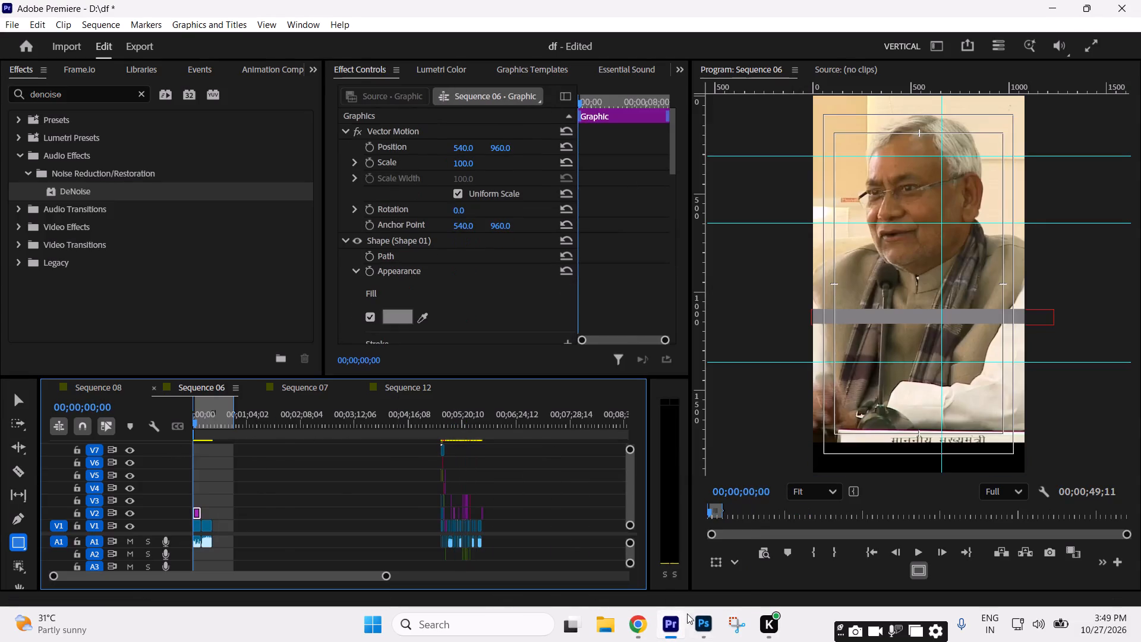
In Photoshop, open the recent file Untitled-1-Recovered.psd and delete all five photo layers above the Background.
{"action": "left_click", "coordinate": [703, 631]}
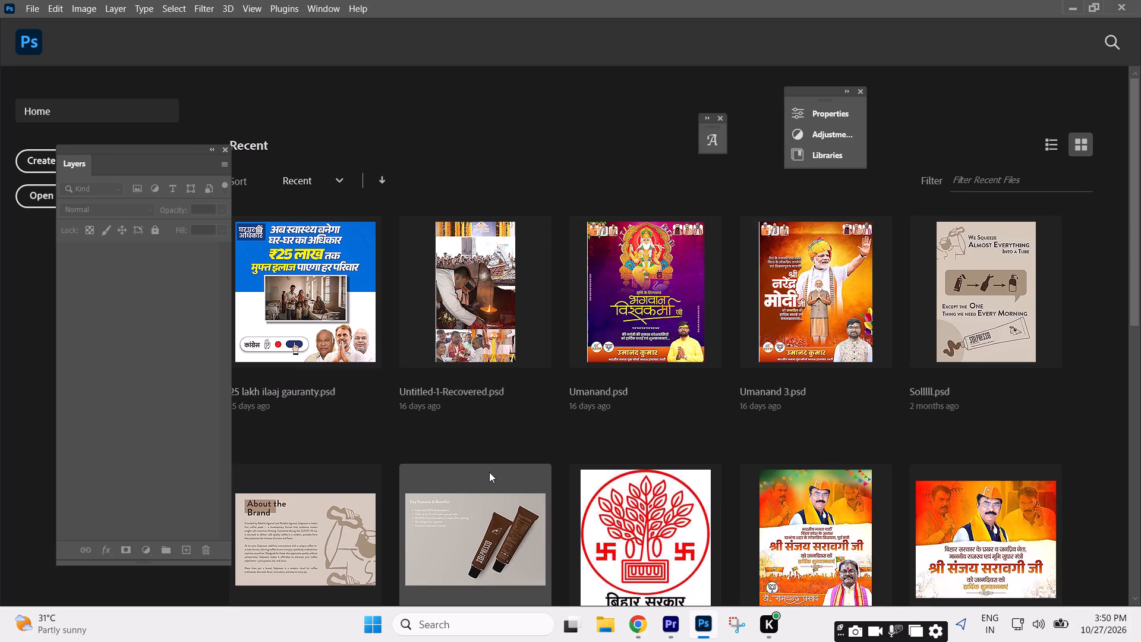
{"action": "left_click", "coordinate": [446, 329]}
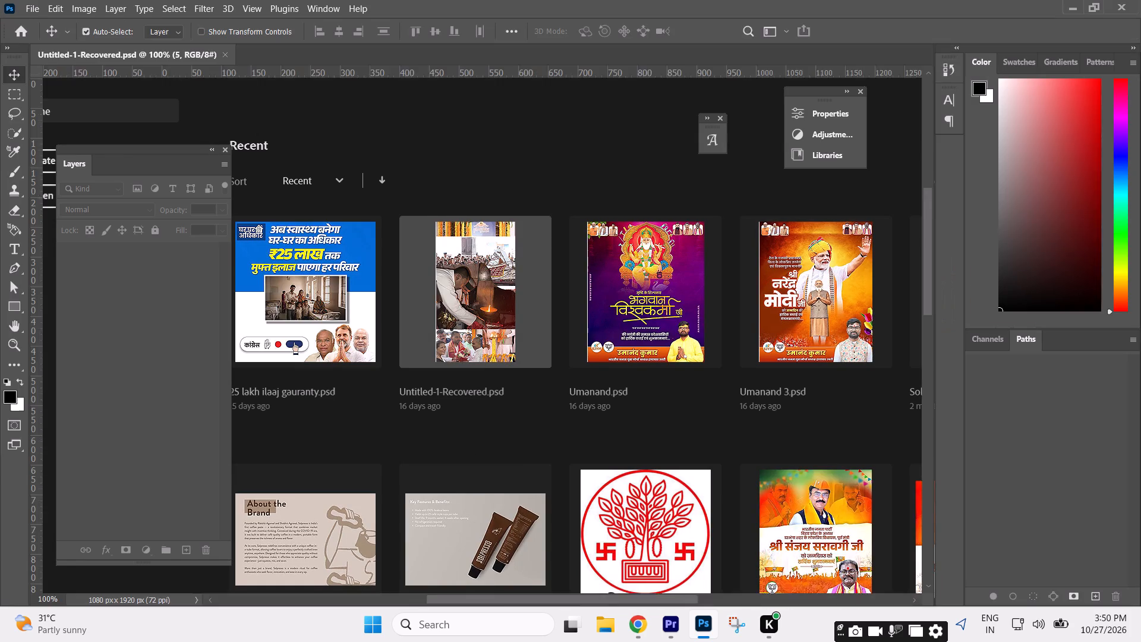
{"action": "left_click", "coordinate": [661, 160]}
{"action": "left_click_drag", "start_coordinate": [636, 137], "coordinate": [627, 197]}
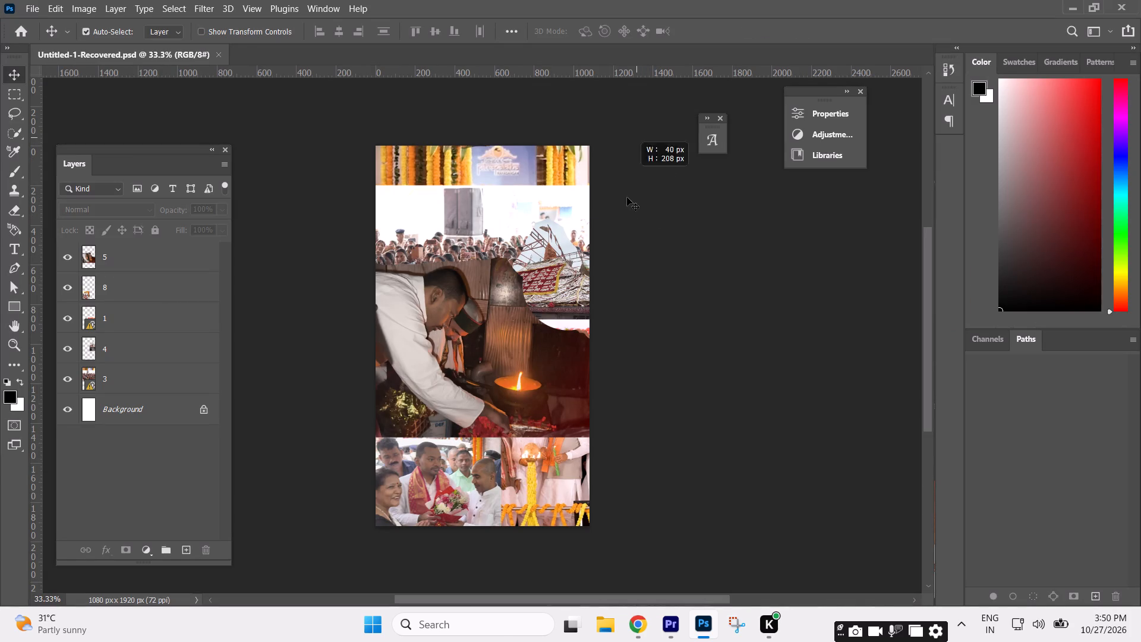
{"action": "left_click_drag", "start_coordinate": [627, 197], "coordinate": [364, 522]}
{"action": "key", "text": "Delete"}
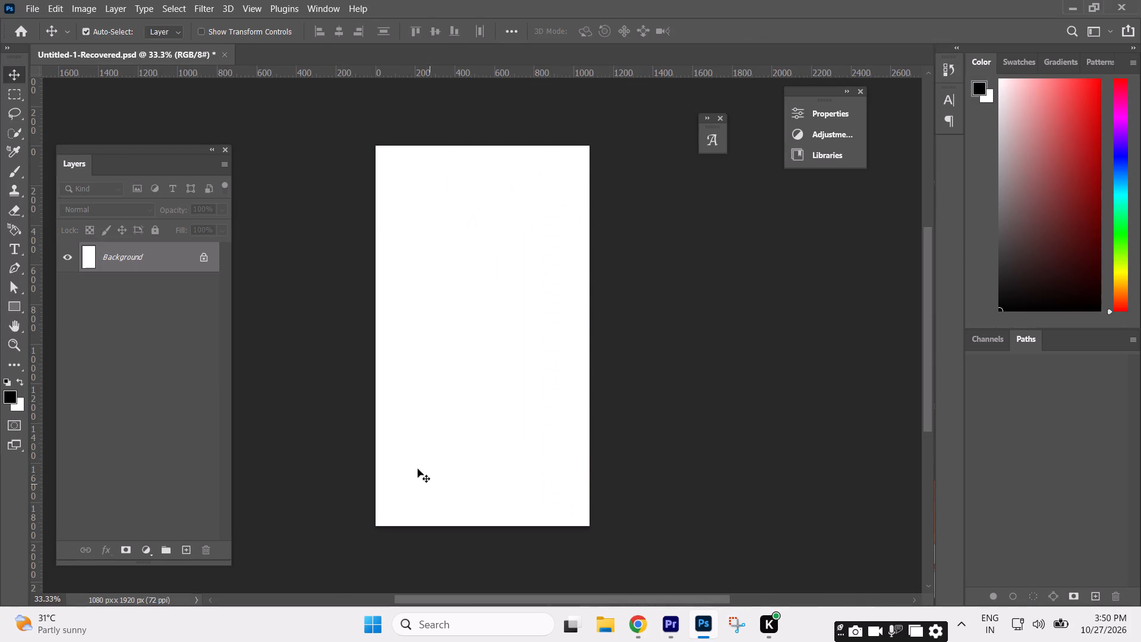
Convert the Background into a regular layer and give it a dark maroon Color Overlay, #241010.
{"action": "left_click", "coordinate": [179, 246]}
{"action": "double_click", "coordinate": [180, 253]}
{"action": "left_click", "coordinate": [682, 182]}
{"action": "double_click", "coordinate": [191, 264]}
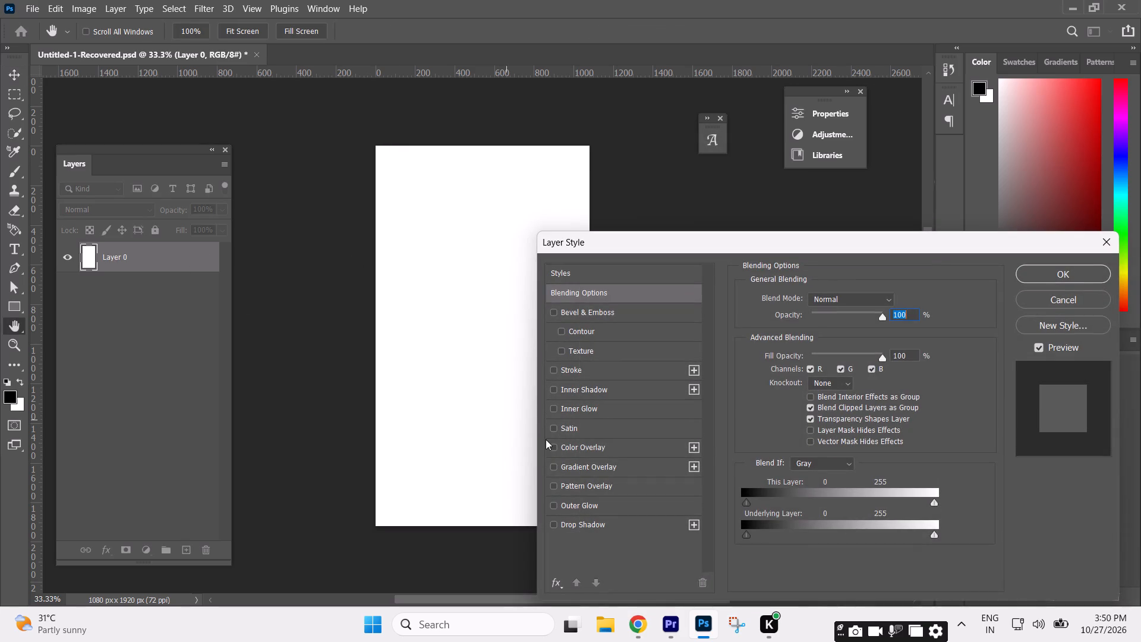
{"action": "left_click", "coordinate": [600, 447]}
{"action": "left_click", "coordinate": [886, 302]}
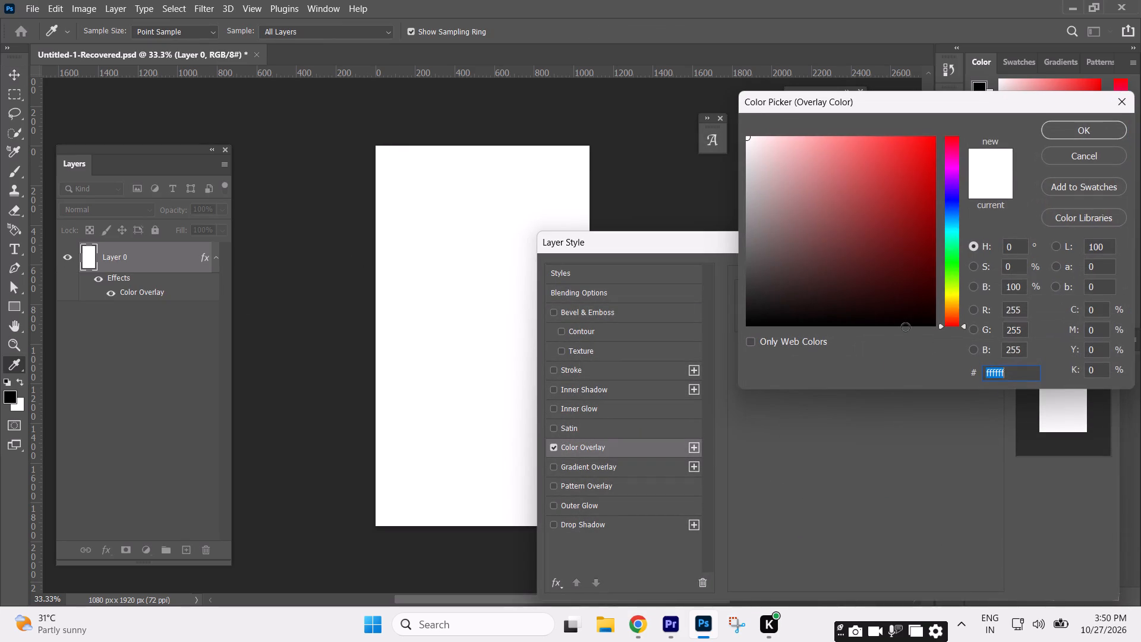
{"action": "left_click_drag", "start_coordinate": [884, 292], "coordinate": [852, 298]}
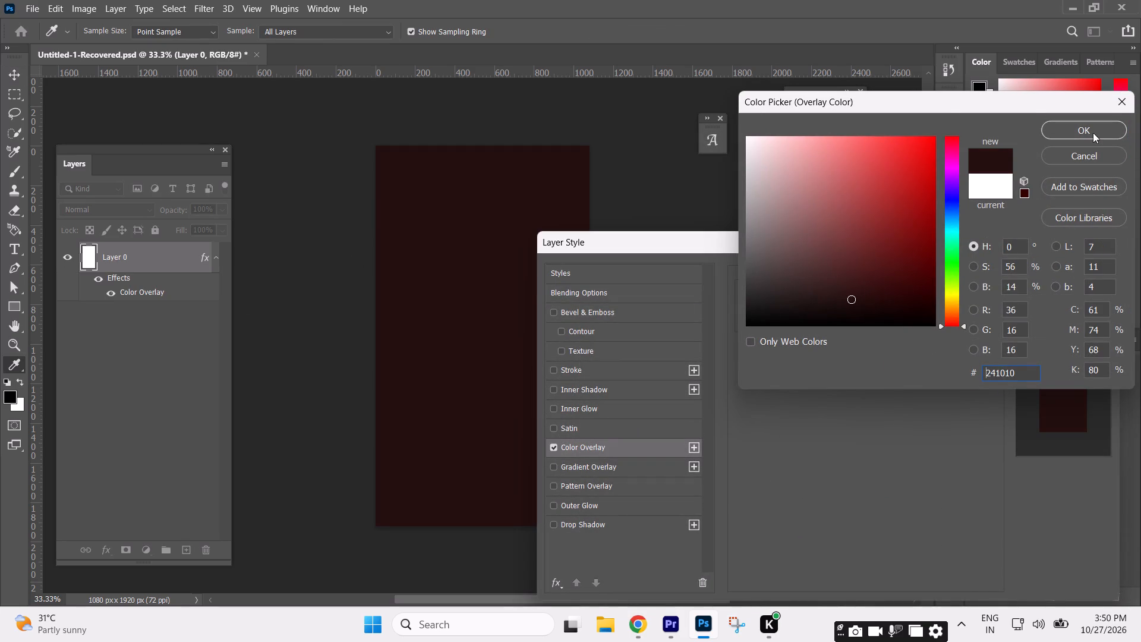
{"action": "left_click", "coordinate": [1093, 133]}
{"action": "left_click", "coordinate": [1071, 274]}
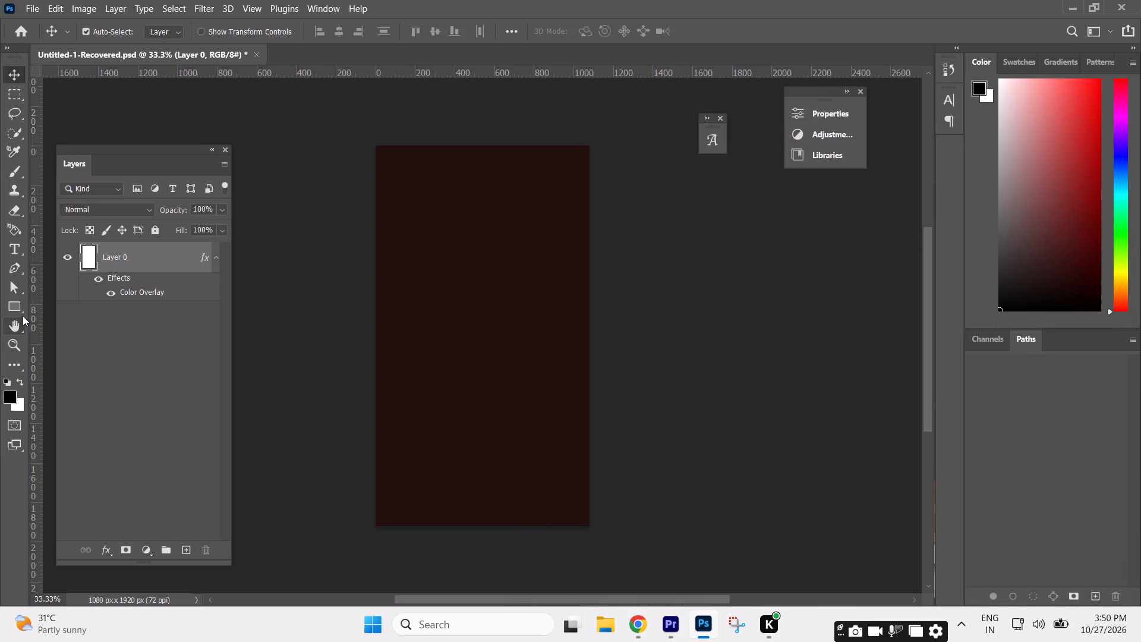
Draw a rounded rectangle about 964 x 1808 px just inside the canvas edges, with no fill and a 5 px white stroke.
{"action": "left_click", "coordinate": [17, 309]}
{"action": "left_click", "coordinate": [172, 31]}
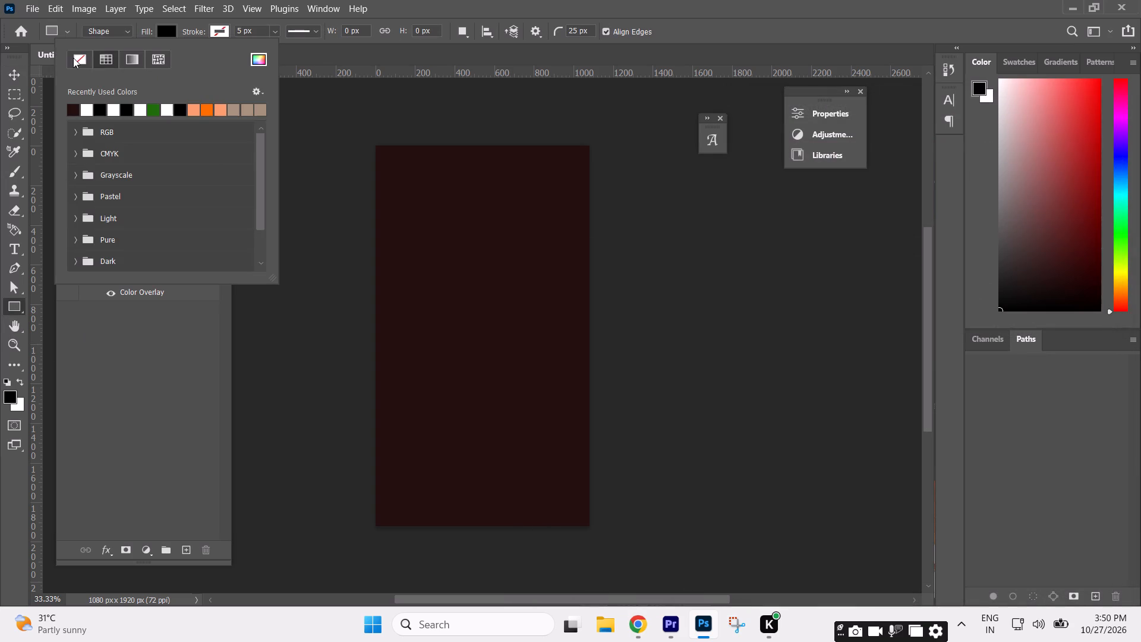
{"action": "left_click", "coordinate": [73, 58]}
{"action": "left_click", "coordinate": [215, 33]}
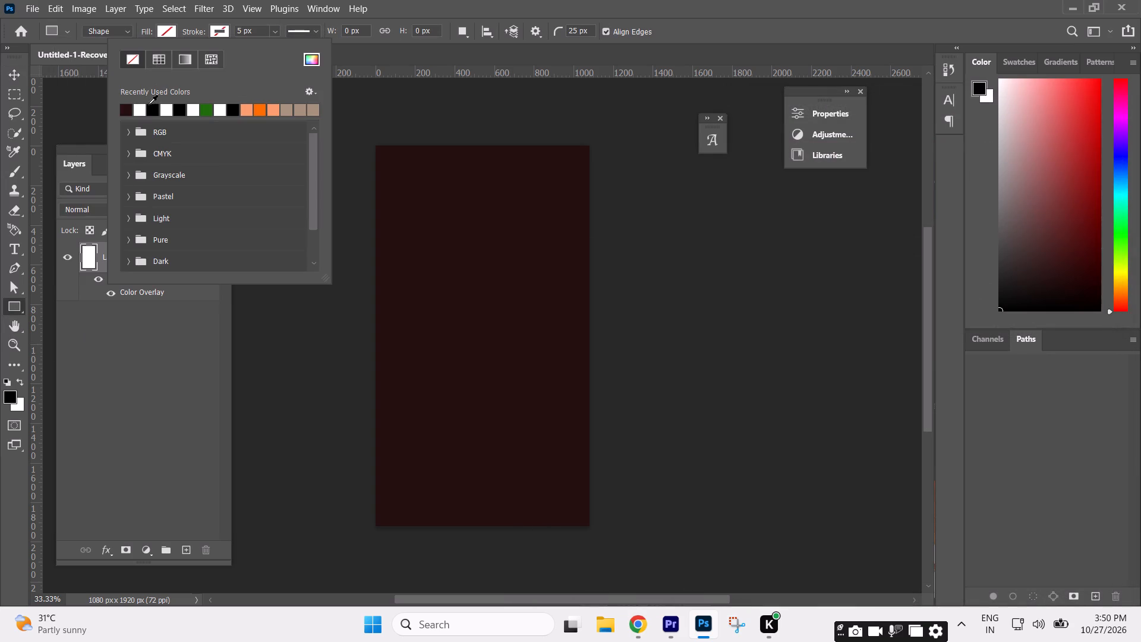
{"action": "left_click", "coordinate": [138, 111]}
{"action": "left_click", "coordinate": [11, 70]}
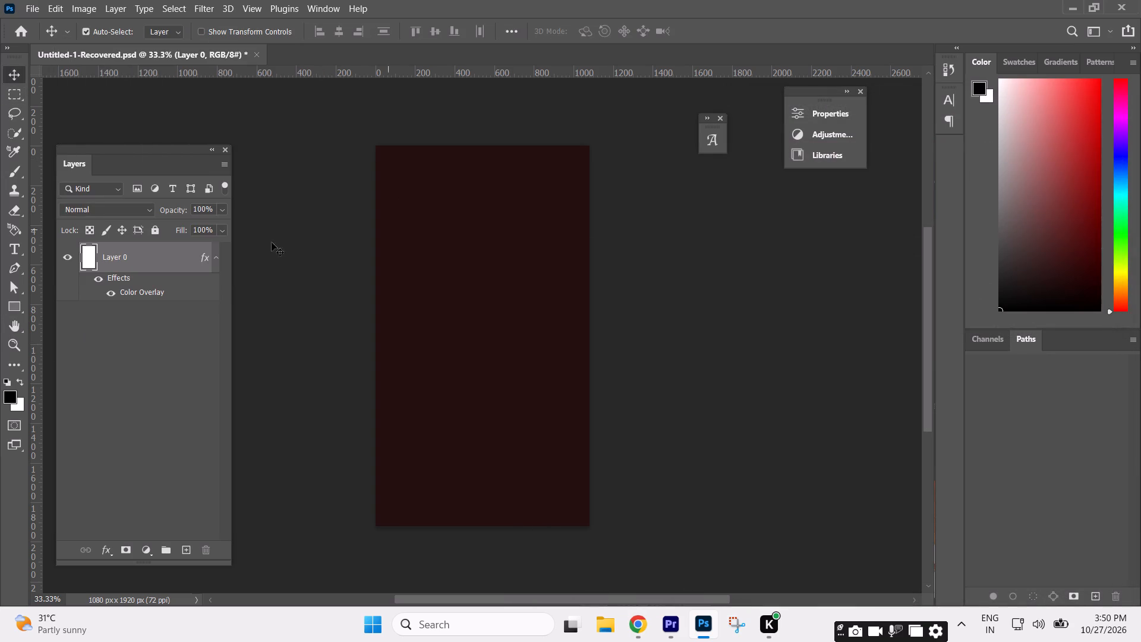
{"action": "left_click", "coordinate": [28, 300]}
{"action": "left_click", "coordinate": [20, 306]}
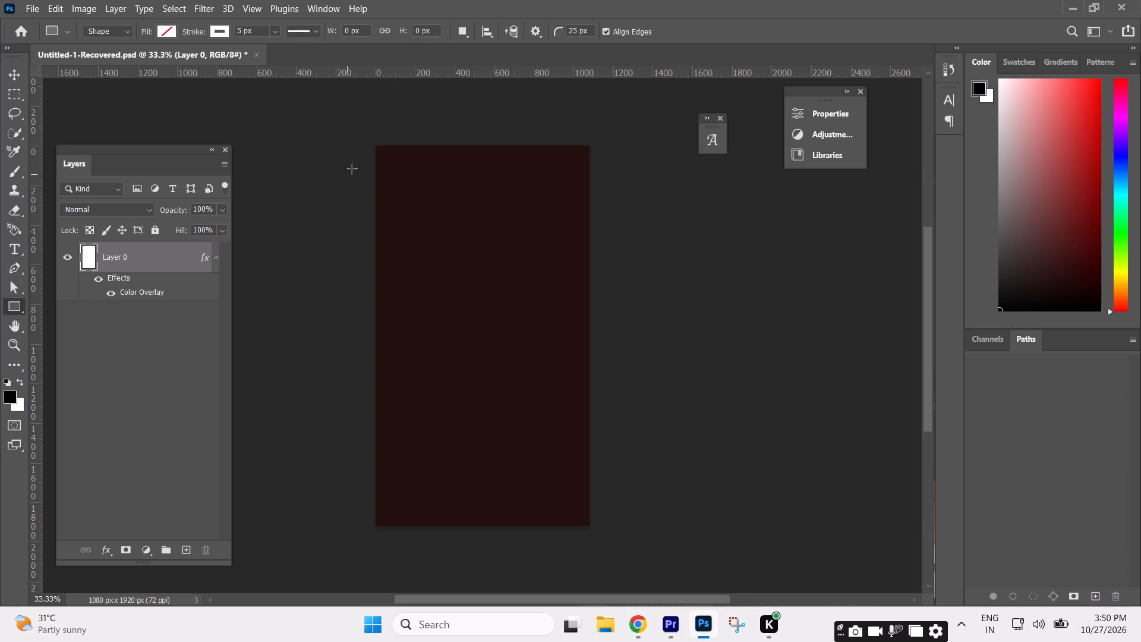
{"action": "left_click_drag", "start_coordinate": [390, 161], "coordinate": [562, 477]}
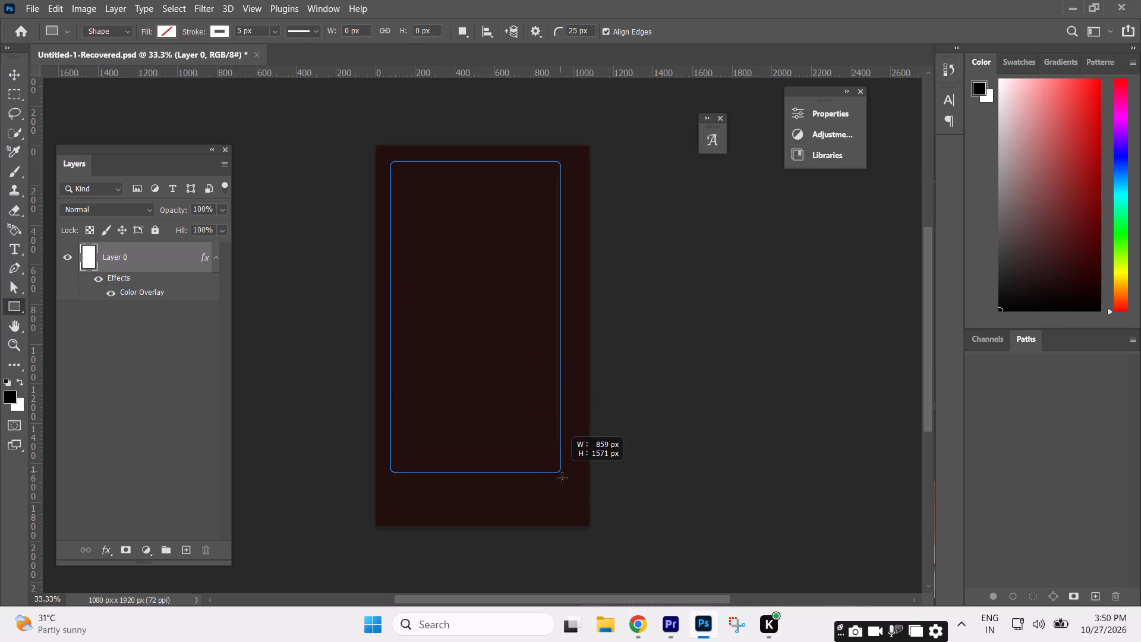
{"action": "left_click_drag", "start_coordinate": [562, 477], "coordinate": [578, 518]}
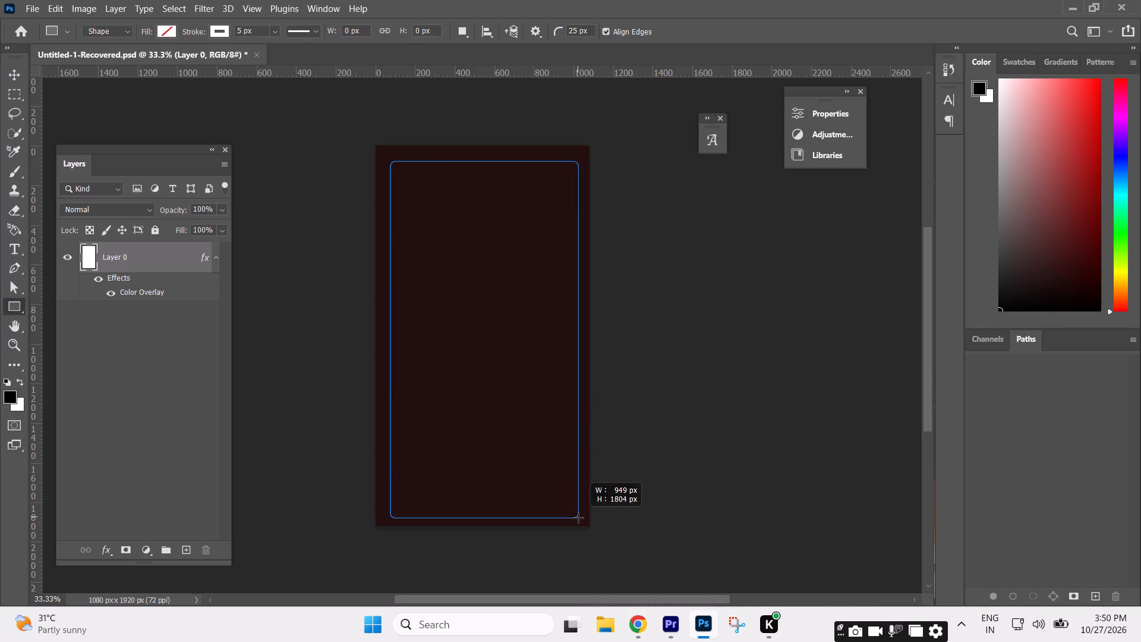
{"action": "left_click_drag", "start_coordinate": [578, 518], "coordinate": [581, 516]}
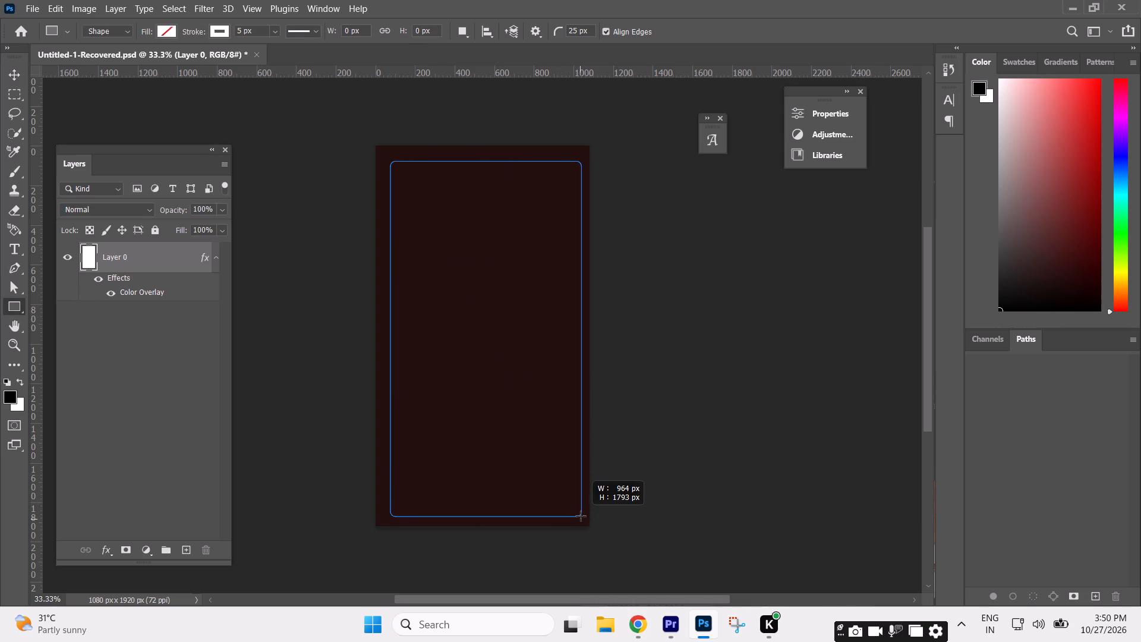
{"action": "left_click_drag", "start_coordinate": [581, 516], "coordinate": [581, 519]}
Nudge the outlined rectangle upward until its top and bottom margins on the canvas are about equal.
{"action": "left_click", "coordinate": [13, 80]}
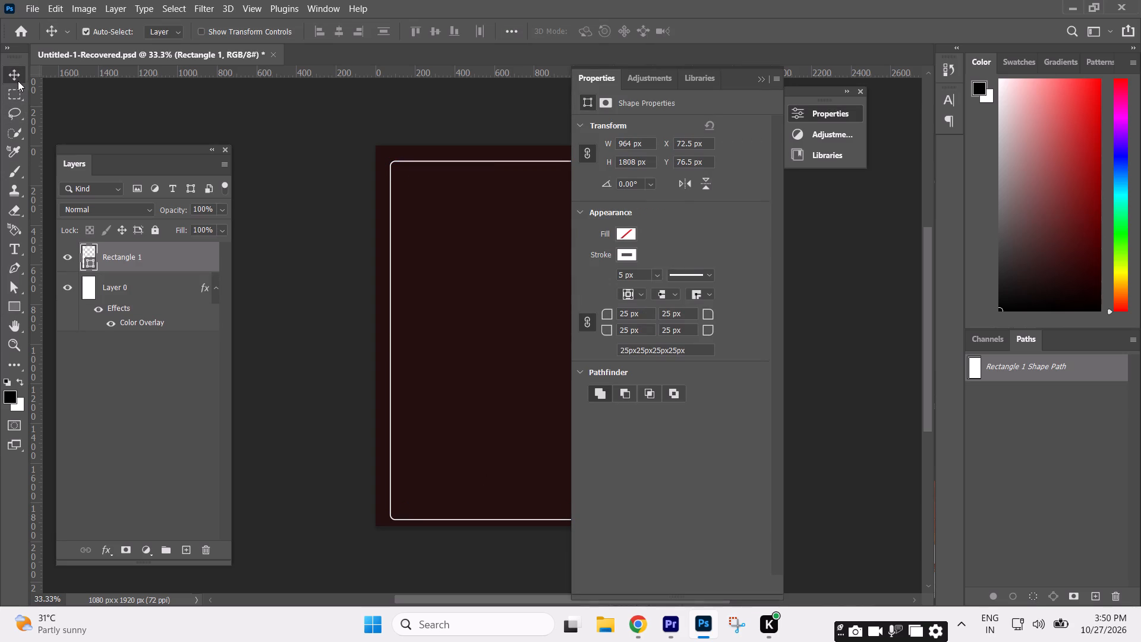
{"action": "key", "text": "Up"}
{"action": "key", "text": "Up"}
{"action": "key", "text": "Up"}
{"action": "key", "text": "Up"}
{"action": "key", "text": "Up"}
{"action": "left_click", "coordinate": [765, 77]}
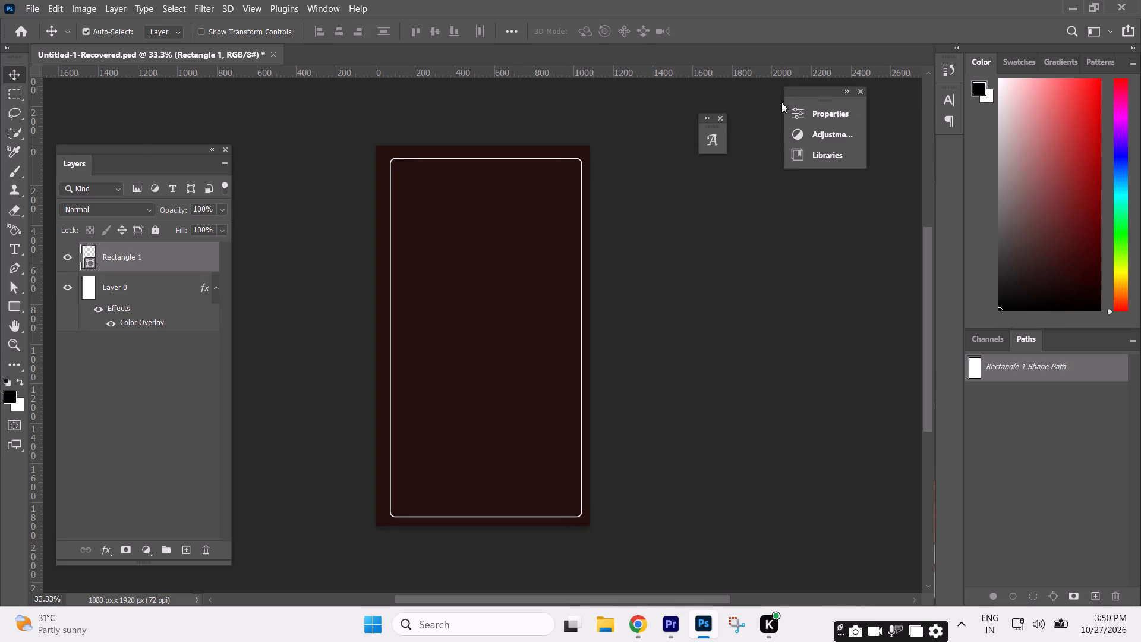
{"action": "key", "text": "Up"}
{"action": "key", "text": "Up"}
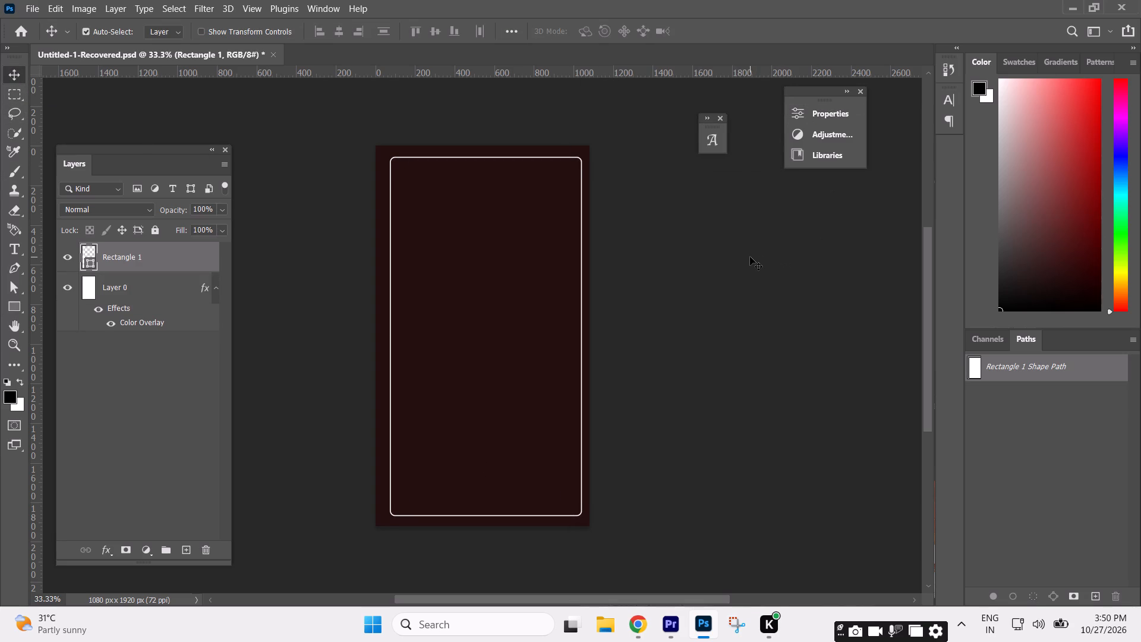
Widen the rectangle to about 103.5% by extending its left edge outward, evening out the side margins.
{"action": "key", "text": "ctrl+equal"}
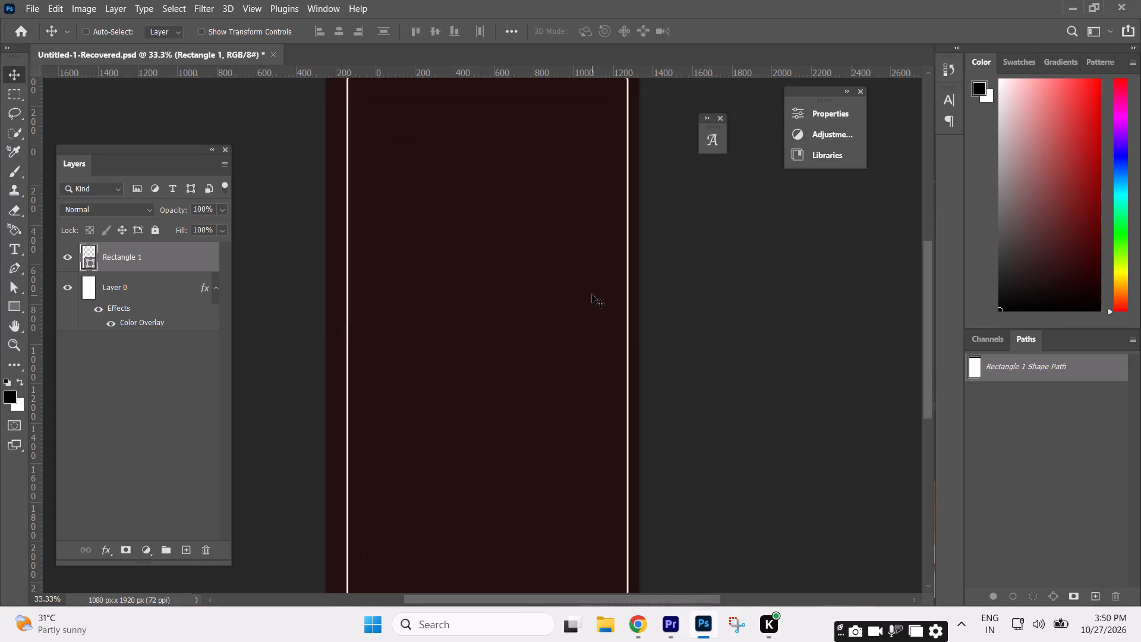
{"action": "key", "text": "ctrl+t"}
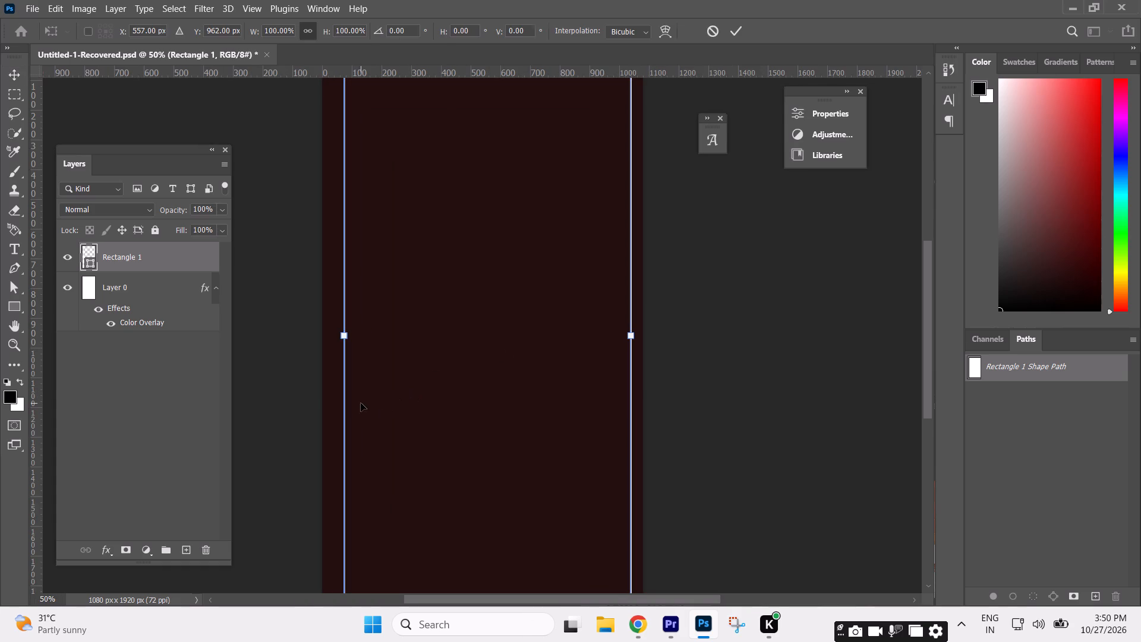
{"action": "left_click_drag", "start_coordinate": [342, 332], "coordinate": [333, 329], "text": "shift"}
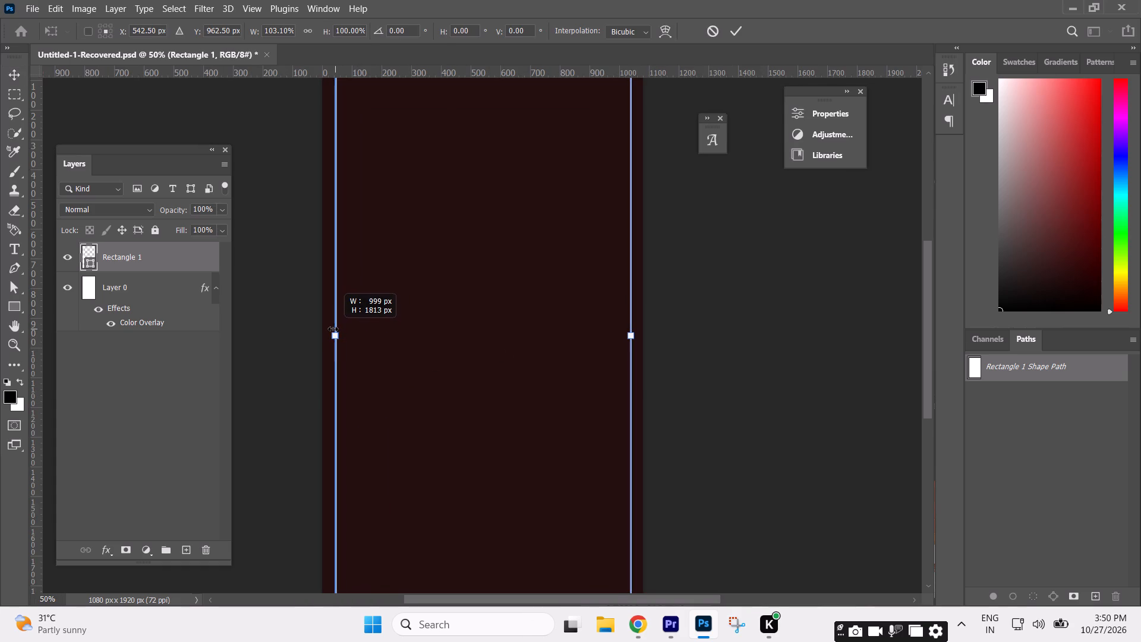
{"action": "left_click_drag", "start_coordinate": [333, 329], "coordinate": [333, 326], "text": "shift"}
{"action": "left_click_drag", "start_coordinate": [333, 326], "coordinate": [332, 326], "text": "shift"}
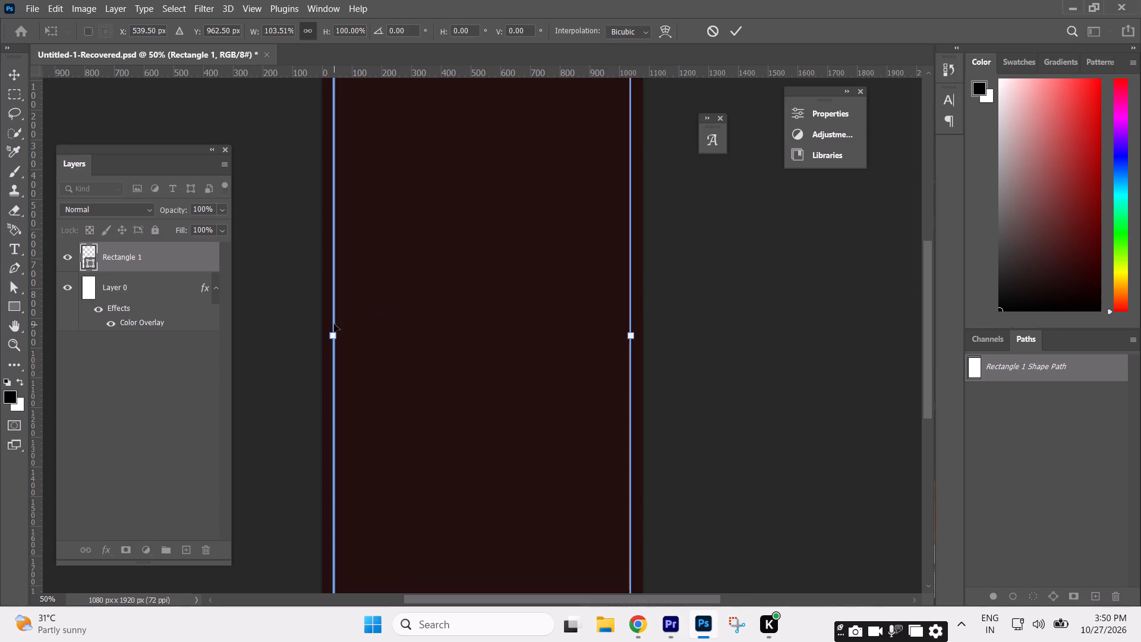
{"action": "key", "text": "Return"}
Examine the rectangle's margins along the top, bottom and sides of the canvas.
{"action": "scroll", "coordinate": [642, 421], "scroll_direction": "up", "scroll_amount": 2}
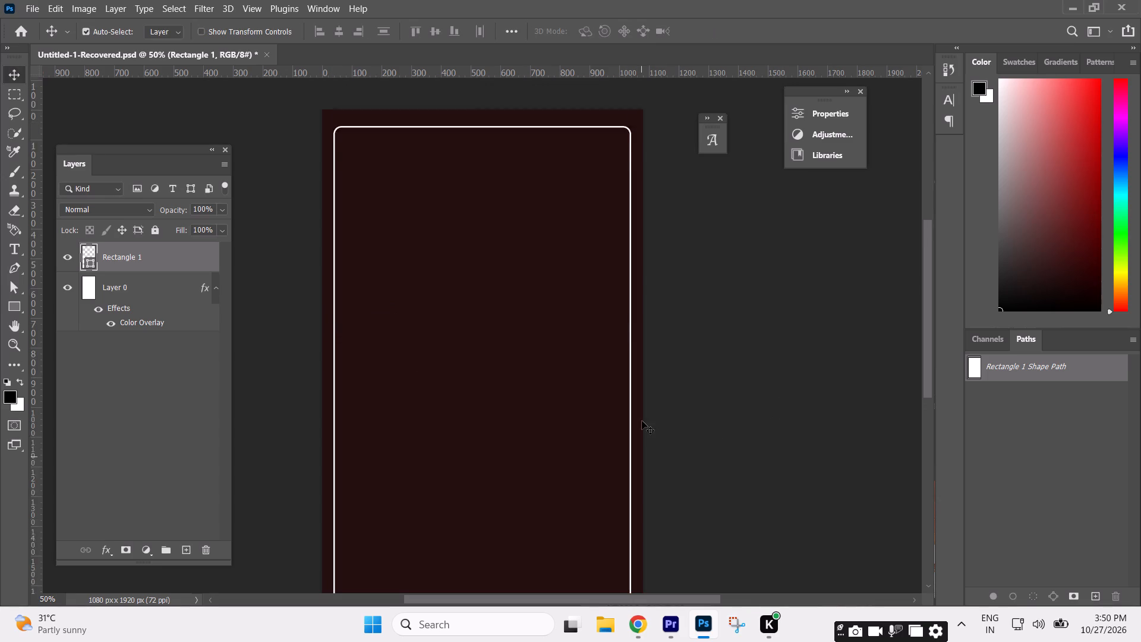
{"action": "scroll", "coordinate": [642, 421], "scroll_direction": "up", "scroll_amount": 6}
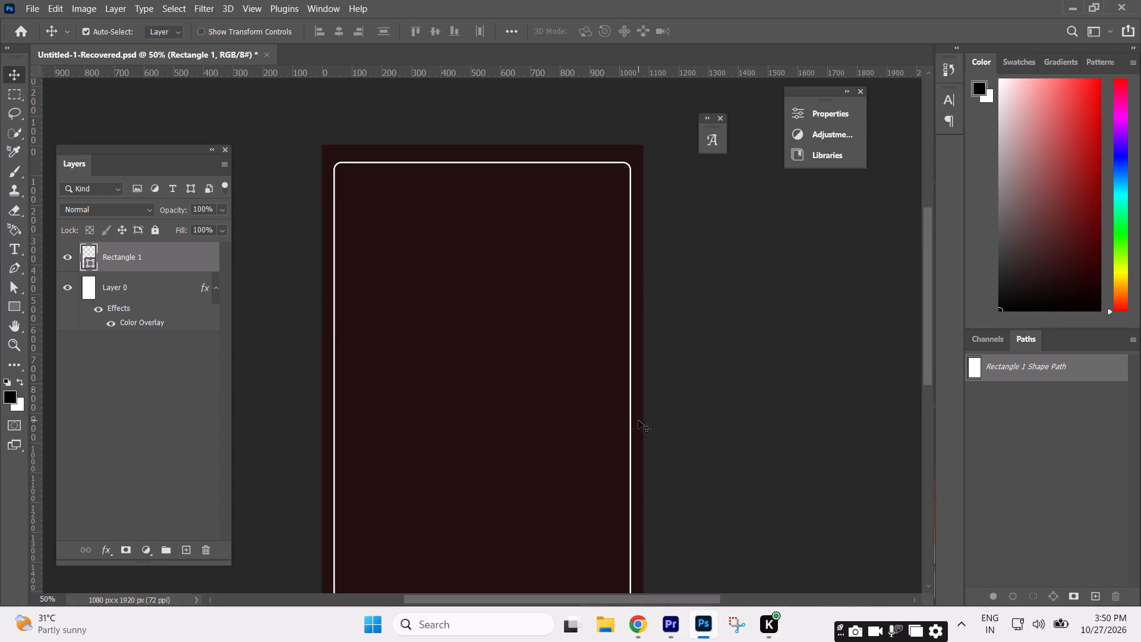
{"action": "scroll", "coordinate": [638, 420], "scroll_direction": "down", "scroll_amount": 11}
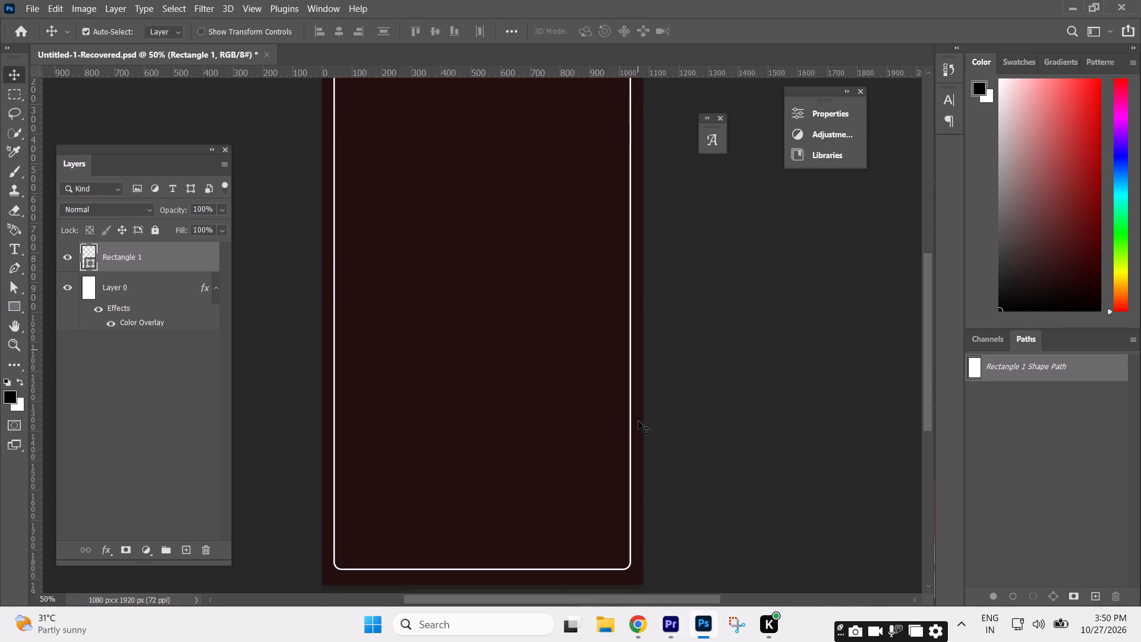
{"action": "scroll", "coordinate": [638, 421], "scroll_direction": "down", "scroll_amount": 1}
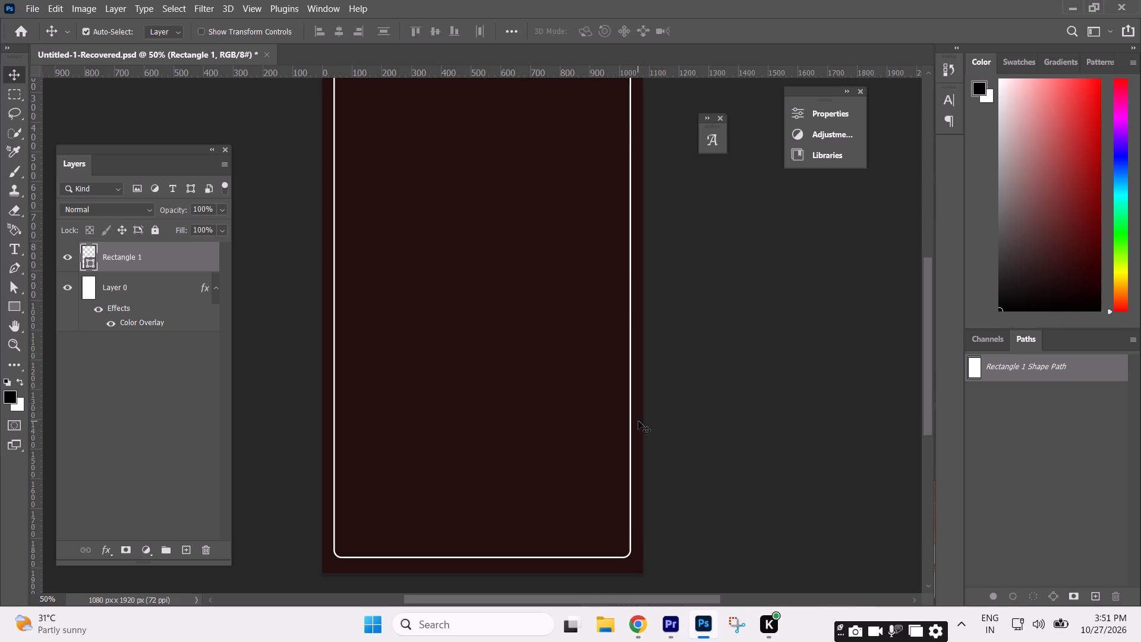
{"action": "key", "text": "ctrl+equal"}
{"action": "key", "text": "space"}
{"action": "key", "text": "space"}
{"action": "key", "text": "space"}
{"action": "key", "text": "space"}
{"action": "key", "text": "space"}
{"action": "key", "text": "space"}
{"action": "key", "text": "space"}
{"action": "key", "text": "space"}
{"action": "key", "text": "space"}
{"action": "key", "text": "space"}
{"action": "key", "text": "space"}
{"action": "key", "text": "space"}
{"action": "key", "text": "space"}
{"action": "key", "text": "space"}
{"action": "key", "text": "space"}
{"action": "key", "text": "space"}
{"action": "key", "text": "space"}
{"action": "key", "text": "space"}
{"action": "key", "text": "space"}
{"action": "key", "text": "space"}
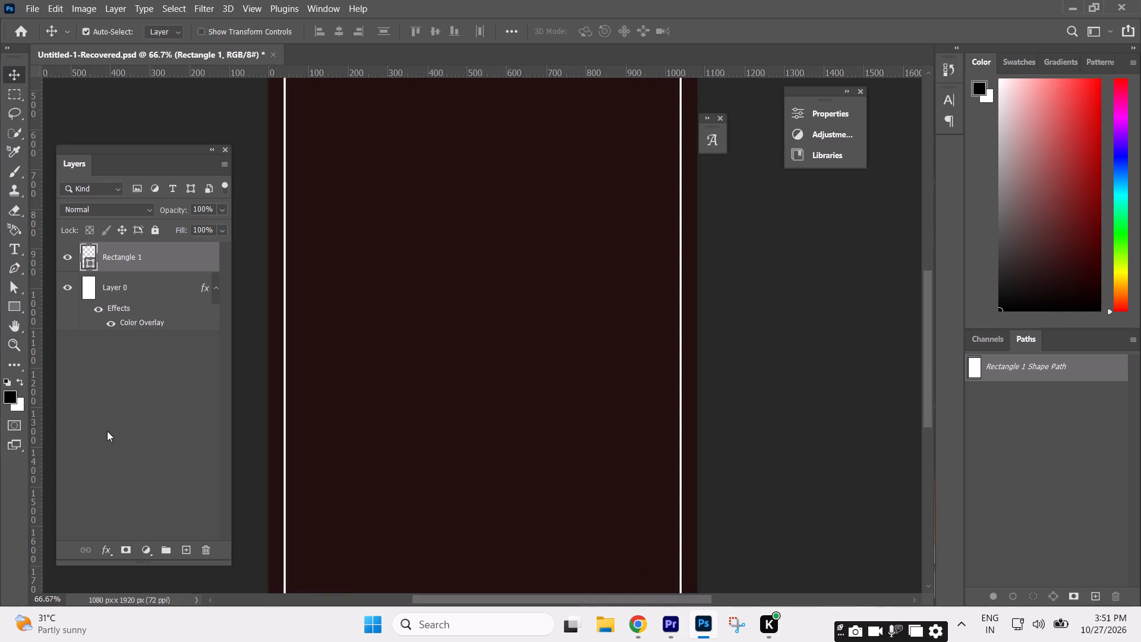
Examine the outlined rectangle's lower edge, rounded bottom corners and bottom margin at 100% zoom.
{"action": "left_click_drag", "start_coordinate": [491, 445], "coordinate": [494, 291]}
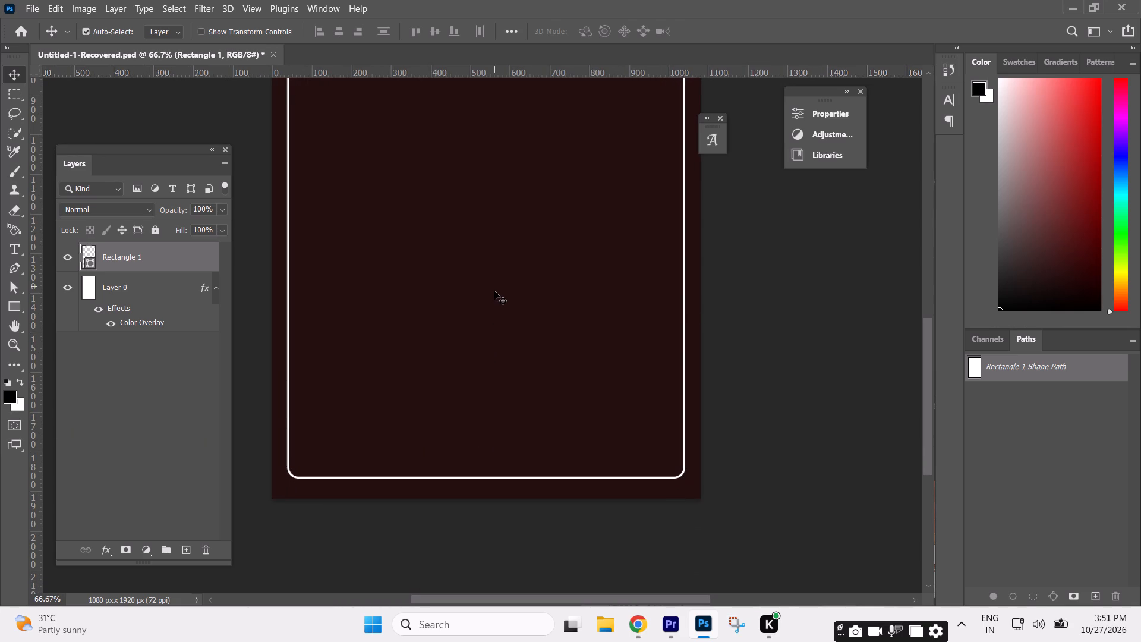
{"action": "key", "text": "ctrl+equal"}
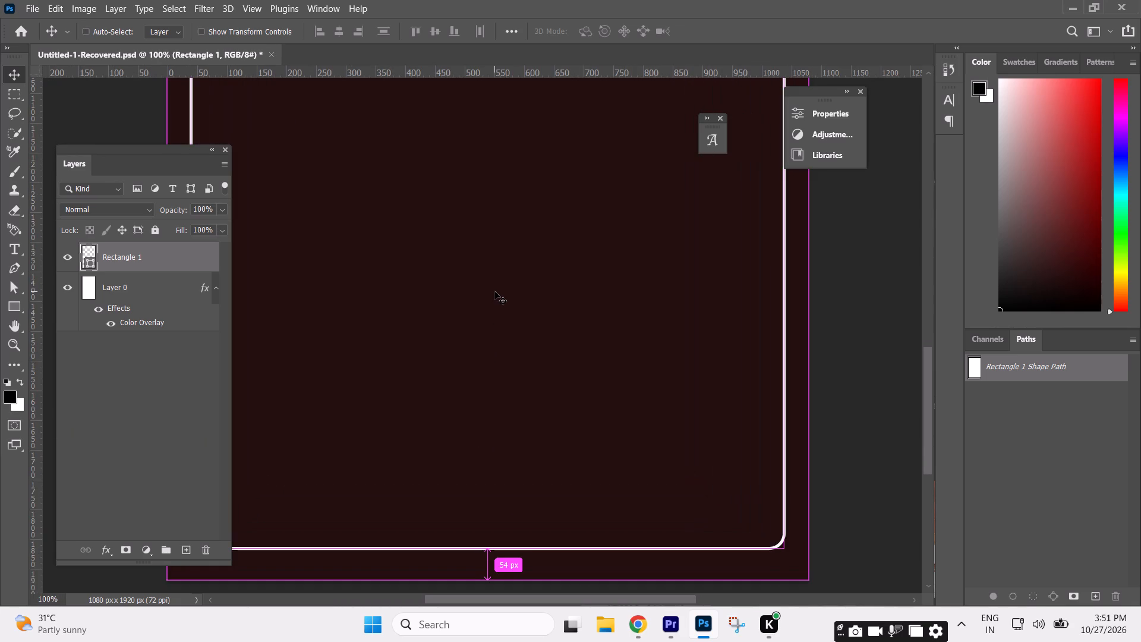
{"action": "key", "text": "space"}
{"action": "key", "text": "space"}
{"action": "key", "text": "space"}
{"action": "key", "text": "space"}
{"action": "key", "text": "space"}
{"action": "key", "text": "space"}
{"action": "key", "text": "space"}
{"action": "key", "text": "space"}
{"action": "key", "text": "space"}
{"action": "key", "text": "space"}
{"action": "key", "text": "space"}
{"action": "key", "text": "space"}
{"action": "key", "text": "space"}
{"action": "key", "text": "space"}
{"action": "key", "text": "space"}
{"action": "key", "text": "space"}
{"action": "key", "text": "space"}
{"action": "key", "text": "space"}
{"action": "key", "text": "space"}
{"action": "key", "text": "space"}
{"action": "left_click_drag", "start_coordinate": [512, 411], "coordinate": [576, 358]}
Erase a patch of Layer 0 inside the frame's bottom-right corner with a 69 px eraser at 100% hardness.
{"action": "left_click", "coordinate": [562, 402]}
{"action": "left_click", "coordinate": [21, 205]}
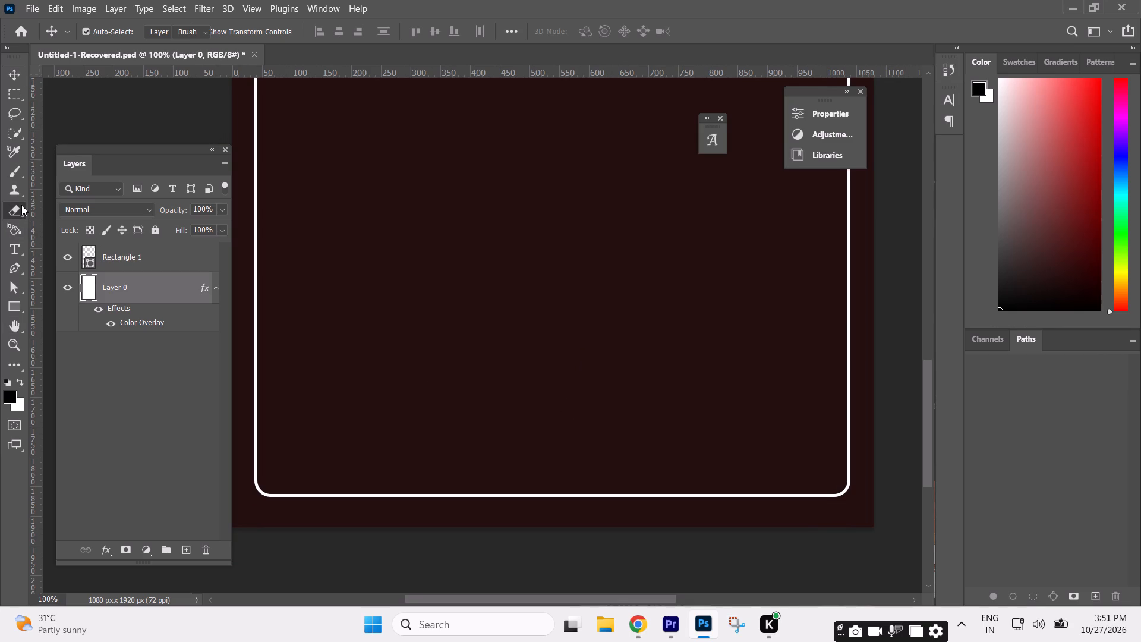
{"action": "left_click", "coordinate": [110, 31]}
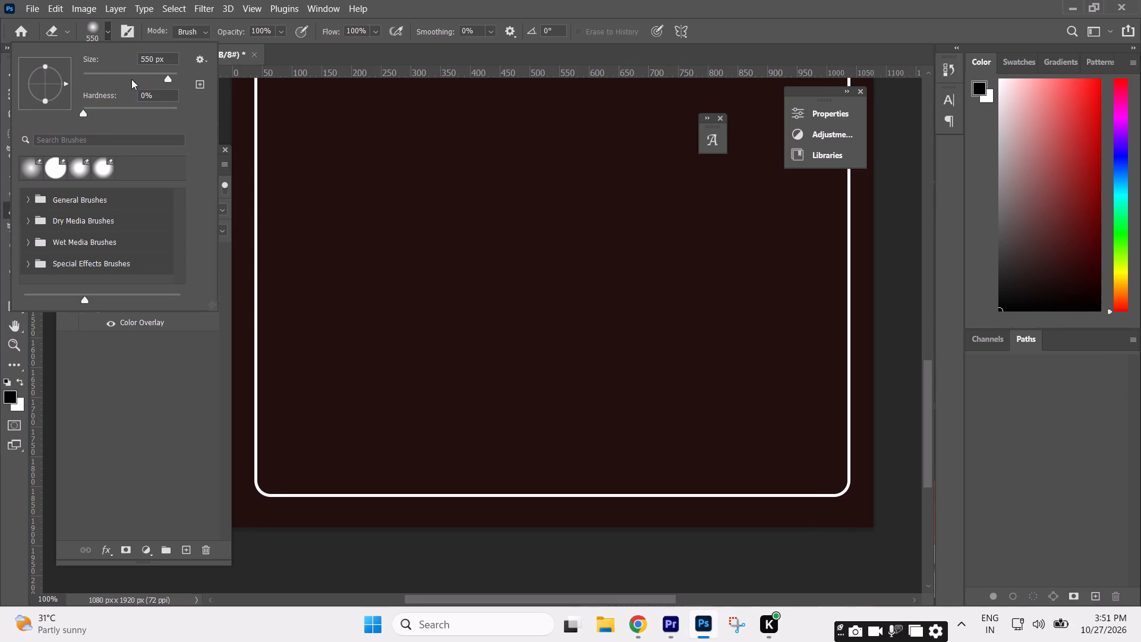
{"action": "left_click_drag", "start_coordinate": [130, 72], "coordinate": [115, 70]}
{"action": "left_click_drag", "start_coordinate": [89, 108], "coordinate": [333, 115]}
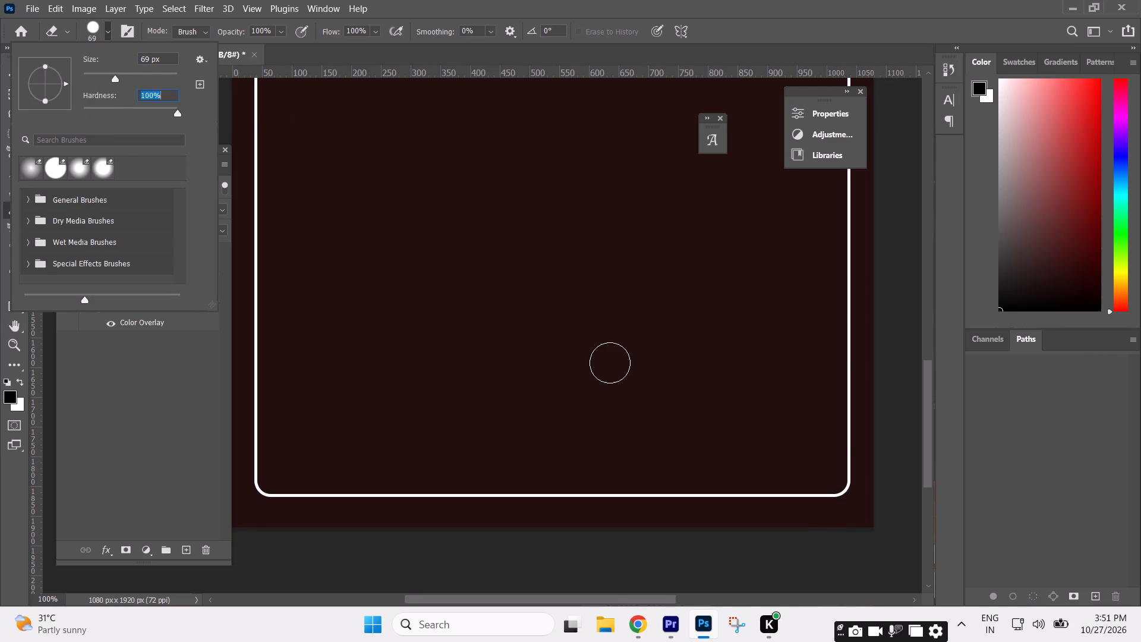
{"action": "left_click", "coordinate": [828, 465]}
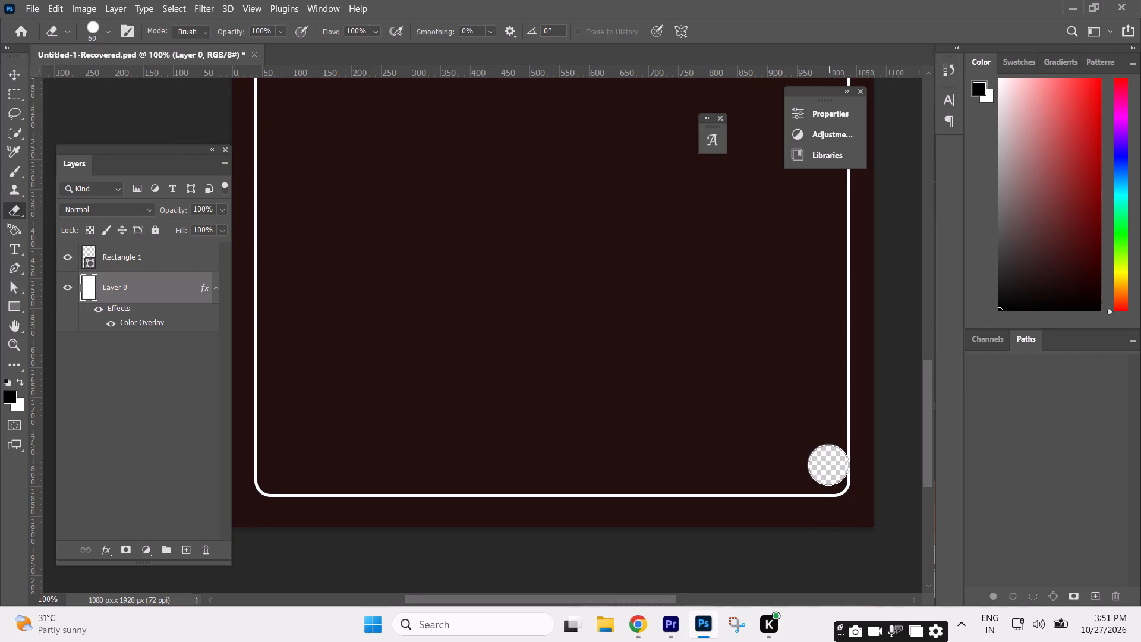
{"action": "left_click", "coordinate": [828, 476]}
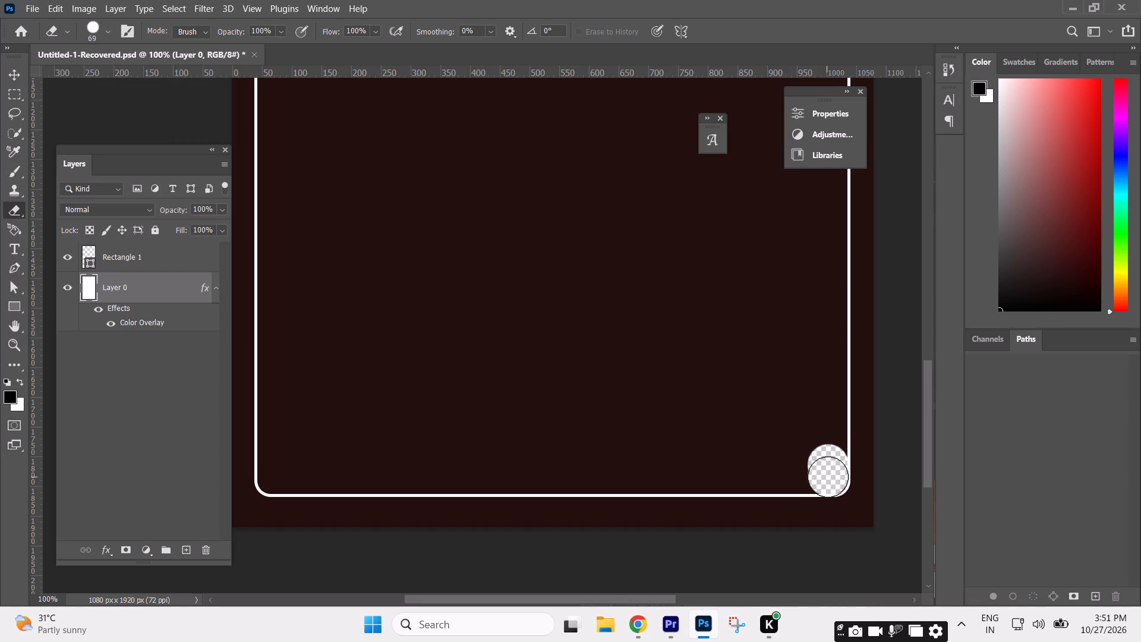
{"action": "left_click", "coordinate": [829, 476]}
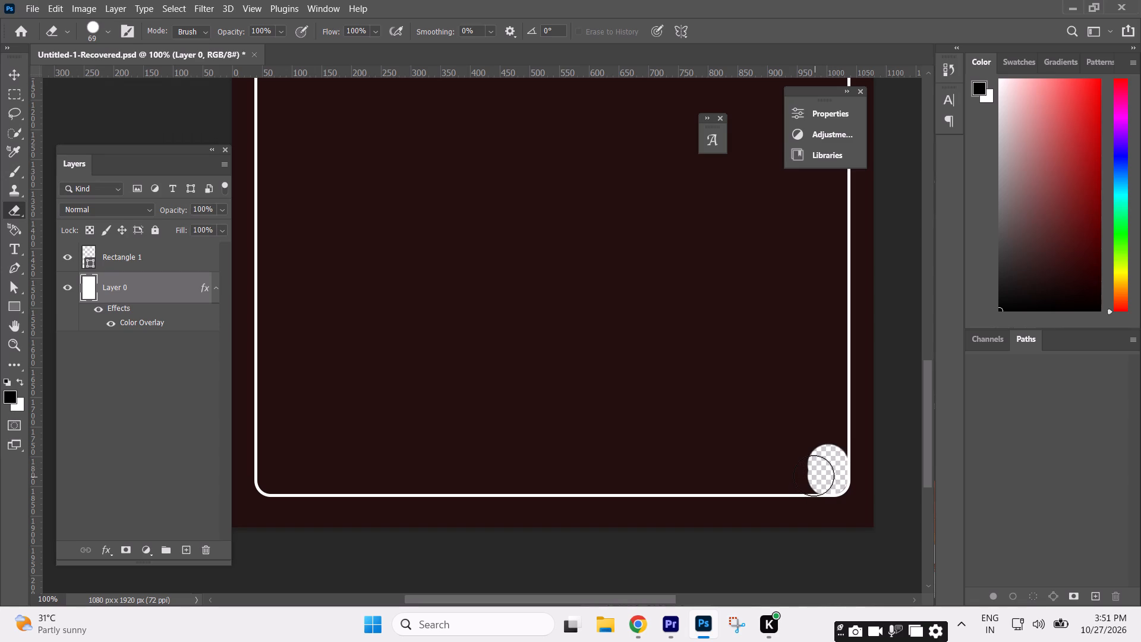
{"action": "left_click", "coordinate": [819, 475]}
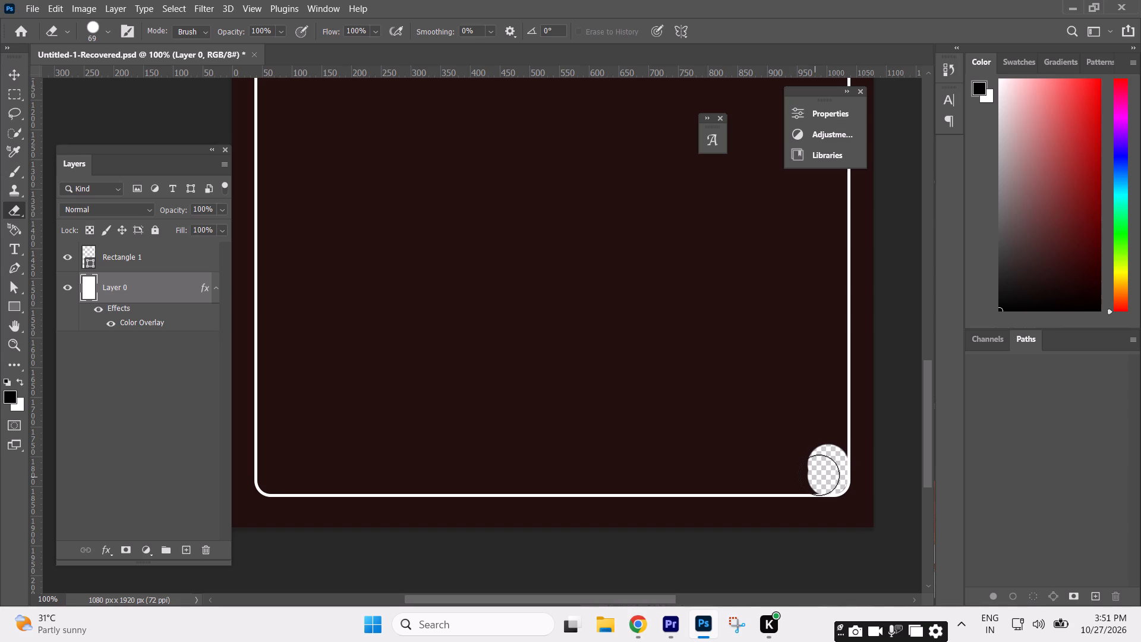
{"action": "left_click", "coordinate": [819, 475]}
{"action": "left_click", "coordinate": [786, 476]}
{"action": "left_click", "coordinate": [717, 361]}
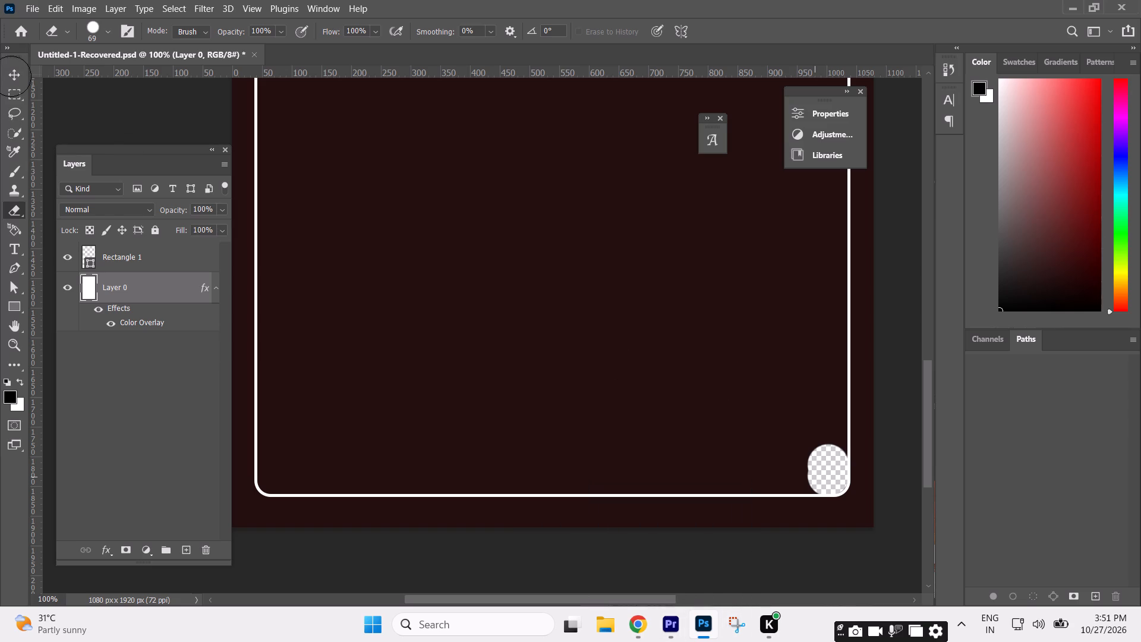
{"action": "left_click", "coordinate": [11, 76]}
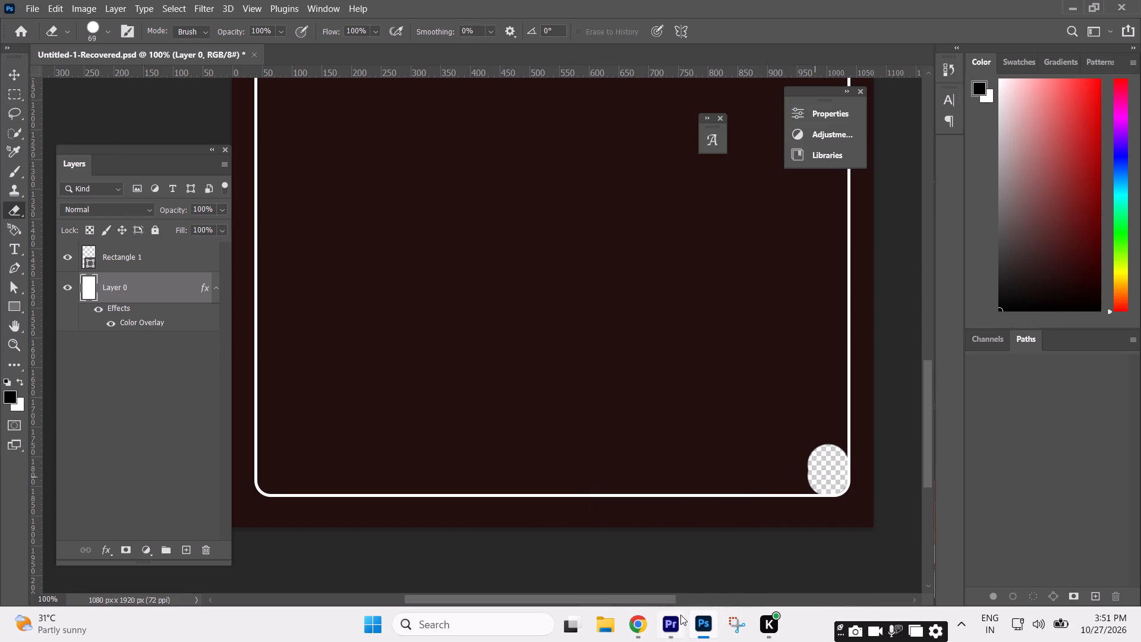
Switch to Premiere, move the Sequence 06 playhead to 00;04;47;22 and save the project.
{"action": "left_click", "coordinate": [677, 619]}
{"action": "left_click_drag", "start_coordinate": [359, 419], "coordinate": [437, 422]}
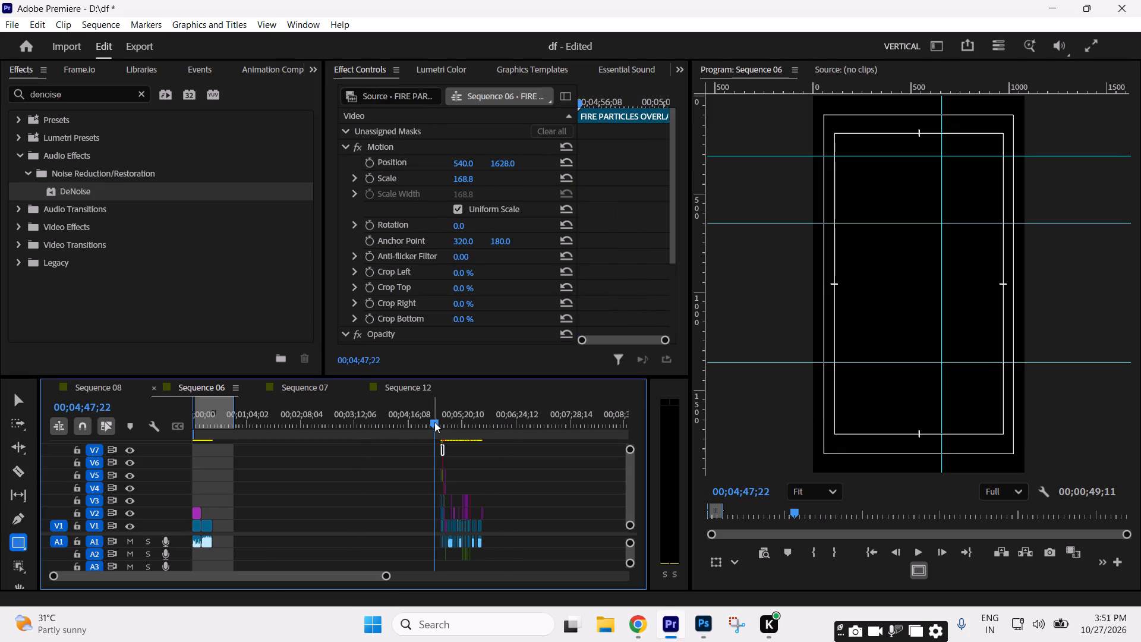
{"action": "key", "text": "ctrl+s"}
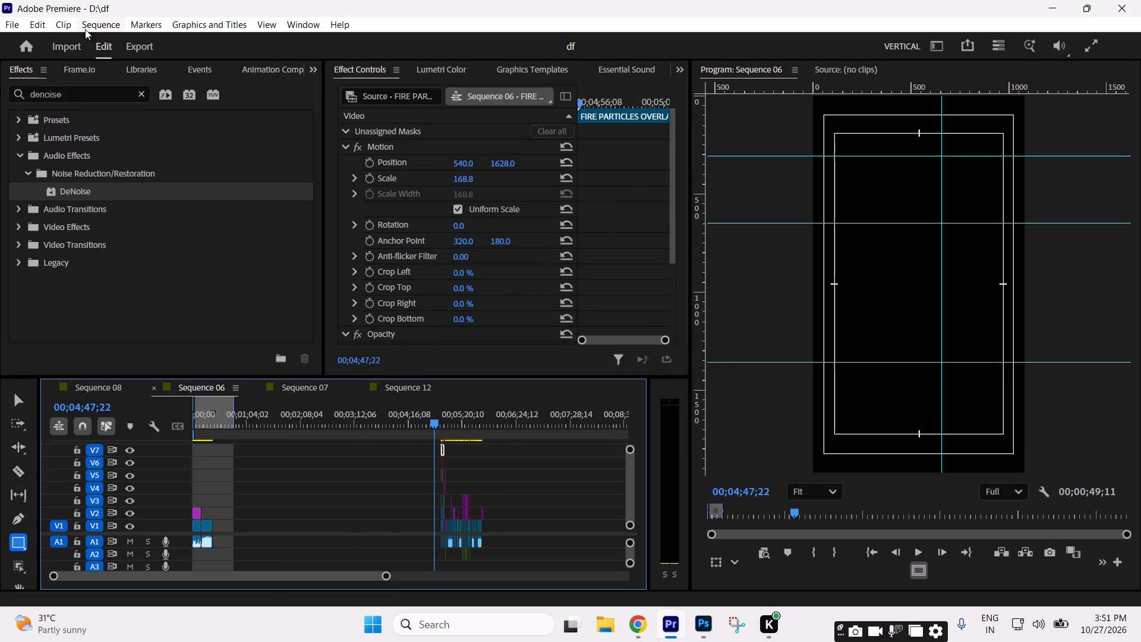
Check the RAM reserved for other applications in the memory preferences, leaving the preferences without applying changes.
{"action": "left_click", "coordinate": [29, 27]}
{"action": "left_click", "coordinate": [134, 509]}
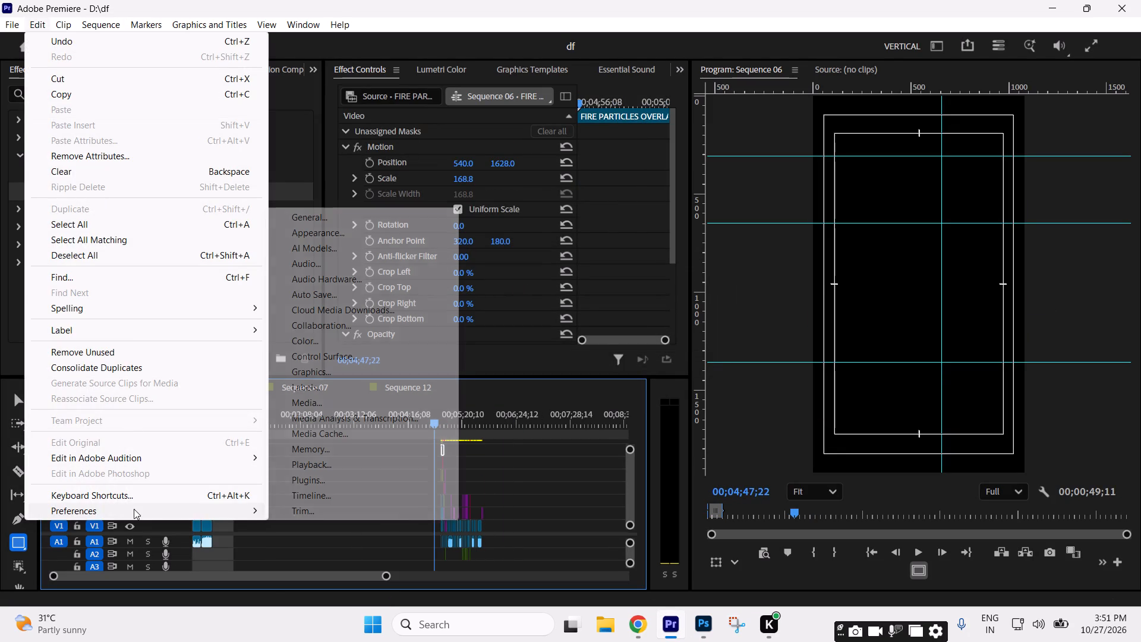
{"action": "left_click", "coordinate": [333, 446]}
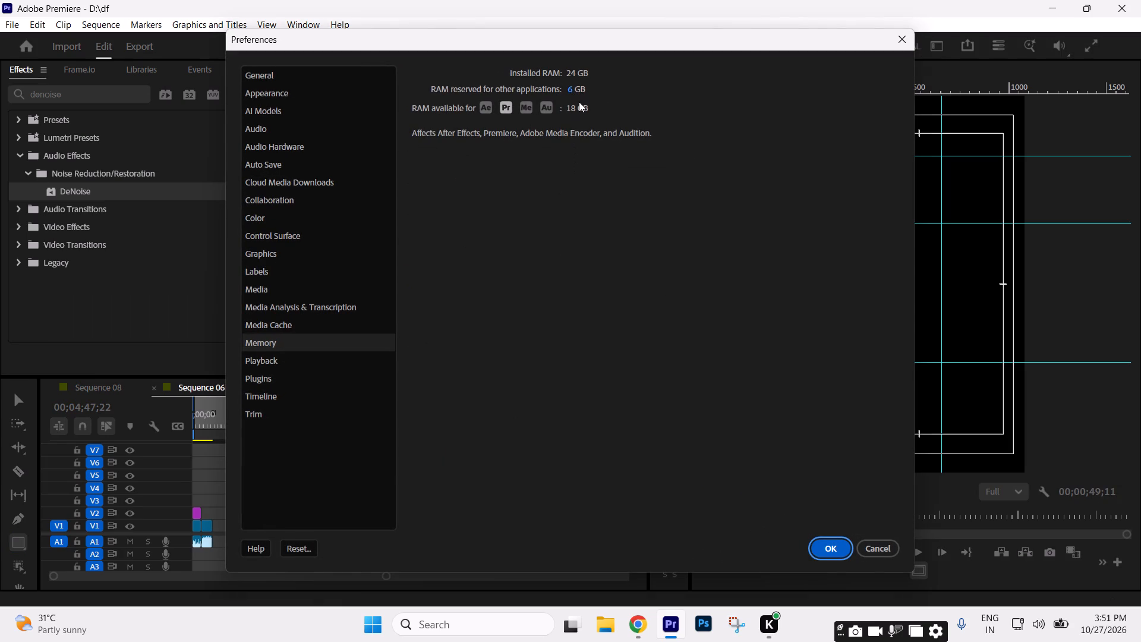
{"action": "left_click", "coordinate": [573, 92]}
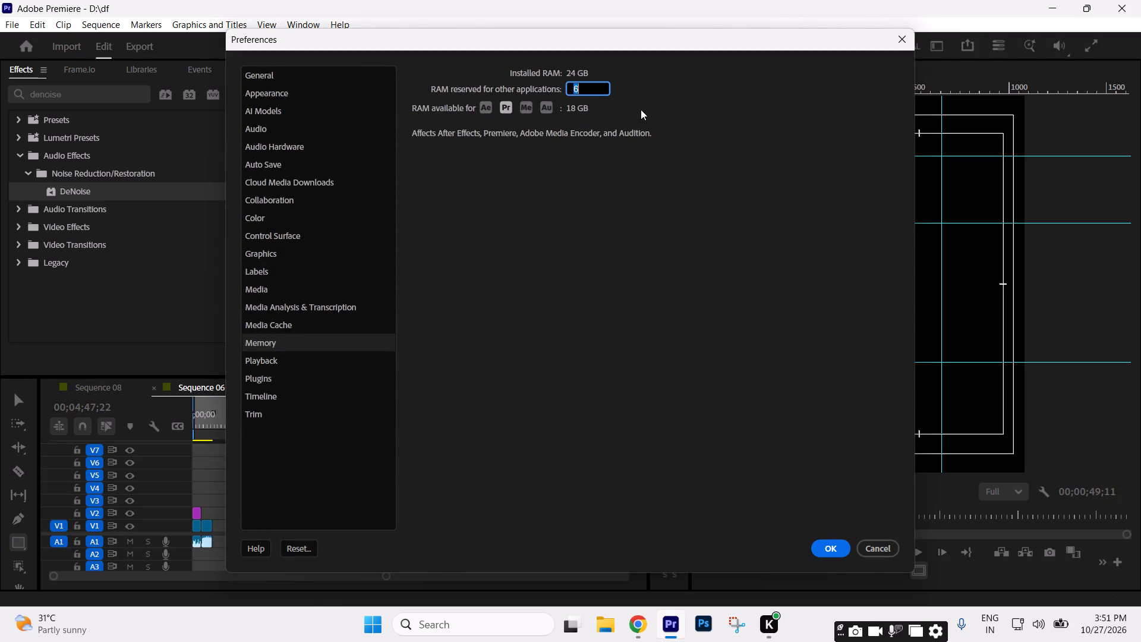
{"action": "left_click", "coordinate": [896, 550]}
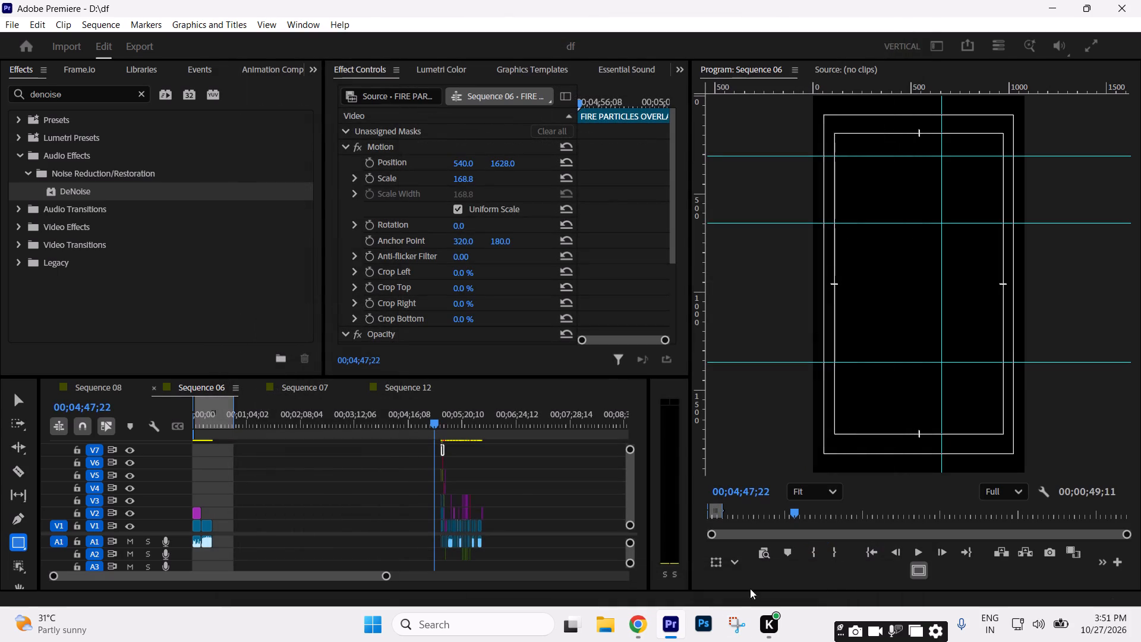
{"action": "left_click", "coordinate": [509, 480]}
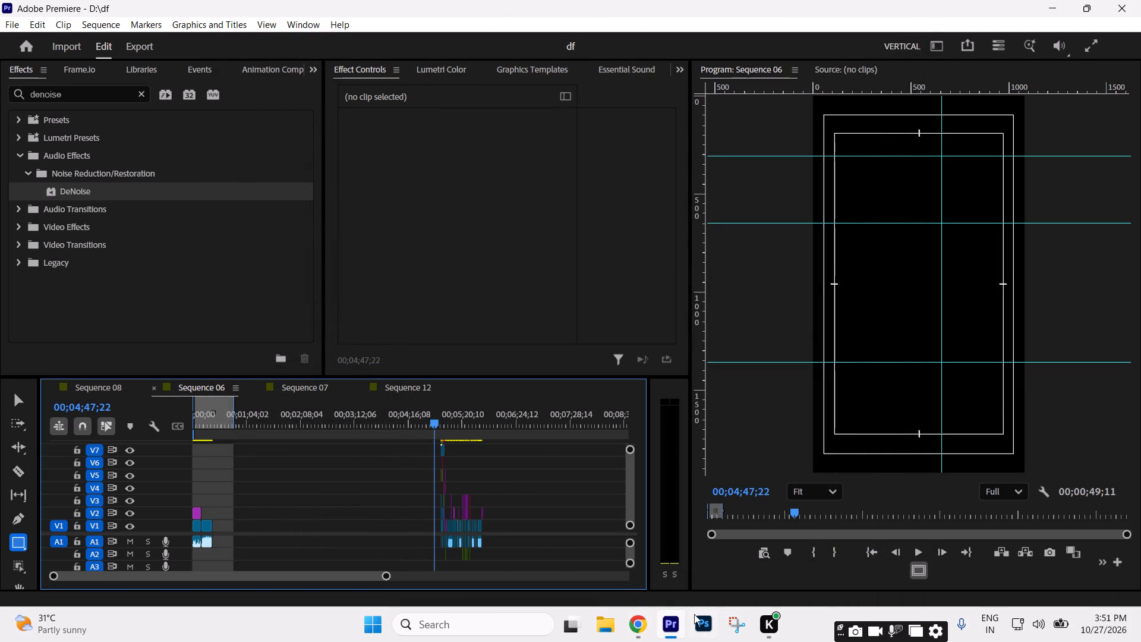
Switch to Photoshop, reopen the recent Untitled-1-Recovered.psd and delete its five photo layers, keeping only the background.
{"action": "left_click", "coordinate": [703, 625]}
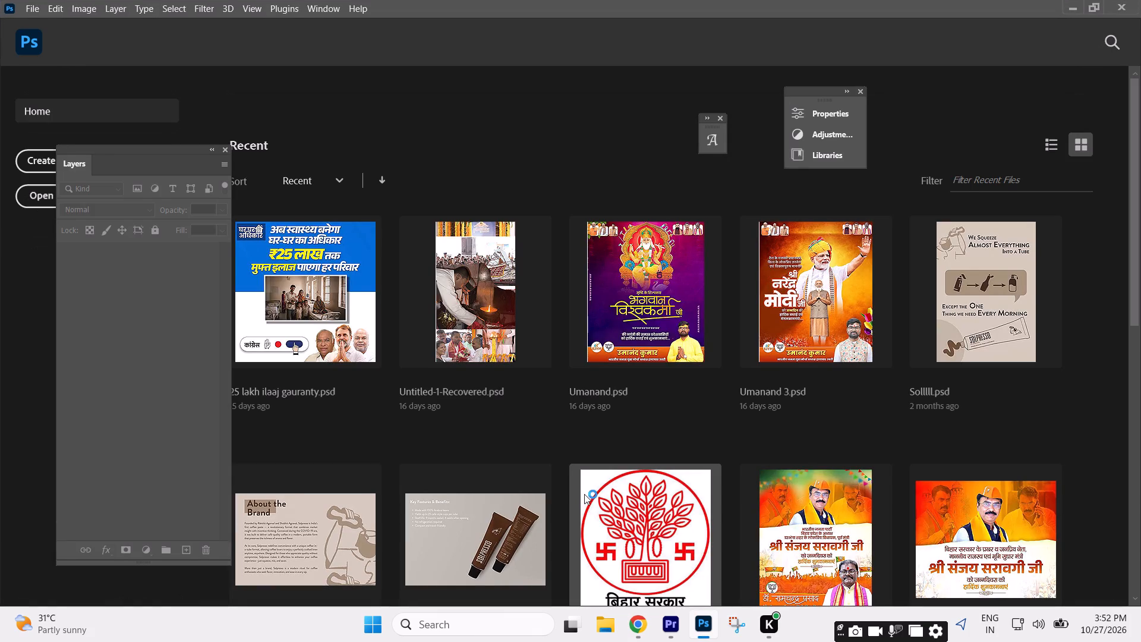
{"action": "left_click", "coordinate": [490, 287]}
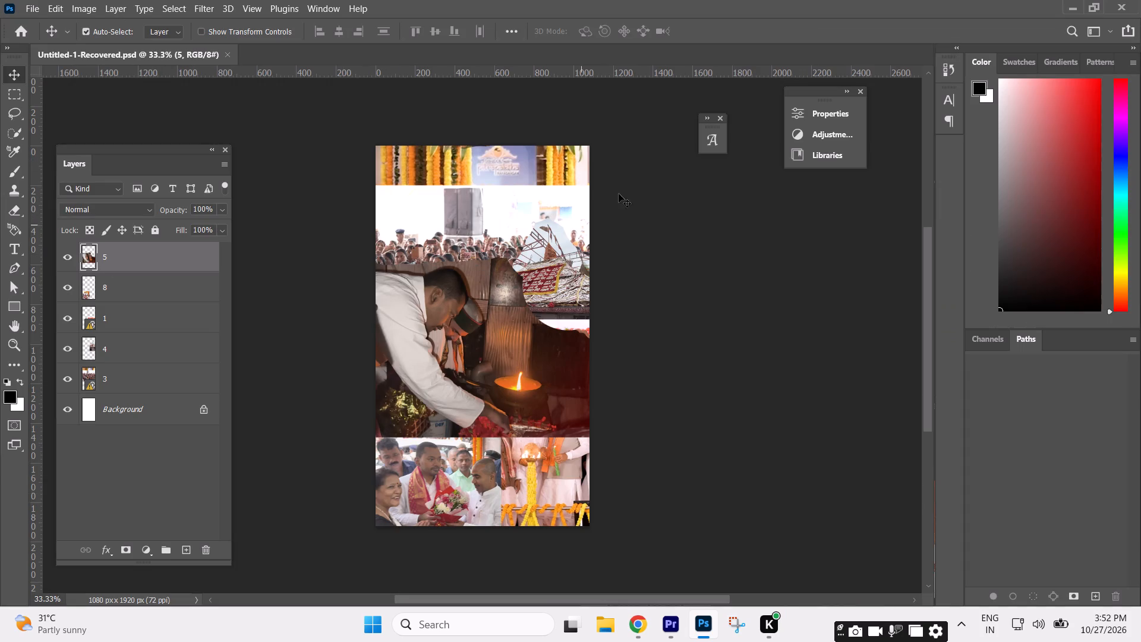
{"action": "left_click_drag", "start_coordinate": [632, 153], "coordinate": [294, 584]}
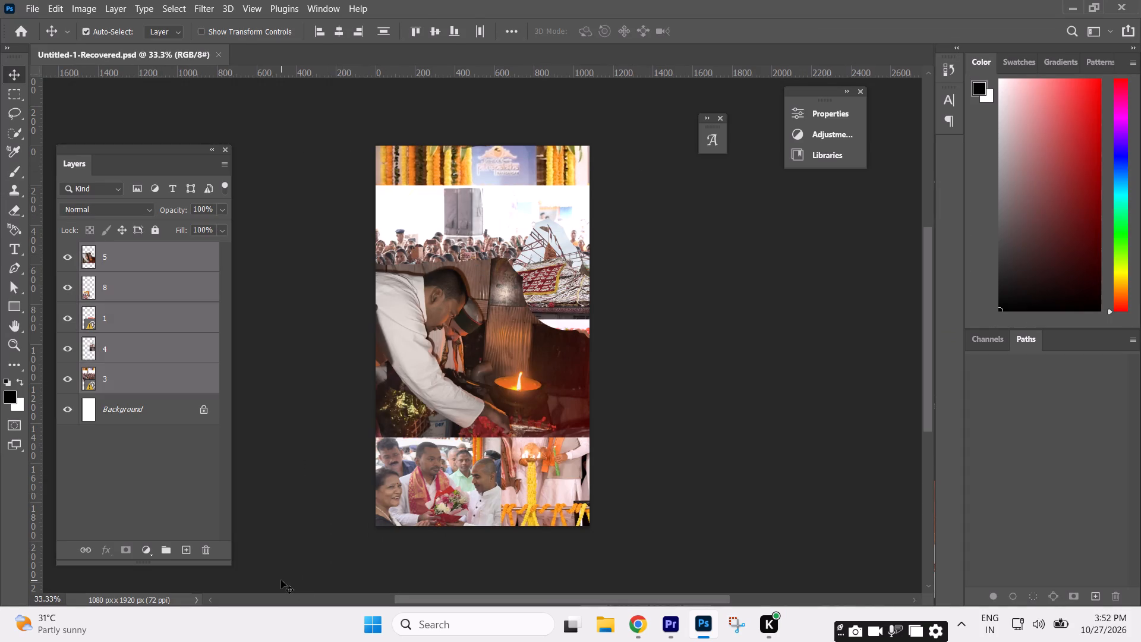
{"action": "key", "text": "Delete"}
Convert the locked Background into an editable layer named Layer 0.
{"action": "left_click", "coordinate": [14, 307]}
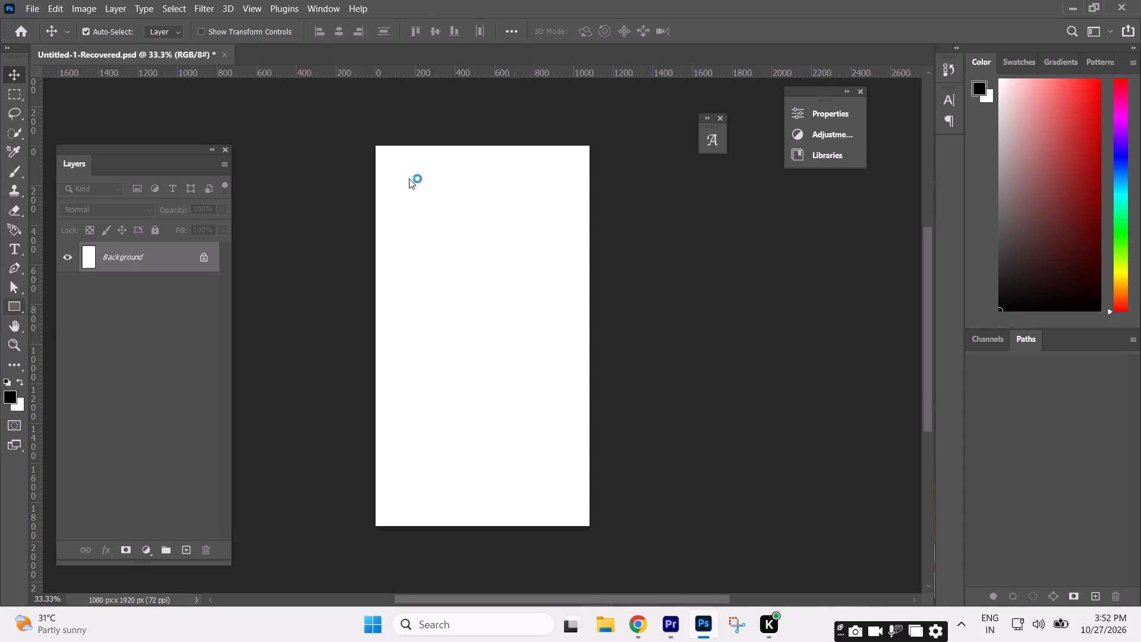
{"action": "left_click", "coordinate": [20, 72]}
{"action": "double_click", "coordinate": [178, 262]}
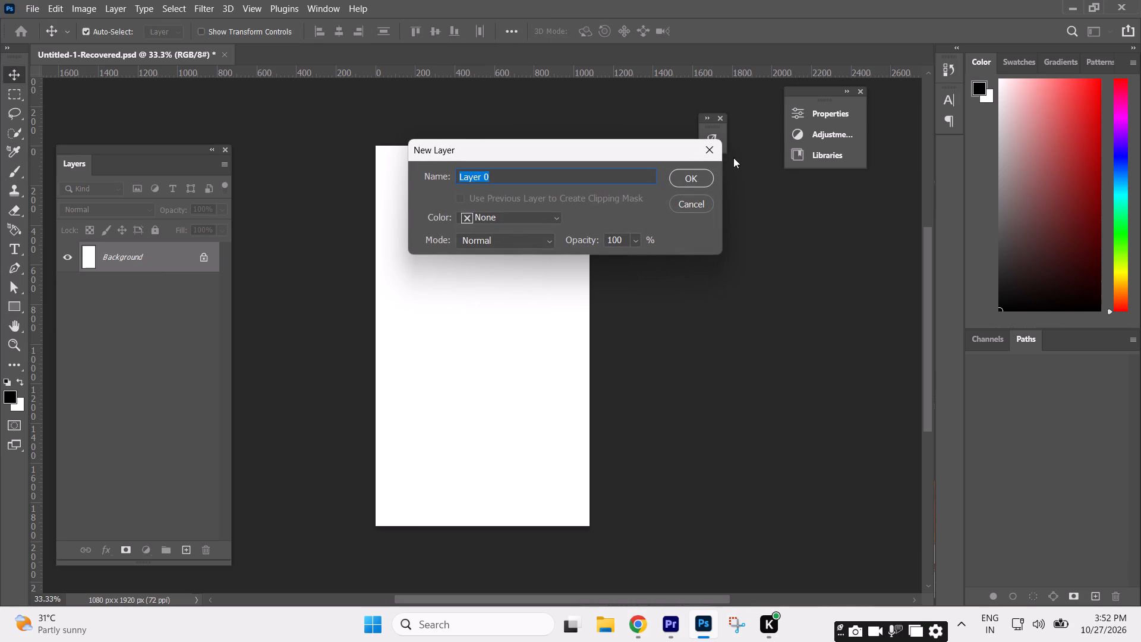
{"action": "left_click", "coordinate": [700, 176]}
Apply a dark maroon Color Overlay (#2c1212) to Layer 0 at 100% opacity in Normal blend mode.
{"action": "double_click", "coordinate": [172, 258]}
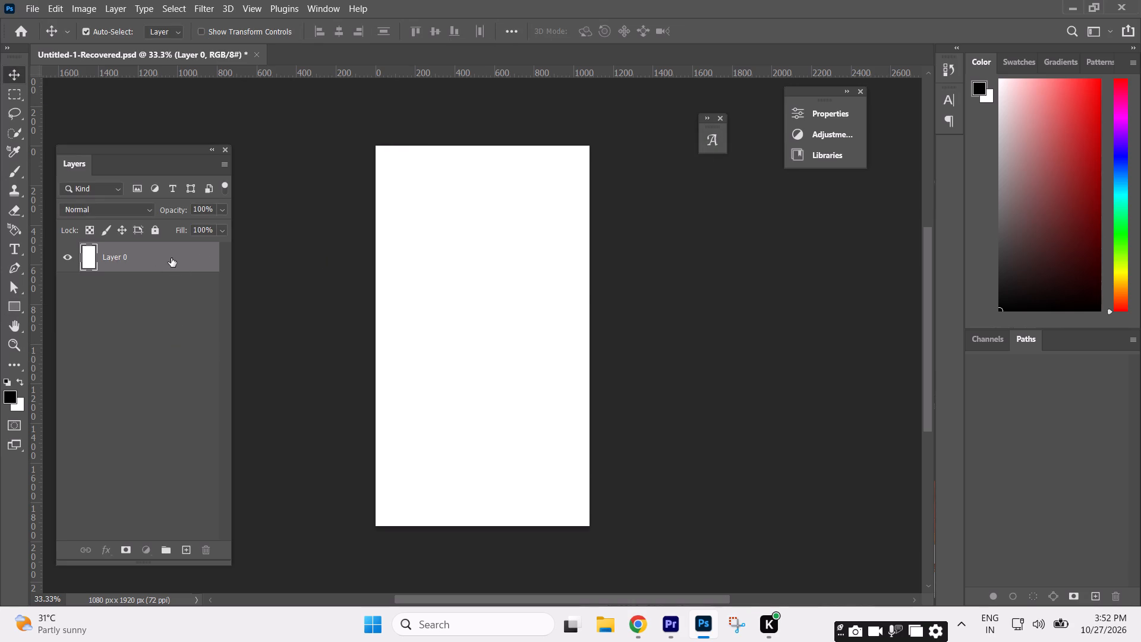
{"action": "left_click", "coordinate": [616, 448]}
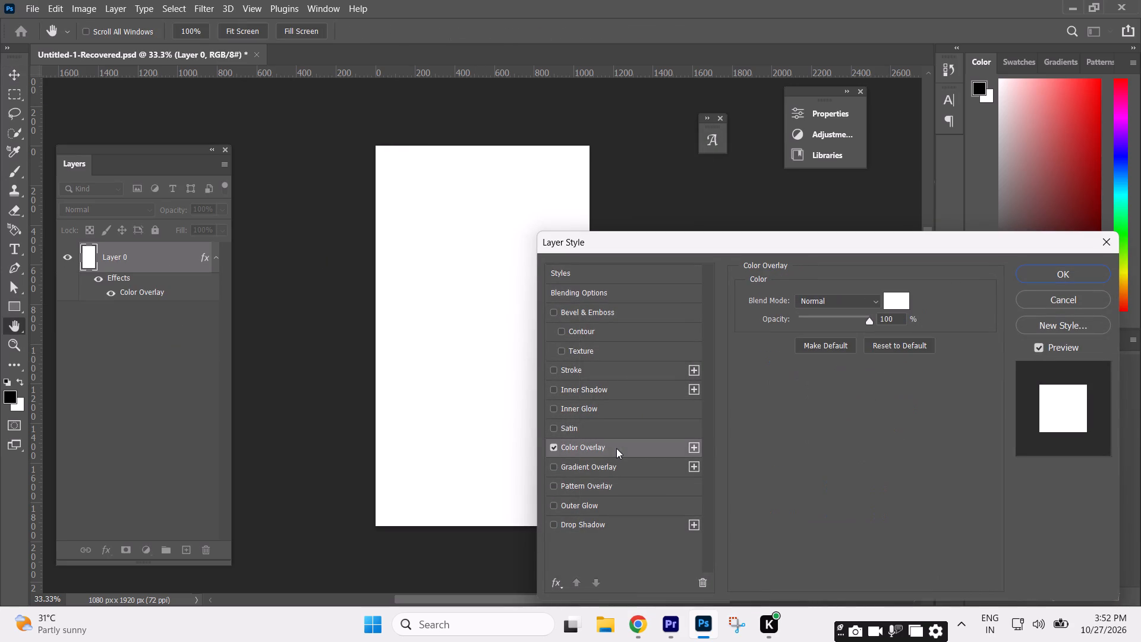
{"action": "left_click", "coordinate": [893, 298]}
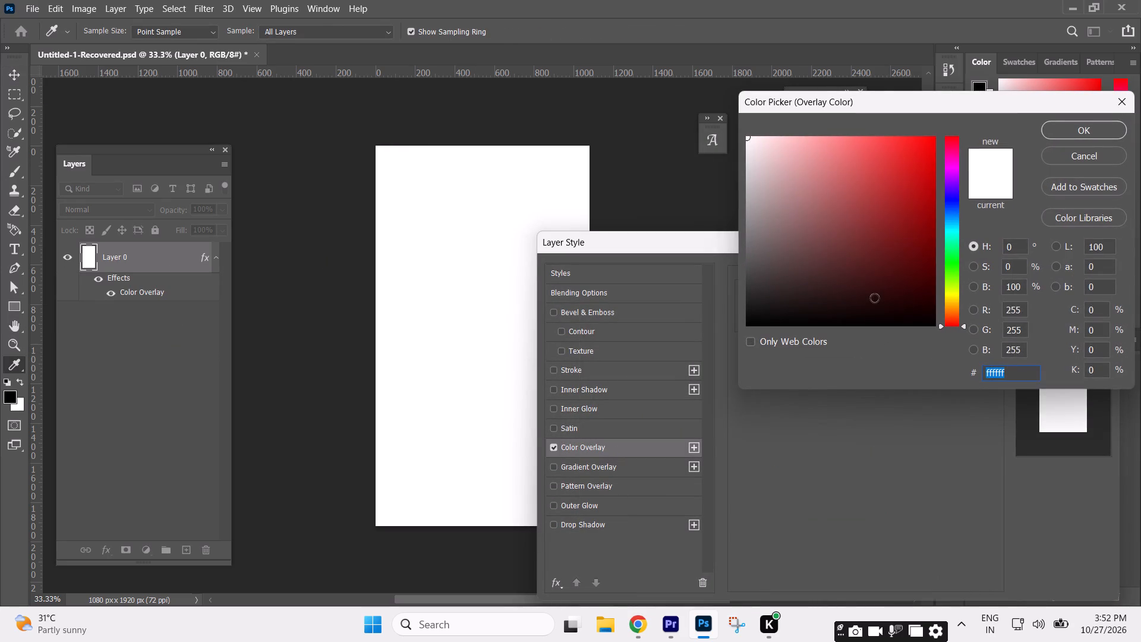
{"action": "left_click_drag", "start_coordinate": [874, 298], "coordinate": [863, 291]}
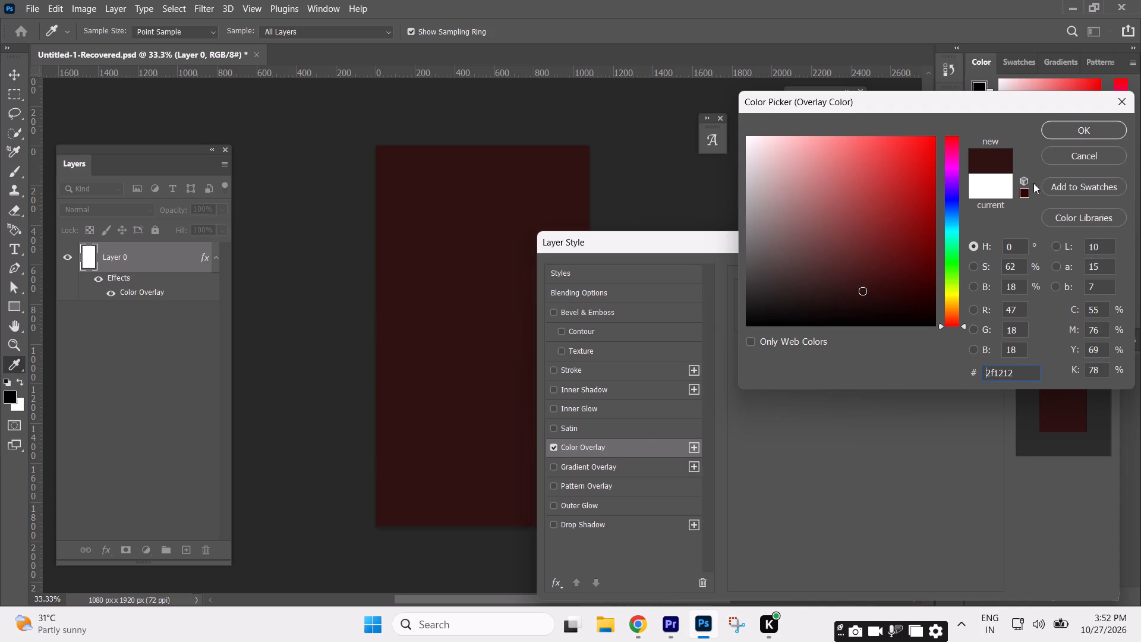
{"action": "left_click", "coordinate": [862, 291]}
{"action": "left_click_drag", "start_coordinate": [858, 293], "coordinate": [861, 286]}
{"action": "left_click", "coordinate": [861, 286]}
{"action": "left_click", "coordinate": [864, 291]}
{"action": "left_click", "coordinate": [1076, 126]}
{"action": "left_click", "coordinate": [1084, 268]}
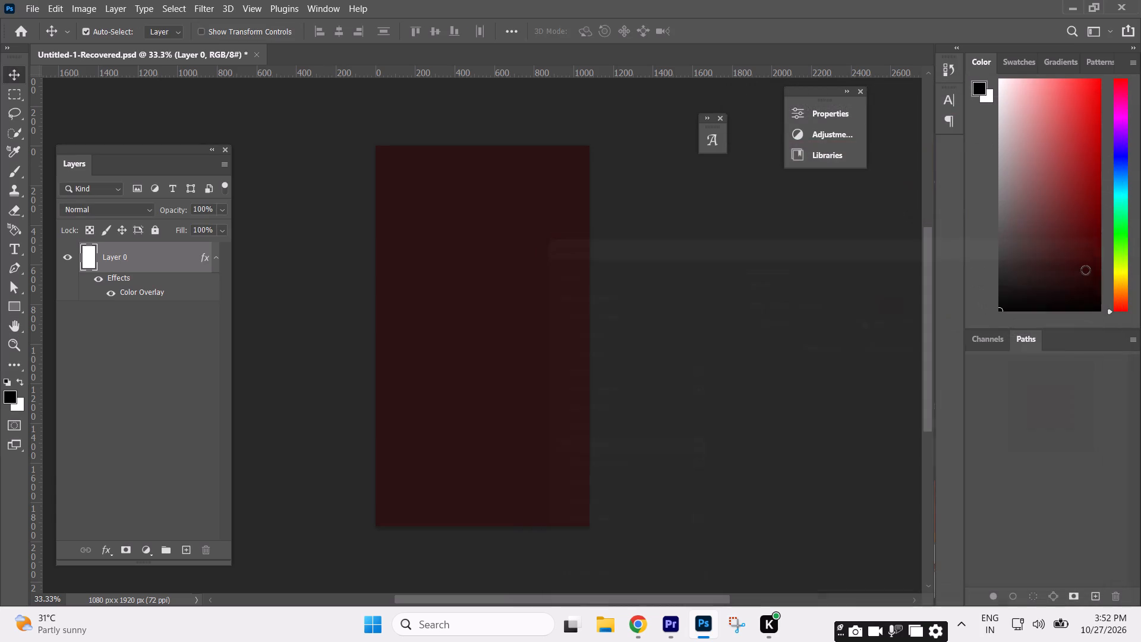
Draw a rounded rectangle about 967 x 1810 px just inside the canvas edges, with no fill and a 5 px white stroke.
{"action": "left_click", "coordinate": [20, 307]}
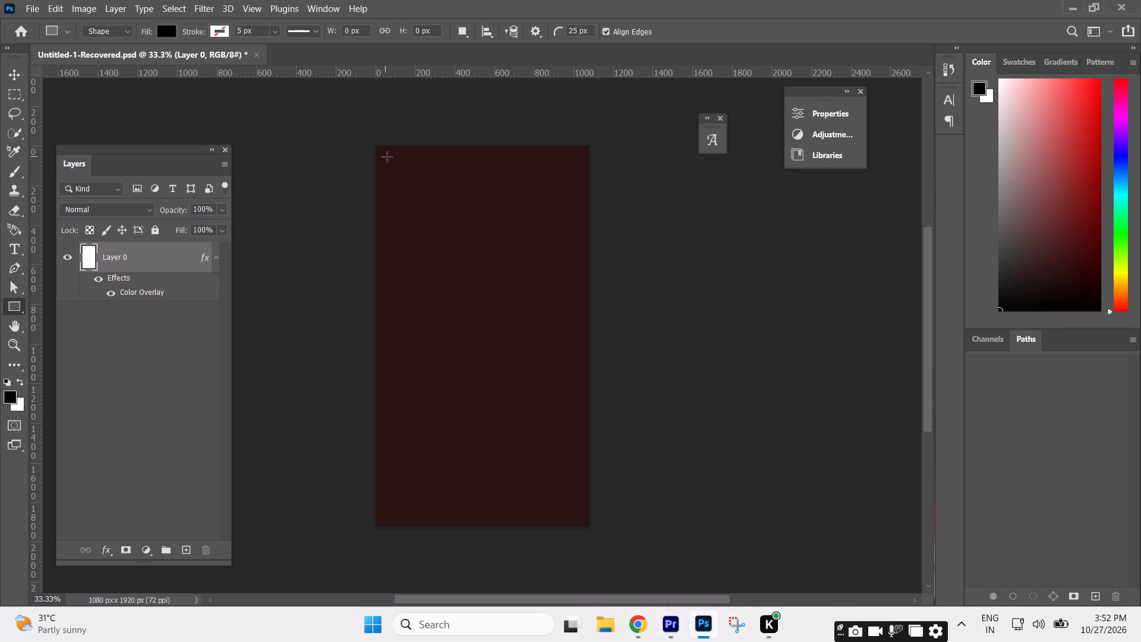
{"action": "left_click_drag", "start_coordinate": [387, 157], "coordinate": [572, 521]}
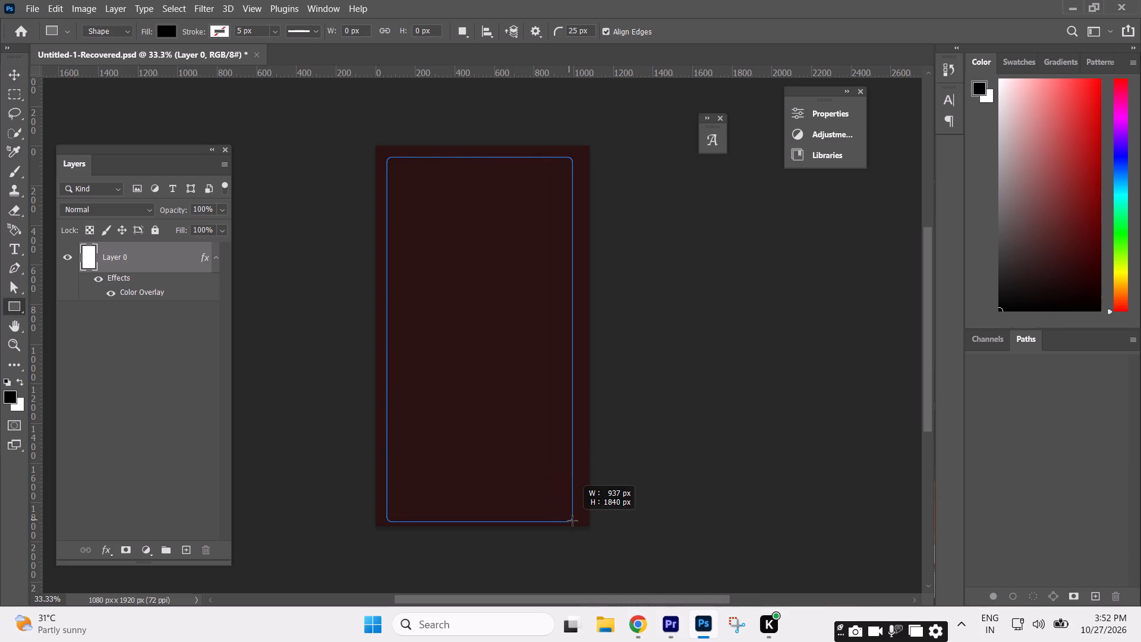
{"action": "left_click_drag", "start_coordinate": [572, 521], "coordinate": [578, 515]}
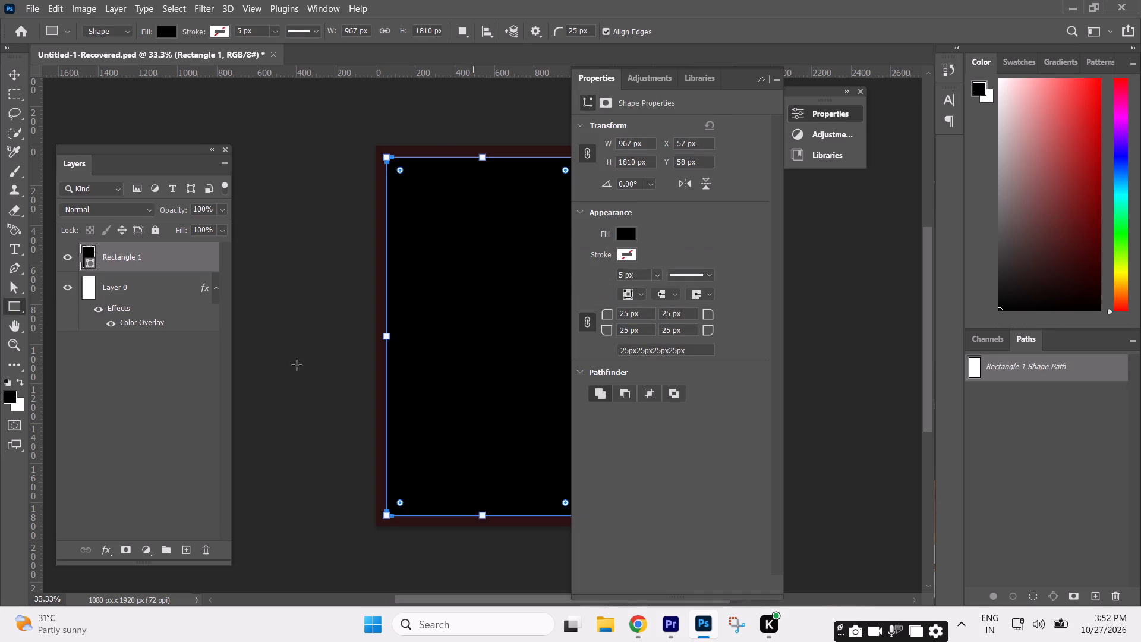
{"action": "left_click", "coordinate": [624, 234]}
{"action": "left_click", "coordinate": [594, 258]}
{"action": "left_click", "coordinate": [685, 222]}
{"action": "left_click", "coordinate": [626, 258]}
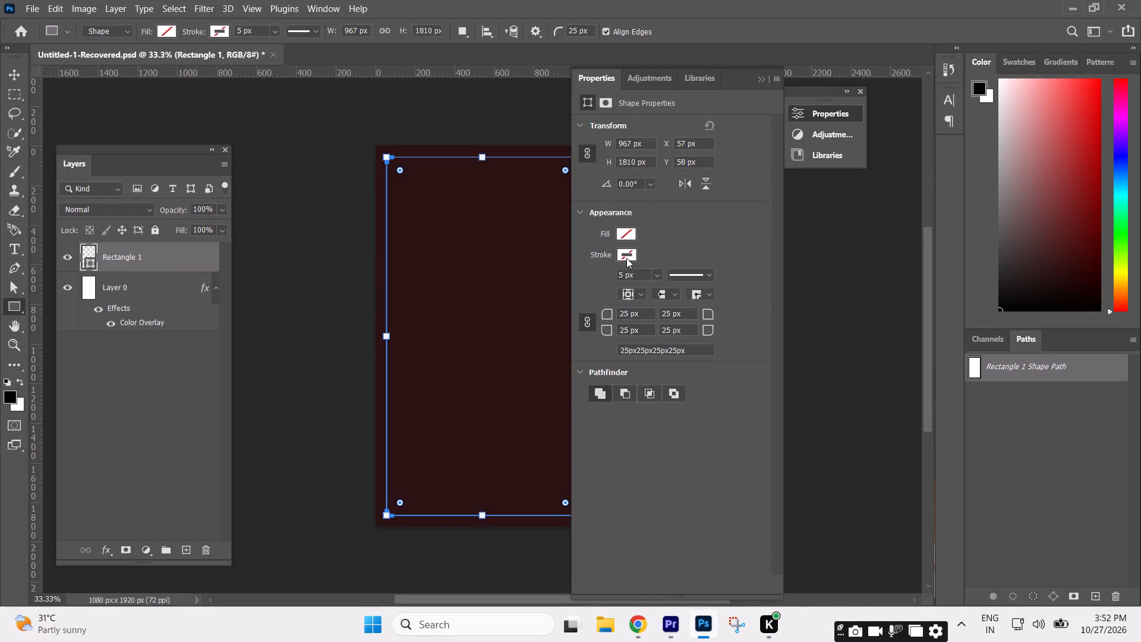
{"action": "left_click", "coordinate": [600, 333]}
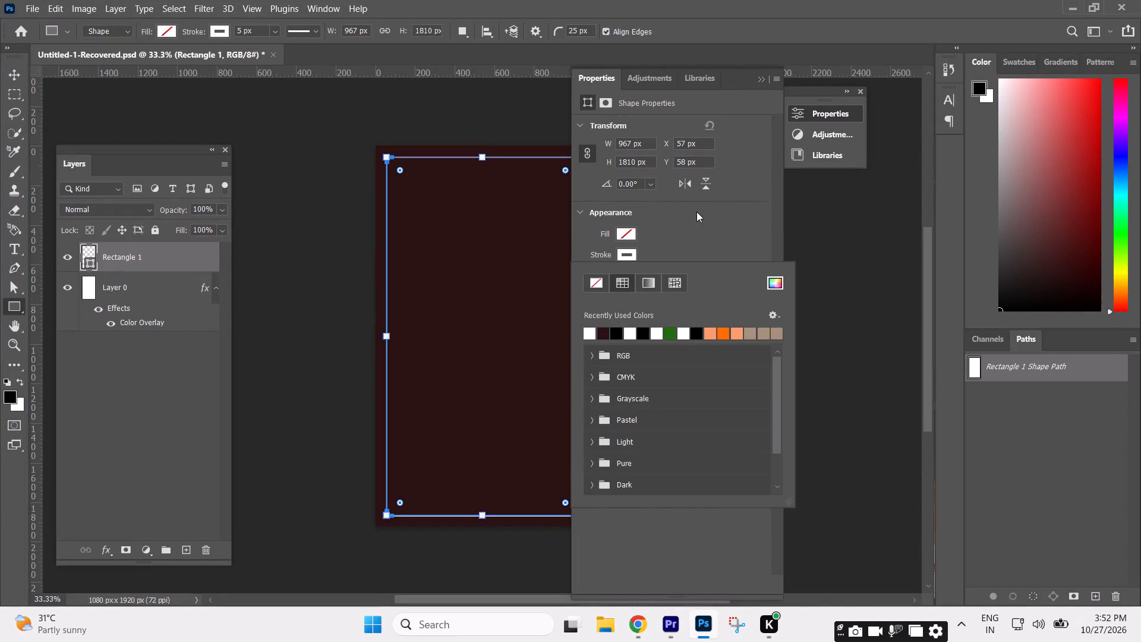
Set the rounded rectangle's stroke width to 10 px and collapse its properties.
{"action": "left_click", "coordinate": [696, 212]}
{"action": "left_click_drag", "start_coordinate": [633, 275], "coordinate": [547, 285]}
{"action": "type", "text": "10"}
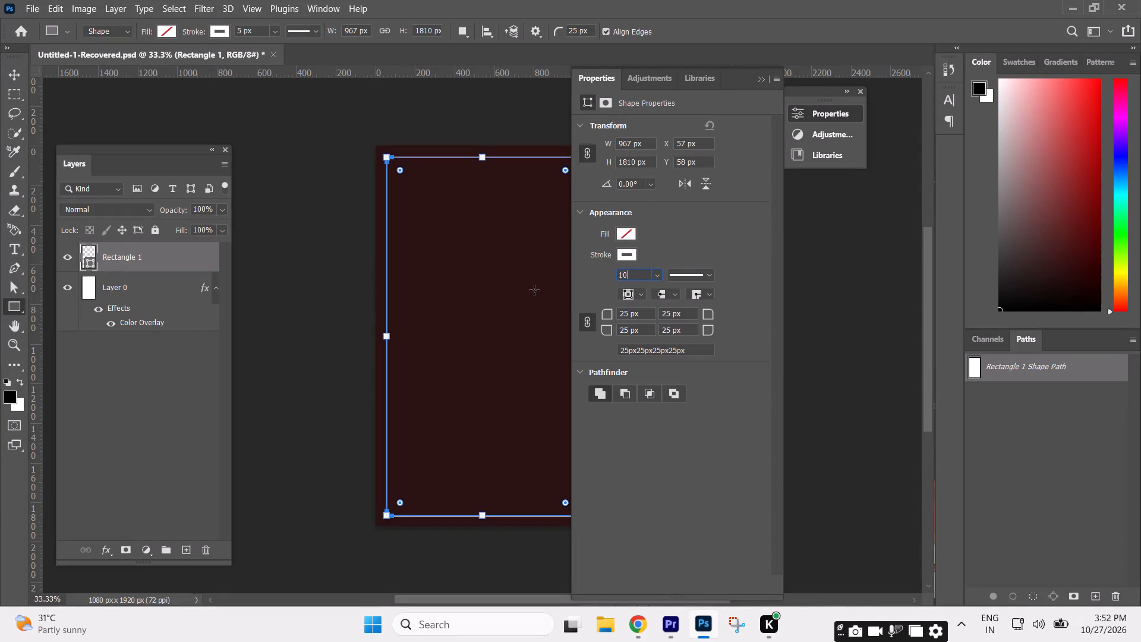
{"action": "key", "text": "Return"}
{"action": "left_click", "coordinate": [11, 78]}
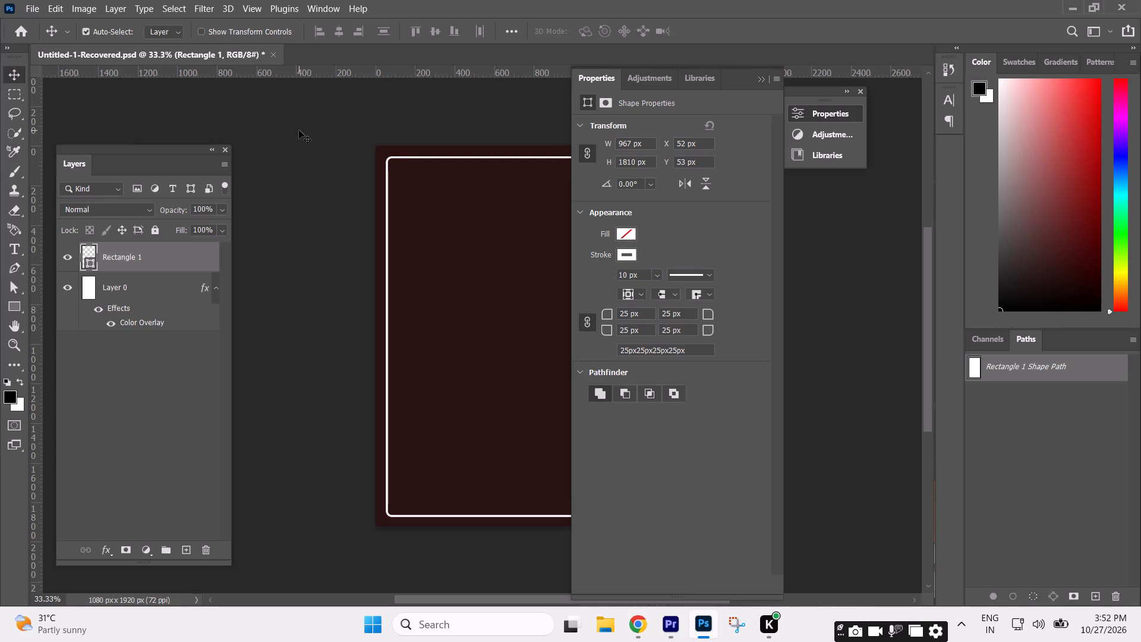
{"action": "left_click", "coordinate": [299, 130]}
{"action": "left_click", "coordinate": [763, 77]}
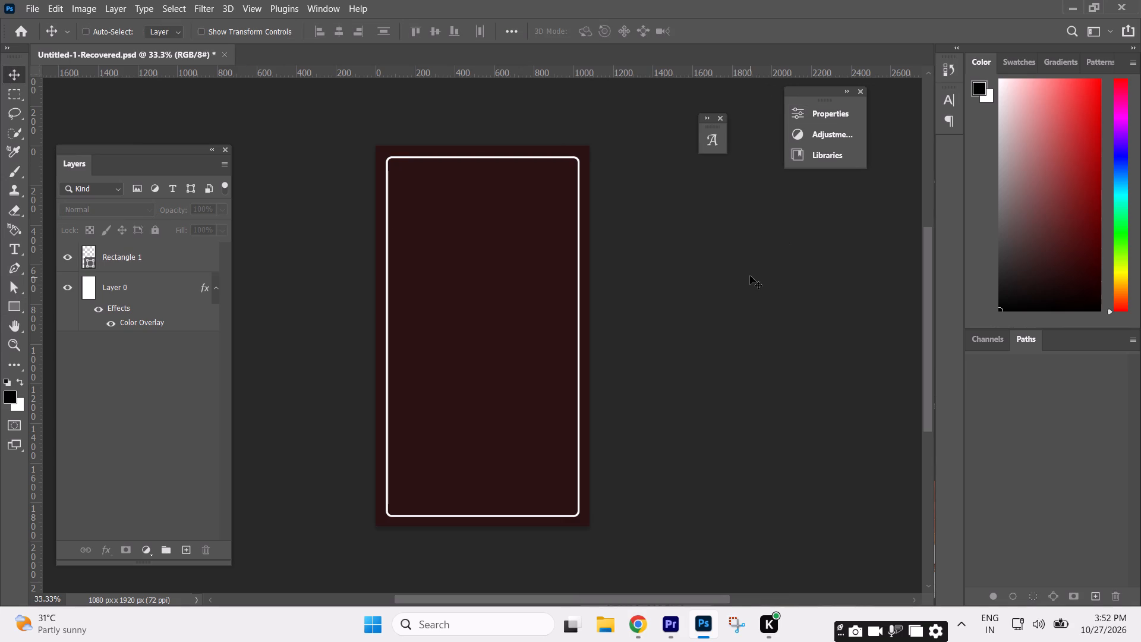
Centre the Rectangle 1 frame horizontally by stretching its left edge slightly outward and nudging it in small steps to the right.
{"action": "key", "text": "ctrl+equal"}
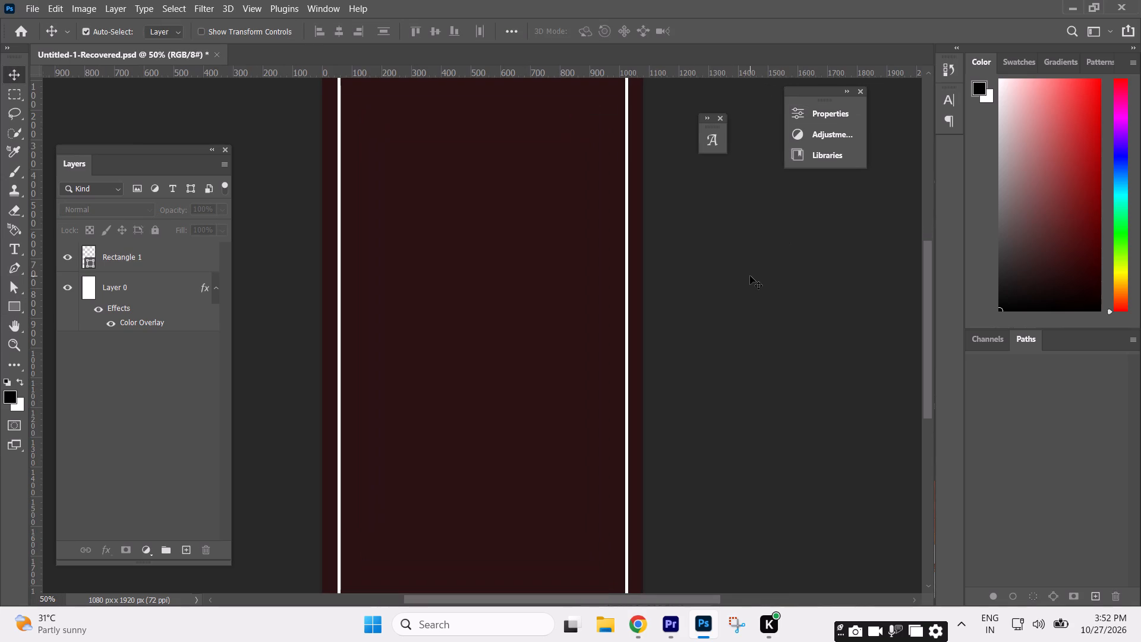
{"action": "left_click", "coordinate": [152, 253]}
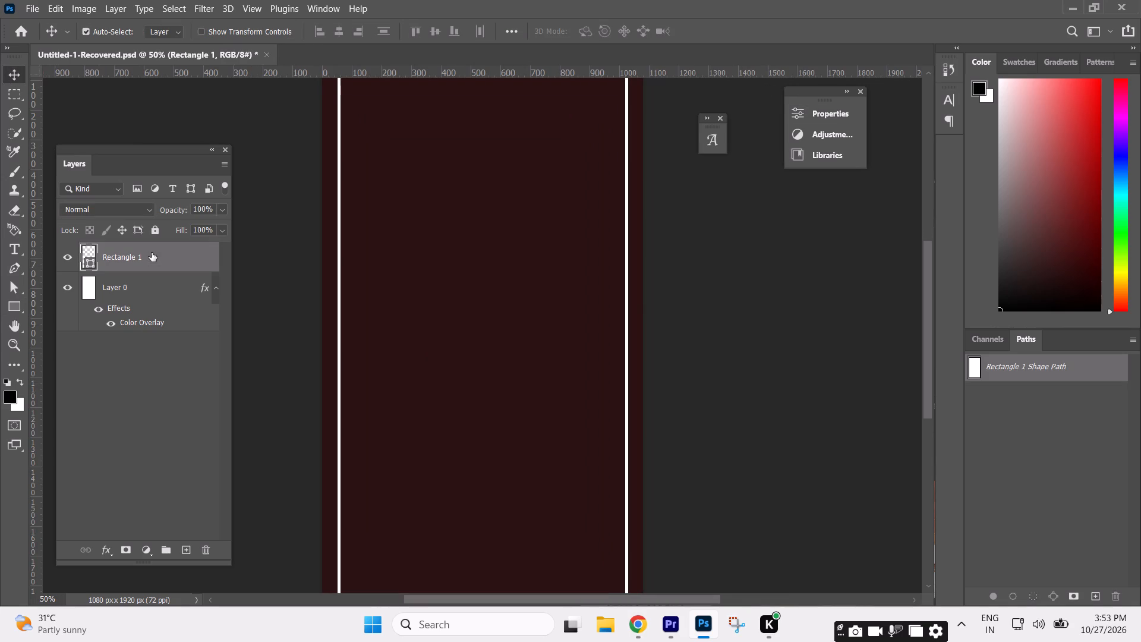
{"action": "key", "text": "Right"}
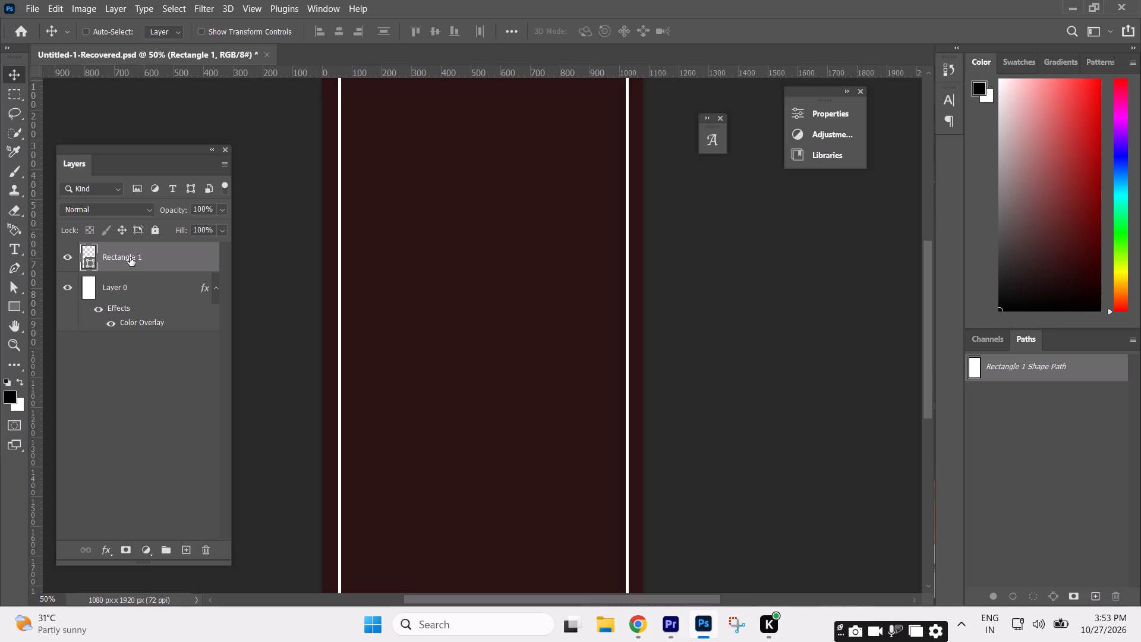
{"action": "key", "text": "ctrl+t"}
{"action": "left_click", "coordinate": [340, 338], "text": "shift"}
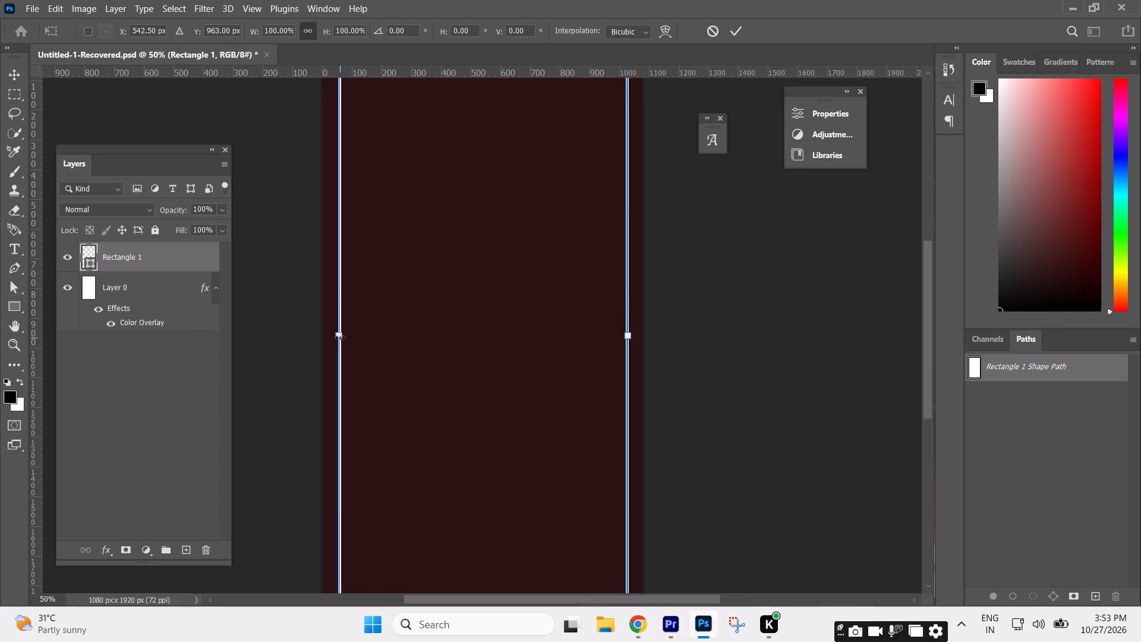
{"action": "key", "text": "Return"}
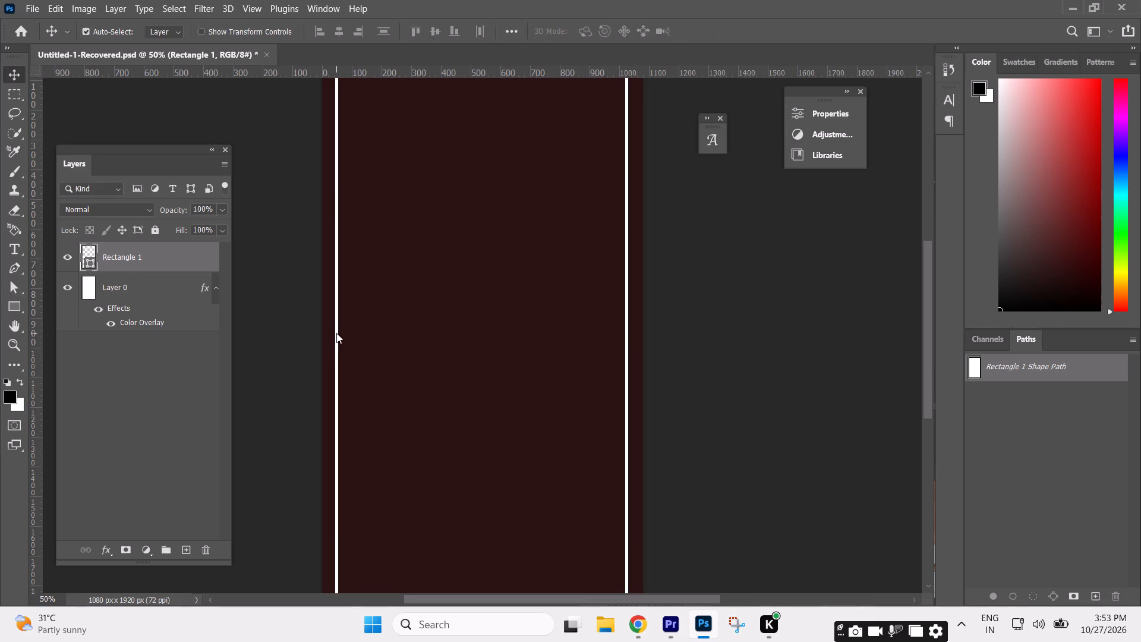
{"action": "key", "text": "Right"}
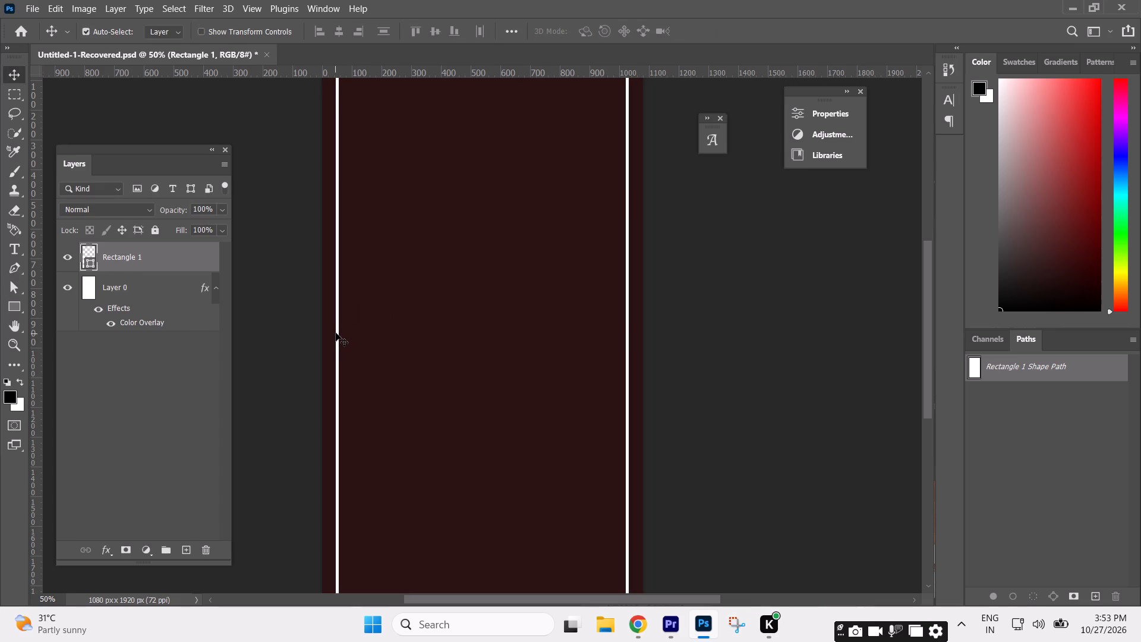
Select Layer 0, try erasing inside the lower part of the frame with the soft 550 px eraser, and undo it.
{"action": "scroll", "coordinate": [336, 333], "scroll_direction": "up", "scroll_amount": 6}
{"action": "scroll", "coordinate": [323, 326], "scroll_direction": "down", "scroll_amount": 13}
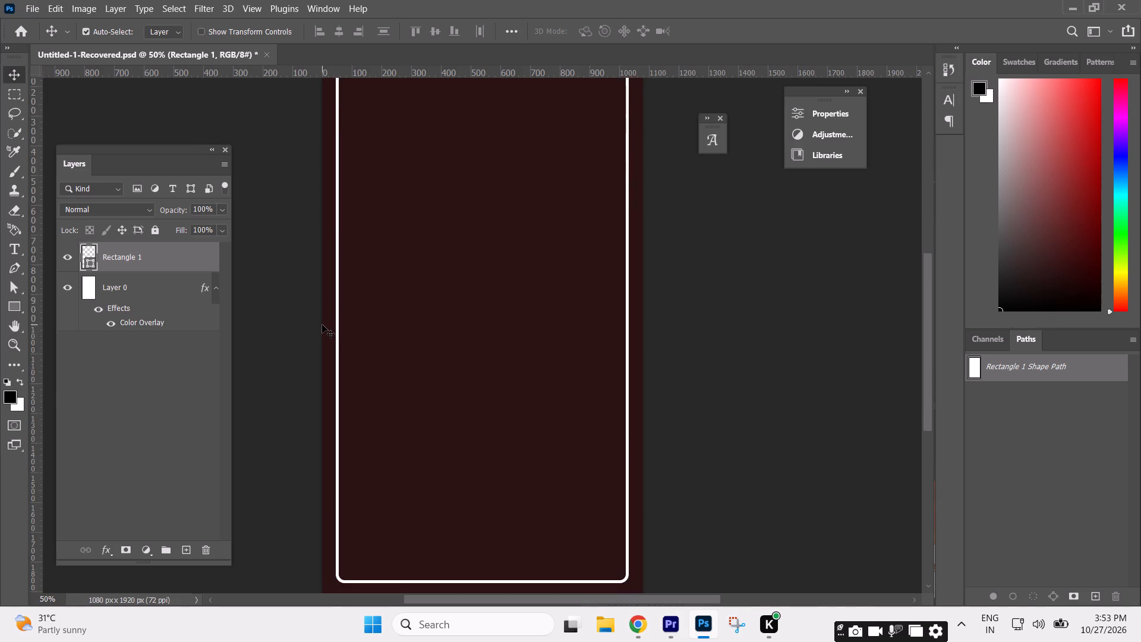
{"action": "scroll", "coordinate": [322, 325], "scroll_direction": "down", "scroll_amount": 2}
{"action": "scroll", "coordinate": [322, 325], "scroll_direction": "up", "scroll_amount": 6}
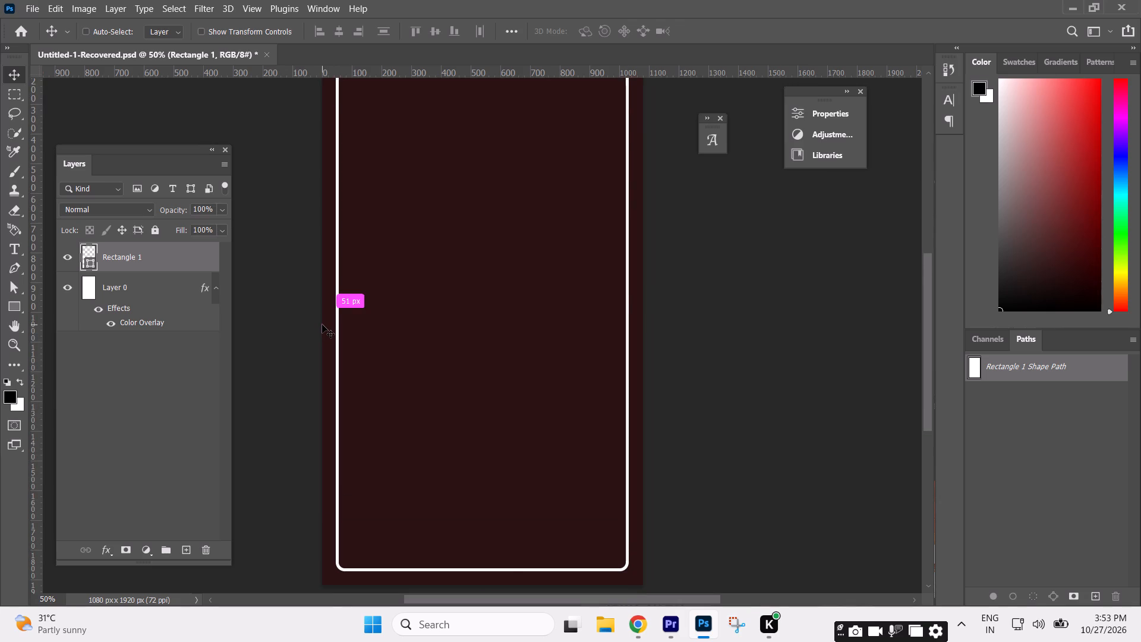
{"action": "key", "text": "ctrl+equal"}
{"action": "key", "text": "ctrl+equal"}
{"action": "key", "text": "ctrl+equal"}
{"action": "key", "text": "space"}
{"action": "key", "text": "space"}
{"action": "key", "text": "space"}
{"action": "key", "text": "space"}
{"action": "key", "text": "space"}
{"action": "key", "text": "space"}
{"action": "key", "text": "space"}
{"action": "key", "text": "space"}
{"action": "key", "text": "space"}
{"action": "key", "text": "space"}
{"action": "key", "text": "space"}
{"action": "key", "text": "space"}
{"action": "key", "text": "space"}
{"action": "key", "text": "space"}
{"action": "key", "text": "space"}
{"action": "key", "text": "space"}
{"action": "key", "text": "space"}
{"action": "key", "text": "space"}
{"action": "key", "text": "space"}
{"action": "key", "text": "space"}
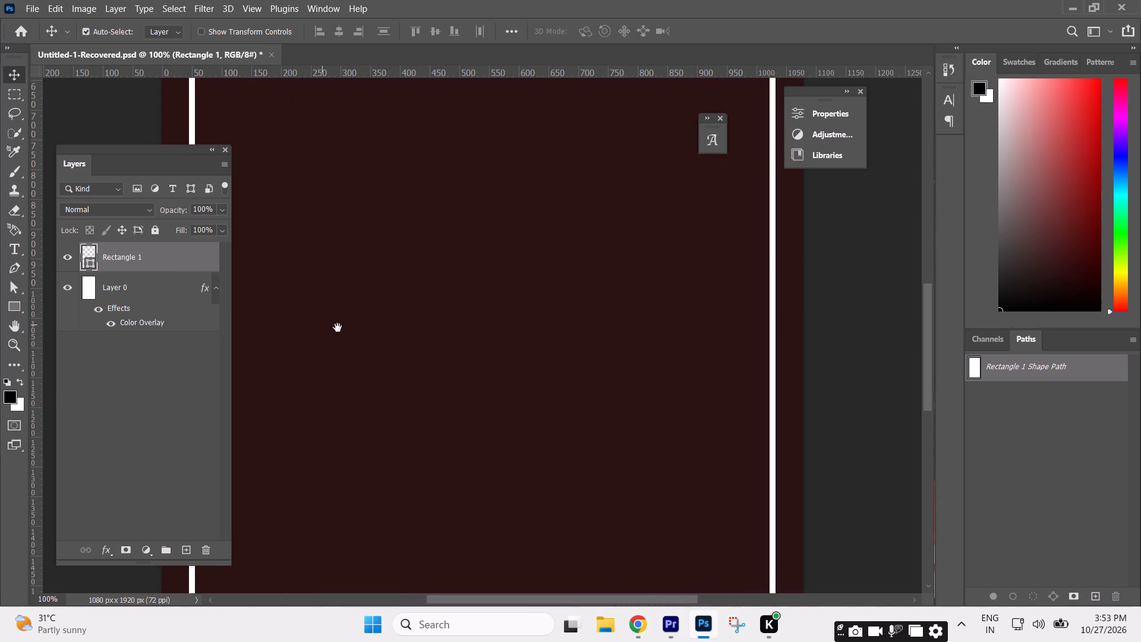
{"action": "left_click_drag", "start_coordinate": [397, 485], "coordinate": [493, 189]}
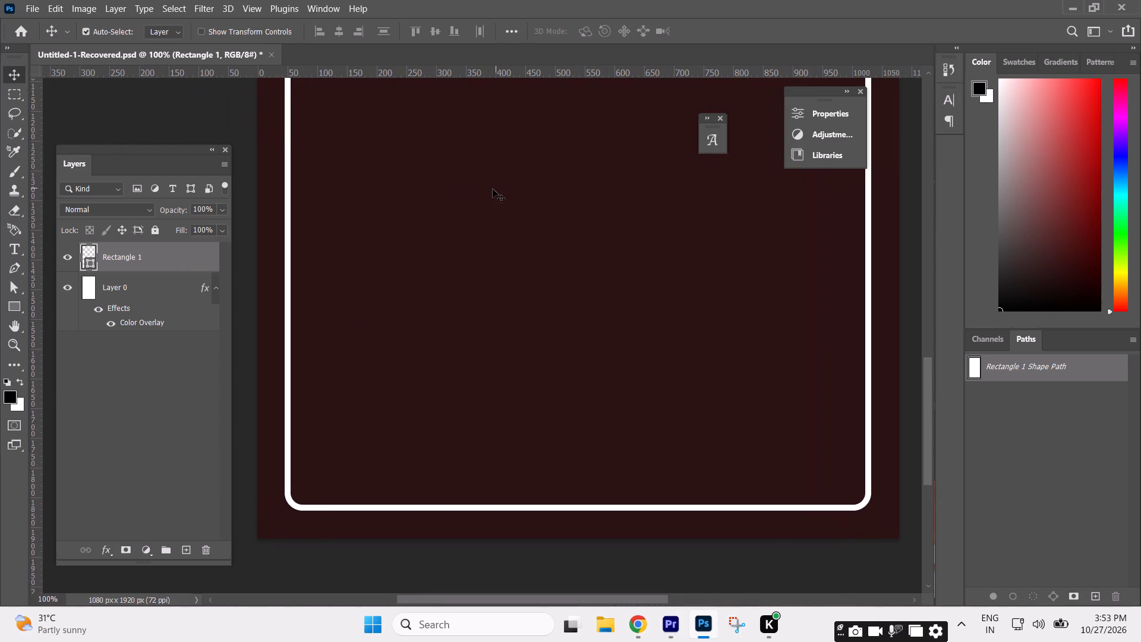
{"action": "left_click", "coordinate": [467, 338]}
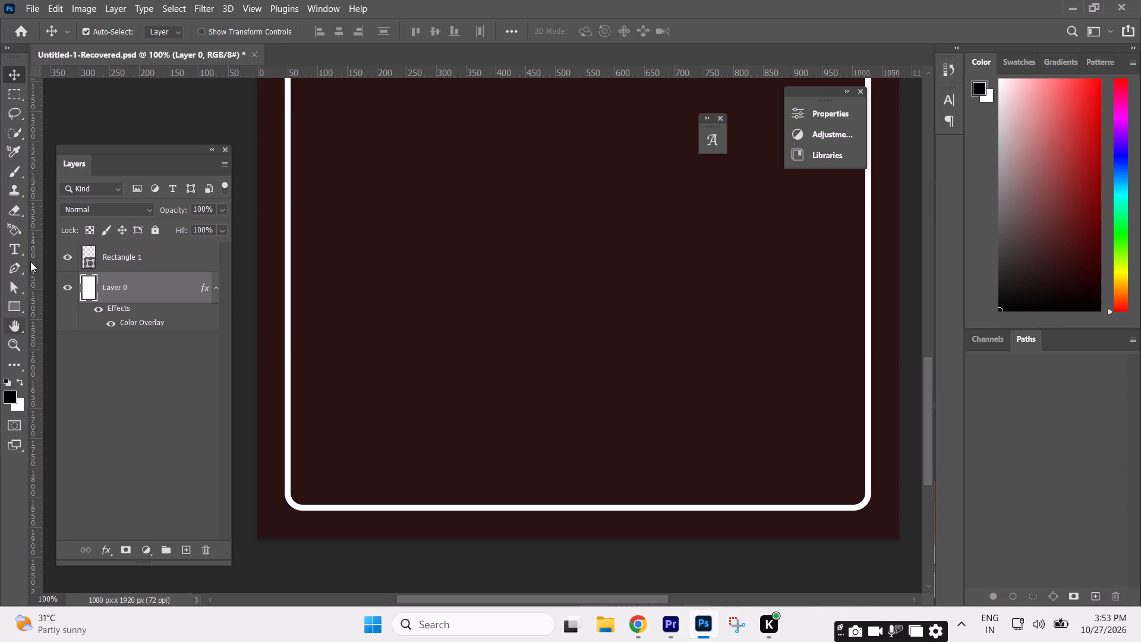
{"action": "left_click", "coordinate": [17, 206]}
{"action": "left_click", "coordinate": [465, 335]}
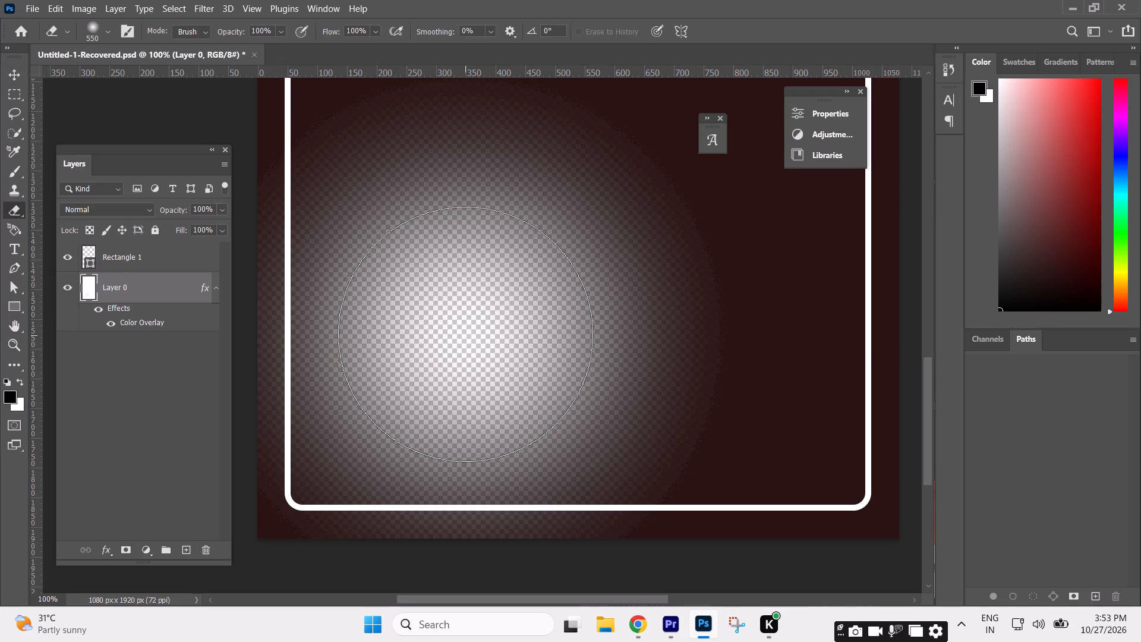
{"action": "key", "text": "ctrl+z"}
Make the eraser hard-edged at 61 px and erase a spot and a vertical strip inside the frame's lower left side on Layer 0.
{"action": "left_click", "coordinate": [105, 33]}
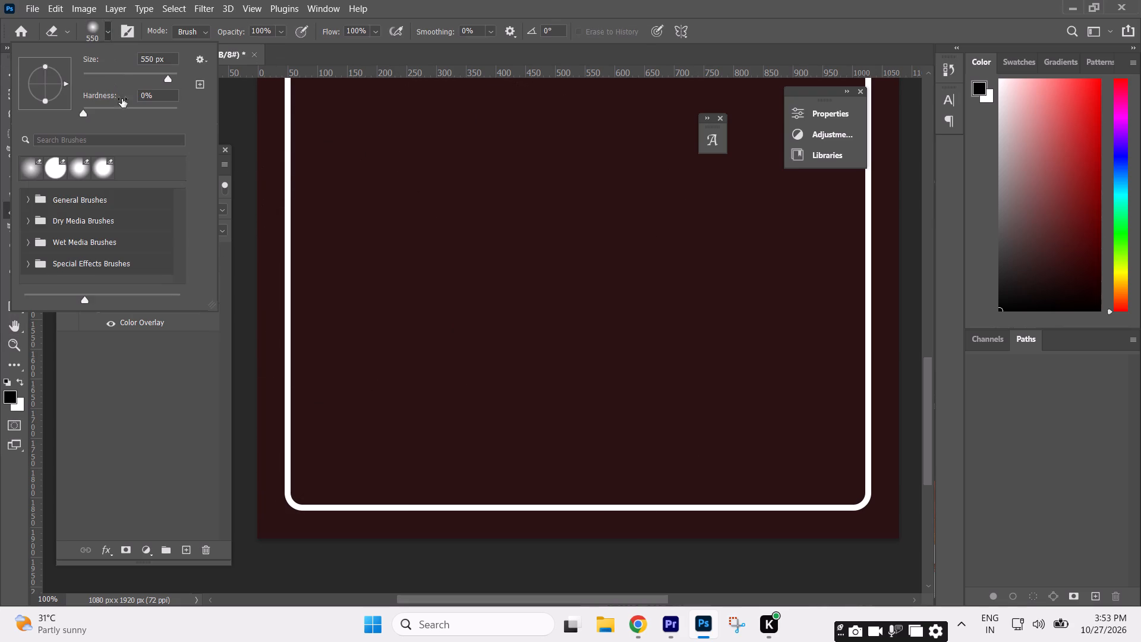
{"action": "left_click_drag", "start_coordinate": [127, 110], "coordinate": [307, 110]}
{"action": "left_click_drag", "start_coordinate": [156, 77], "coordinate": [112, 73]}
{"action": "left_click", "coordinate": [383, 270]}
{"action": "left_click_drag", "start_coordinate": [305, 266], "coordinate": [302, 399]}
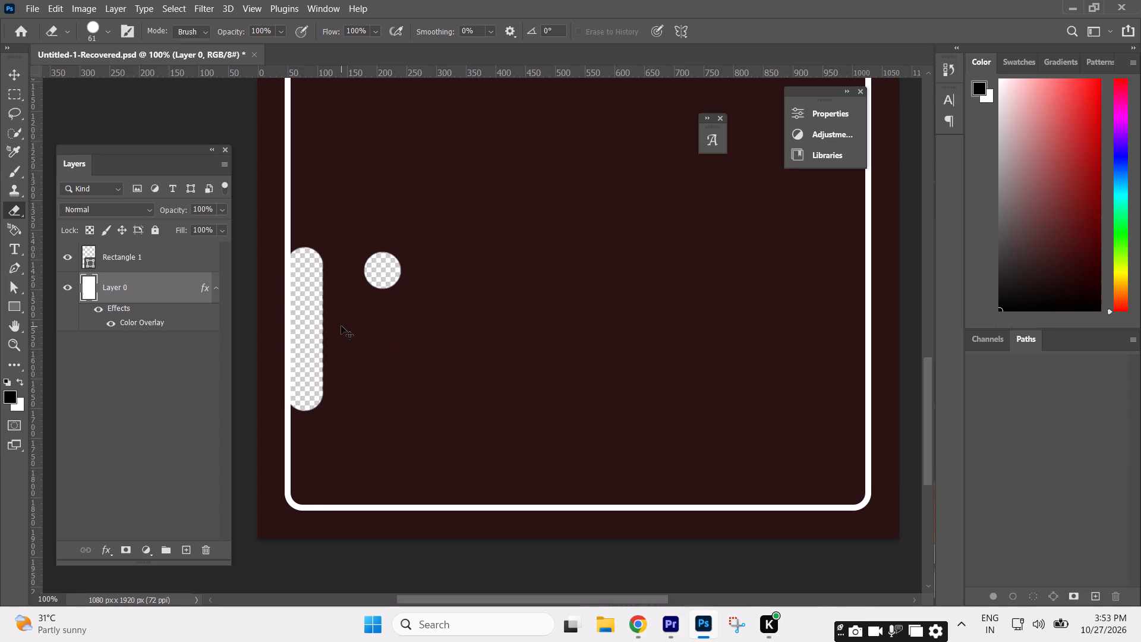
Save the Photoshop document.
{"action": "key", "text": "ctrl+s"}
{"action": "left_click", "coordinate": [7, 74]}
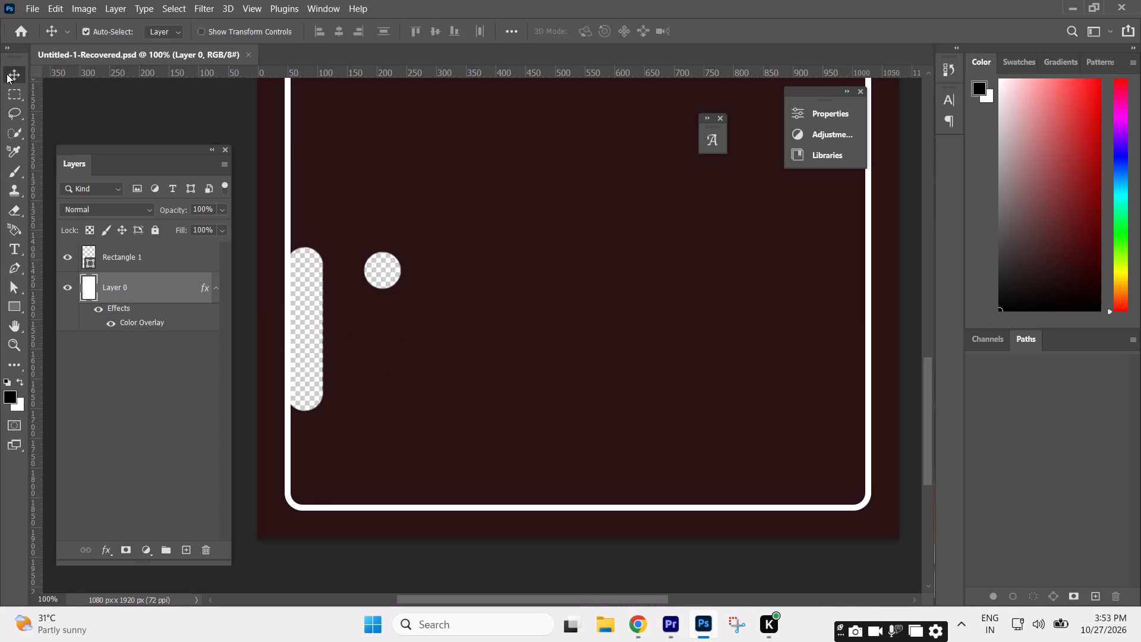
{"action": "key", "text": "ctrl+s"}
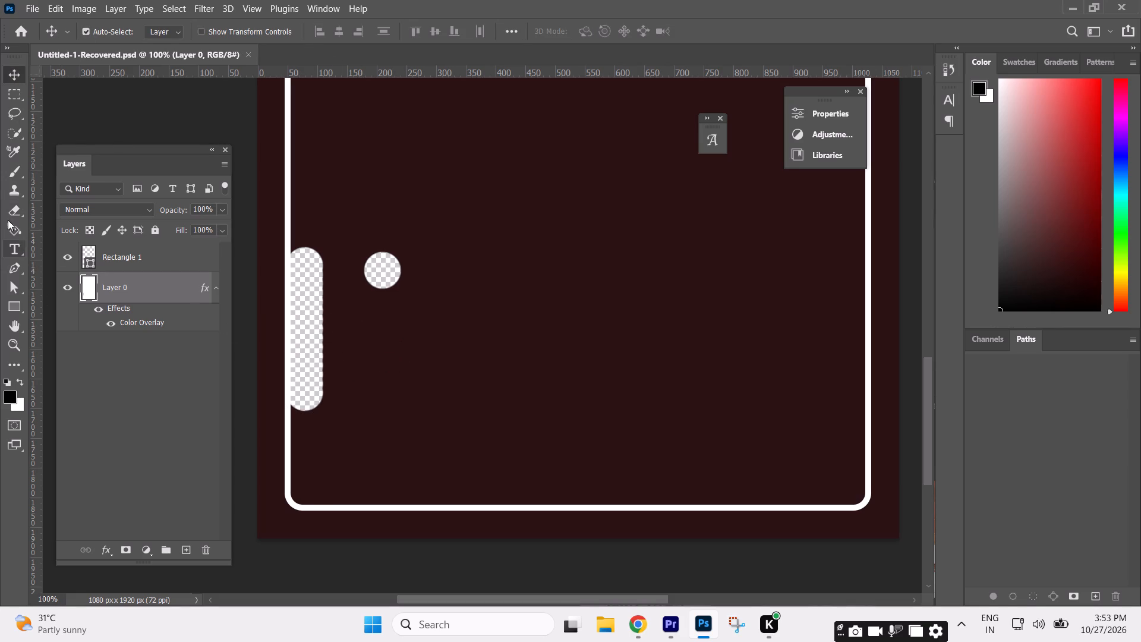
Erase Layer 0 down to the frame's bottom-left corner and along the inside of its bottom edge to the bottom-right corner.
{"action": "left_click", "coordinate": [7, 212]}
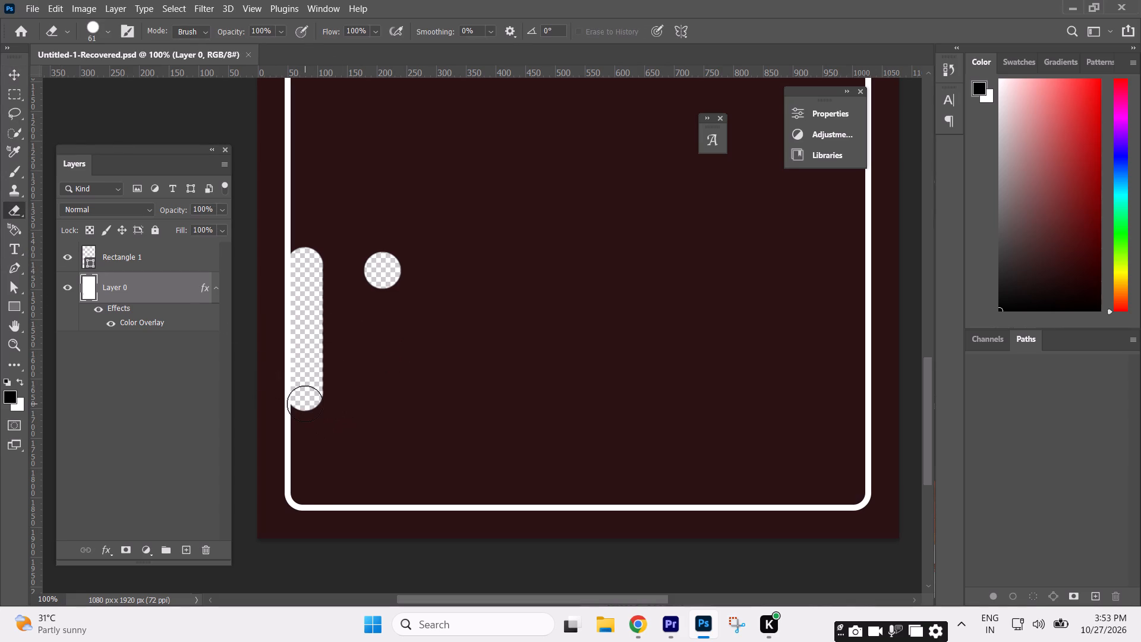
{"action": "left_click_drag", "start_coordinate": [305, 404], "coordinate": [308, 477]}
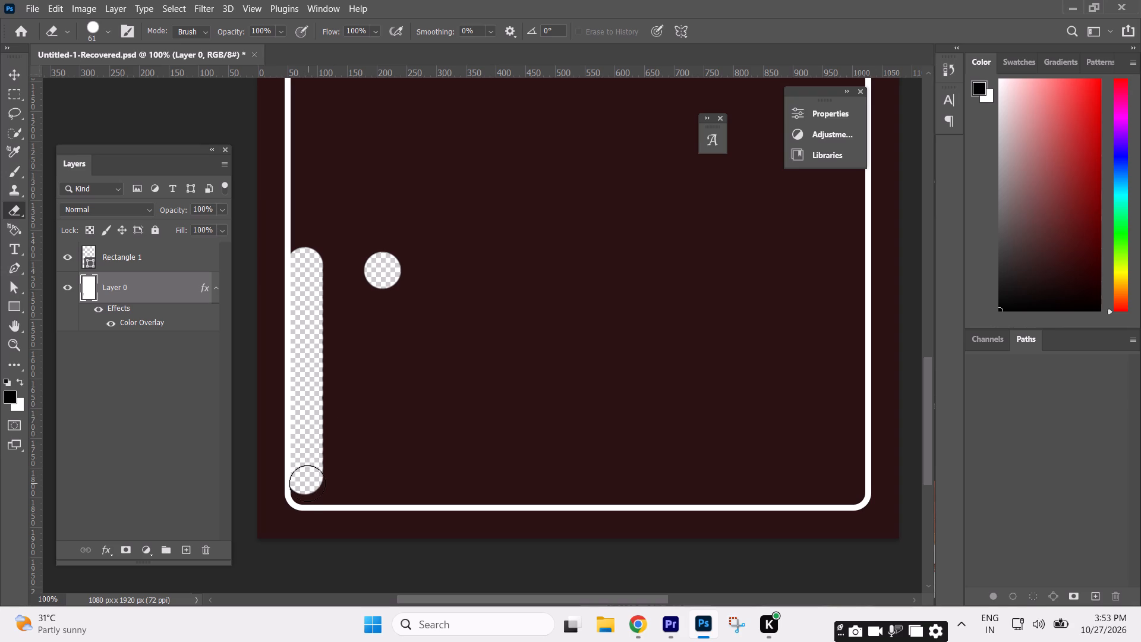
{"action": "left_click_drag", "start_coordinate": [305, 490], "coordinate": [320, 490]}
{"action": "left_click_drag", "start_coordinate": [320, 490], "coordinate": [751, 488]}
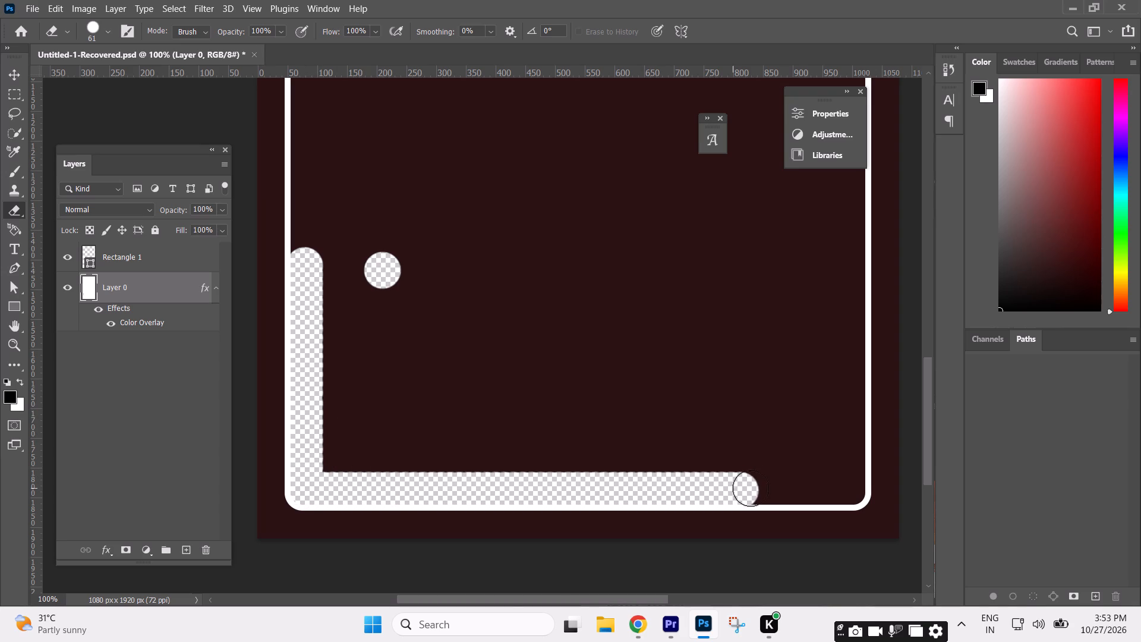
{"action": "left_click_drag", "start_coordinate": [751, 488], "coordinate": [843, 491]}
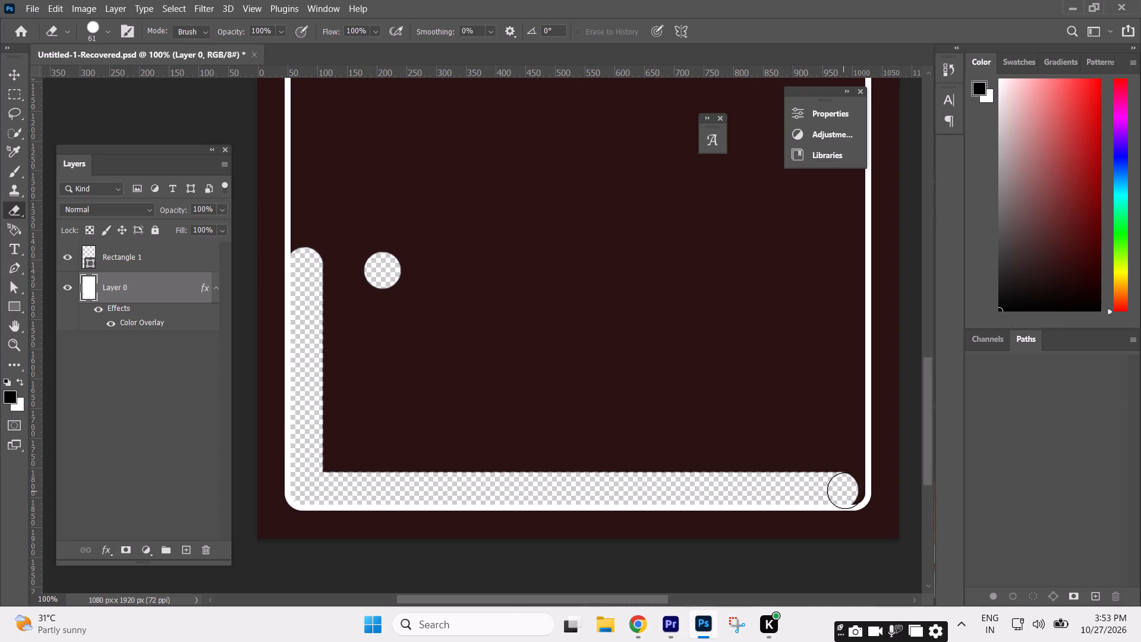
{"action": "left_click_drag", "start_coordinate": [852, 491], "coordinate": [851, 490]}
Erase a strip of Layer 0 along the inside of the frame's right edge, from the bottom-right corner up to the top-right corner.
{"action": "left_click_drag", "start_coordinate": [851, 490], "coordinate": [777, 160]}
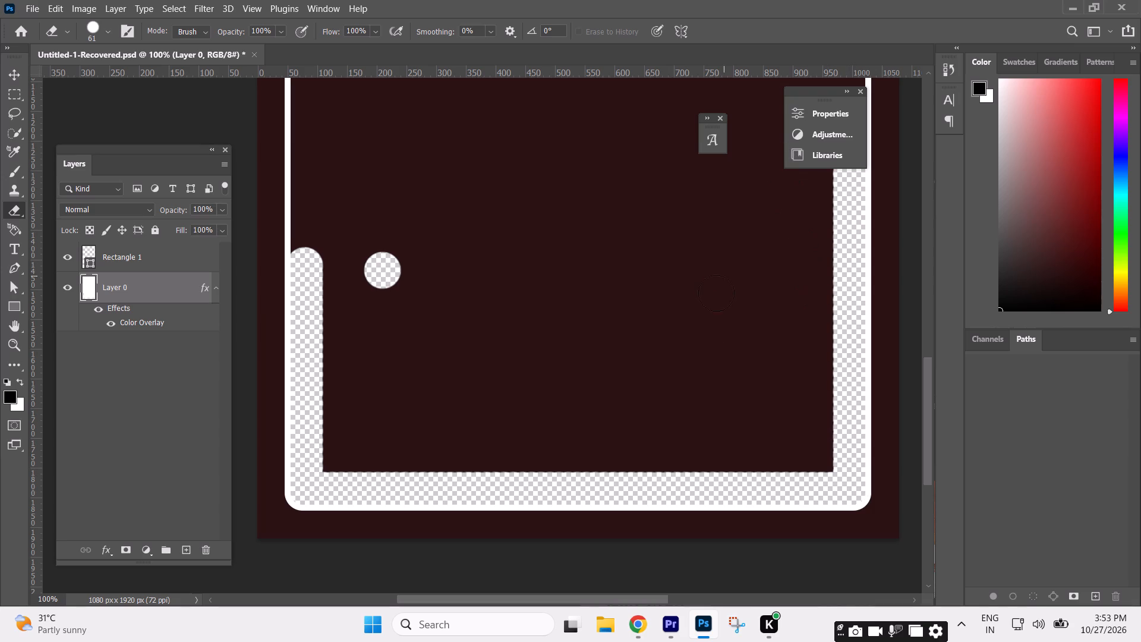
{"action": "scroll", "coordinate": [741, 354], "scroll_direction": "up", "scroll_amount": 20}
{"action": "scroll", "coordinate": [741, 354], "scroll_direction": "up", "scroll_amount": 1}
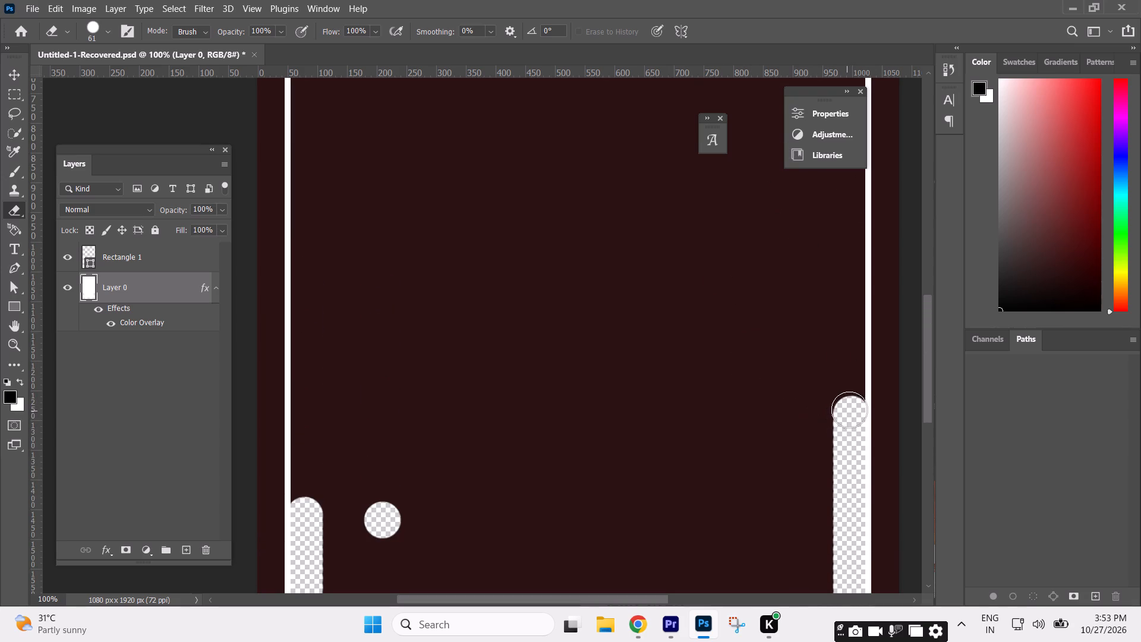
{"action": "left_click_drag", "start_coordinate": [850, 408], "coordinate": [828, 204]}
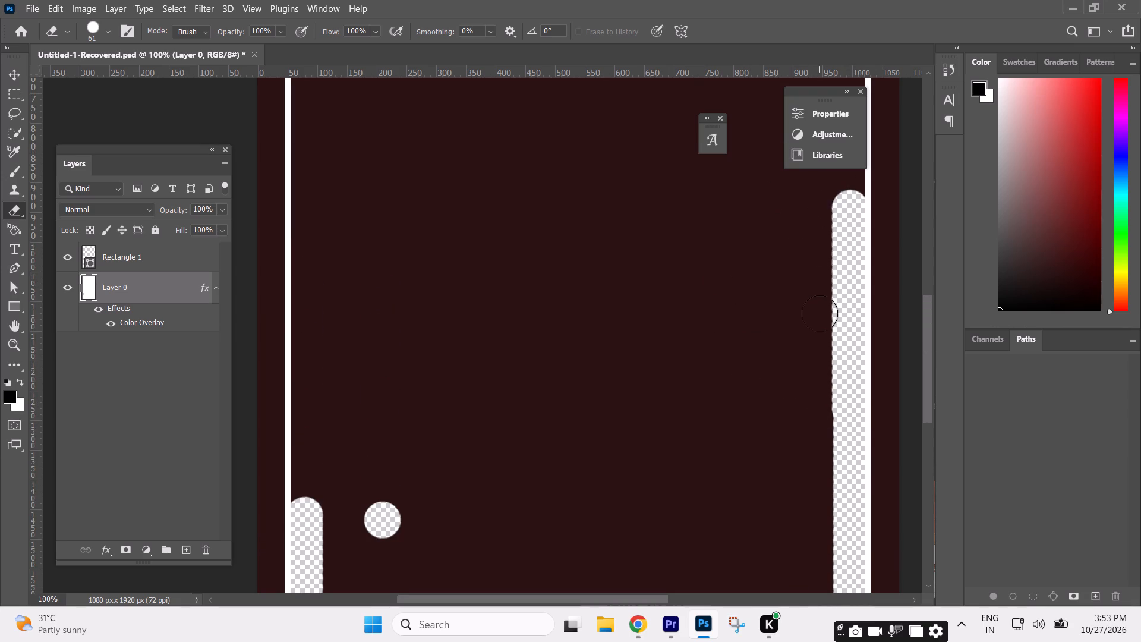
{"action": "scroll", "coordinate": [814, 380], "scroll_direction": "up", "scroll_amount": 20}
{"action": "scroll", "coordinate": [814, 380], "scroll_direction": "up", "scroll_amount": 3}
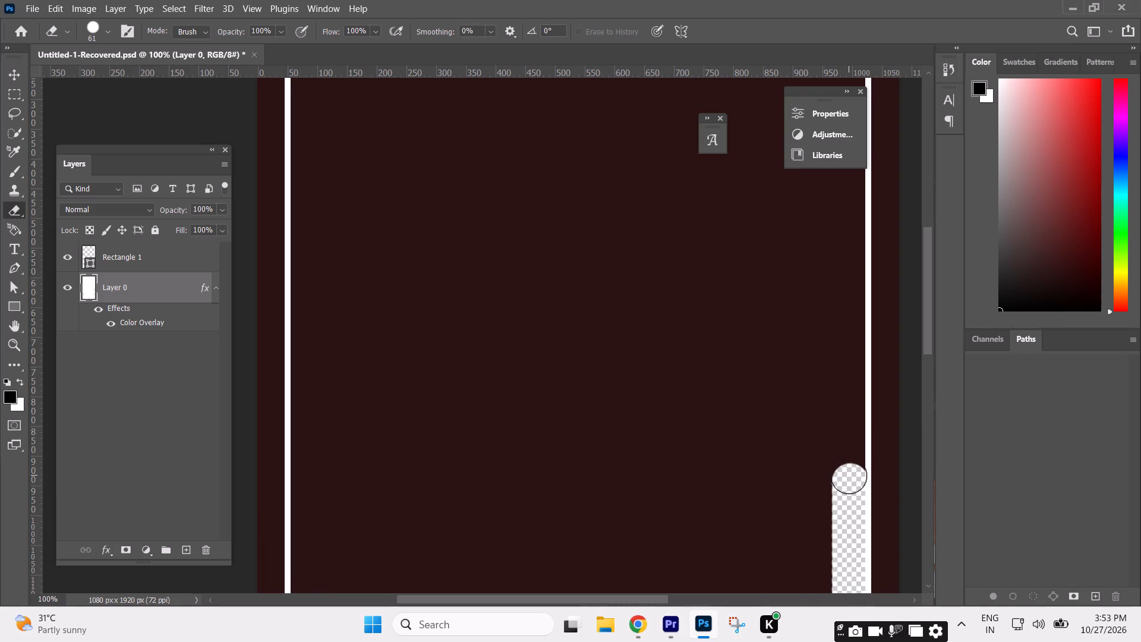
{"action": "left_click_drag", "start_coordinate": [852, 474], "coordinate": [827, 214]}
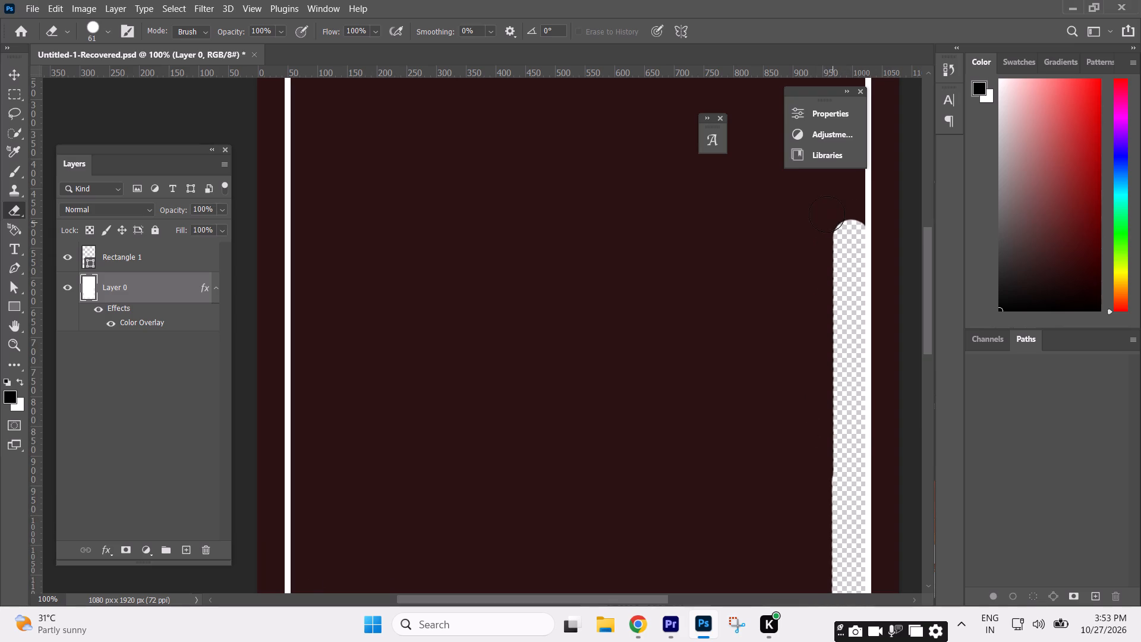
{"action": "left_click_drag", "start_coordinate": [827, 214], "coordinate": [827, 207]}
{"action": "scroll", "coordinate": [781, 369], "scroll_direction": "up", "scroll_amount": 17}
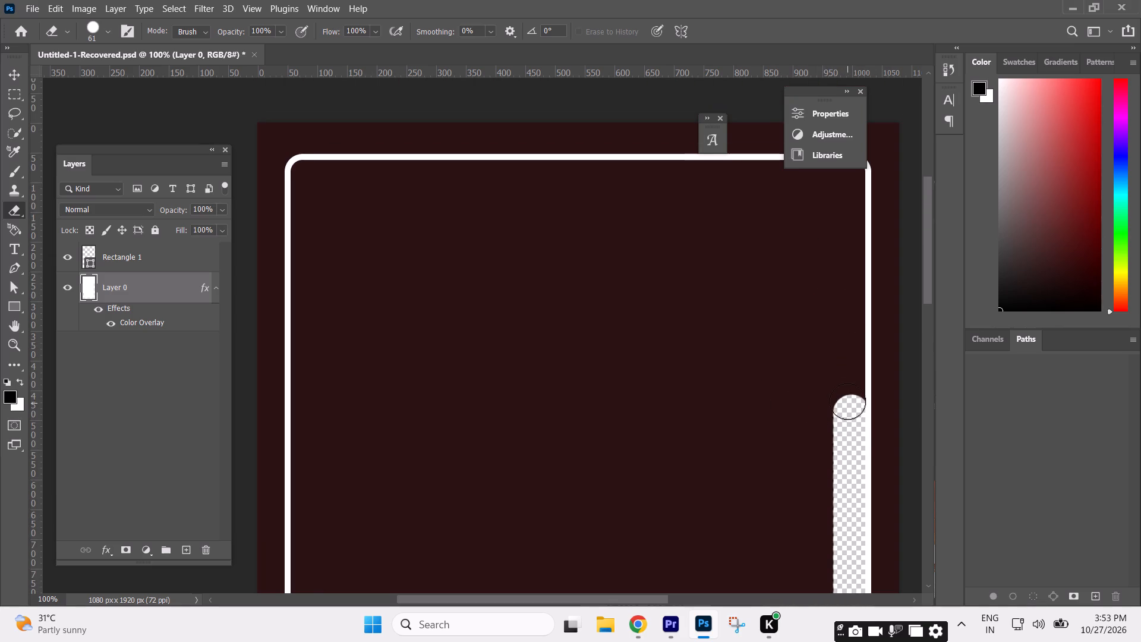
{"action": "left_click_drag", "start_coordinate": [850, 399], "coordinate": [837, 244], "text": "shift"}
{"action": "scroll", "coordinate": [813, 365], "scroll_direction": "up", "scroll_amount": 9}
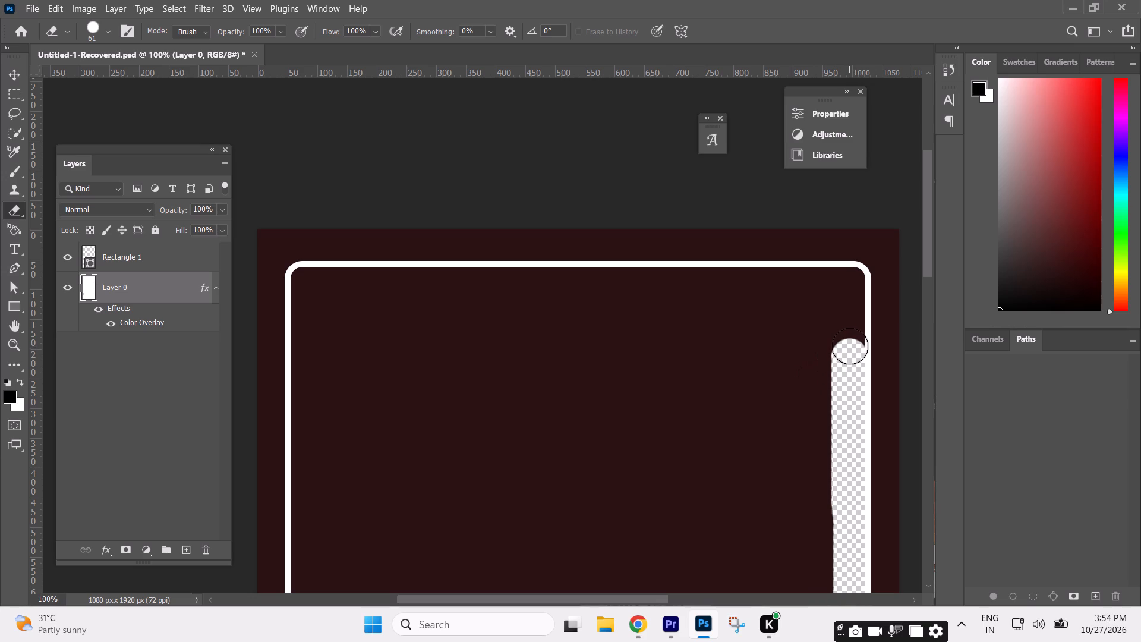
{"action": "left_click_drag", "start_coordinate": [850, 346], "coordinate": [849, 295], "text": "shift"}
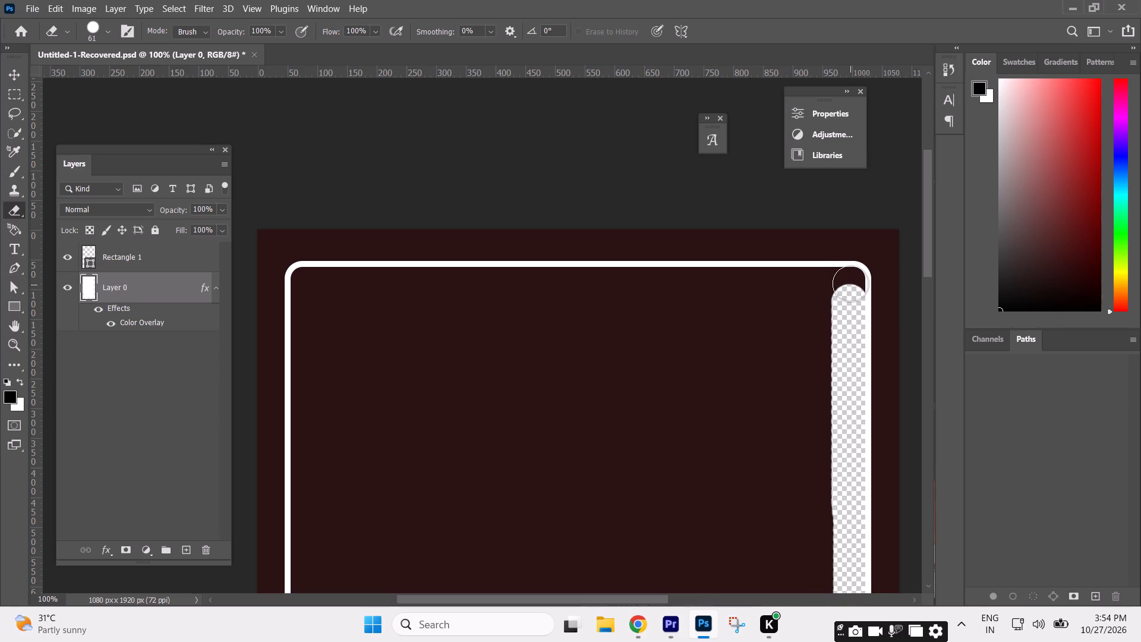
{"action": "left_click", "coordinate": [850, 284]}
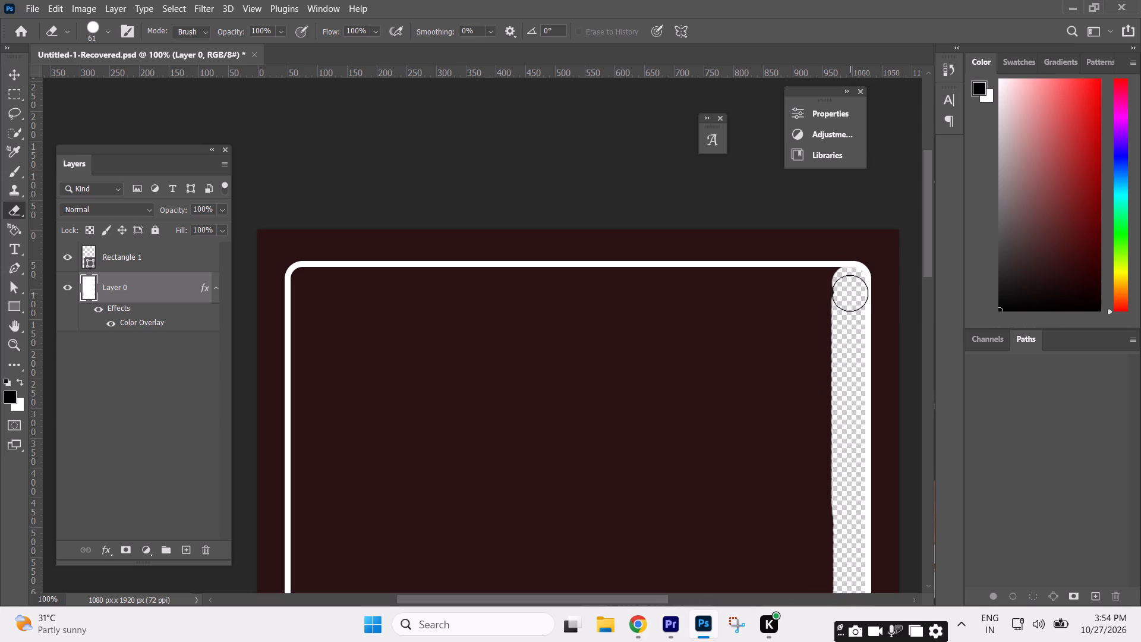
{"action": "left_click", "coordinate": [850, 293]}
Erase a strip of Layer 0 along the inside of the frame's top edge, from the top-right corner to the top-left corner.
{"action": "left_click_drag", "start_coordinate": [839, 282], "coordinate": [336, 285]}
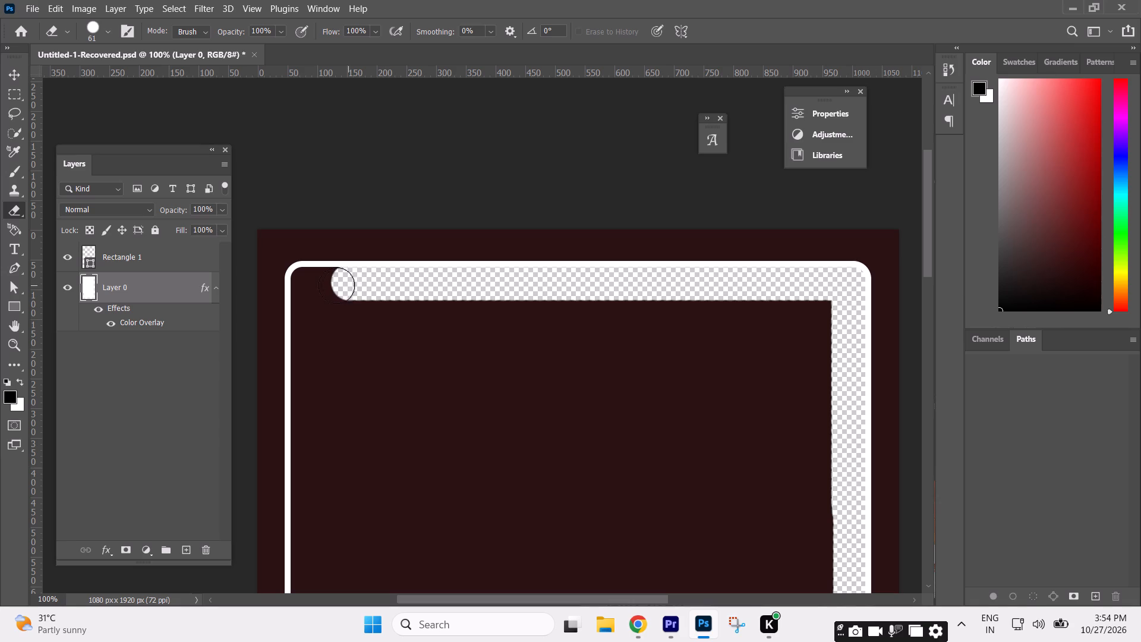
{"action": "left_click_drag", "start_coordinate": [336, 285], "coordinate": [319, 287]}
{"action": "left_click", "coordinate": [311, 282]}
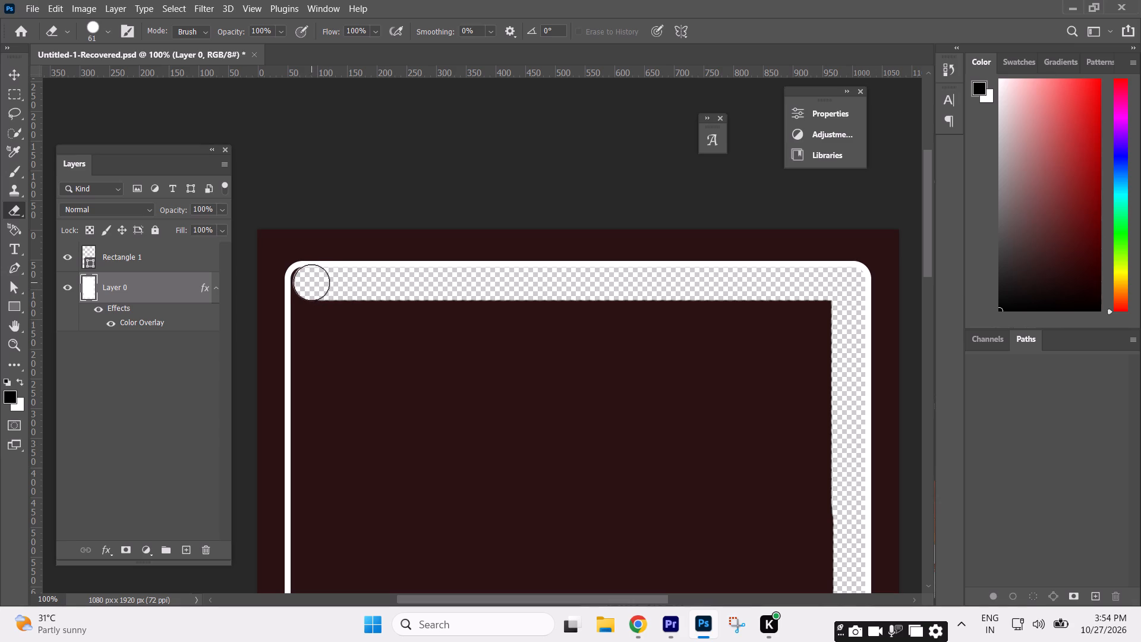
Erase a strip of Layer 0 down the inside of the frame's left edge, joining the strip already cleared lower down.
{"action": "left_click_drag", "start_coordinate": [305, 281], "coordinate": [310, 567]}
{"action": "scroll", "coordinate": [314, 537], "scroll_direction": "down", "scroll_amount": 20}
{"action": "scroll", "coordinate": [314, 537], "scroll_direction": "down", "scroll_amount": 4}
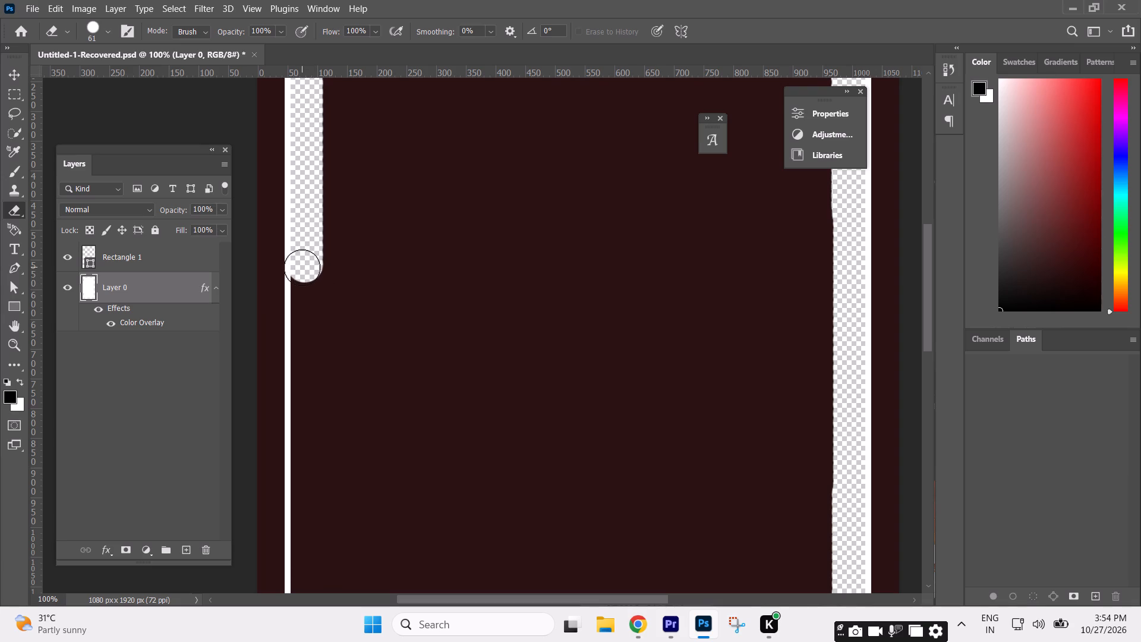
{"action": "left_click_drag", "start_coordinate": [305, 269], "coordinate": [322, 494]}
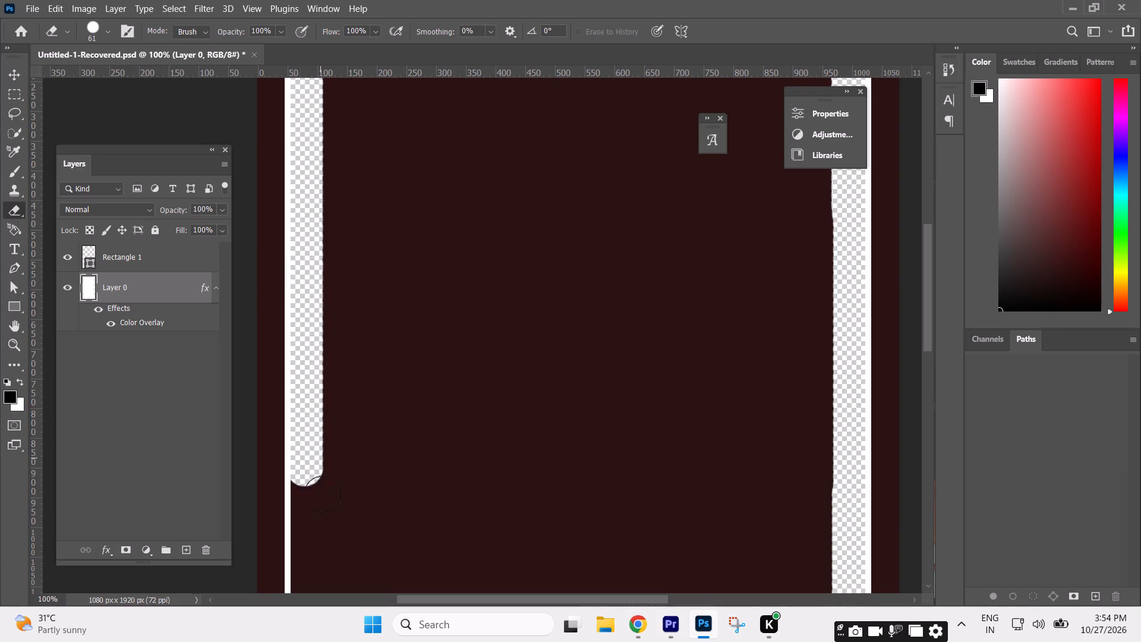
{"action": "left_click_drag", "start_coordinate": [322, 494], "coordinate": [323, 552]}
{"action": "scroll", "coordinate": [323, 552], "scroll_direction": "down", "scroll_amount": 20}
{"action": "scroll", "coordinate": [323, 552], "scroll_direction": "down", "scroll_amount": 4}
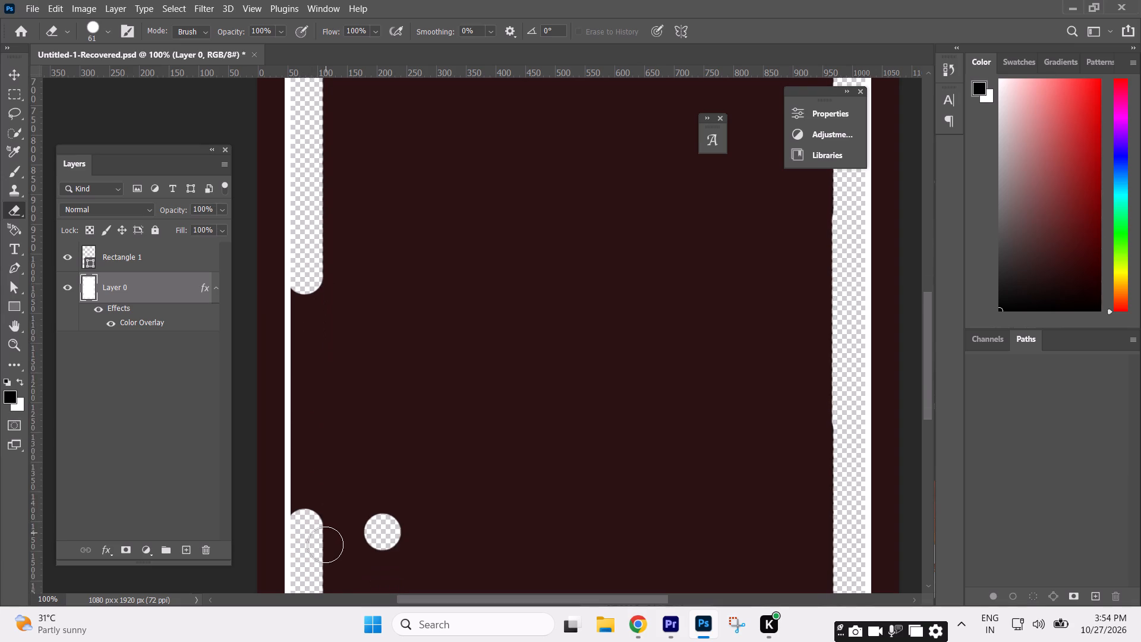
{"action": "scroll", "coordinate": [325, 545], "scroll_direction": "down", "scroll_amount": 4}
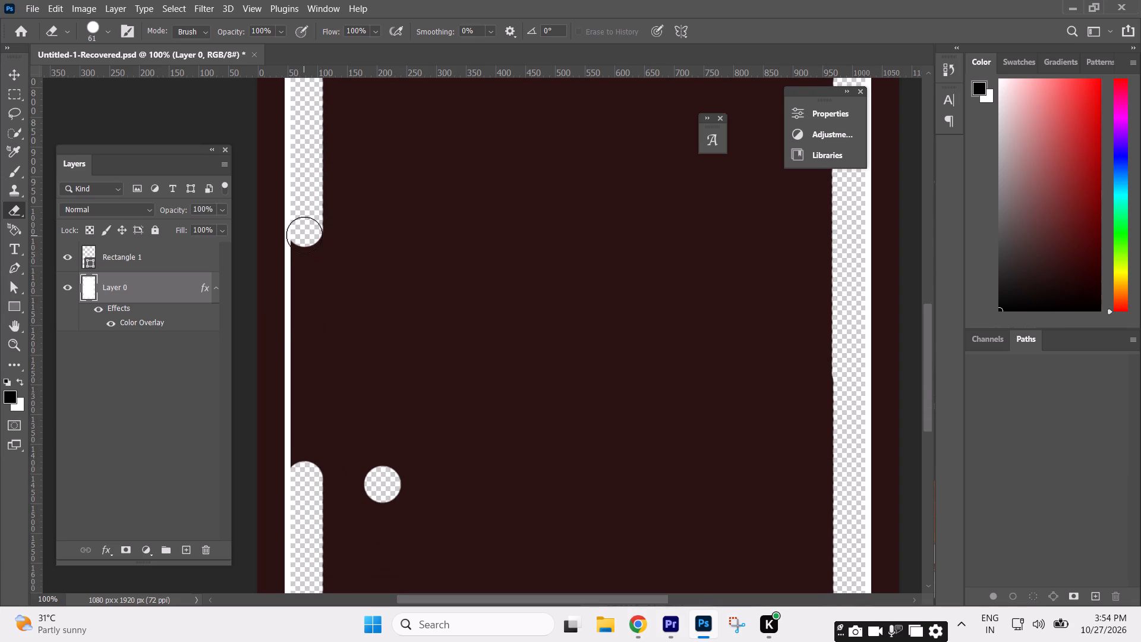
{"action": "left_click_drag", "start_coordinate": [304, 235], "coordinate": [306, 500]}
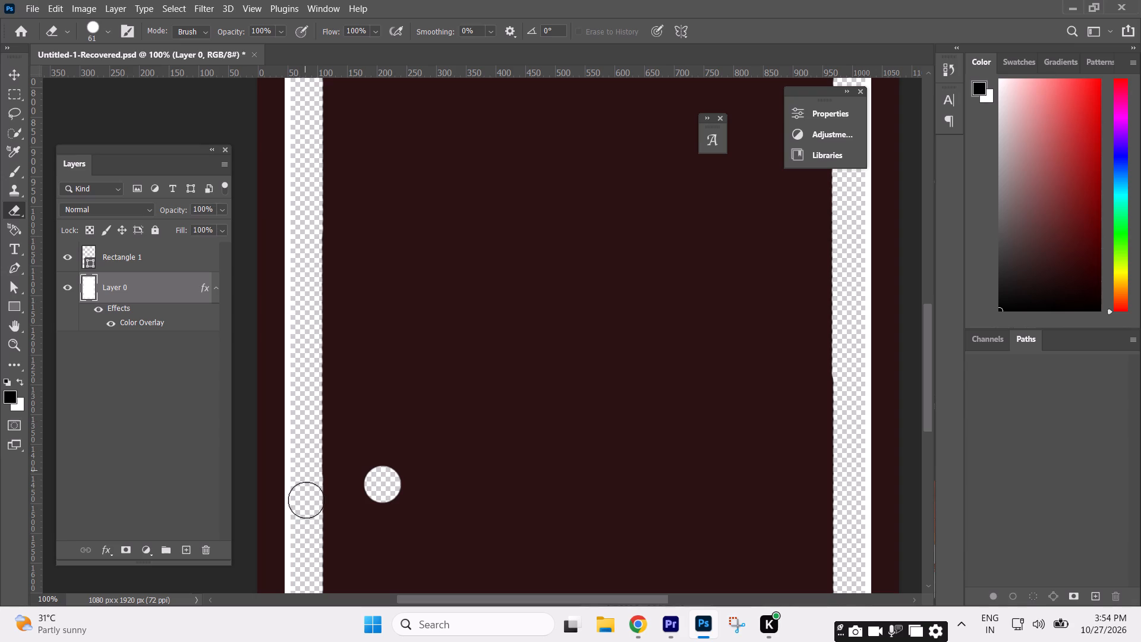
{"action": "left_click_drag", "start_coordinate": [306, 500], "coordinate": [311, 542]}
Widen the cleared strip above the frame's bottom edge by erasing another band of Layer 0 across its full width.
{"action": "scroll", "coordinate": [401, 462], "scroll_direction": "down", "scroll_amount": 17}
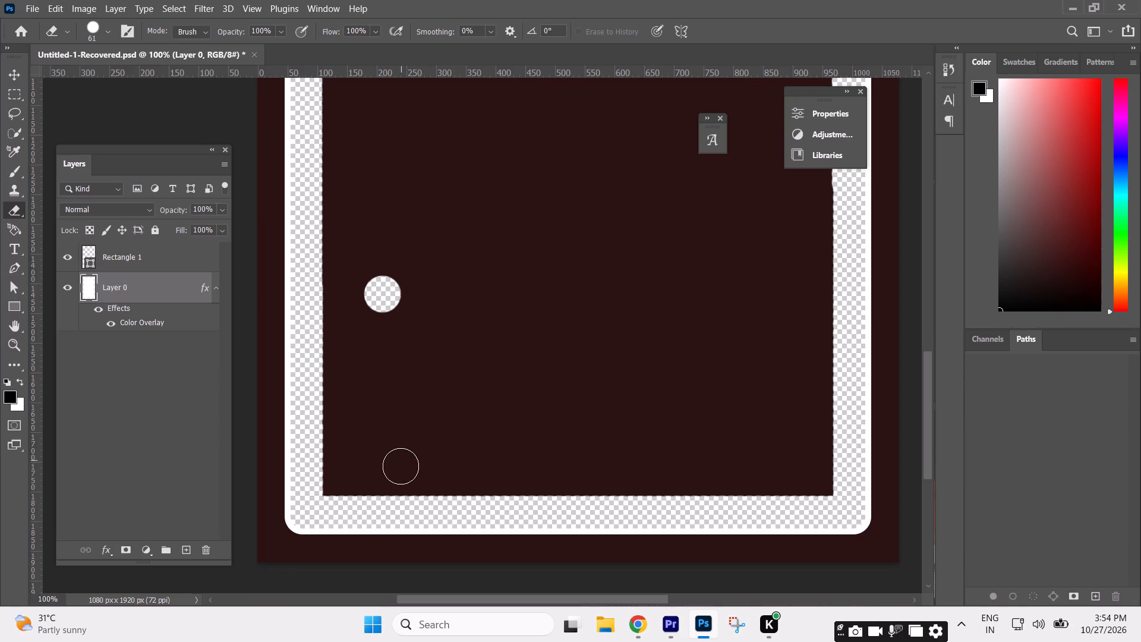
{"action": "left_click_drag", "start_coordinate": [330, 490], "coordinate": [798, 481]}
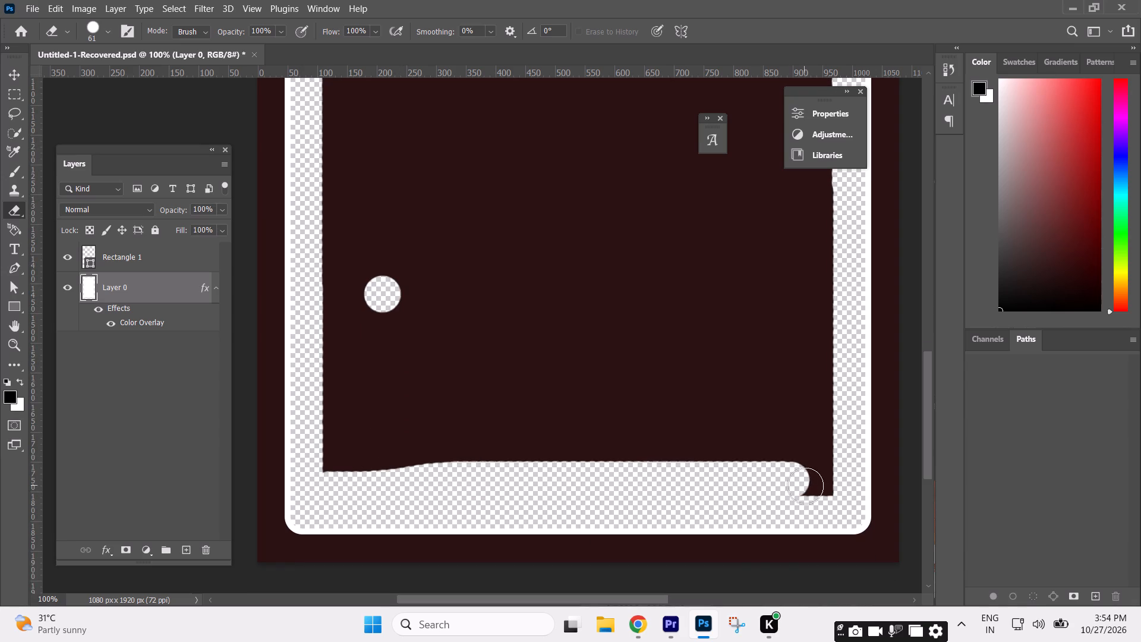
{"action": "left_click_drag", "start_coordinate": [817, 491], "coordinate": [570, 493]}
Set the eraser size to 102 px and clear the maroon Layer 0 fill from the lower part of the frame's interior.
{"action": "scroll", "coordinate": [292, 365], "scroll_direction": "up", "scroll_amount": 5}
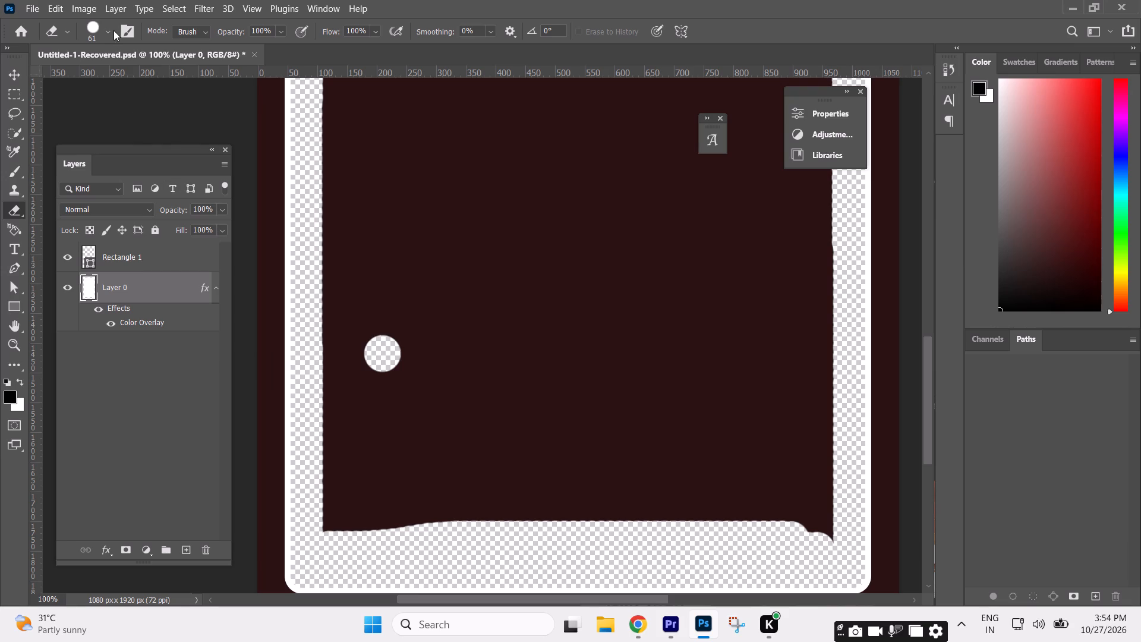
{"action": "left_click", "coordinate": [114, 30]}
{"action": "left_click", "coordinate": [105, 29]}
{"action": "left_click", "coordinate": [131, 77]}
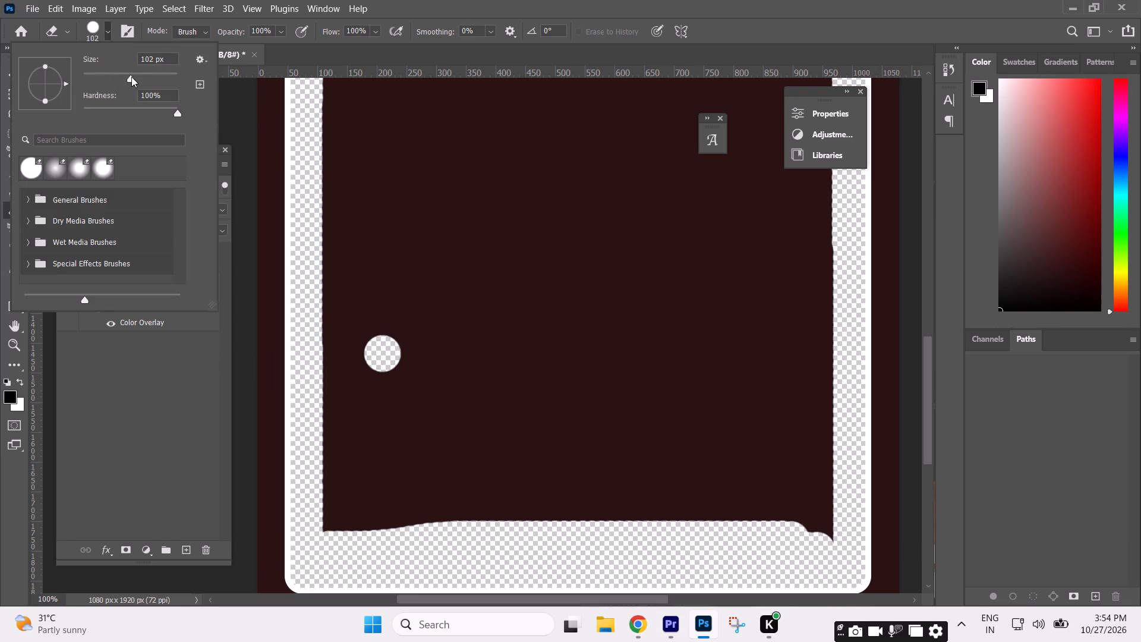
{"action": "left_click_drag", "start_coordinate": [346, 518], "coordinate": [369, 395]}
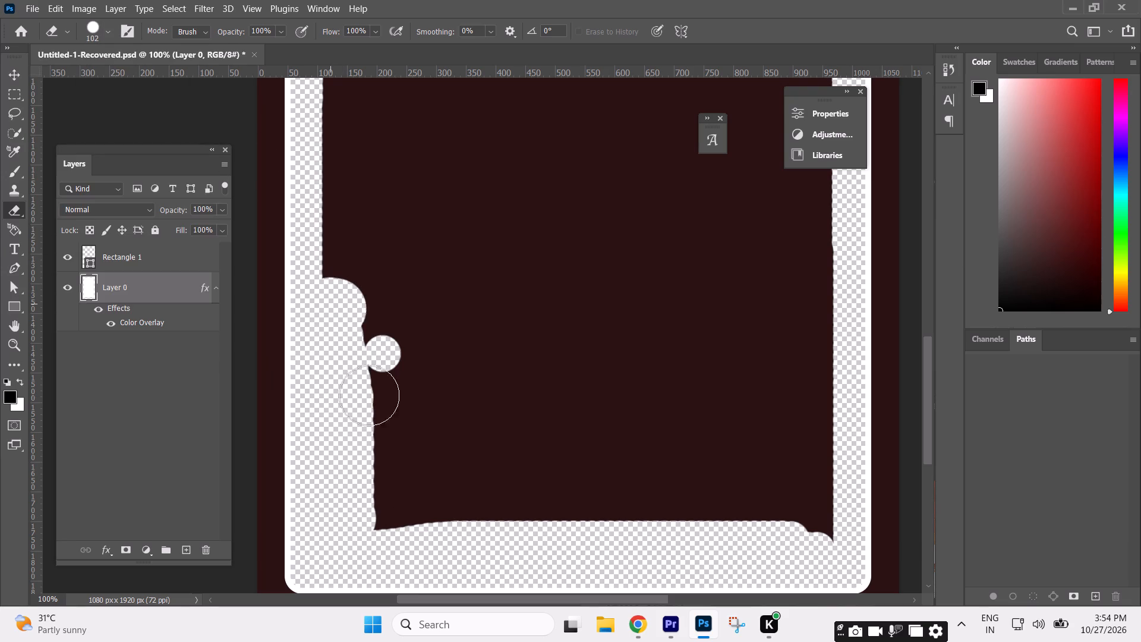
{"action": "left_click_drag", "start_coordinate": [369, 395], "coordinate": [787, 325]}
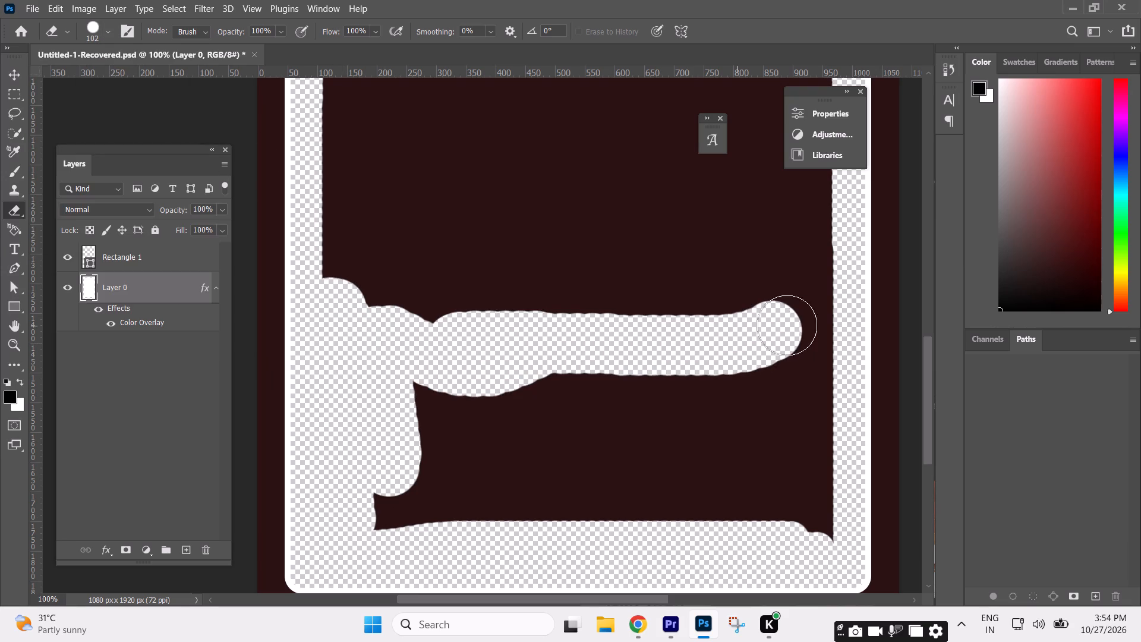
{"action": "left_click_drag", "start_coordinate": [787, 325], "coordinate": [806, 331]}
{"action": "left_click_drag", "start_coordinate": [811, 347], "coordinate": [822, 523]}
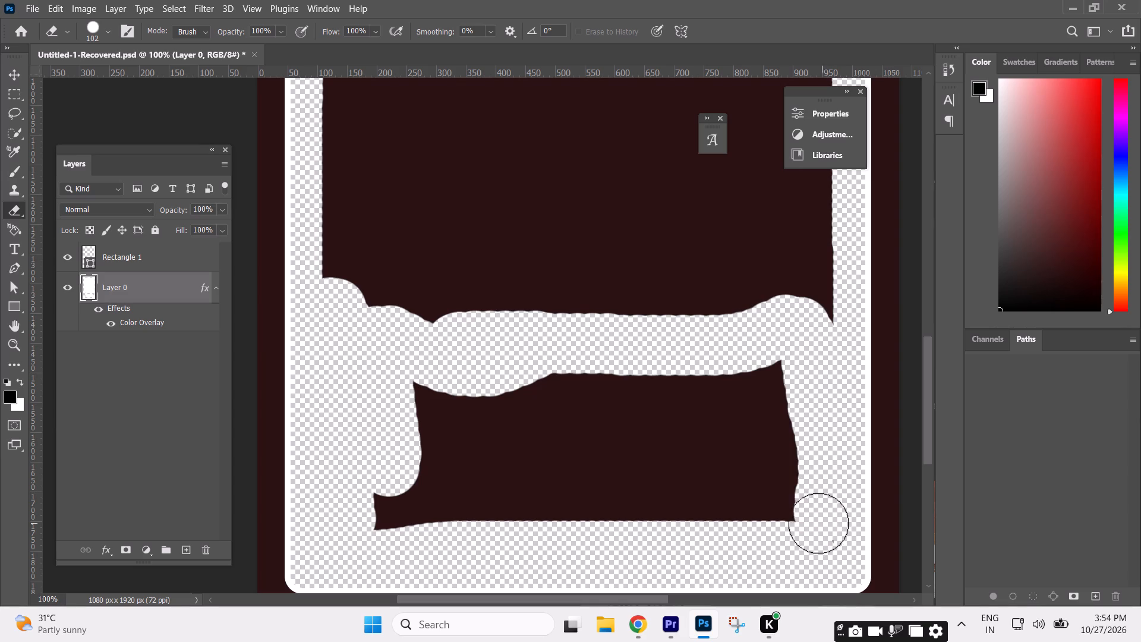
{"action": "left_click_drag", "start_coordinate": [814, 525], "coordinate": [498, 506]}
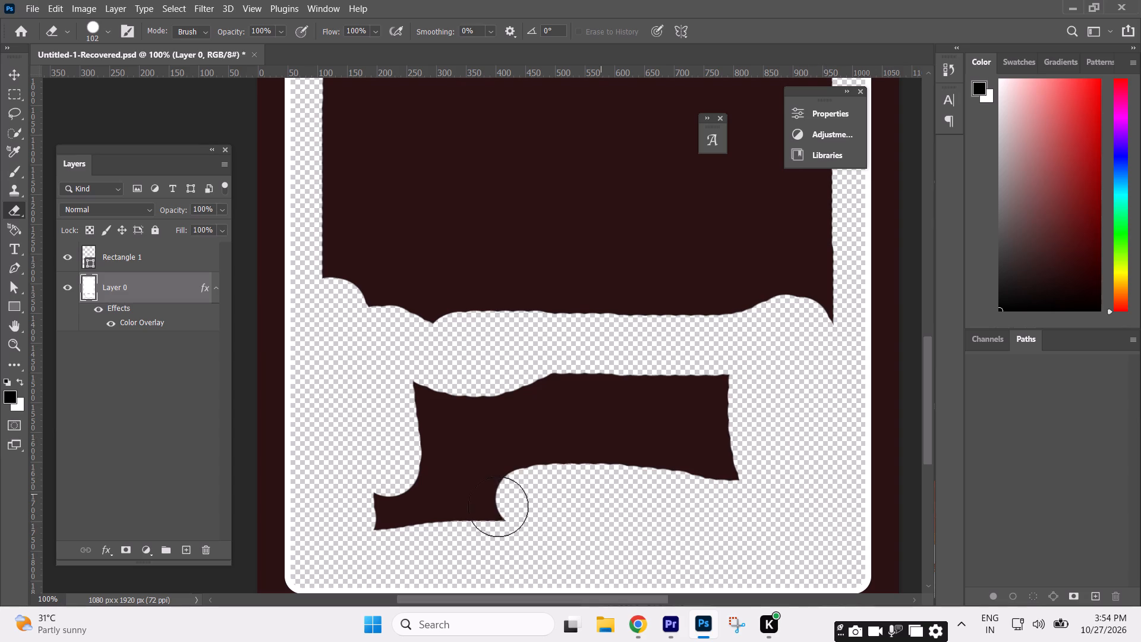
{"action": "left_click_drag", "start_coordinate": [498, 506], "coordinate": [729, 411]}
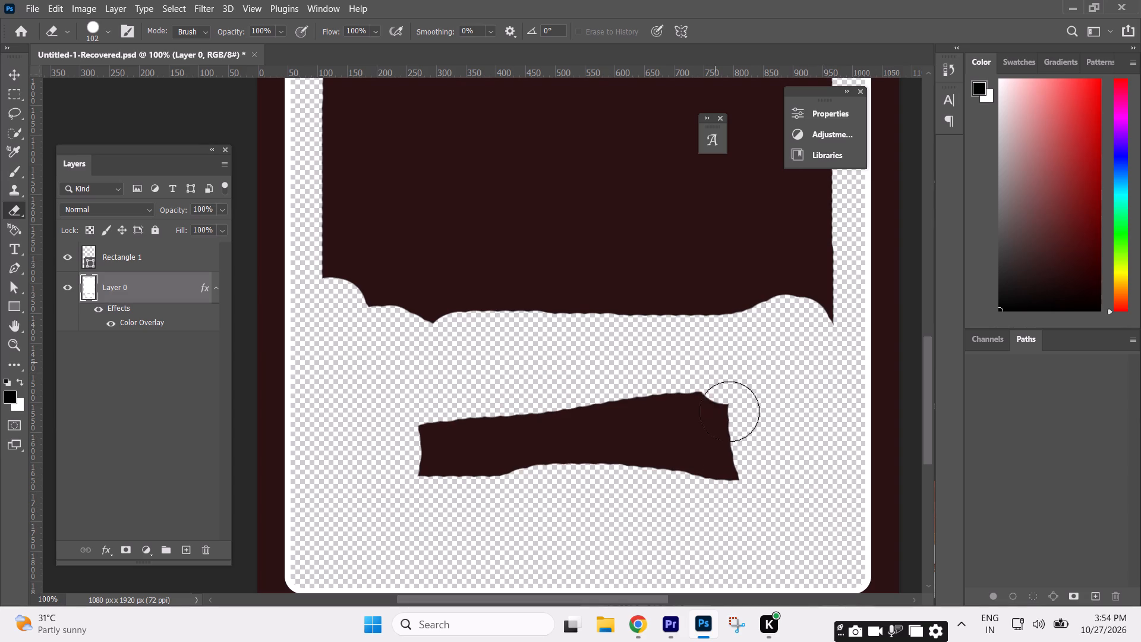
{"action": "left_click_drag", "start_coordinate": [729, 411], "coordinate": [615, 411]}
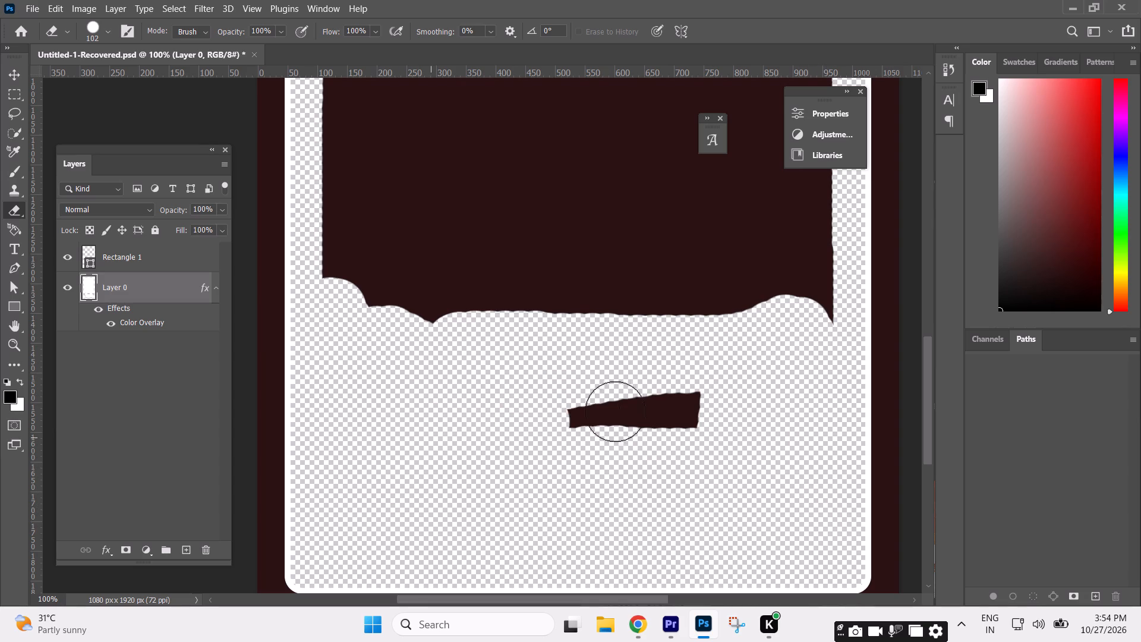
{"action": "left_click_drag", "start_coordinate": [615, 411], "coordinate": [467, 419]}
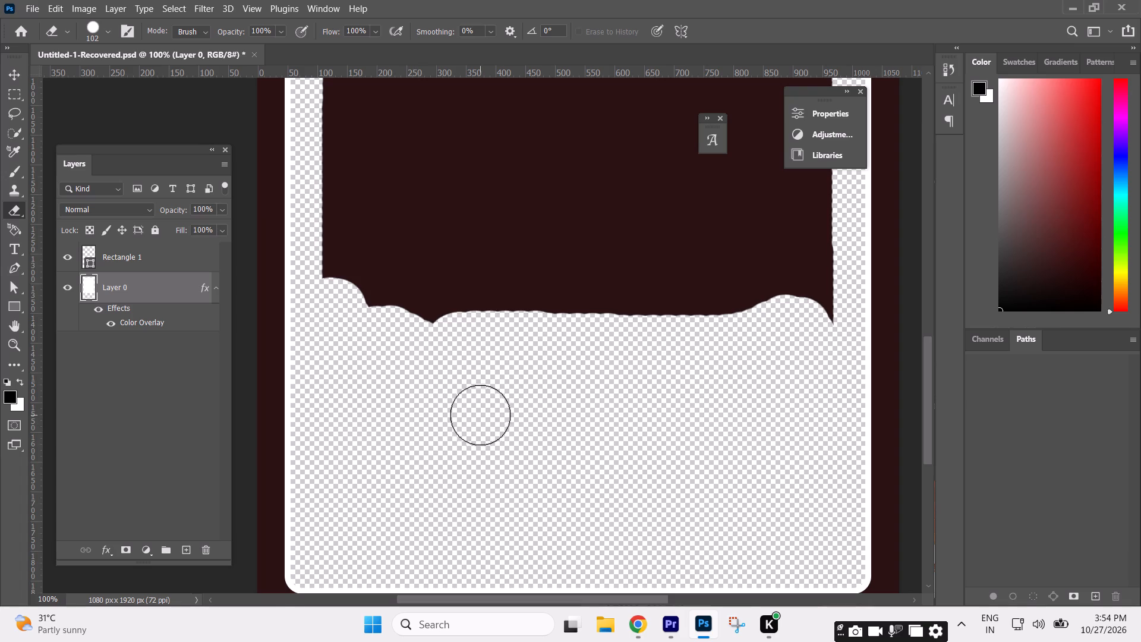
Erase the maroon Layer 0 fill across the middle of the frame's interior, up to about the 850 px ruler mark.
{"action": "scroll", "coordinate": [479, 416], "scroll_direction": "up", "scroll_amount": 9}
{"action": "left_click_drag", "start_coordinate": [332, 397], "coordinate": [701, 399]}
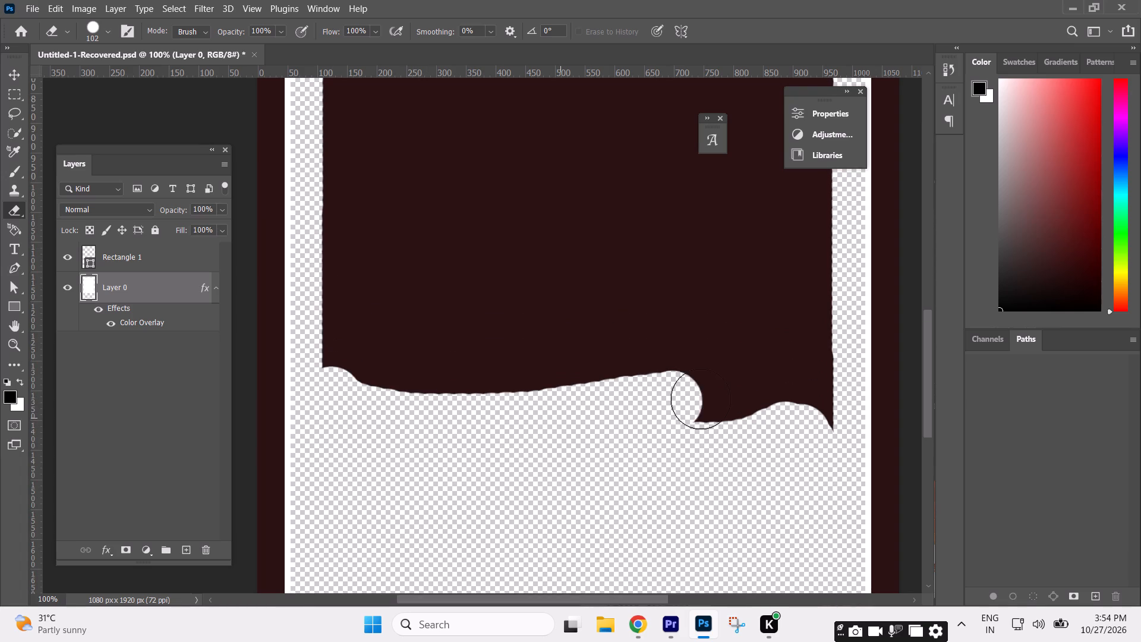
{"action": "left_click_drag", "start_coordinate": [701, 399], "coordinate": [813, 421]}
{"action": "left_click_drag", "start_coordinate": [815, 421], "coordinate": [814, 341]}
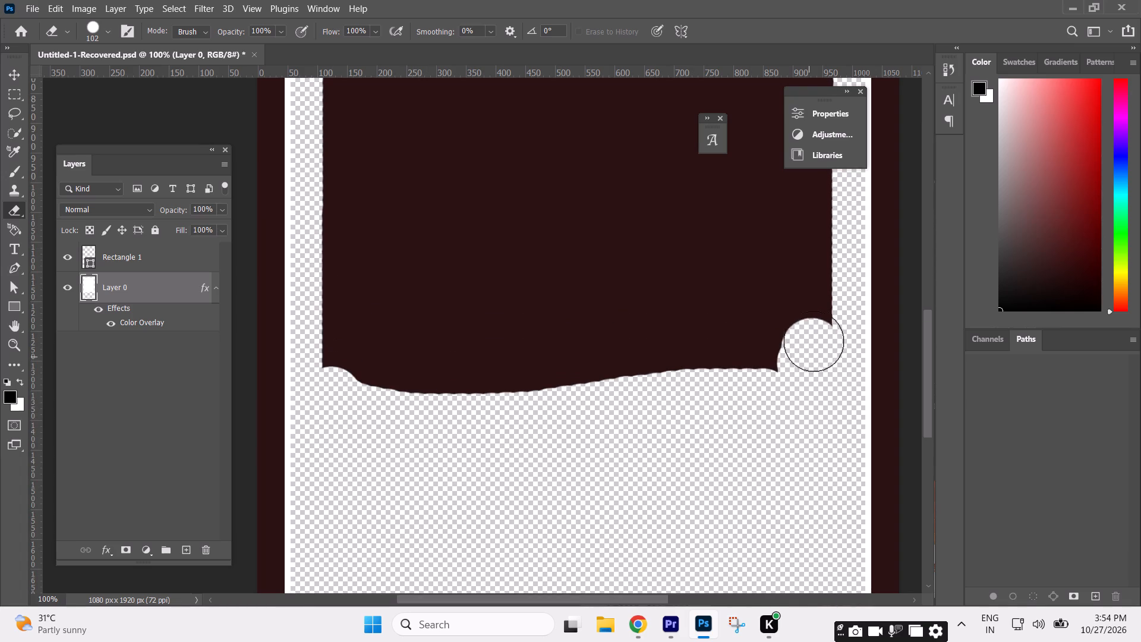
{"action": "left_click_drag", "start_coordinate": [814, 341], "coordinate": [817, 285]}
{"action": "scroll", "coordinate": [822, 319], "scroll_direction": "up", "scroll_amount": 12}
{"action": "left_click_drag", "start_coordinate": [822, 403], "coordinate": [782, 474]}
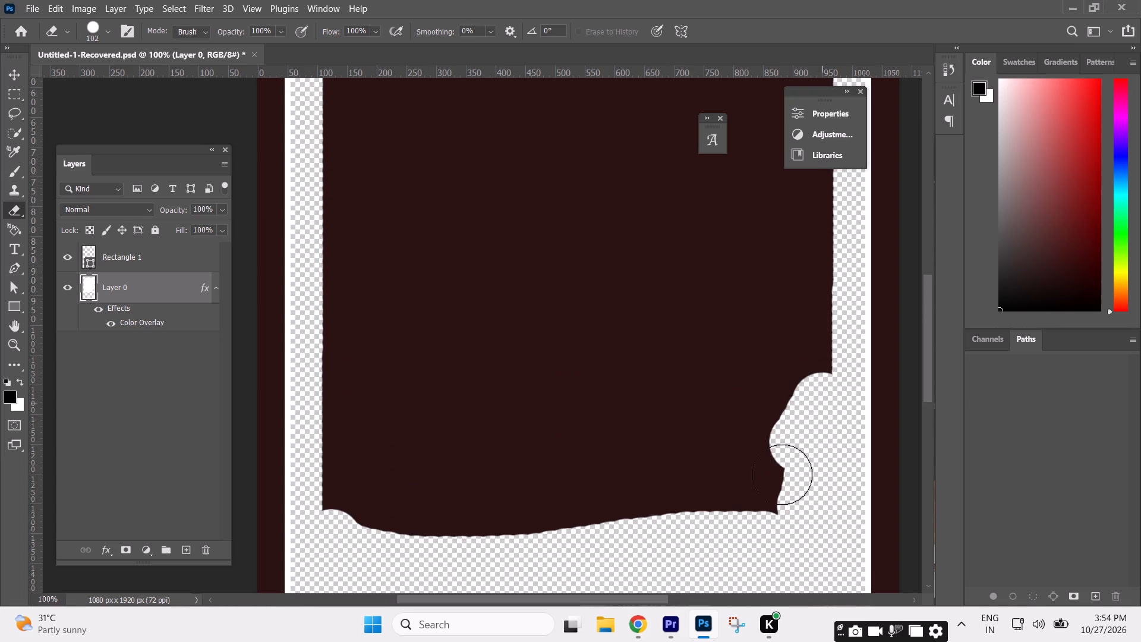
{"action": "left_click_drag", "start_coordinate": [782, 474], "coordinate": [619, 502]}
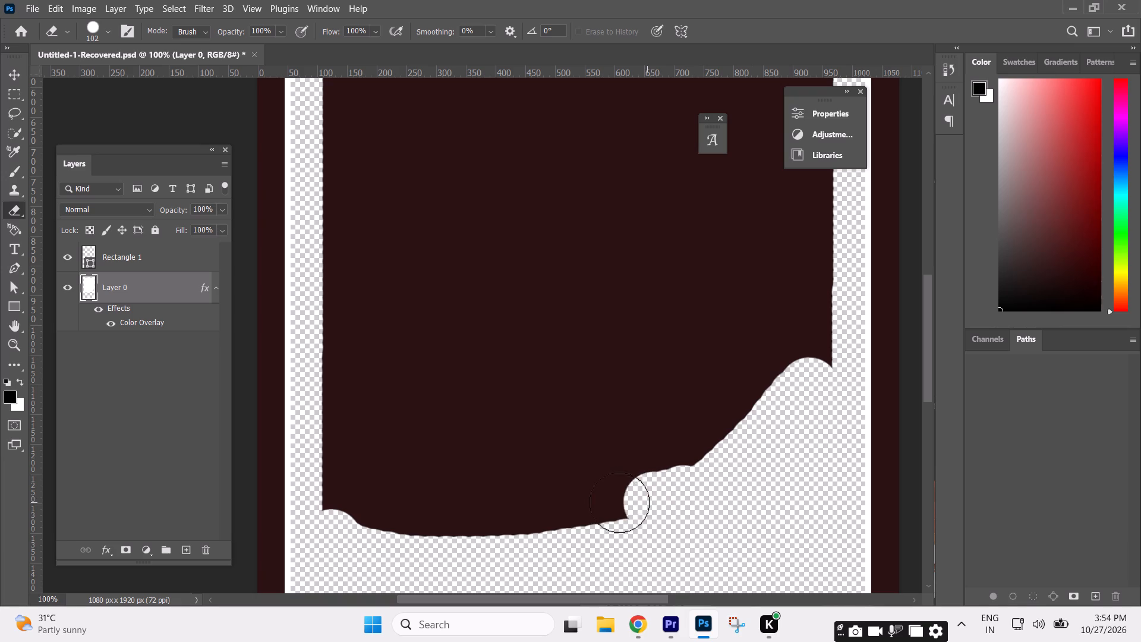
{"action": "left_click_drag", "start_coordinate": [619, 502], "coordinate": [356, 517]}
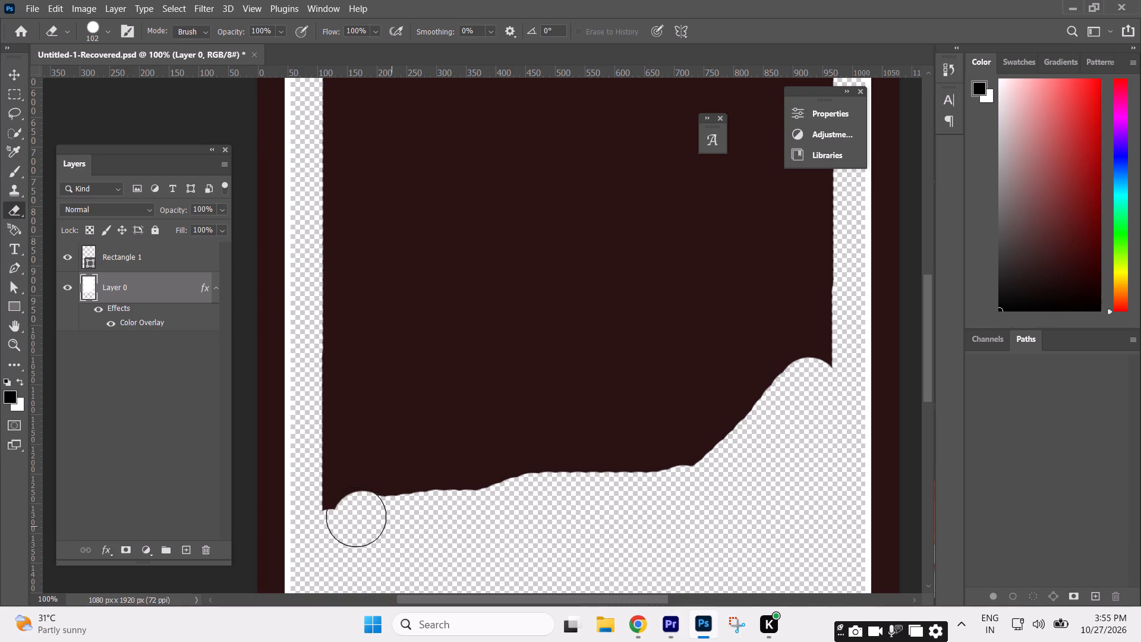
{"action": "left_click_drag", "start_coordinate": [356, 517], "coordinate": [503, 427]}
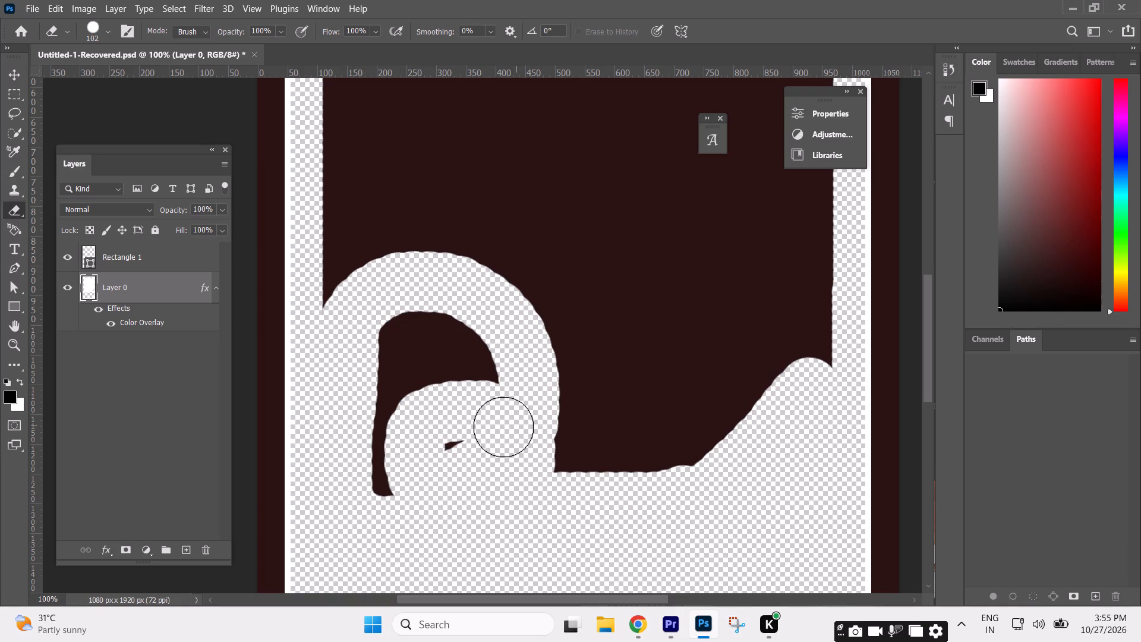
{"action": "left_click_drag", "start_coordinate": [503, 427], "coordinate": [390, 455]}
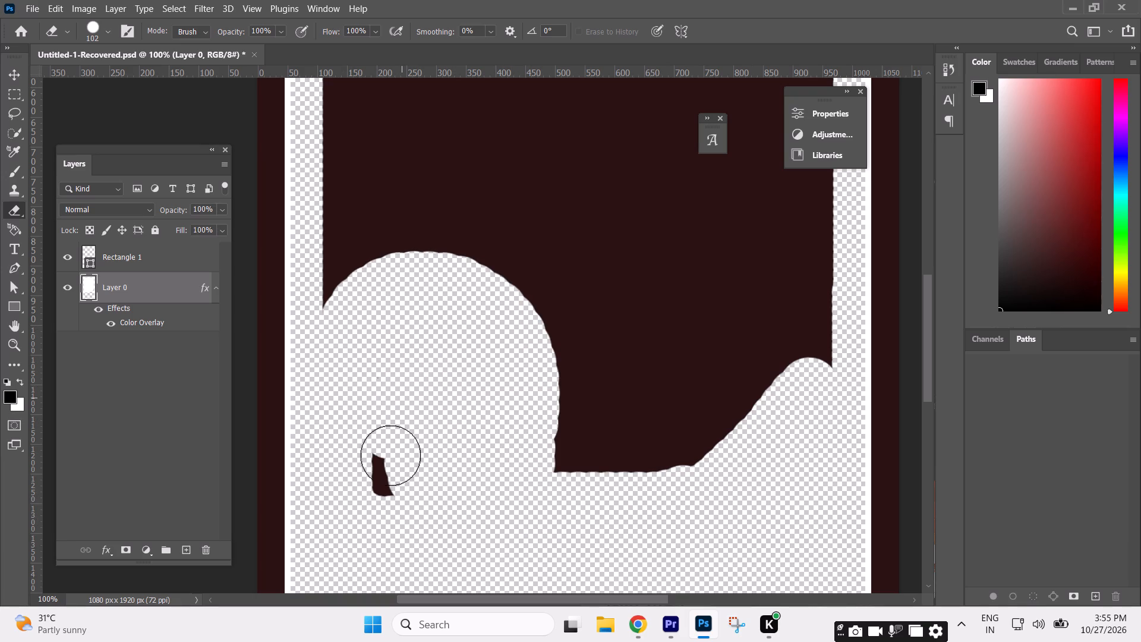
{"action": "left_click_drag", "start_coordinate": [390, 455], "coordinate": [699, 407]}
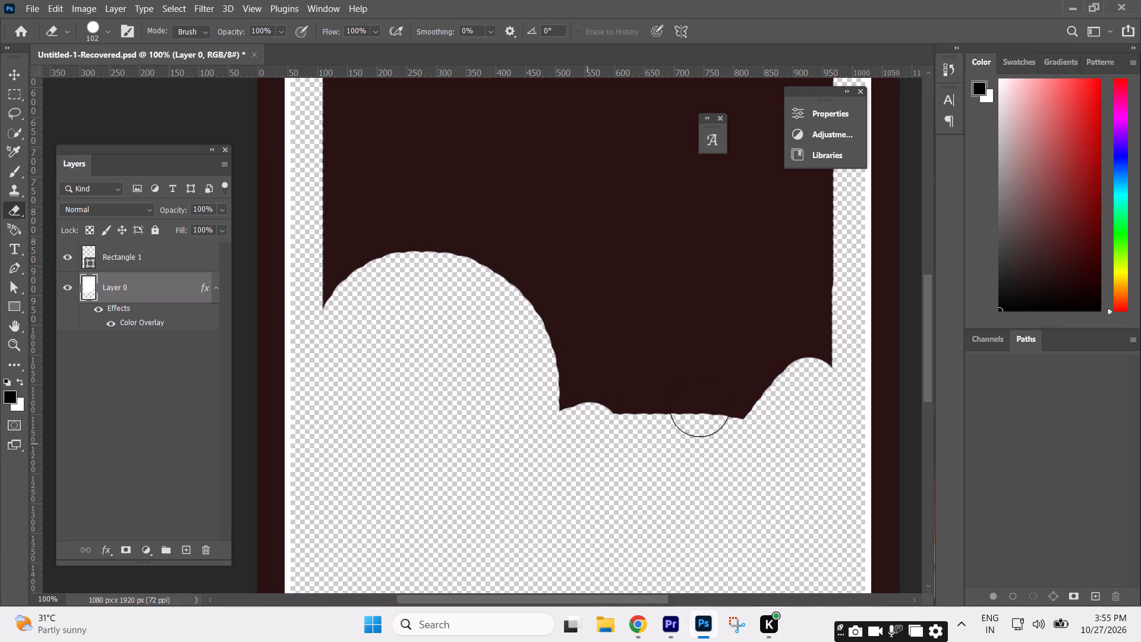
{"action": "left_click_drag", "start_coordinate": [699, 407], "coordinate": [764, 348]}
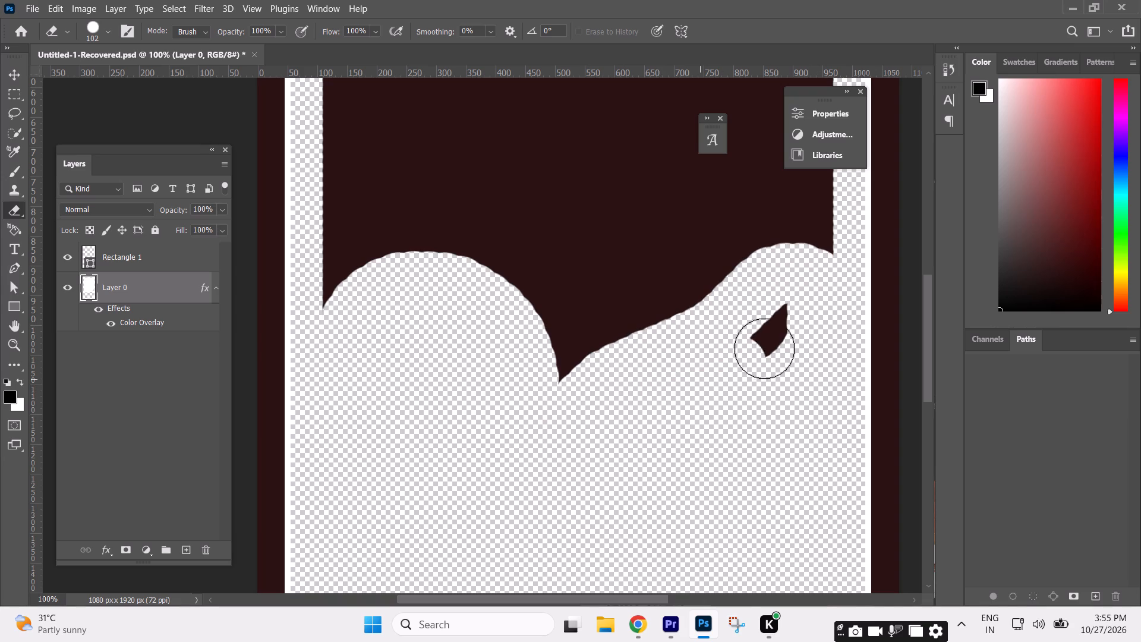
{"action": "left_click_drag", "start_coordinate": [764, 348], "coordinate": [688, 307]}
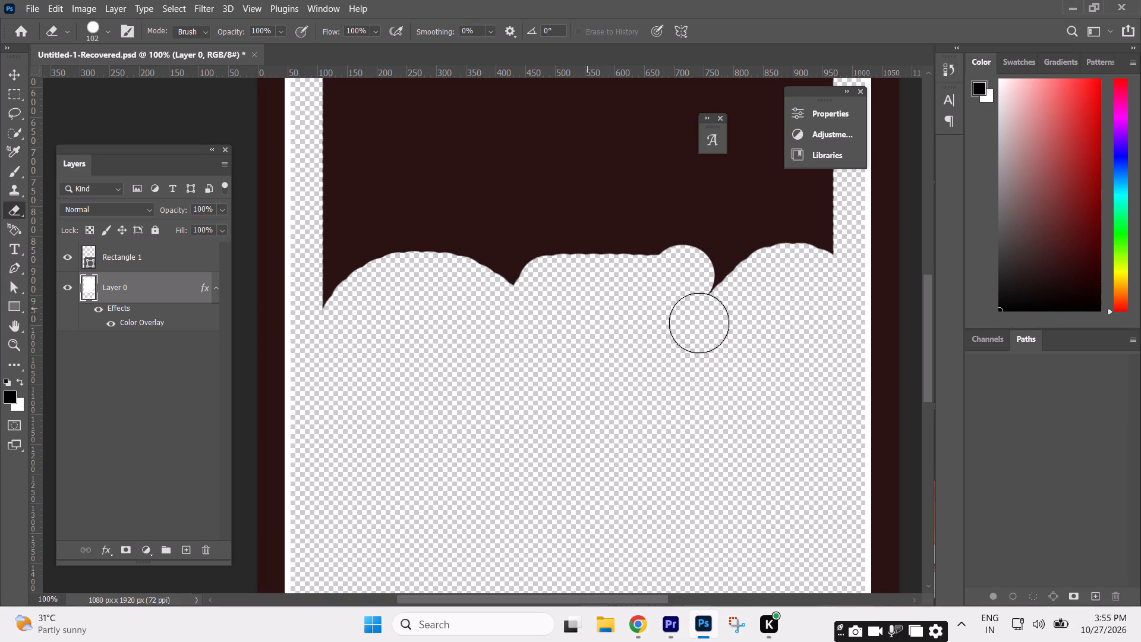
Erase more of the maroon Layer 0 fill across the frame's interior, up to about the 400 px ruler mark at its left and 700 px at its right.
{"action": "scroll", "coordinate": [731, 426], "scroll_direction": "up", "scroll_amount": 9}
{"action": "left_click_drag", "start_coordinate": [731, 439], "coordinate": [795, 351]}
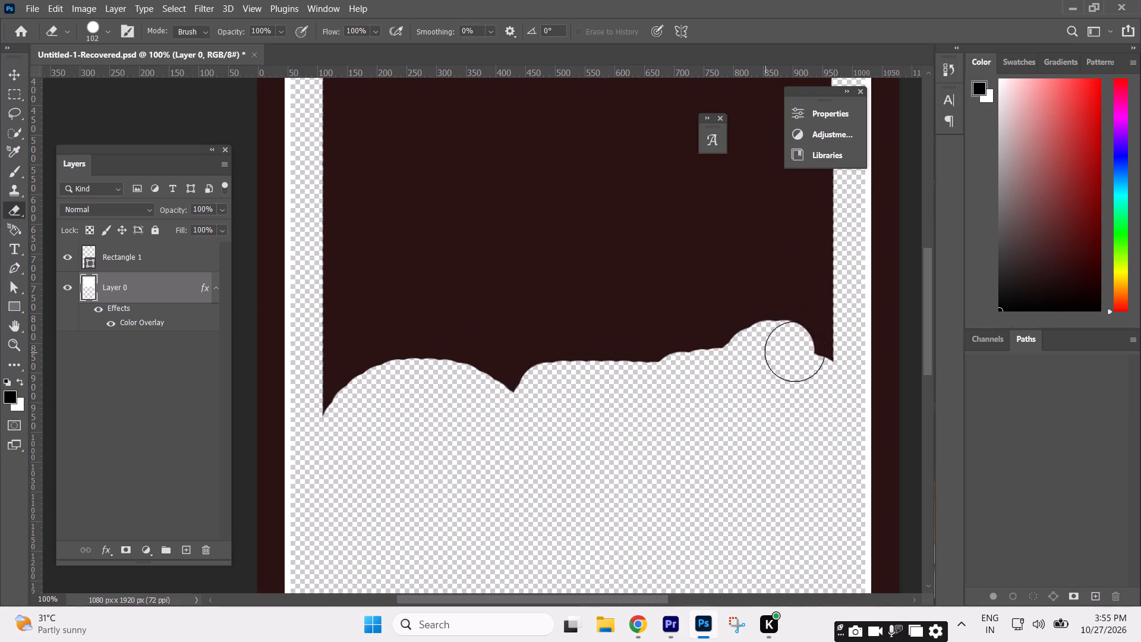
{"action": "left_click_drag", "start_coordinate": [795, 351], "coordinate": [364, 365]}
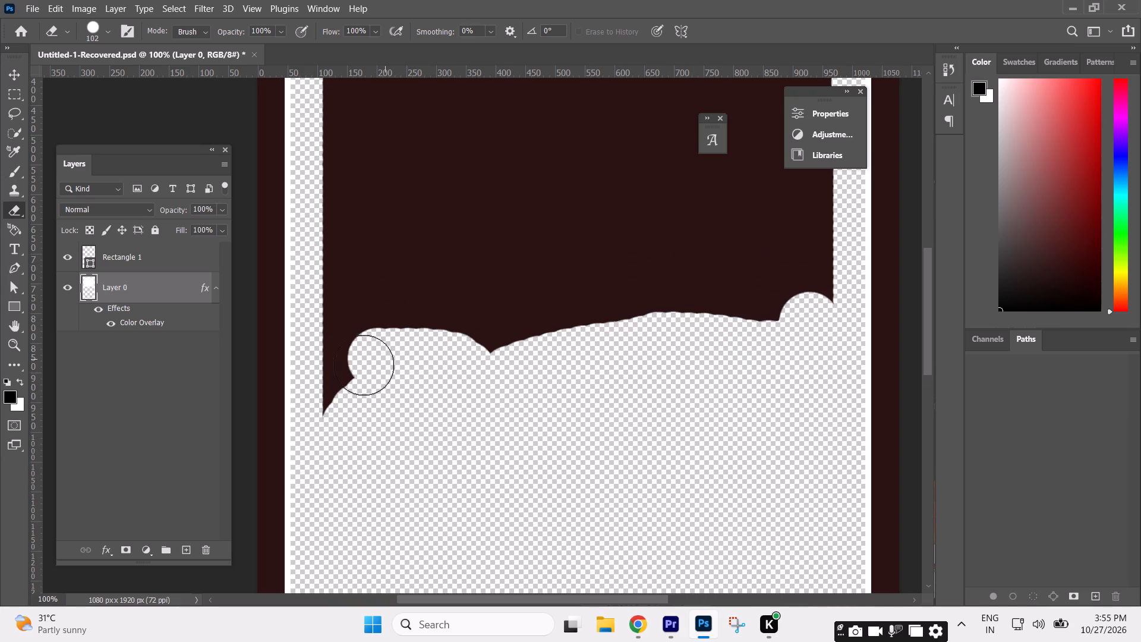
{"action": "left_click_drag", "start_coordinate": [364, 365], "coordinate": [343, 412]}
{"action": "scroll", "coordinate": [368, 439], "scroll_direction": "up", "scroll_amount": 7}
{"action": "left_click_drag", "start_coordinate": [349, 448], "coordinate": [365, 301]}
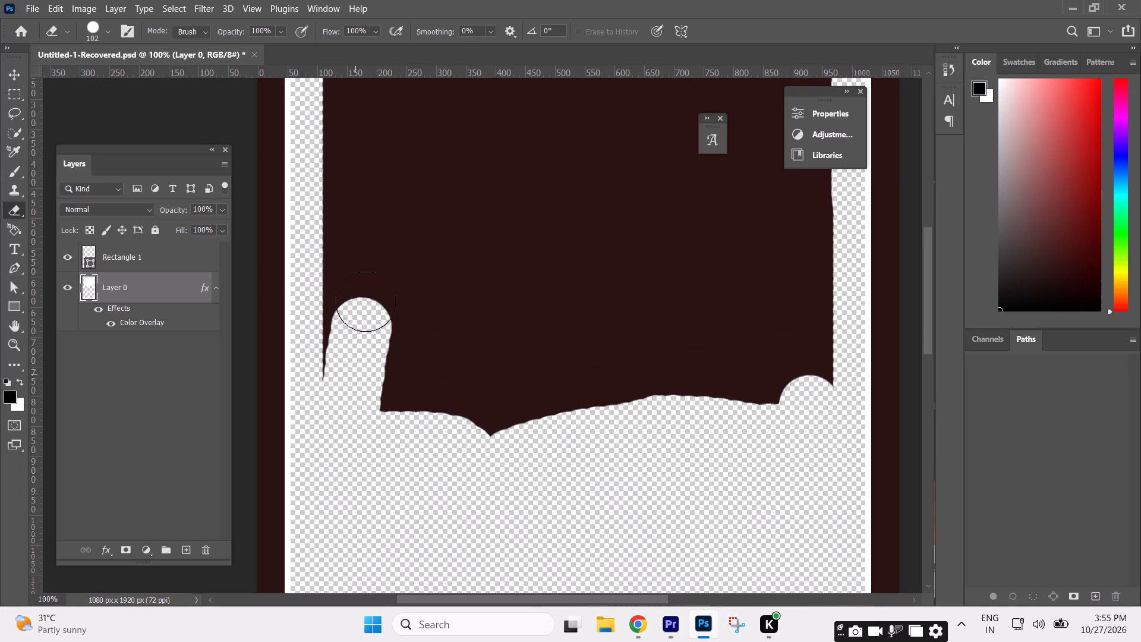
{"action": "left_click_drag", "start_coordinate": [365, 301], "coordinate": [406, 217]}
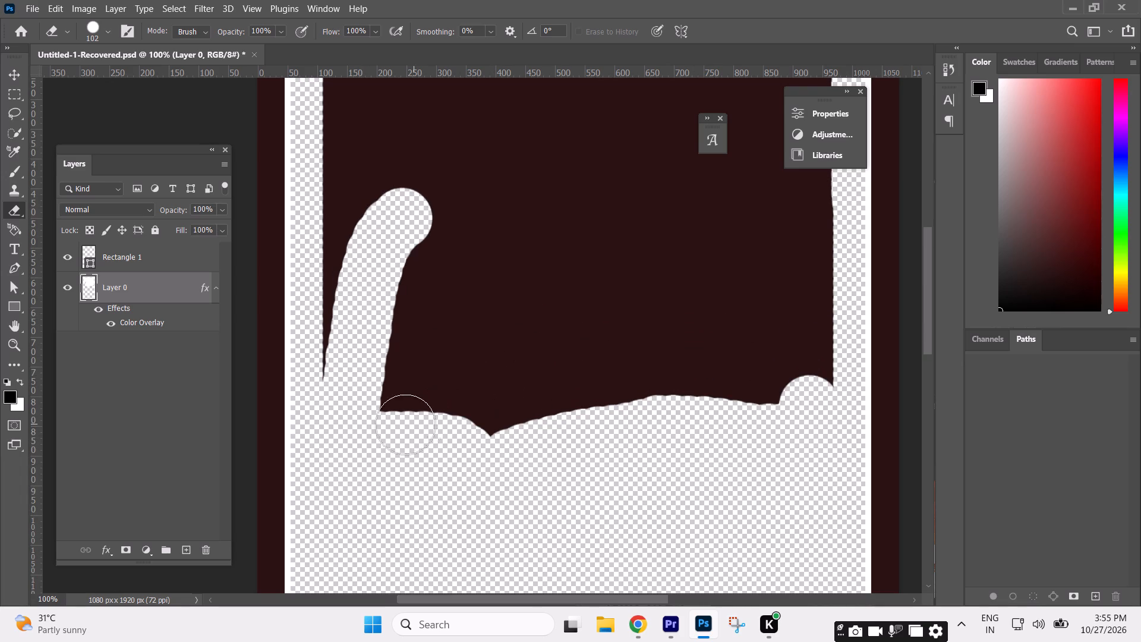
{"action": "left_click_drag", "start_coordinate": [392, 423], "coordinate": [488, 364]}
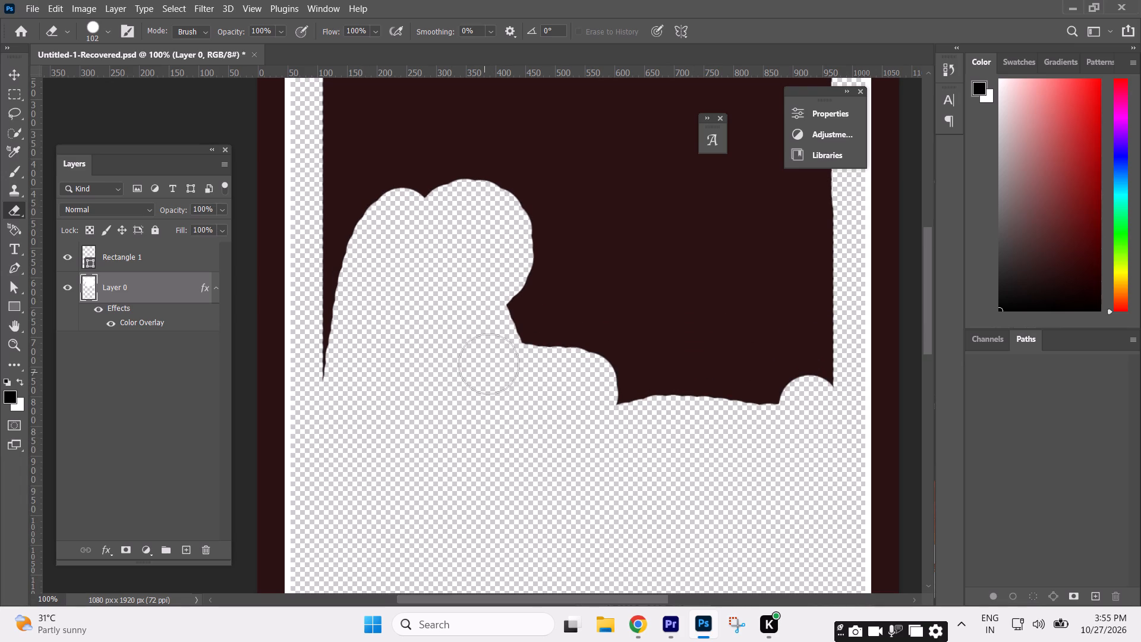
{"action": "left_click_drag", "start_coordinate": [488, 364], "coordinate": [816, 379]}
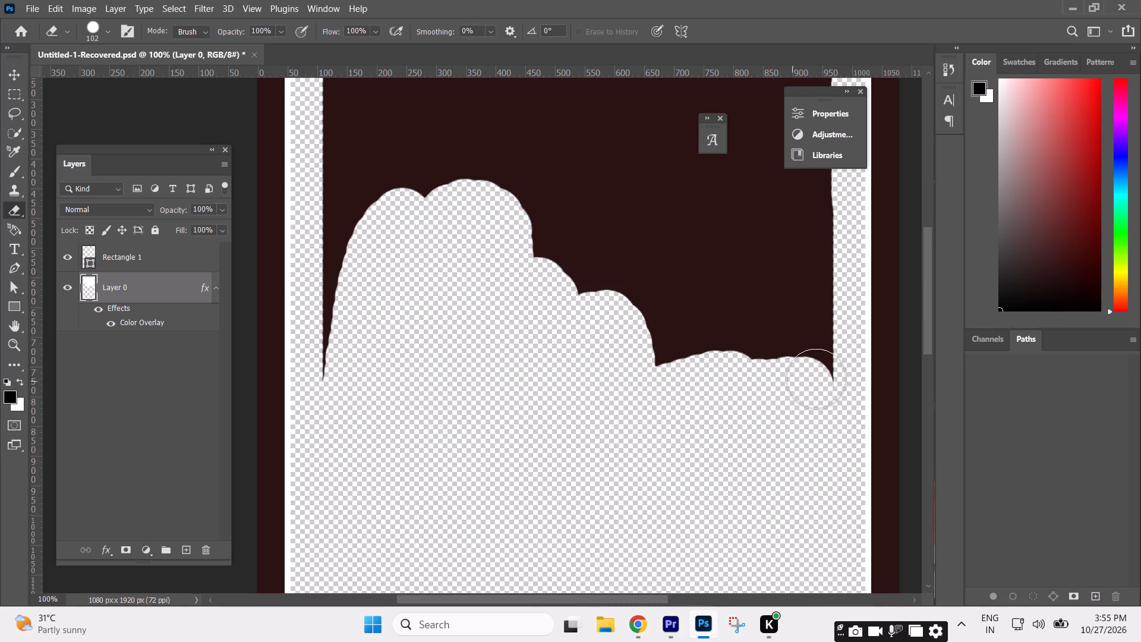
Erase strips of Layer 0 around the right, top and left edges of the maroon block remaining in the frame's upper interior.
{"action": "left_click_drag", "start_coordinate": [816, 379], "coordinate": [817, 219]}
{"action": "scroll", "coordinate": [814, 357], "scroll_direction": "up", "scroll_amount": 11}
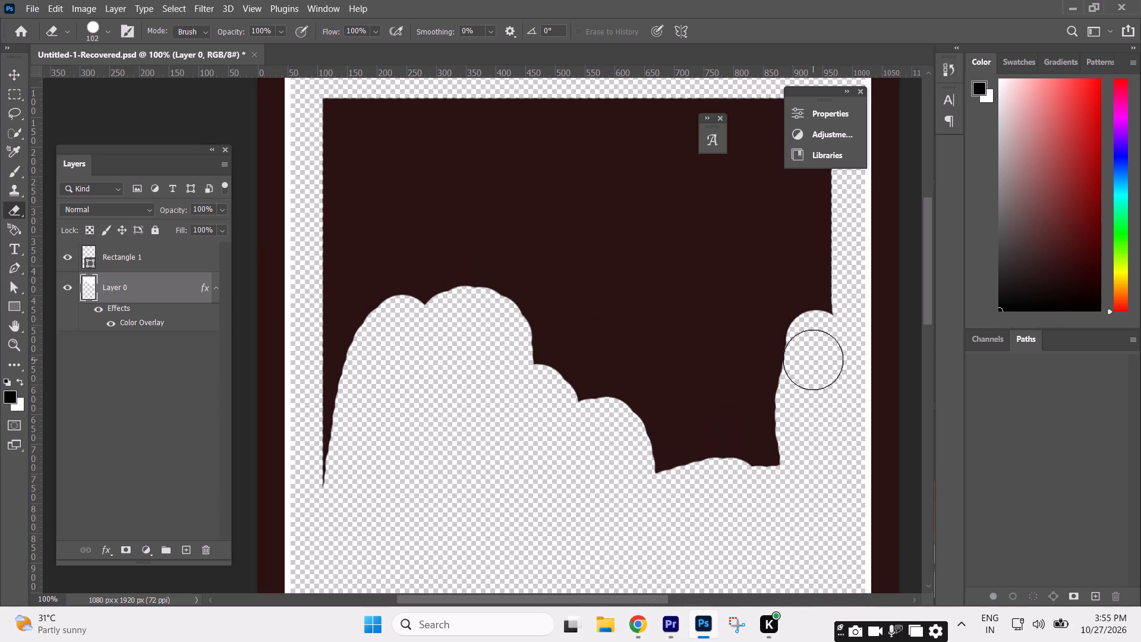
{"action": "left_click_drag", "start_coordinate": [814, 351], "coordinate": [810, 199]}
{"action": "scroll", "coordinate": [815, 250], "scroll_direction": "up", "scroll_amount": 5}
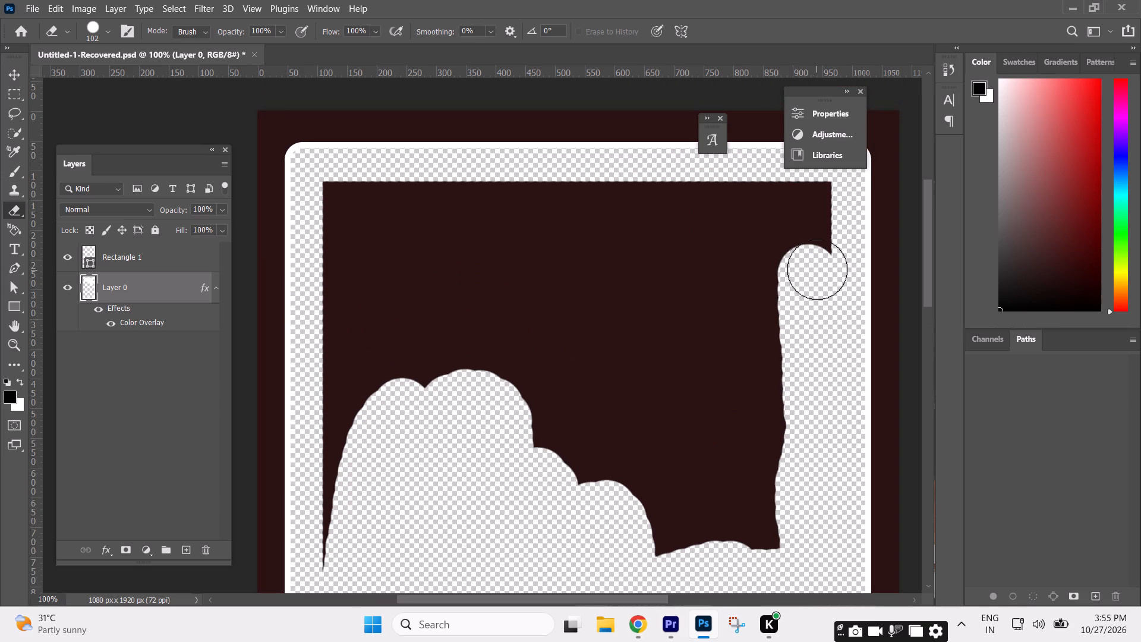
{"action": "left_click_drag", "start_coordinate": [818, 266], "coordinate": [816, 202]}
{"action": "left_click_drag", "start_coordinate": [817, 200], "coordinate": [611, 196]}
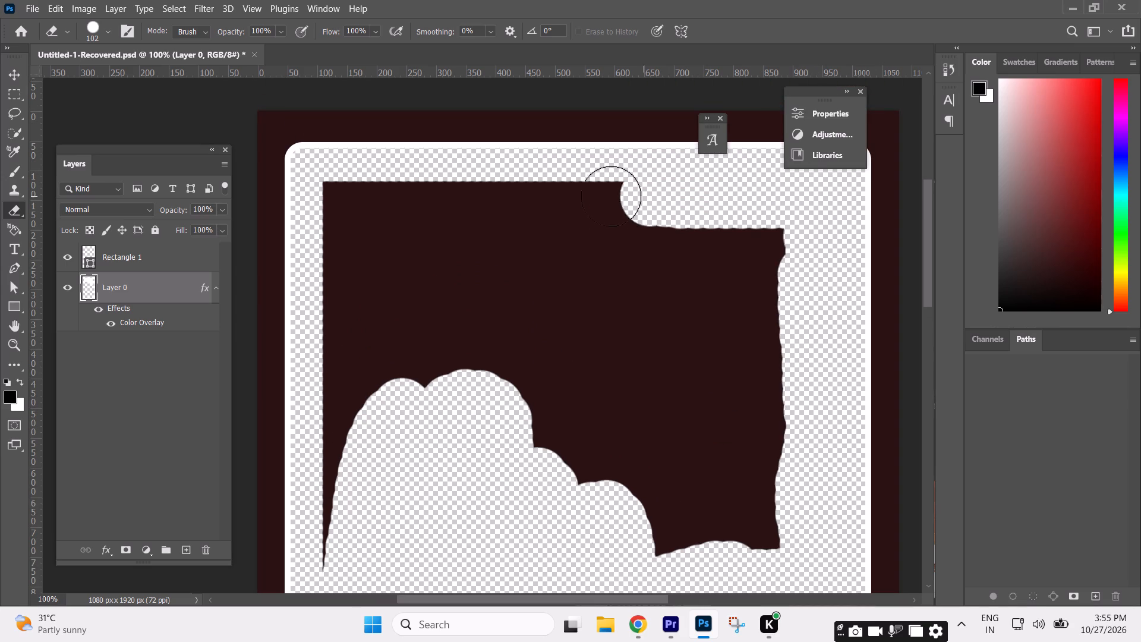
{"action": "left_click_drag", "start_coordinate": [611, 196], "coordinate": [347, 196]}
{"action": "left_click_drag", "start_coordinate": [344, 197], "coordinate": [328, 252]}
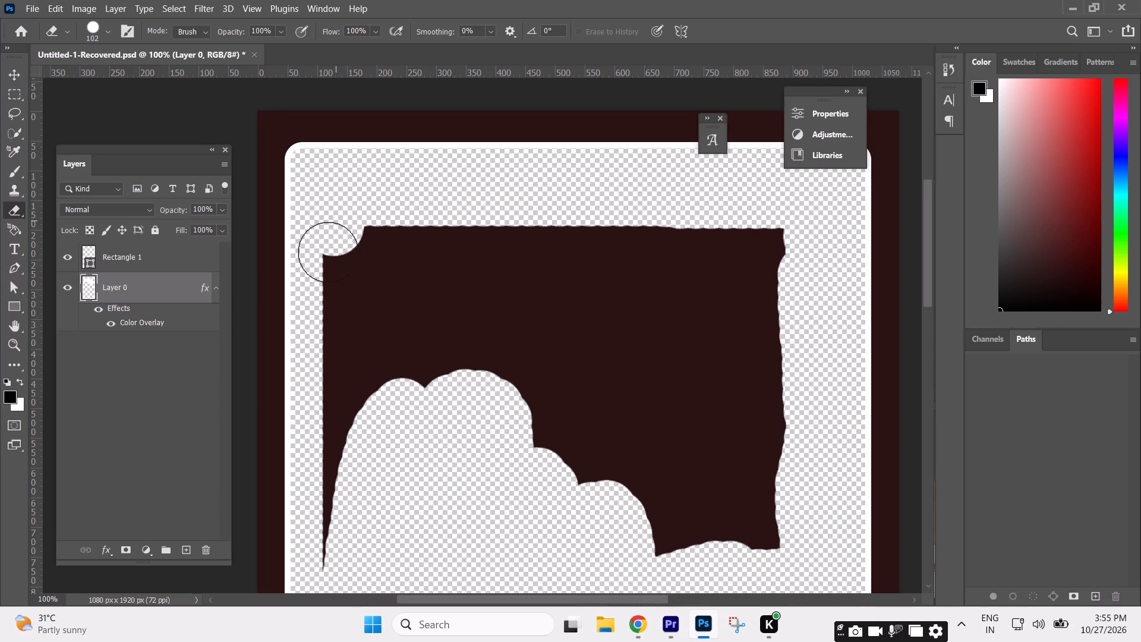
{"action": "left_click_drag", "start_coordinate": [328, 252], "coordinate": [341, 565]}
{"action": "left_click_drag", "start_coordinate": [349, 555], "coordinate": [360, 392]}
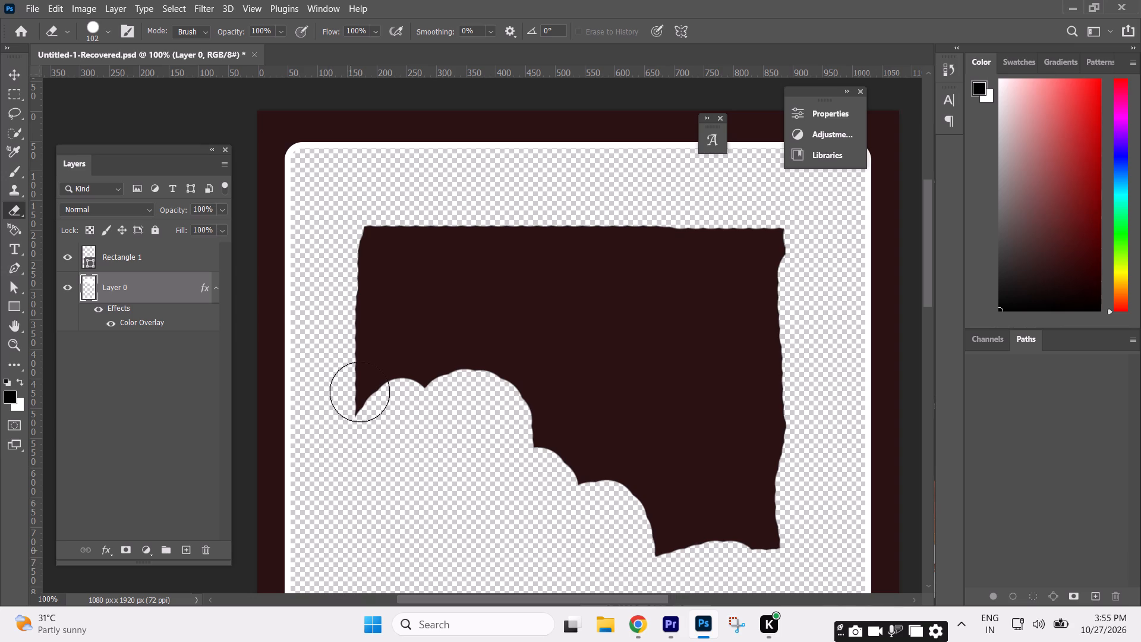
Erase the rest of the maroon Layer 0 block, clearing the upper part of the frame's interior.
{"action": "left_click_drag", "start_coordinate": [360, 392], "coordinate": [404, 303]}
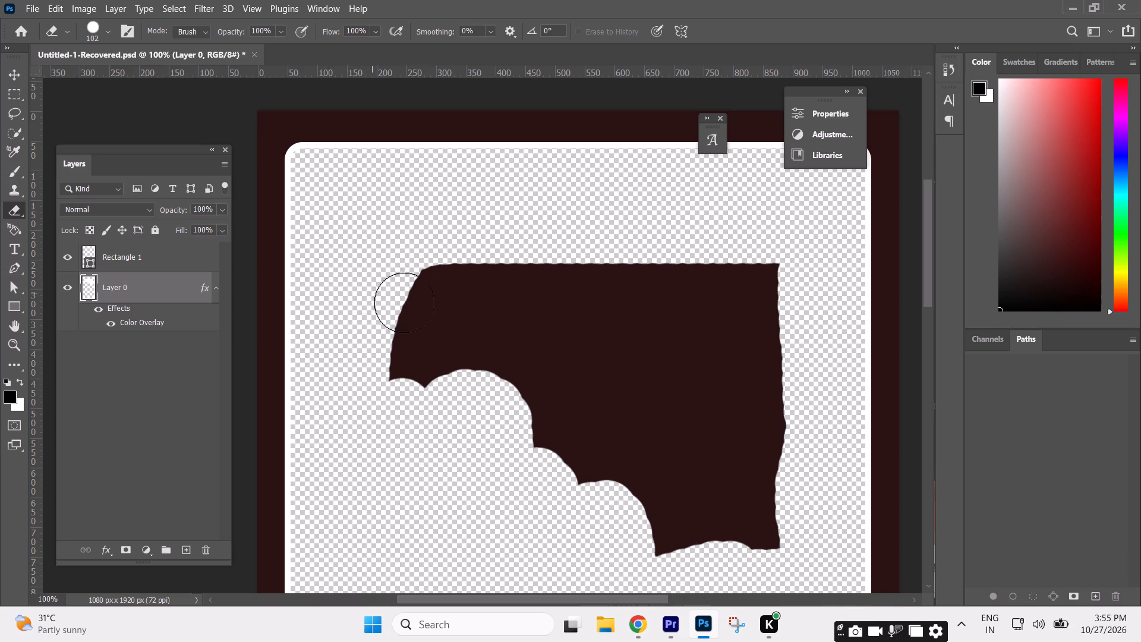
{"action": "left_click_drag", "start_coordinate": [404, 303], "coordinate": [598, 502]}
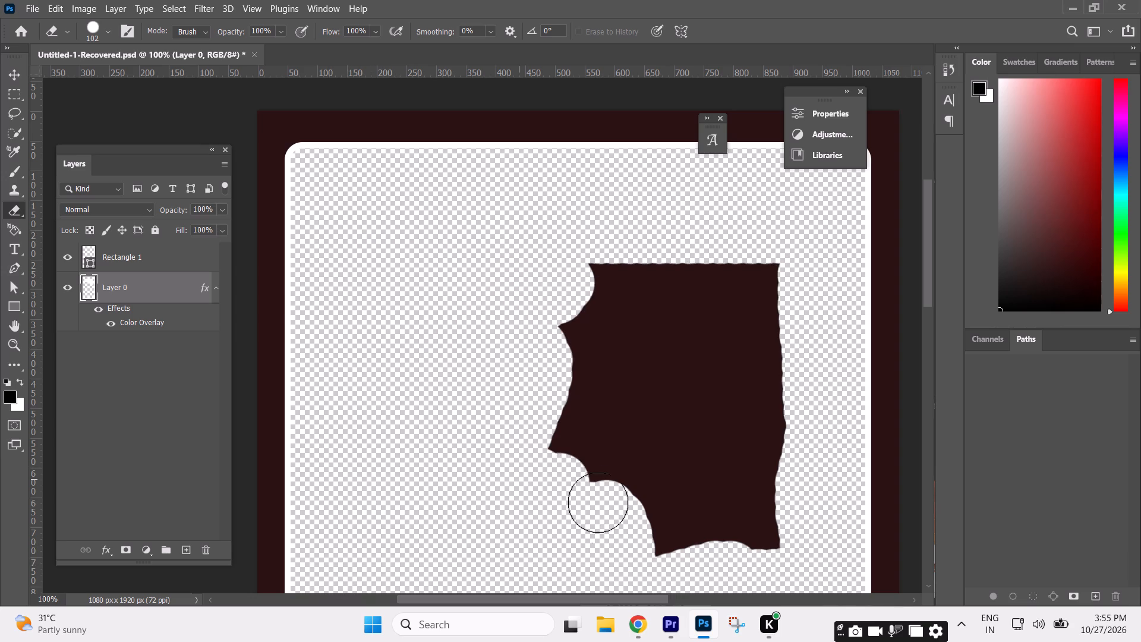
{"action": "left_click_drag", "start_coordinate": [598, 502], "coordinate": [628, 262]}
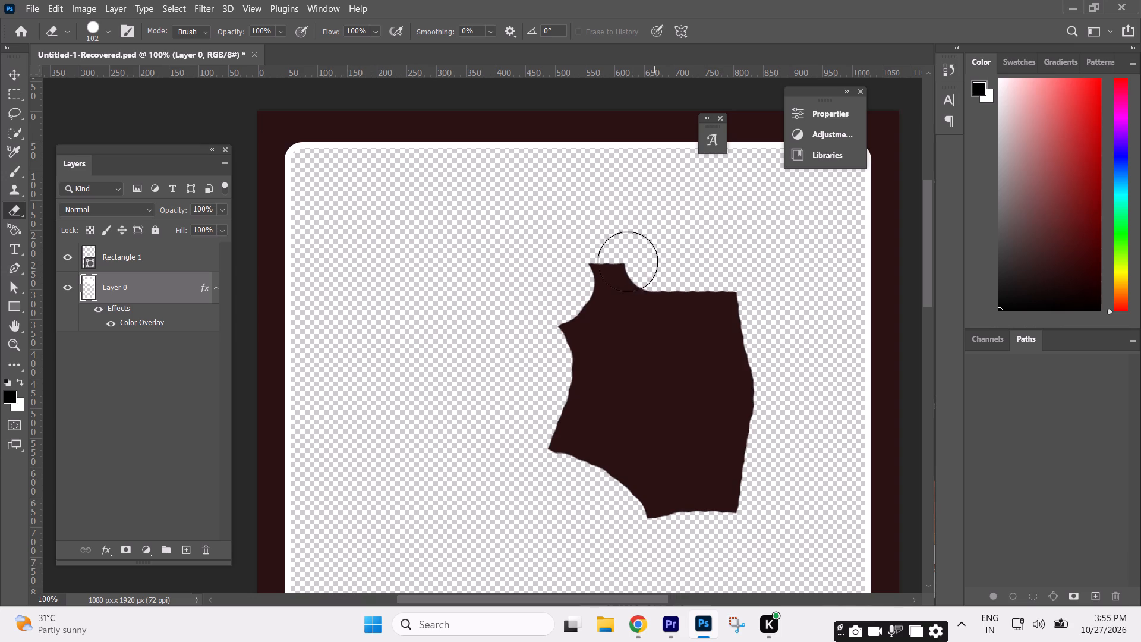
{"action": "left_click_drag", "start_coordinate": [628, 262], "coordinate": [724, 482]}
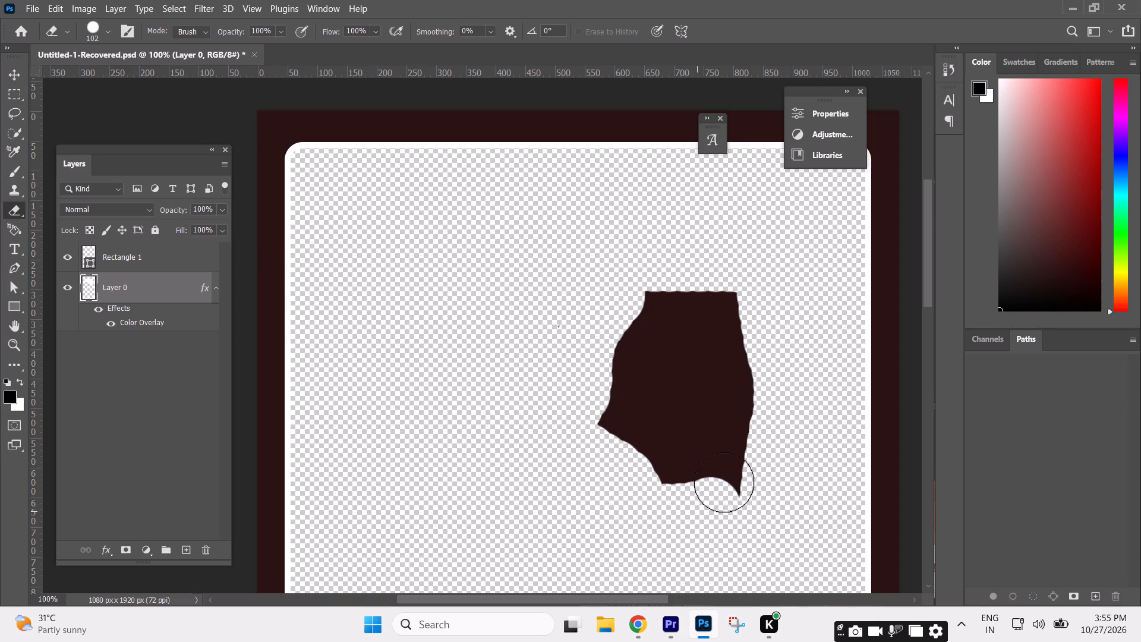
{"action": "left_click_drag", "start_coordinate": [724, 482], "coordinate": [689, 463]}
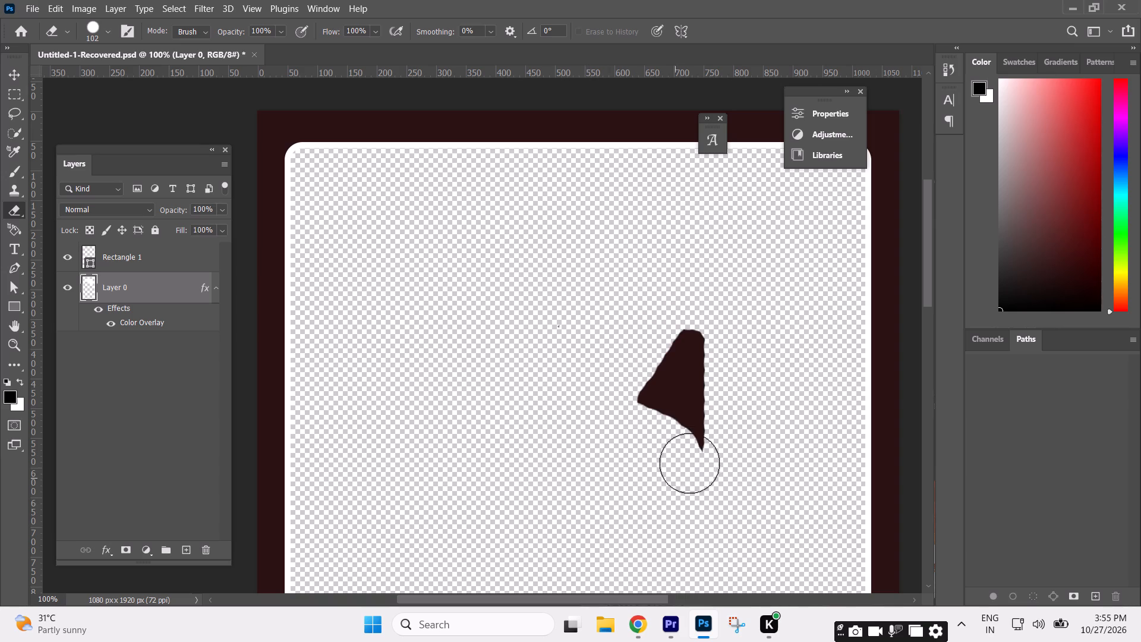
{"action": "left_click_drag", "start_coordinate": [689, 463], "coordinate": [691, 392]}
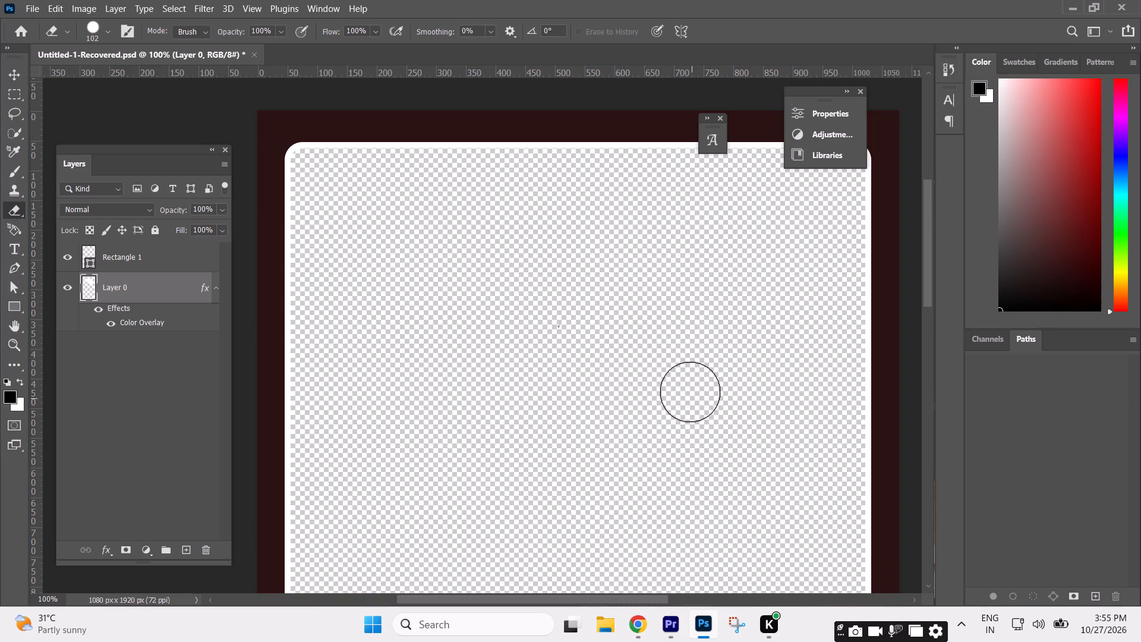
Examine the cleared frame interior from the top border down to the bottom border for leftover maroon fill.
{"action": "scroll", "coordinate": [690, 392], "scroll_direction": "down", "scroll_amount": 12}
{"action": "key", "text": "ctrl+minus"}
{"action": "key", "text": "ctrl+minus"}
{"action": "key", "text": "ctrl+minus"}
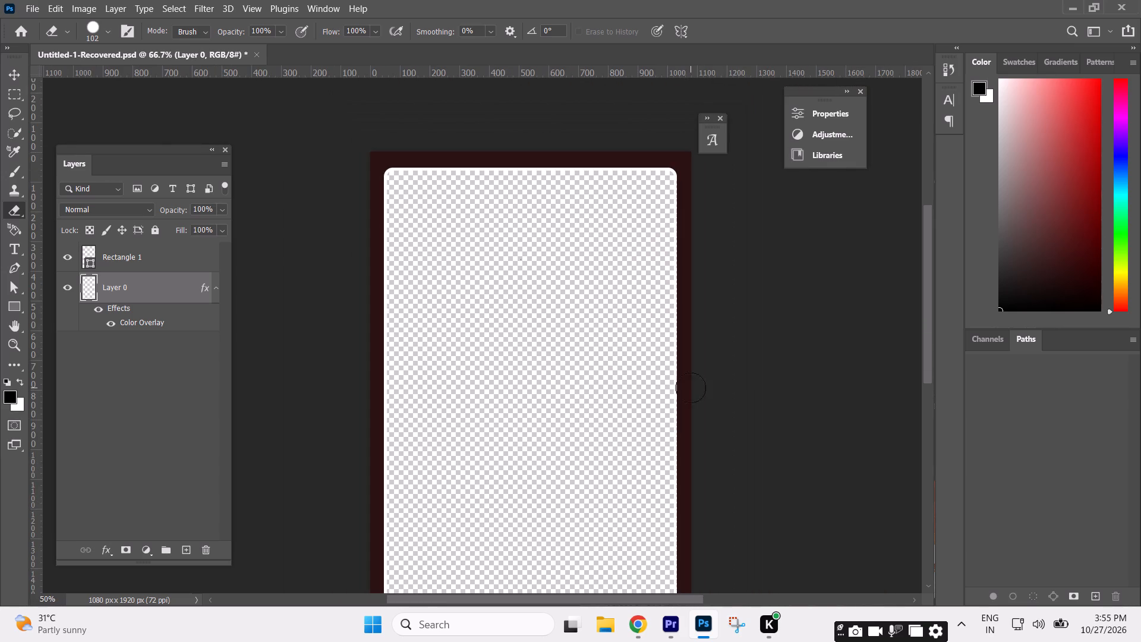
{"action": "left_click", "coordinate": [13, 73]}
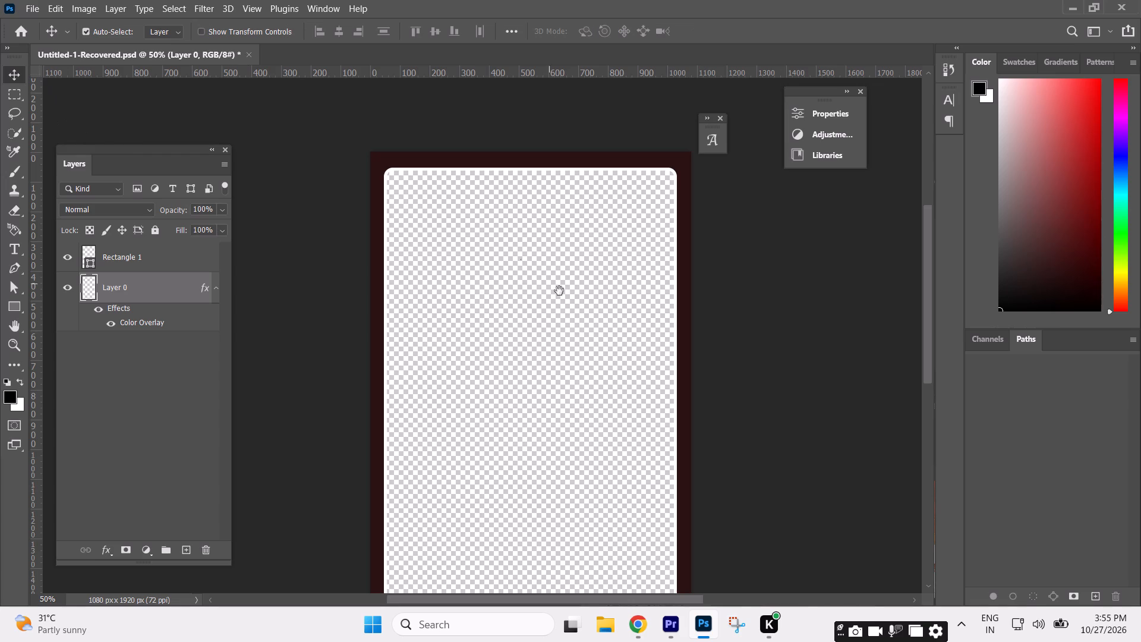
{"action": "key", "text": "space"}
{"action": "key", "text": "space"}
{"action": "key", "text": "space"}
{"action": "key", "text": "space"}
{"action": "key", "text": "space"}
{"action": "key", "text": "space"}
{"action": "key", "text": "space"}
{"action": "key", "text": "space"}
{"action": "key", "text": "space"}
{"action": "key", "text": "space"}
{"action": "key", "text": "space"}
{"action": "key", "text": "space"}
{"action": "key", "text": "space"}
{"action": "key", "text": "space"}
{"action": "key", "text": "space"}
{"action": "key", "text": "space"}
{"action": "key", "text": "space"}
{"action": "key", "text": "space"}
{"action": "key", "text": "space"}
{"action": "key", "text": "space"}
{"action": "left_click_drag", "start_coordinate": [526, 358], "coordinate": [496, 182]}
{"action": "left_click_drag", "start_coordinate": [497, 204], "coordinate": [525, 395]}
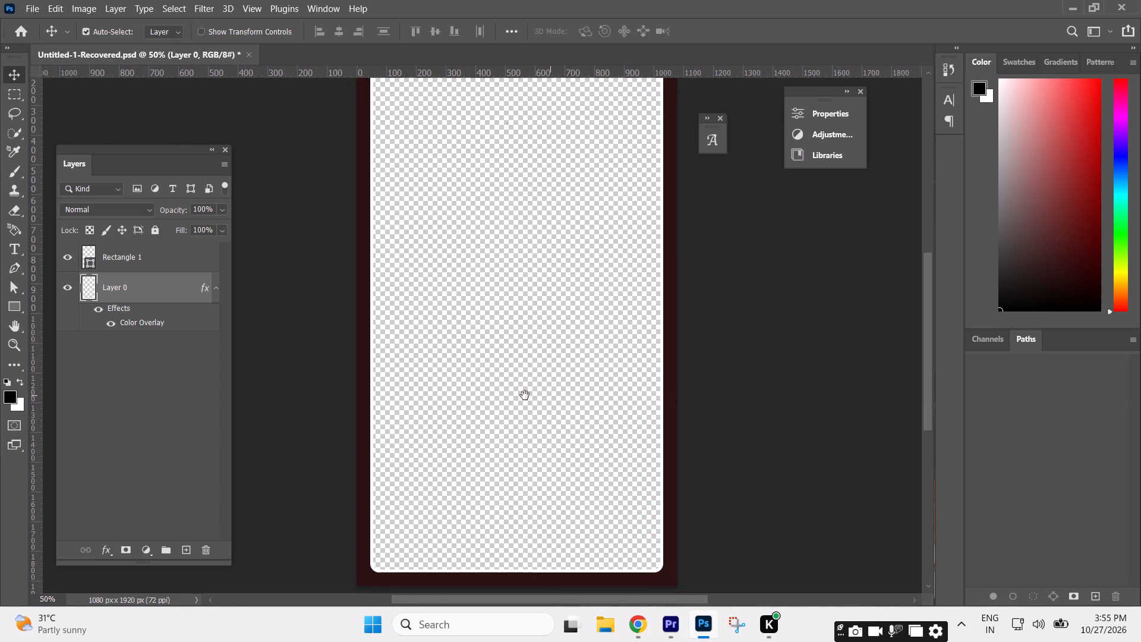
{"action": "left_click_drag", "start_coordinate": [525, 395], "coordinate": [525, 396]}
Draw a rectangle about 1046 x 126 px across the middle of the frame, spanning between the two side borders.
{"action": "left_click", "coordinate": [12, 307]}
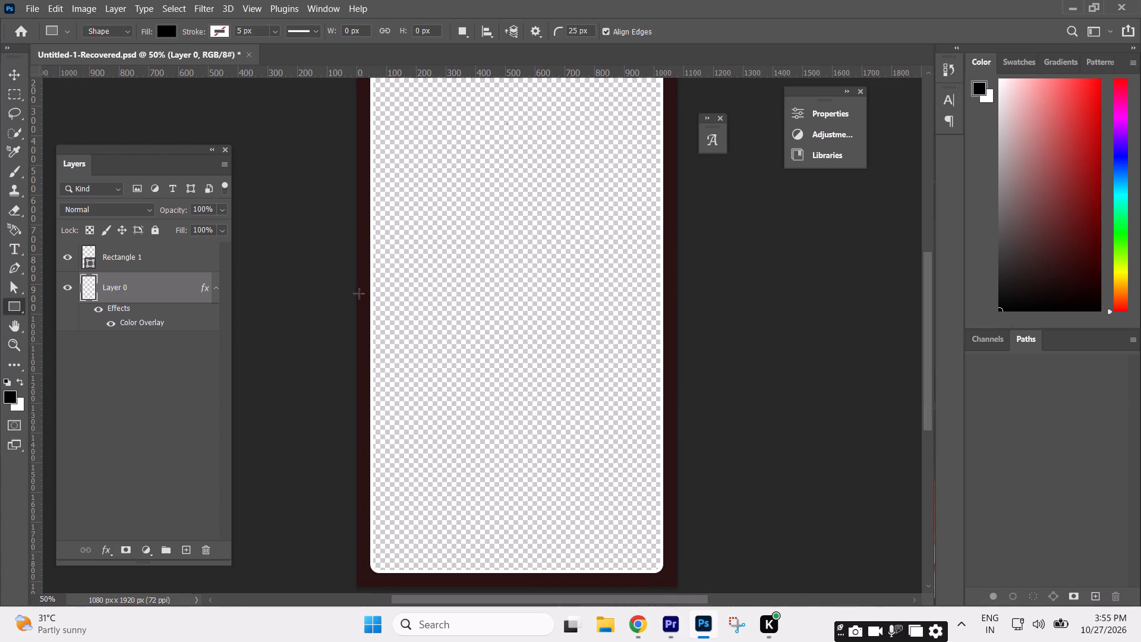
{"action": "left_click_drag", "start_coordinate": [364, 283], "coordinate": [425, 318]}
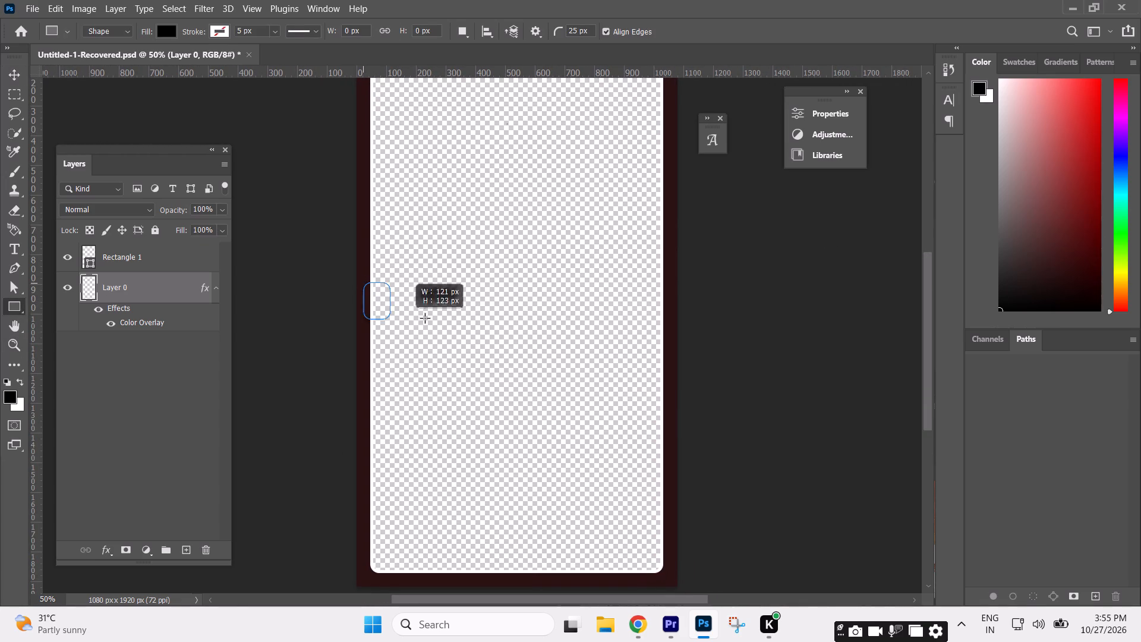
{"action": "left_click_drag", "start_coordinate": [425, 318], "coordinate": [674, 320]}
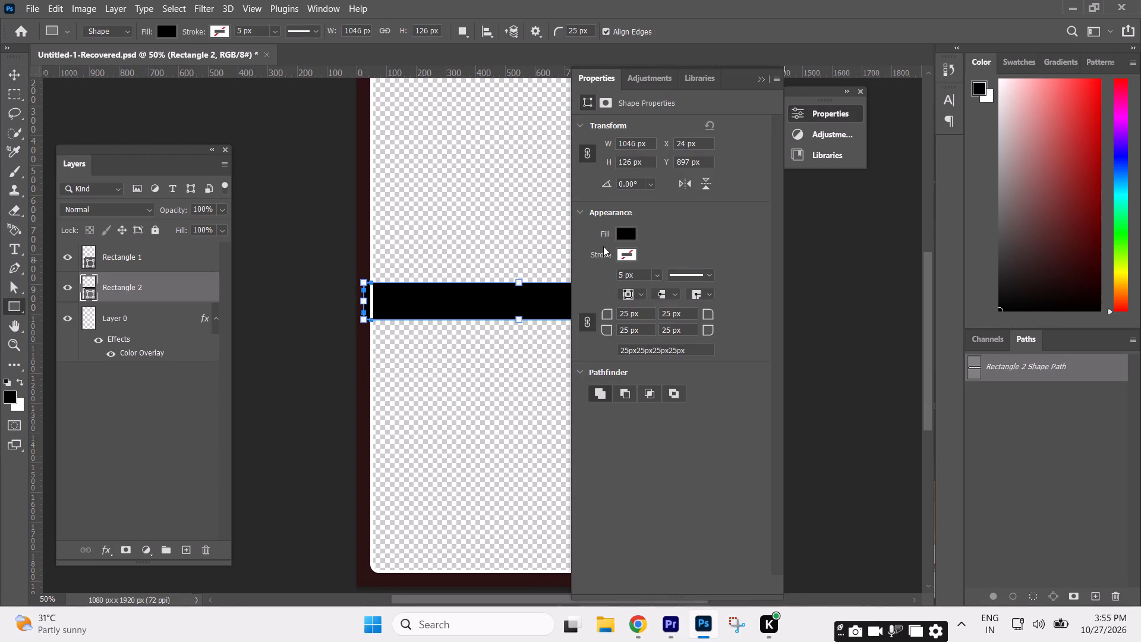
Set the new rectangle's fill to the border's maroon, 2c1212, sampled from the side border.
{"action": "left_click", "coordinate": [631, 231]}
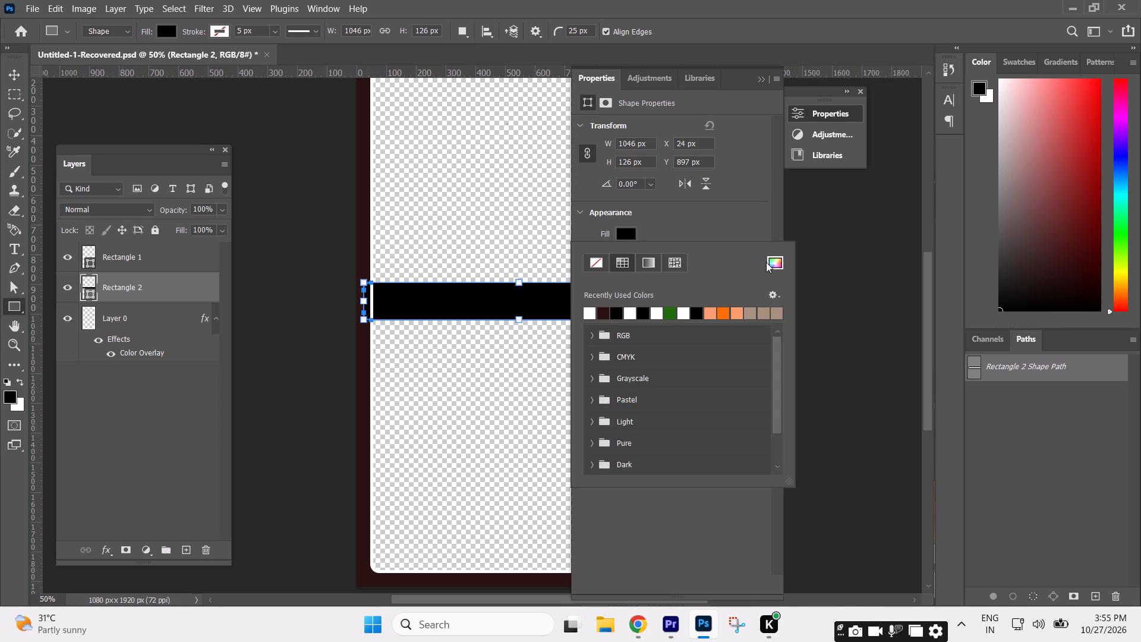
{"action": "left_click", "coordinate": [780, 263]}
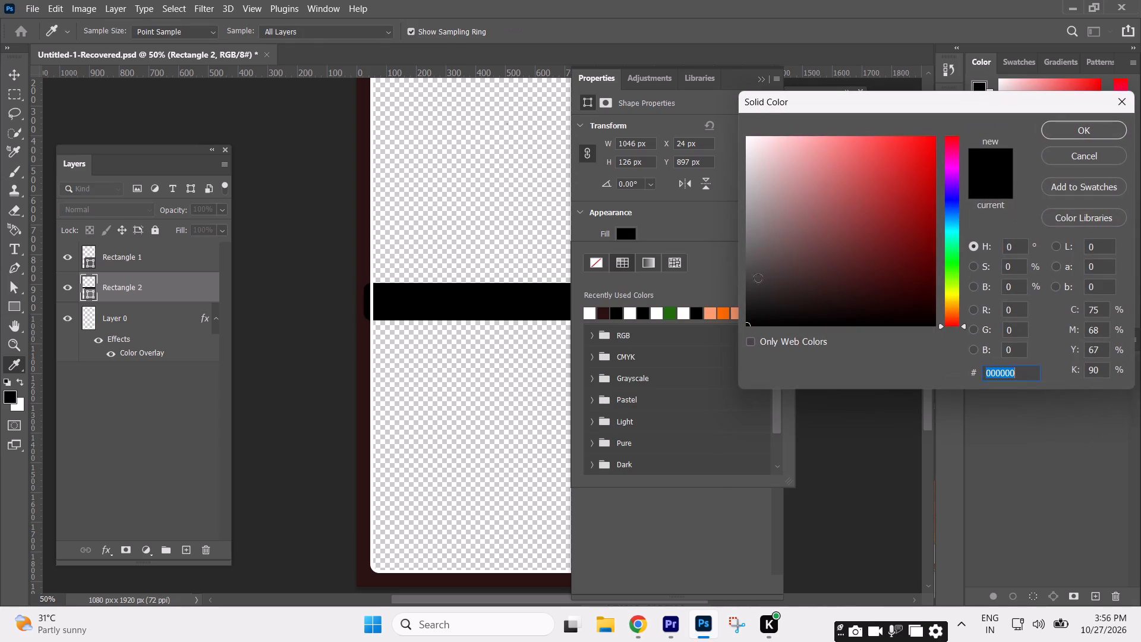
{"action": "left_click", "coordinate": [366, 326]}
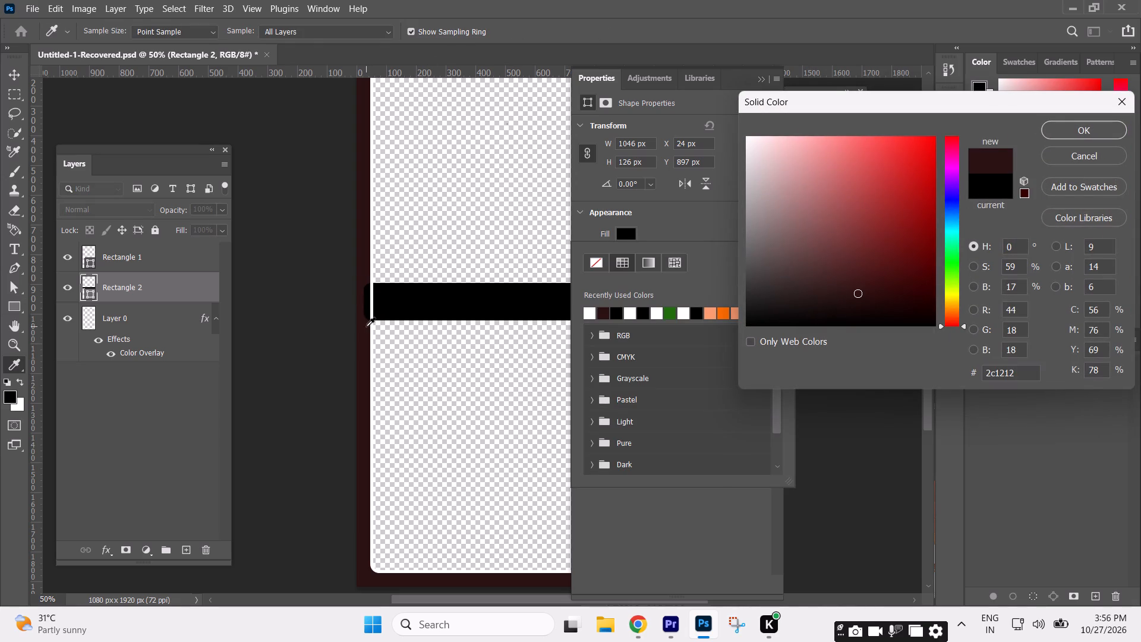
{"action": "left_click", "coordinate": [1090, 133]}
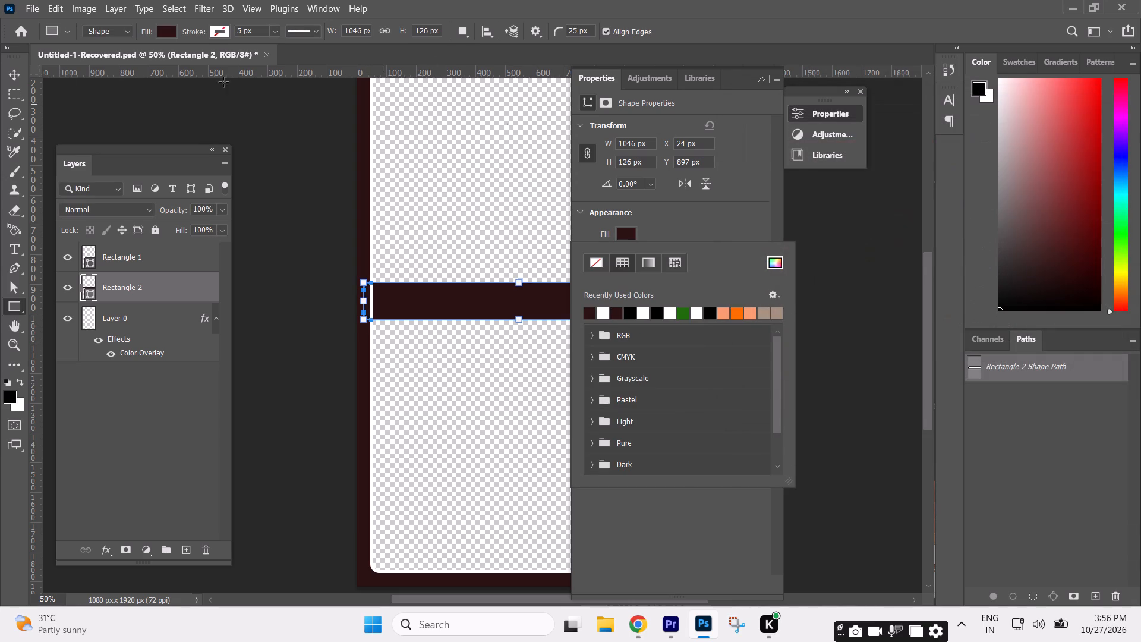
{"action": "left_click", "coordinate": [10, 73]}
{"action": "left_click", "coordinate": [758, 80]}
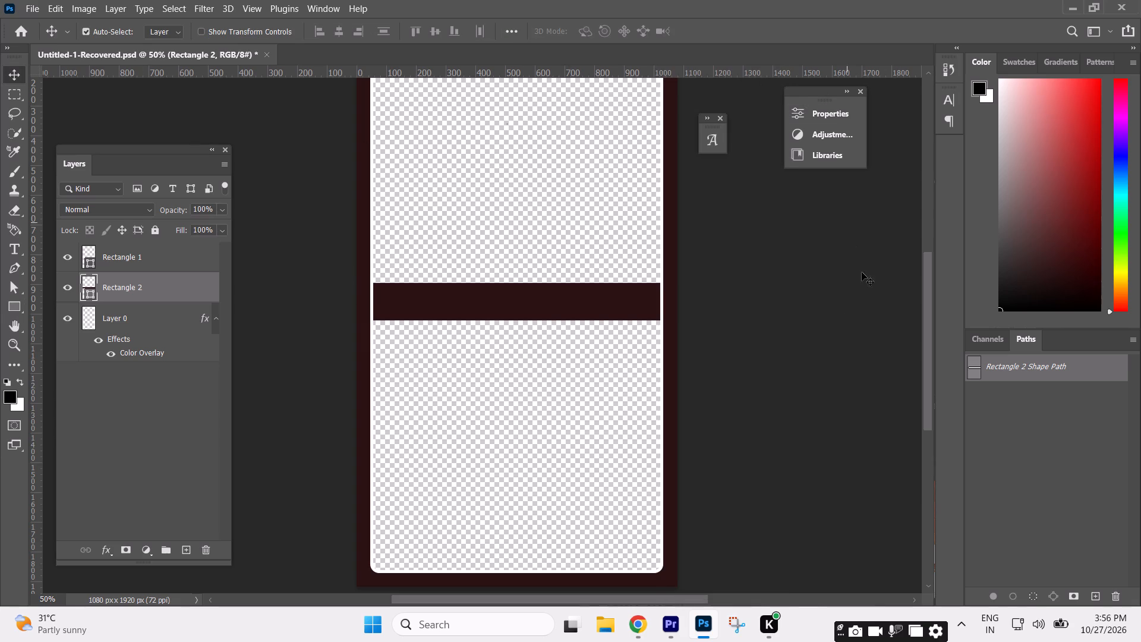
Move the Rectangle 2 layer beneath Layer 0 in the layer order.
{"action": "left_click", "coordinate": [526, 308]}
{"action": "left_click_drag", "start_coordinate": [152, 293], "coordinate": [155, 376]}
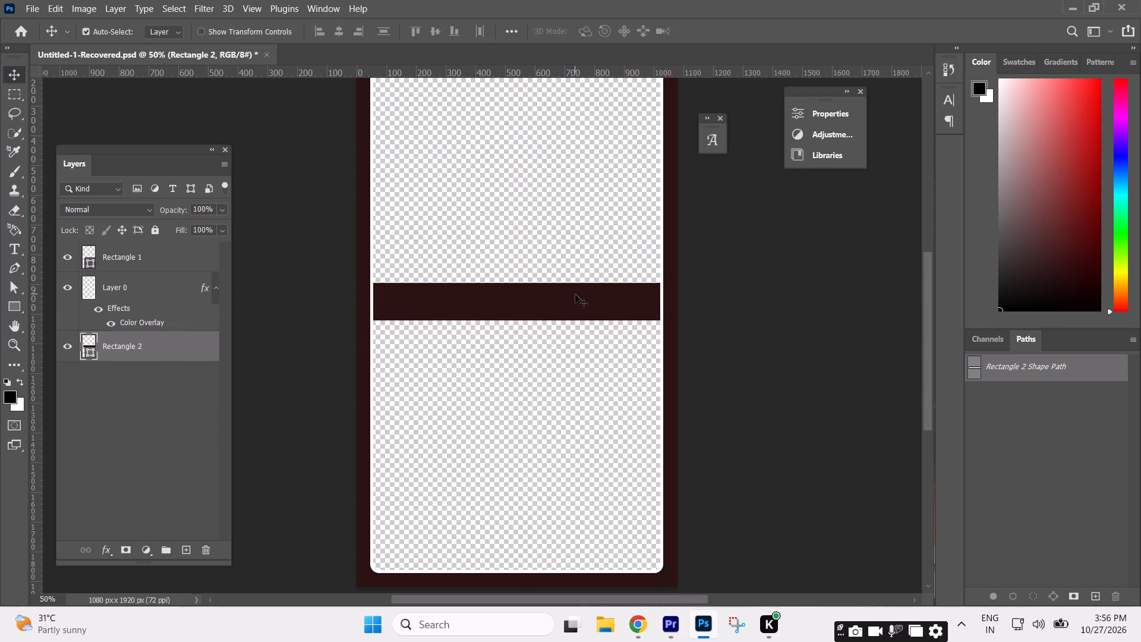
Move the maroon Rectangle 2 band down by about 145 px and nudge it to fine-tune its vertical position.
{"action": "left_click", "coordinate": [575, 295]}
{"action": "scroll", "coordinate": [628, 310], "scroll_direction": "up", "scroll_amount": 6}
{"action": "scroll", "coordinate": [629, 310], "scroll_direction": "down", "scroll_amount": 6}
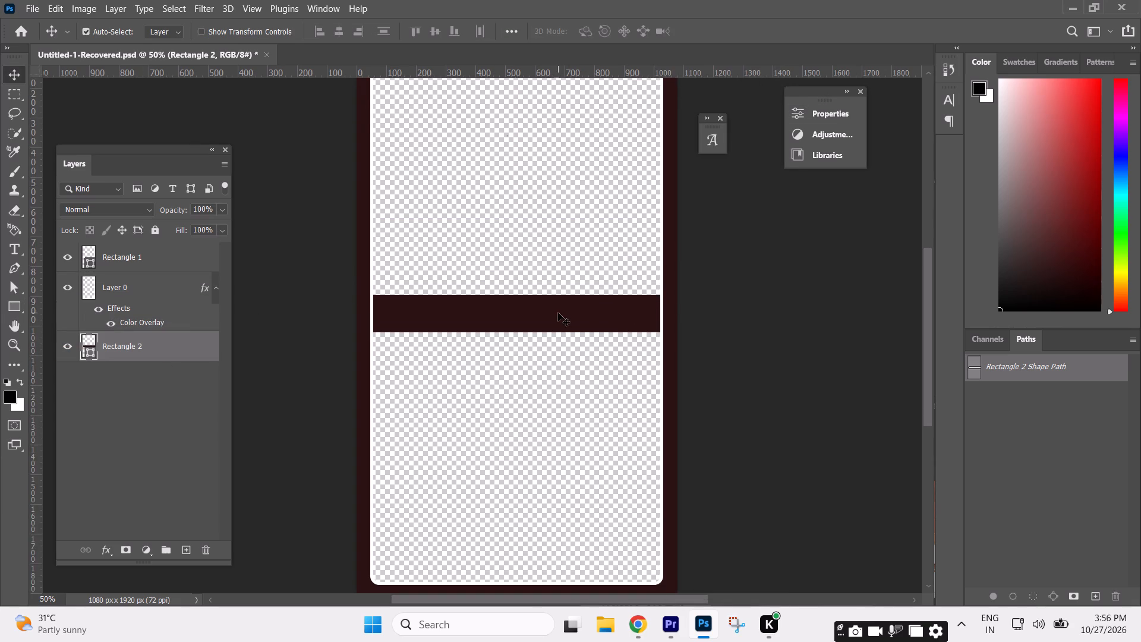
{"action": "left_click_drag", "start_coordinate": [558, 313], "coordinate": [561, 356]}
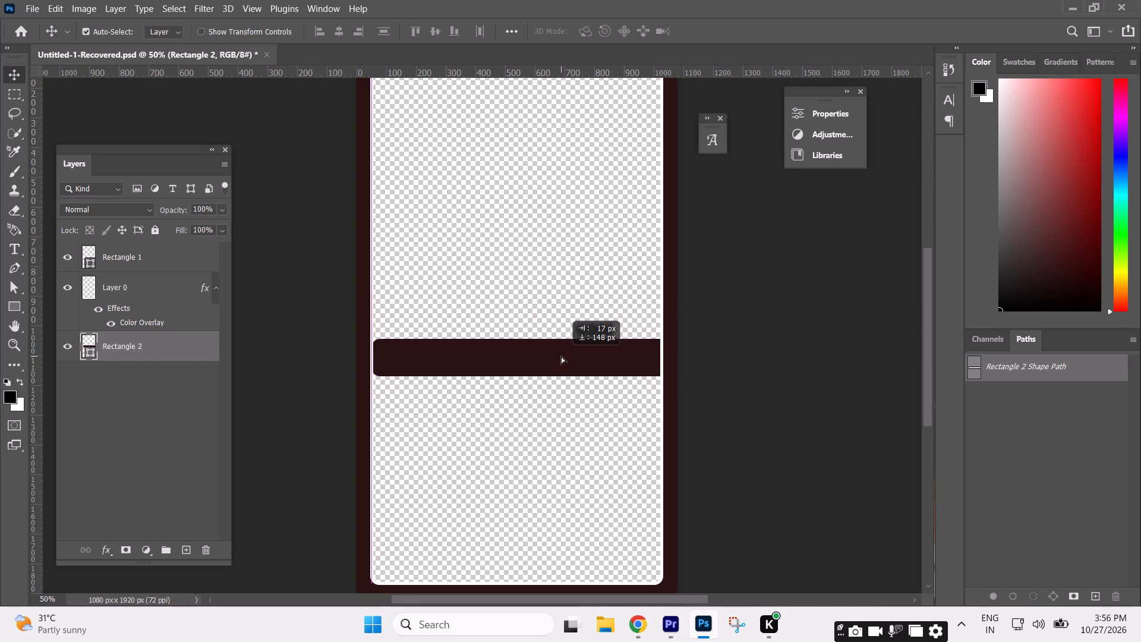
{"action": "left_click_drag", "start_coordinate": [561, 356], "coordinate": [561, 357]}
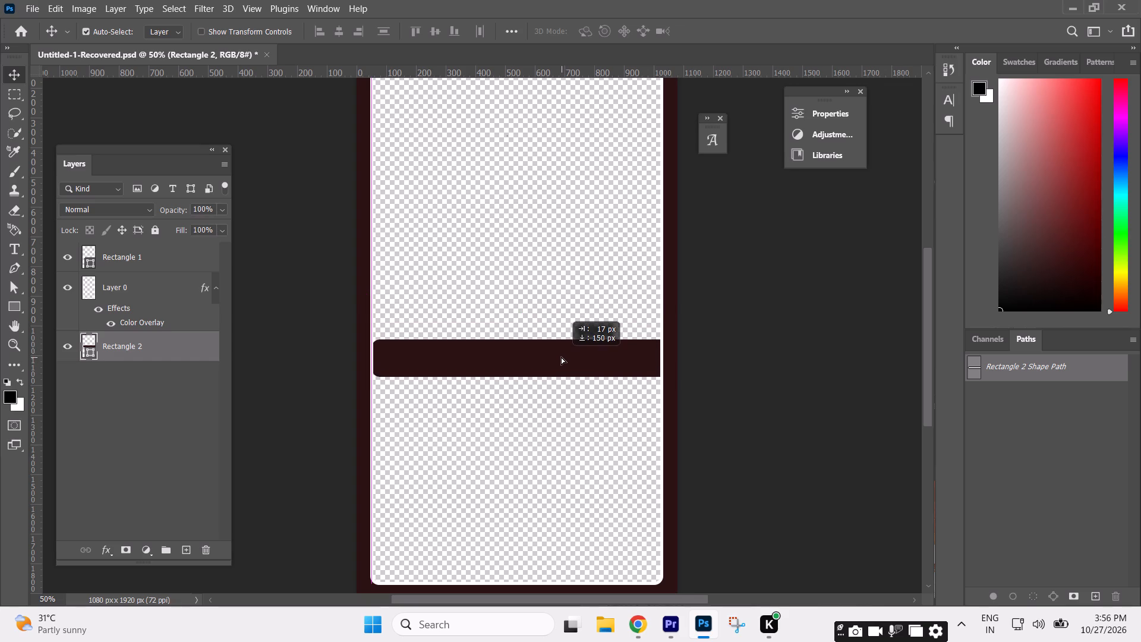
{"action": "left_click_drag", "start_coordinate": [561, 357], "coordinate": [559, 354]}
{"action": "key", "text": "Down"}
{"action": "key", "text": "Down"}
{"action": "key", "text": "Down"}
{"action": "key", "text": "Up"}
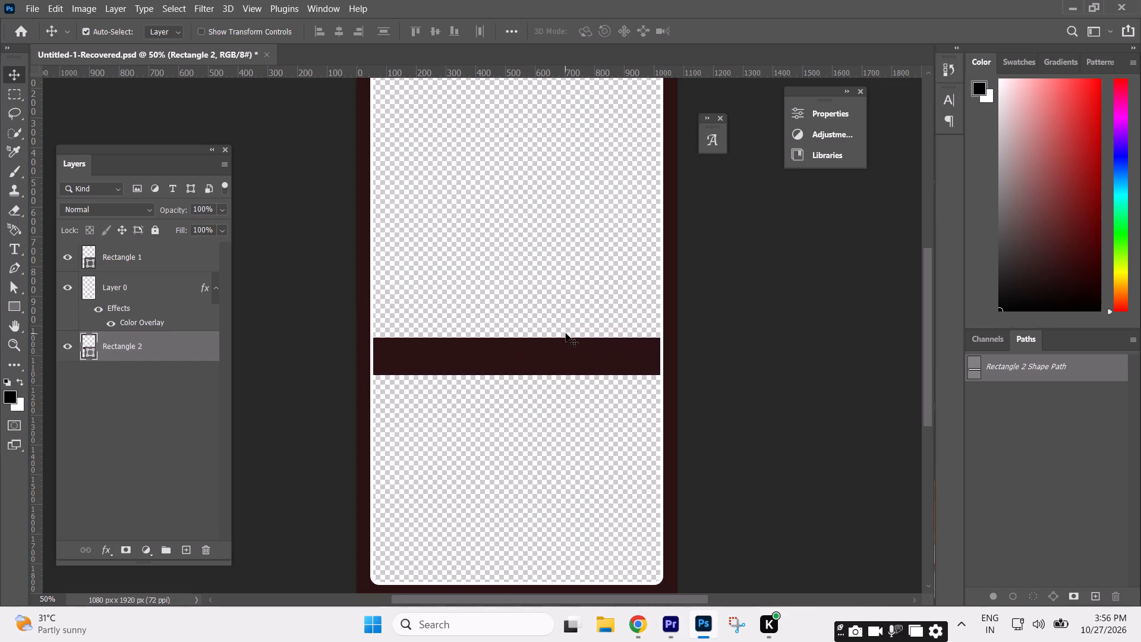
{"action": "key", "text": "Up"}
{"action": "scroll", "coordinate": [566, 333], "scroll_direction": "up", "scroll_amount": 6}
{"action": "scroll", "coordinate": [566, 333], "scroll_direction": "down", "scroll_amount": 14}
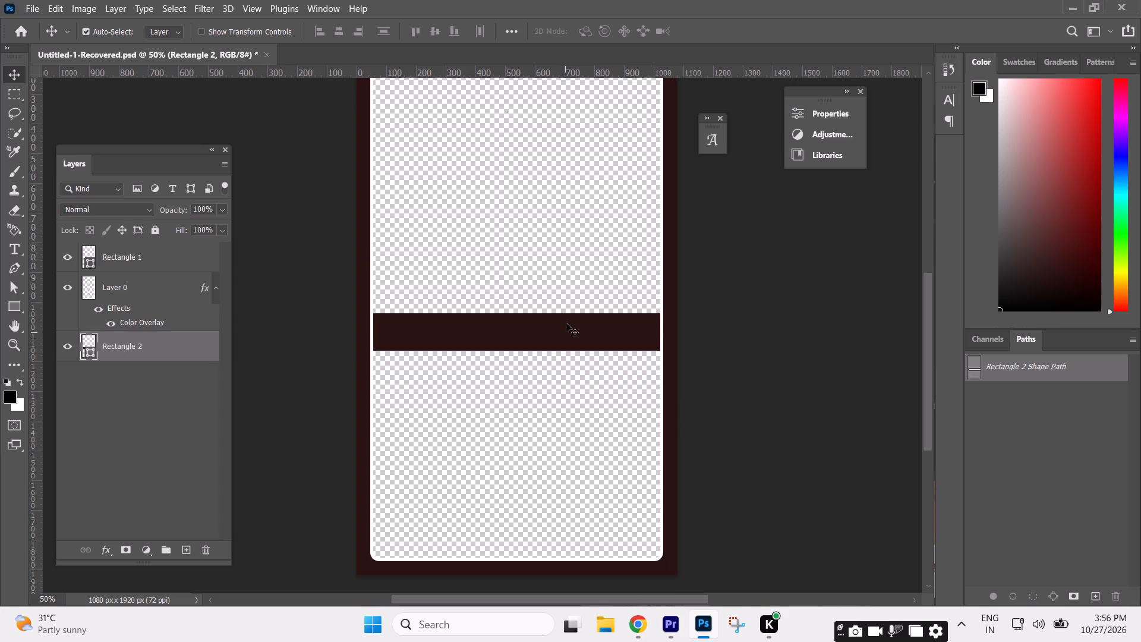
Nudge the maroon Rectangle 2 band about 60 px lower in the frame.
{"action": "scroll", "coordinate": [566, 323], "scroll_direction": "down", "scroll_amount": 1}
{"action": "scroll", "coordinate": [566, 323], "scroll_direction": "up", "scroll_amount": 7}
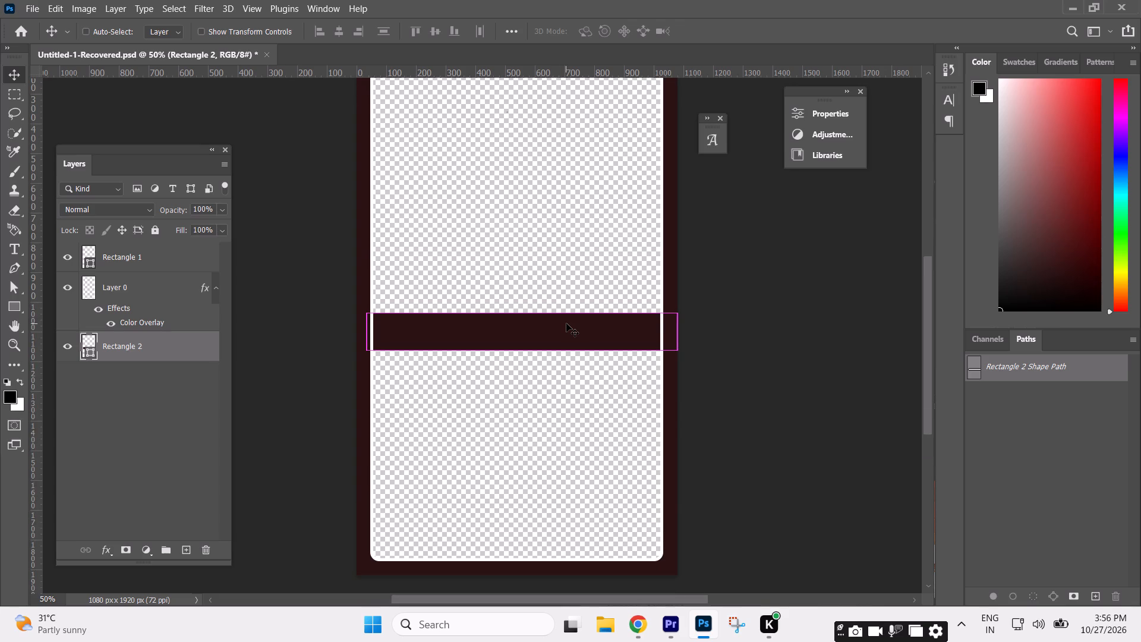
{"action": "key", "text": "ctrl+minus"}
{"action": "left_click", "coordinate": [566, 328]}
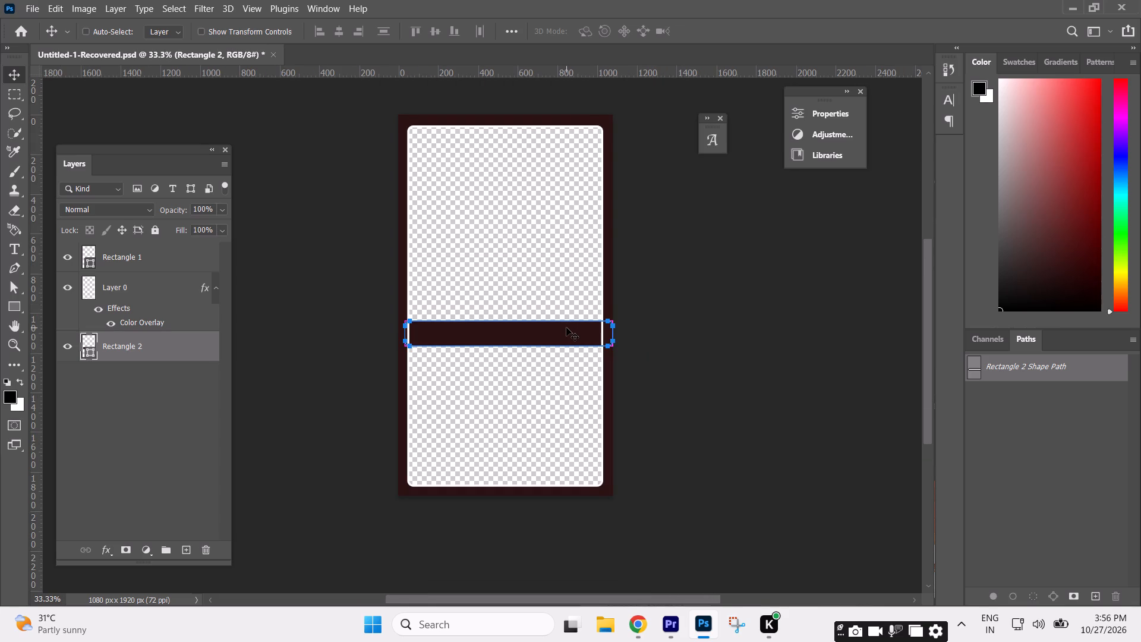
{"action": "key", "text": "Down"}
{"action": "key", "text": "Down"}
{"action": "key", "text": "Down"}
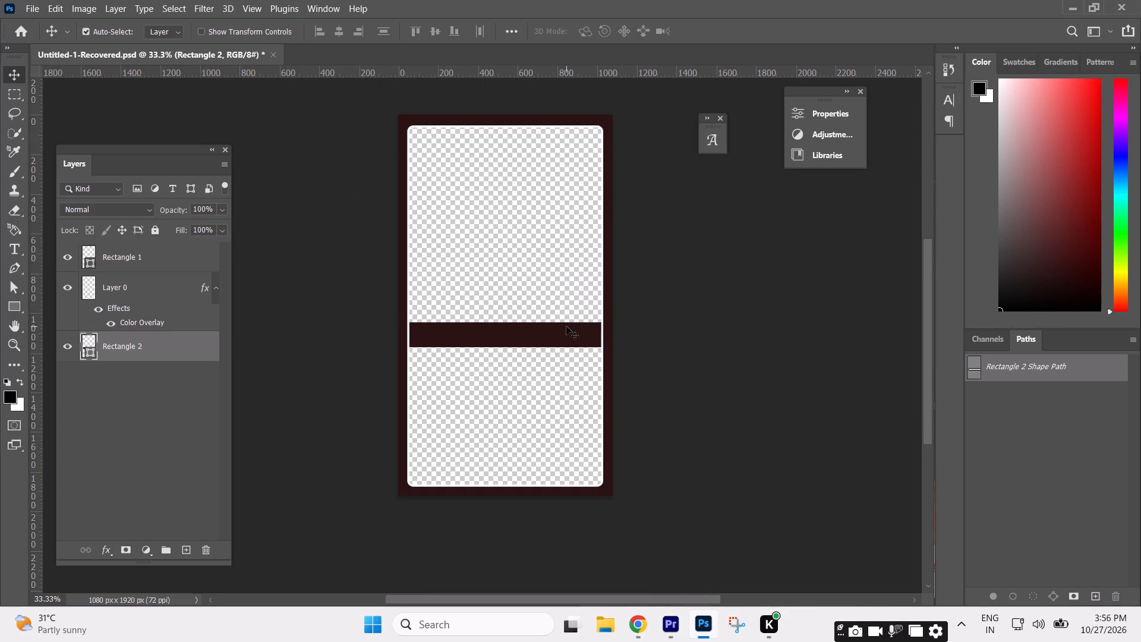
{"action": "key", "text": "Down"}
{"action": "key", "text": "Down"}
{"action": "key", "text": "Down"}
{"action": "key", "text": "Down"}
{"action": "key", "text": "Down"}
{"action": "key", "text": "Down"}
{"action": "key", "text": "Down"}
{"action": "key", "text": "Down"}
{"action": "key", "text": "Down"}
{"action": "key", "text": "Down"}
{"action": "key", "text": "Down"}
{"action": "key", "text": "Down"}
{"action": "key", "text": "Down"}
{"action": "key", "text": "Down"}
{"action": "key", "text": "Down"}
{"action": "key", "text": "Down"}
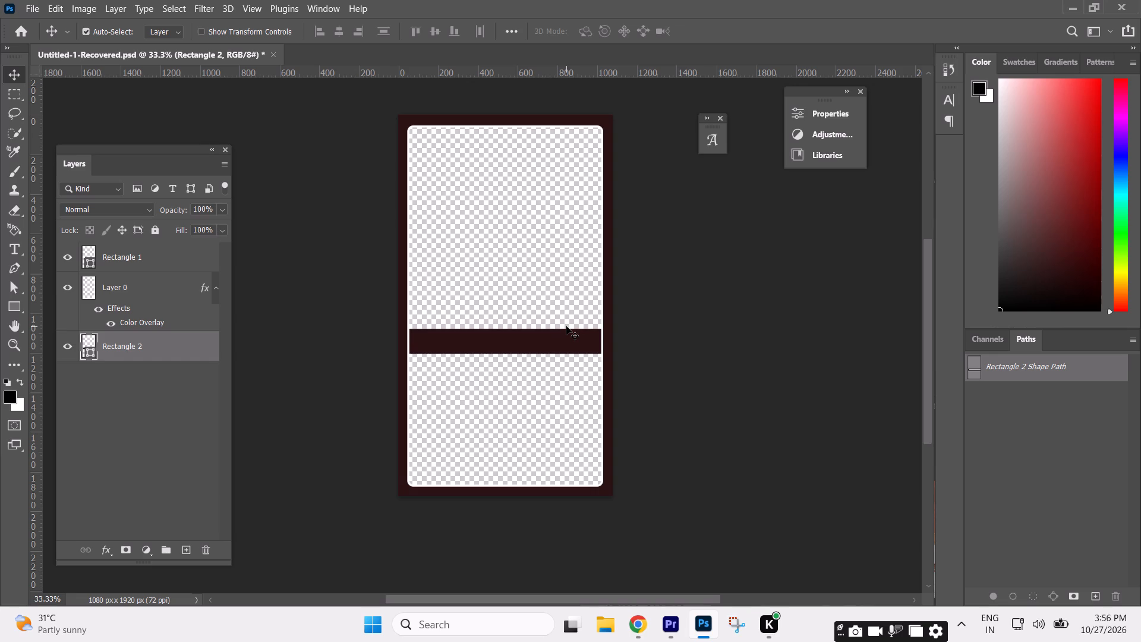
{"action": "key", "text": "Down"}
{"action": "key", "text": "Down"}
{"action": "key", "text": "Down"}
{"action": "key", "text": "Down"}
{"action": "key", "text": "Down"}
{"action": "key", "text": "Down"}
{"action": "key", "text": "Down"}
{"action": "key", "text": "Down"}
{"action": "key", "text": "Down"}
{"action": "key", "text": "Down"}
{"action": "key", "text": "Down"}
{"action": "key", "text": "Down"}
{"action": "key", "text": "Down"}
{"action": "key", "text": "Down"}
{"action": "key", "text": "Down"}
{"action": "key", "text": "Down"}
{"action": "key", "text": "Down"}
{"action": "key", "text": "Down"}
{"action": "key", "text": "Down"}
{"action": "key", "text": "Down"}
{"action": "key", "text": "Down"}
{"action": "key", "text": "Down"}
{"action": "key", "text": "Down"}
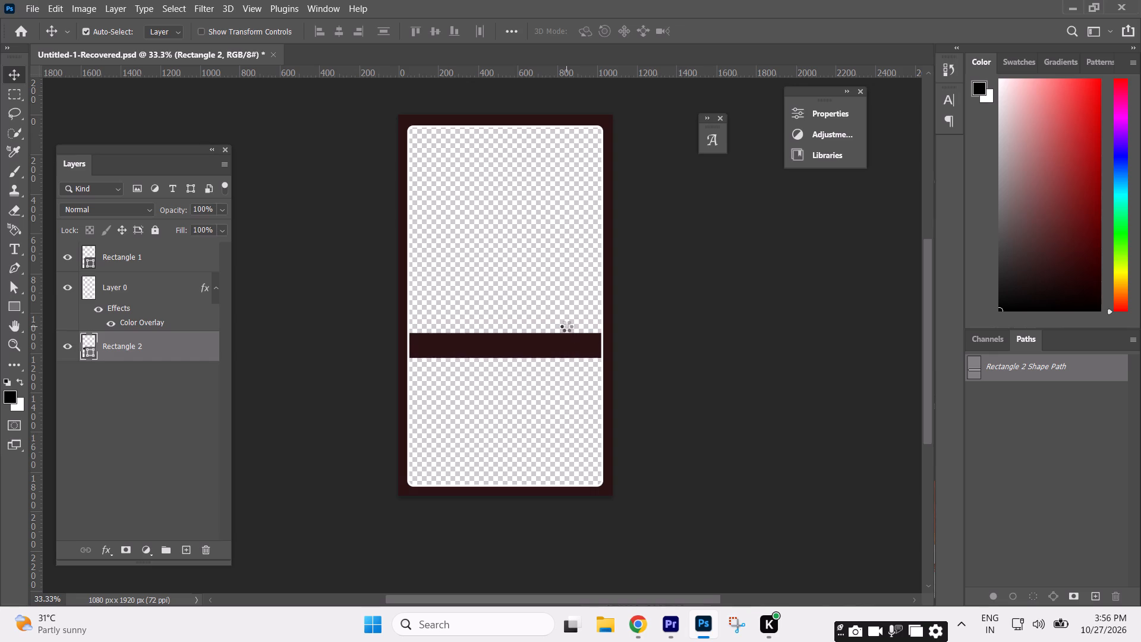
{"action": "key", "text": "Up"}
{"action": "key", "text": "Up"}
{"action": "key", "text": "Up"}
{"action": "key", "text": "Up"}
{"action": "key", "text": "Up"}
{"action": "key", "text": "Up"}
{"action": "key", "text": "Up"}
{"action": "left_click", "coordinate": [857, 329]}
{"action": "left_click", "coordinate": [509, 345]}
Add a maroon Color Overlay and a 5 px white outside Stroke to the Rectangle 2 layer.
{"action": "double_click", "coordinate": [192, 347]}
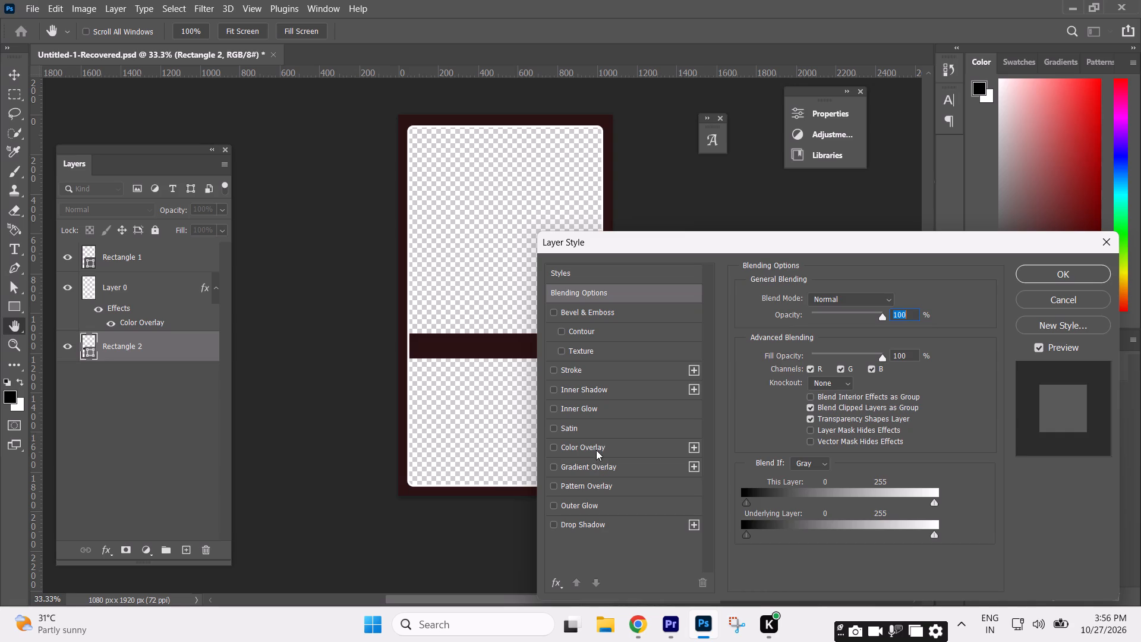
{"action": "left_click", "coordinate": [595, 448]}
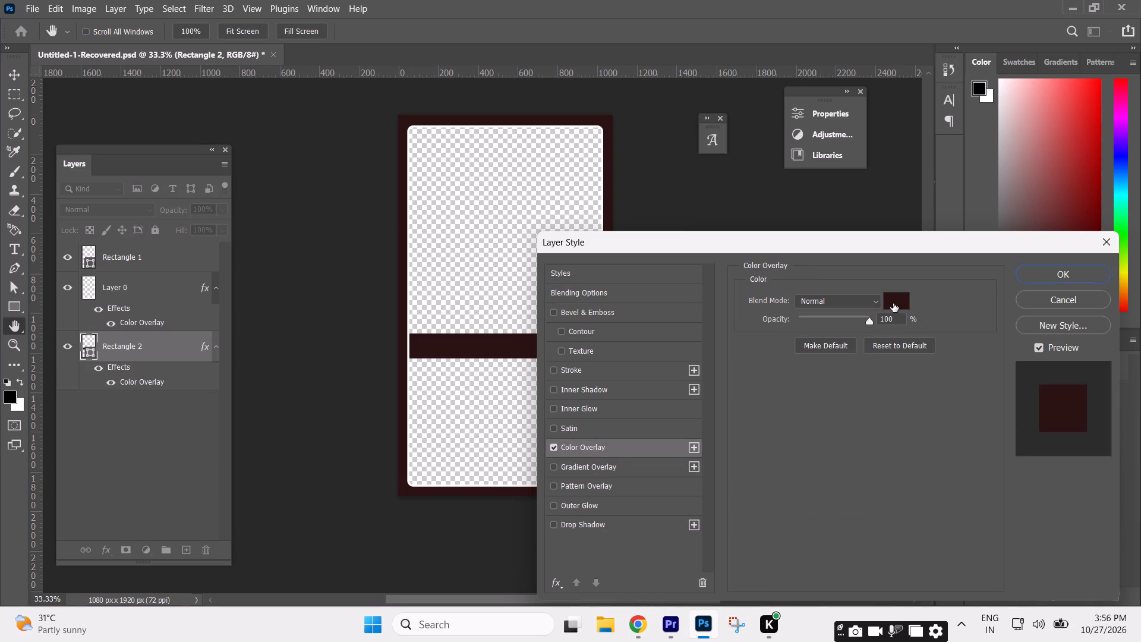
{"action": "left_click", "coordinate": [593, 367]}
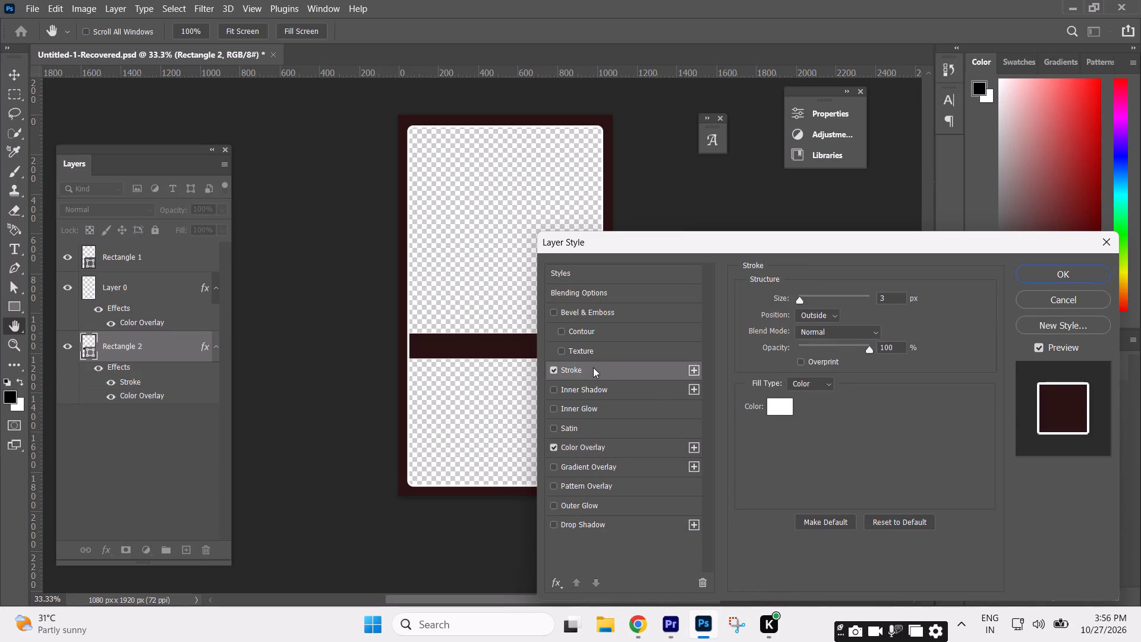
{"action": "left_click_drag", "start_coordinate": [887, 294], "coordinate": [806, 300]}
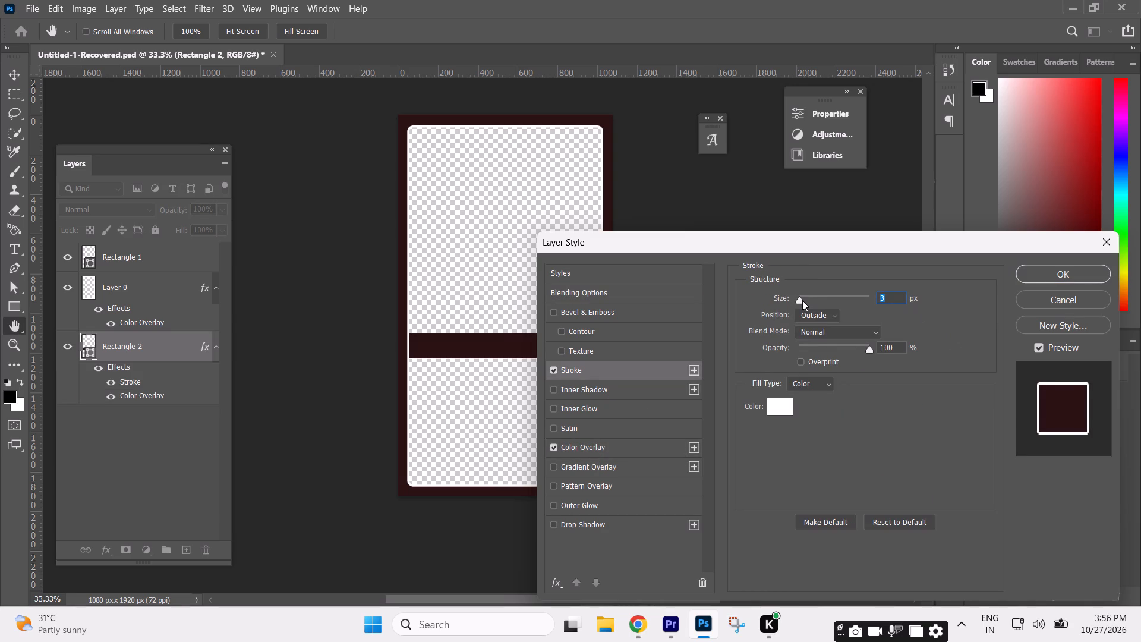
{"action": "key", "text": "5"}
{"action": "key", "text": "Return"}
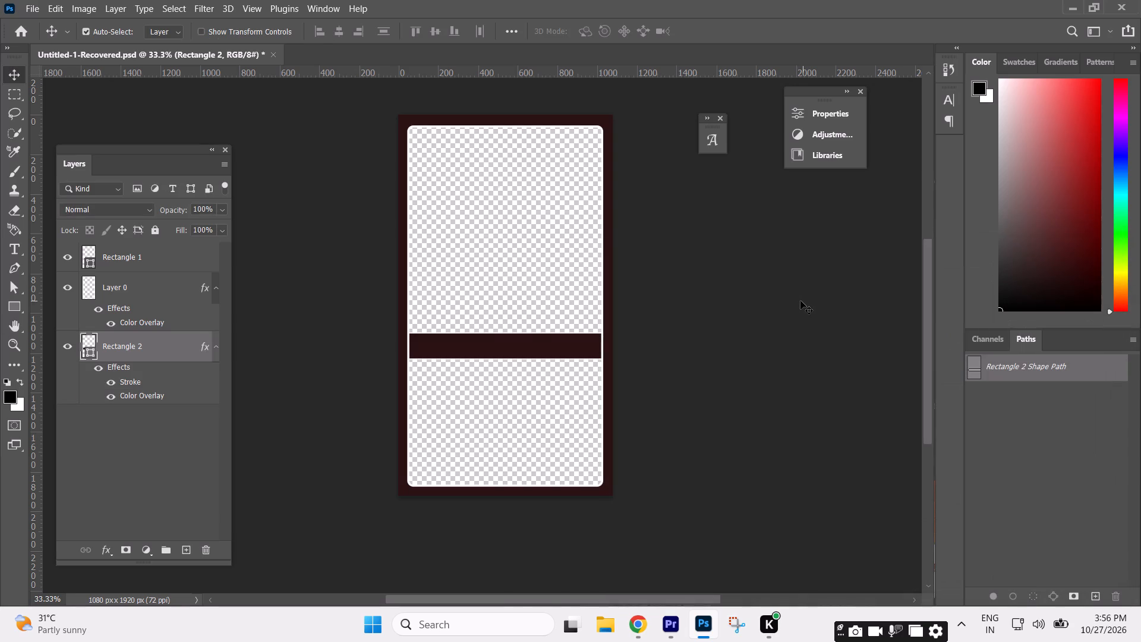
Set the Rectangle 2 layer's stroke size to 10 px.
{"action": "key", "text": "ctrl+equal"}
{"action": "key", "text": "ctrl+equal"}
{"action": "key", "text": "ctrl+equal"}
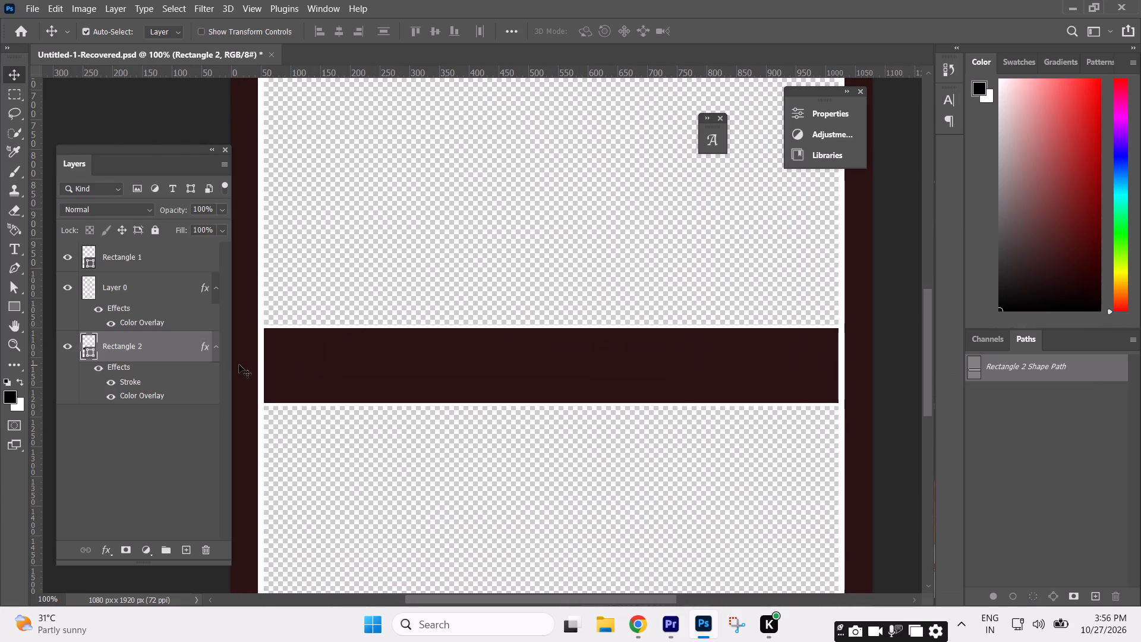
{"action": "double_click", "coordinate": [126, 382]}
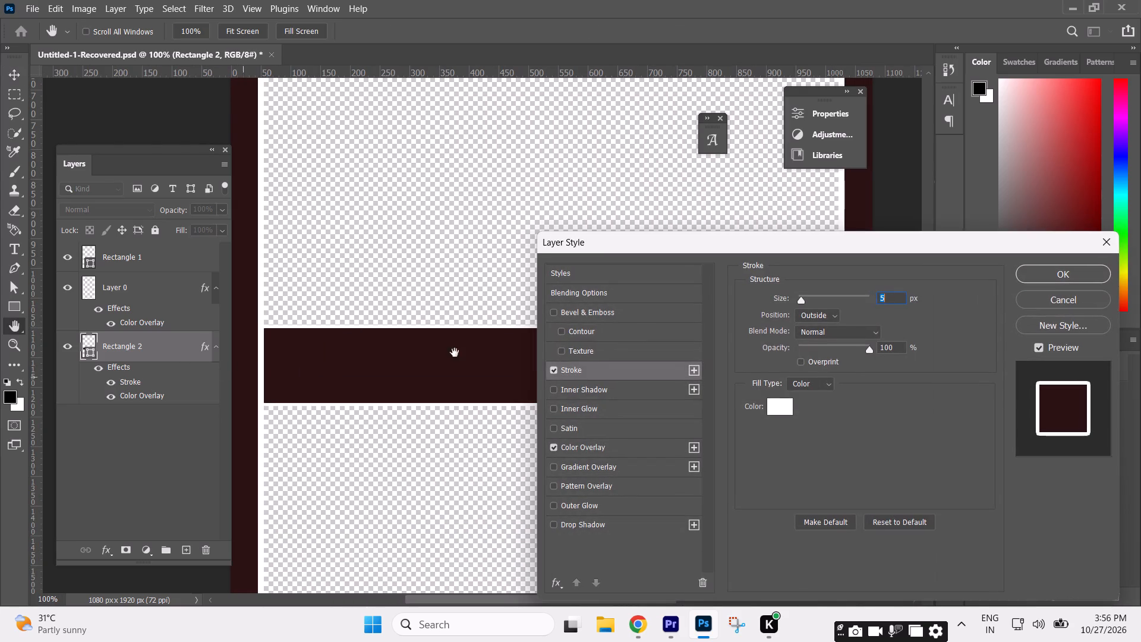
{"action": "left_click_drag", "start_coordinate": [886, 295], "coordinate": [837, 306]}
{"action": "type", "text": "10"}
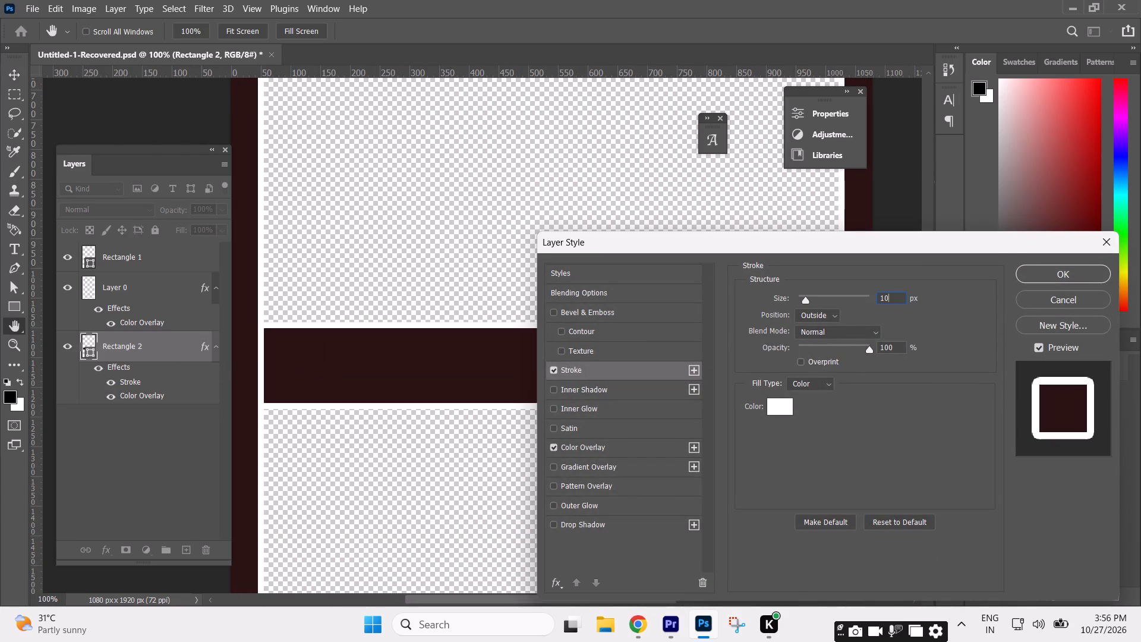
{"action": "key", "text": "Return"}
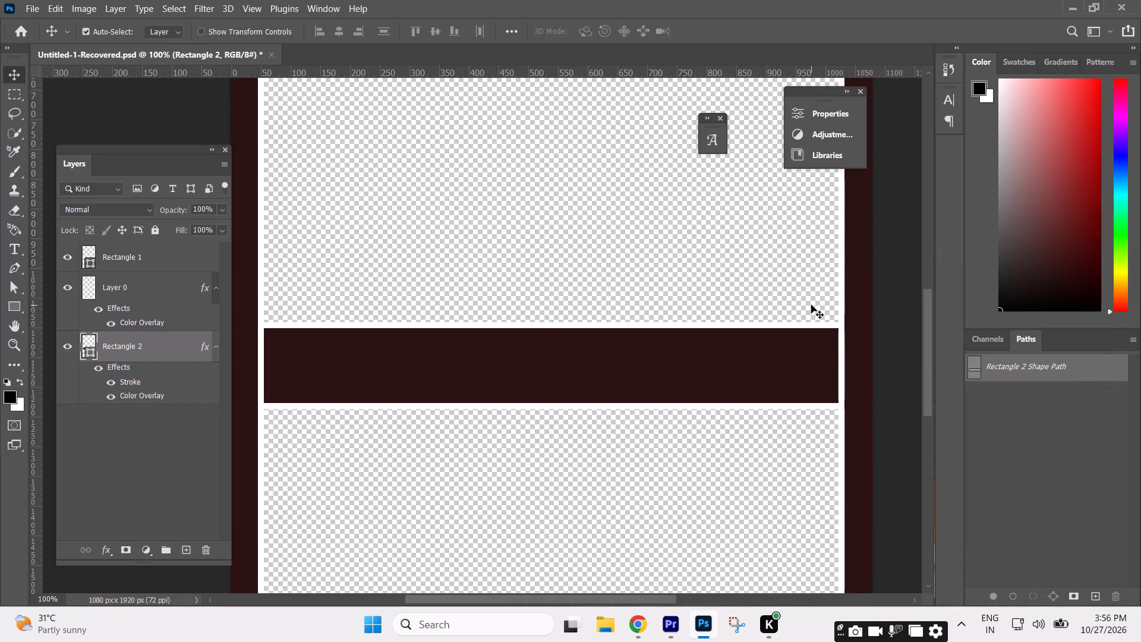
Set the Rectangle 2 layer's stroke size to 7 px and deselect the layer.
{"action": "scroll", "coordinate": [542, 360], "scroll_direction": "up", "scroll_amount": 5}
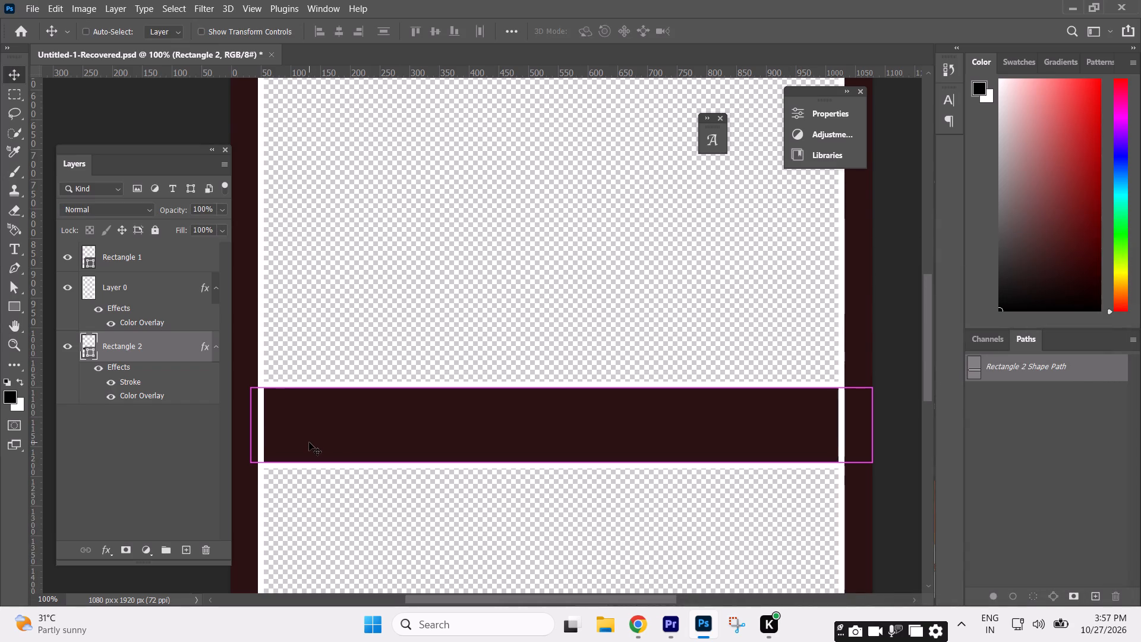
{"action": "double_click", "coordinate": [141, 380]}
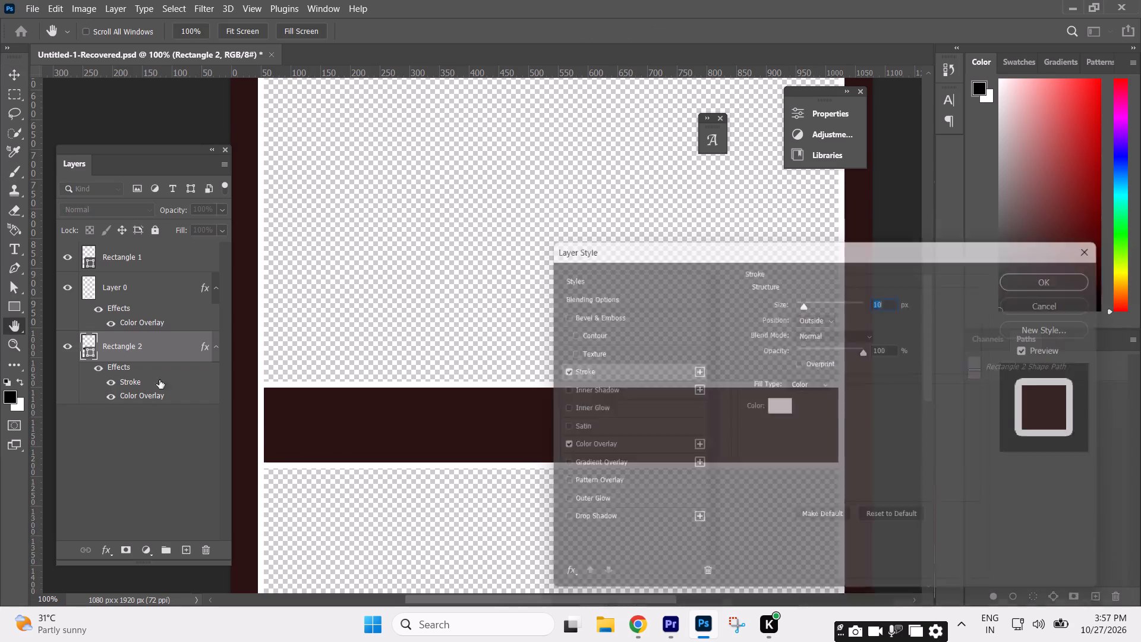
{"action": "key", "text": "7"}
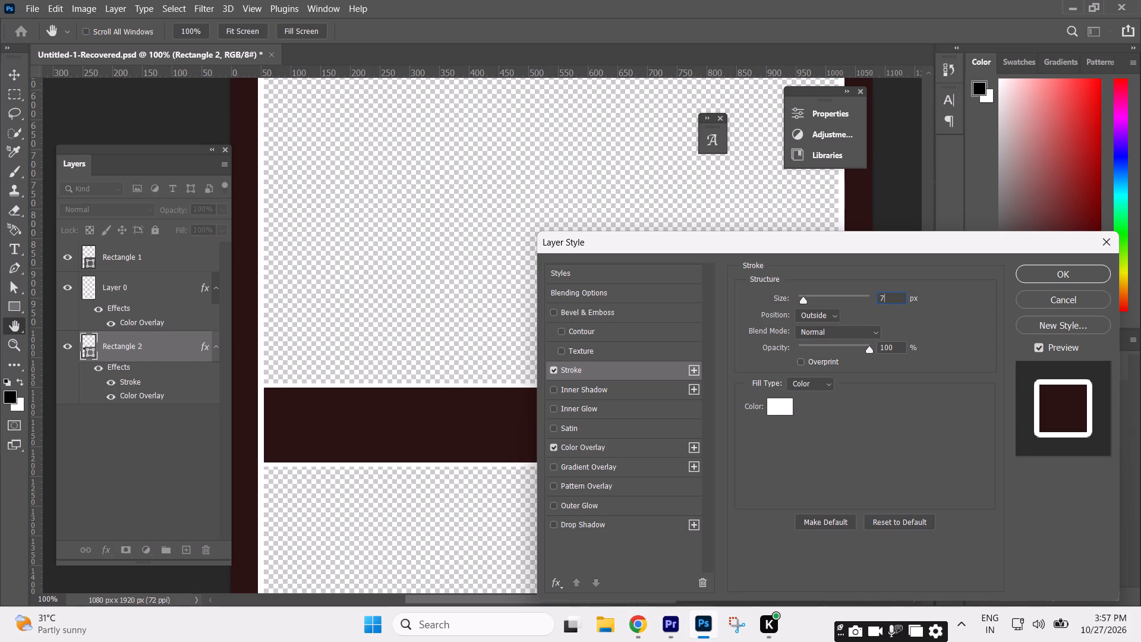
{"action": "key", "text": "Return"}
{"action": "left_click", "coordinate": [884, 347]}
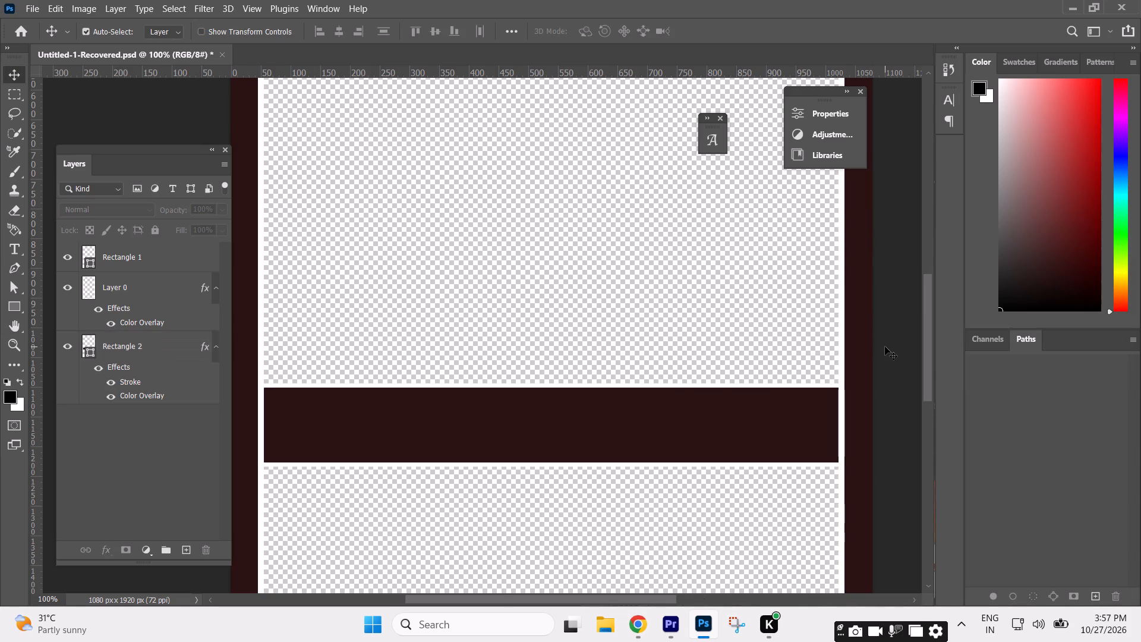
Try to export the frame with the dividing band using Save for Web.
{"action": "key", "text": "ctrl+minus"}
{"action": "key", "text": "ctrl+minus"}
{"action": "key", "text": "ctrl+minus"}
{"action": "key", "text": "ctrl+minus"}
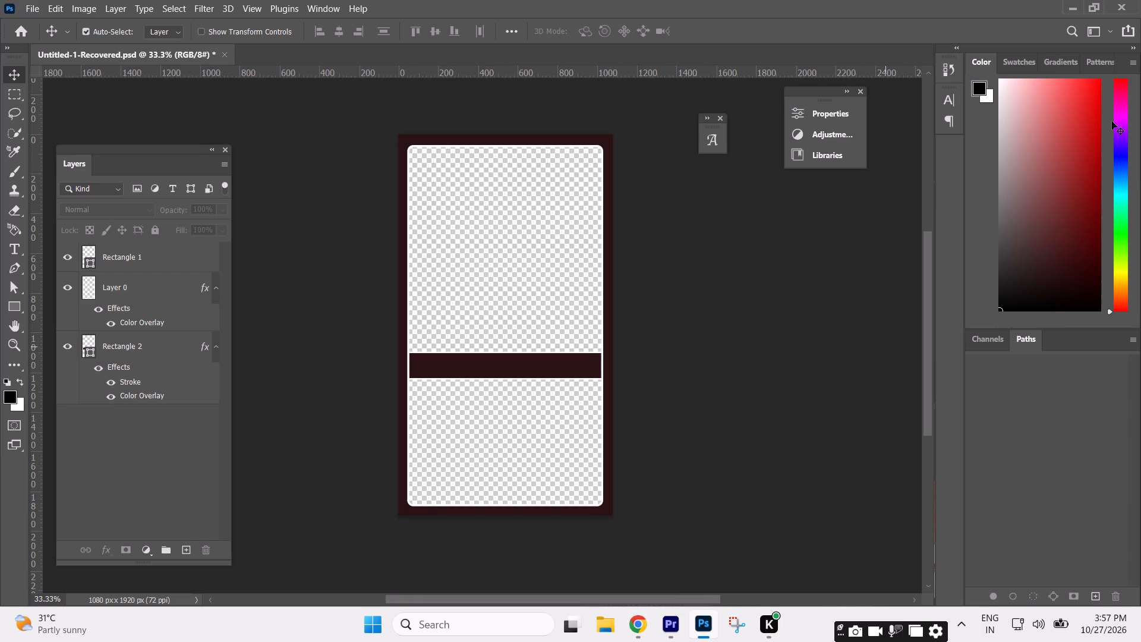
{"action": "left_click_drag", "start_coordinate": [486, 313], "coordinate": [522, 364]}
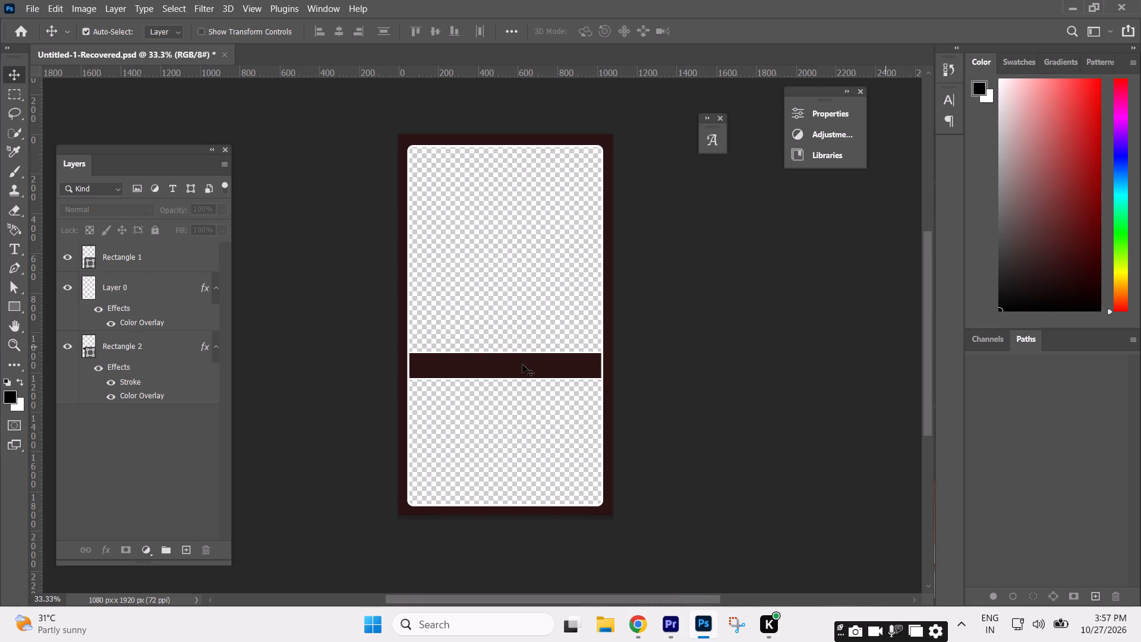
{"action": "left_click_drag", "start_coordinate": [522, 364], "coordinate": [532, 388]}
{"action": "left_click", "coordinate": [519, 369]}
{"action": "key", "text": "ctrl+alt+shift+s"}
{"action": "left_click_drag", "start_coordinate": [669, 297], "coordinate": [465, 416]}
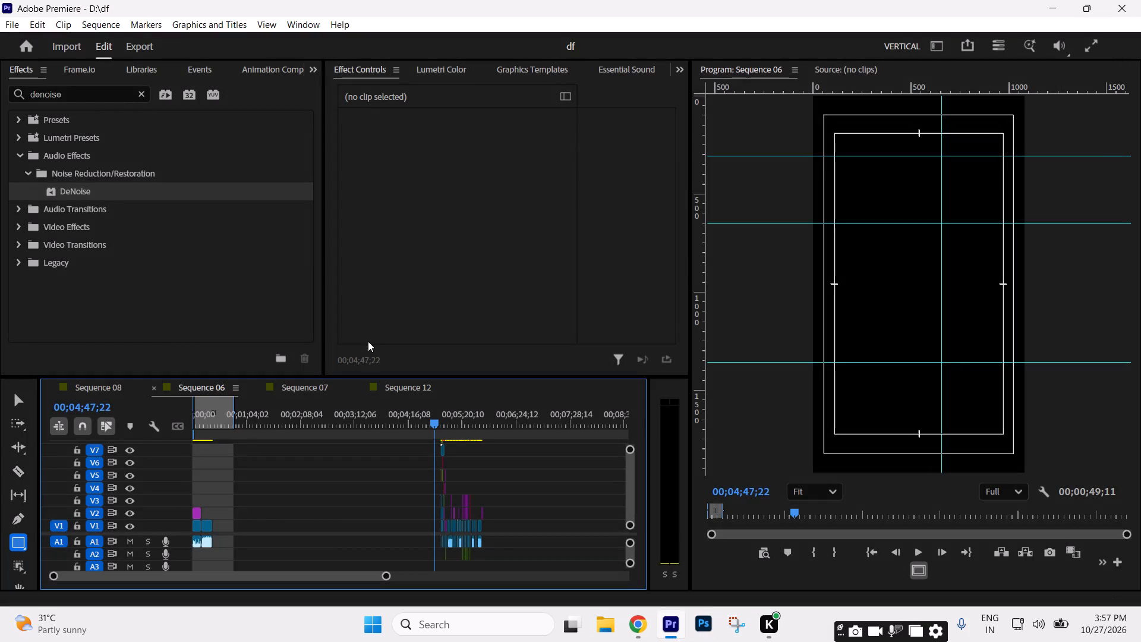
Switch back to Photoshop and reopen Untitled-1-Recovered.psd from the recent files.
{"action": "left_click", "coordinate": [701, 624]}
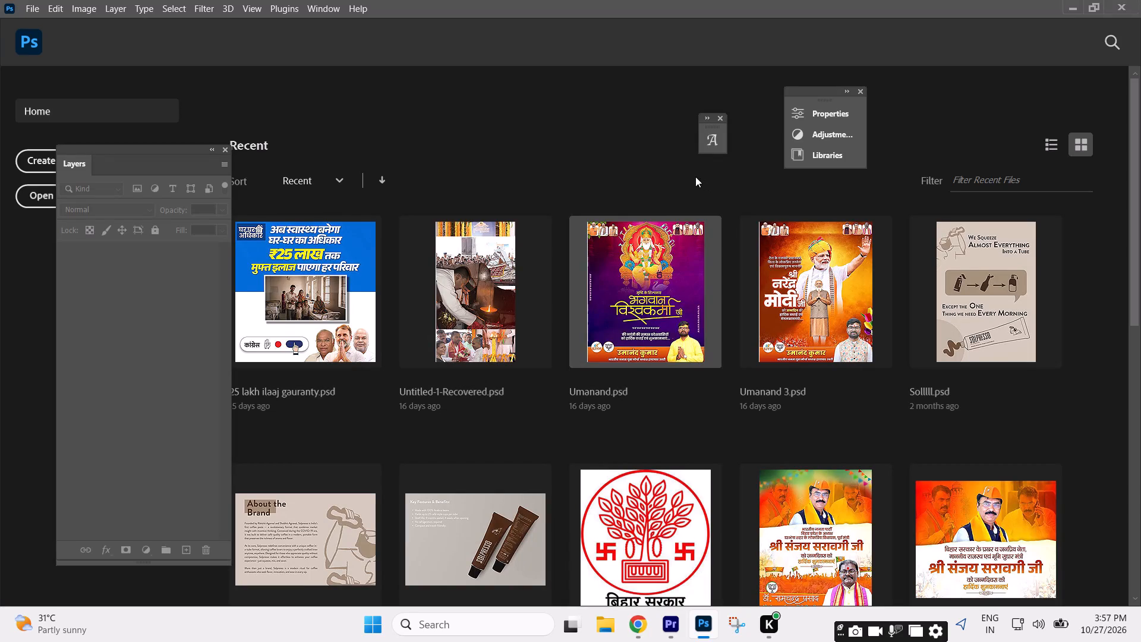
{"action": "left_click", "coordinate": [34, 11]}
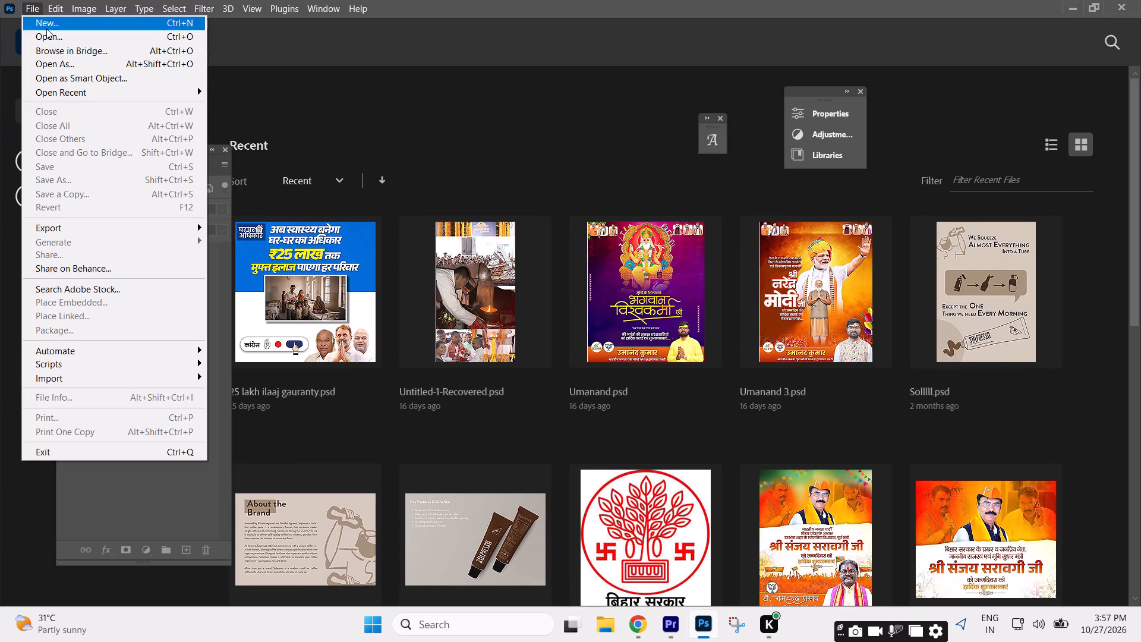
{"action": "left_click", "coordinate": [92, 92]}
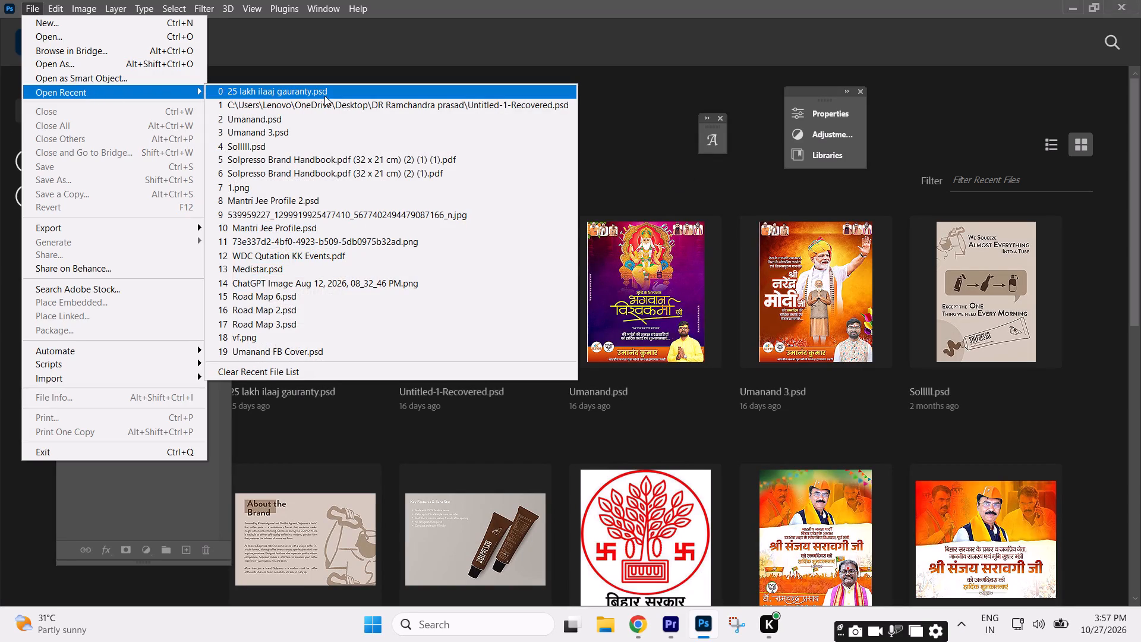
{"action": "left_click", "coordinate": [663, 110]}
{"action": "scroll", "coordinate": [467, 251], "scroll_direction": "down", "scroll_amount": 4}
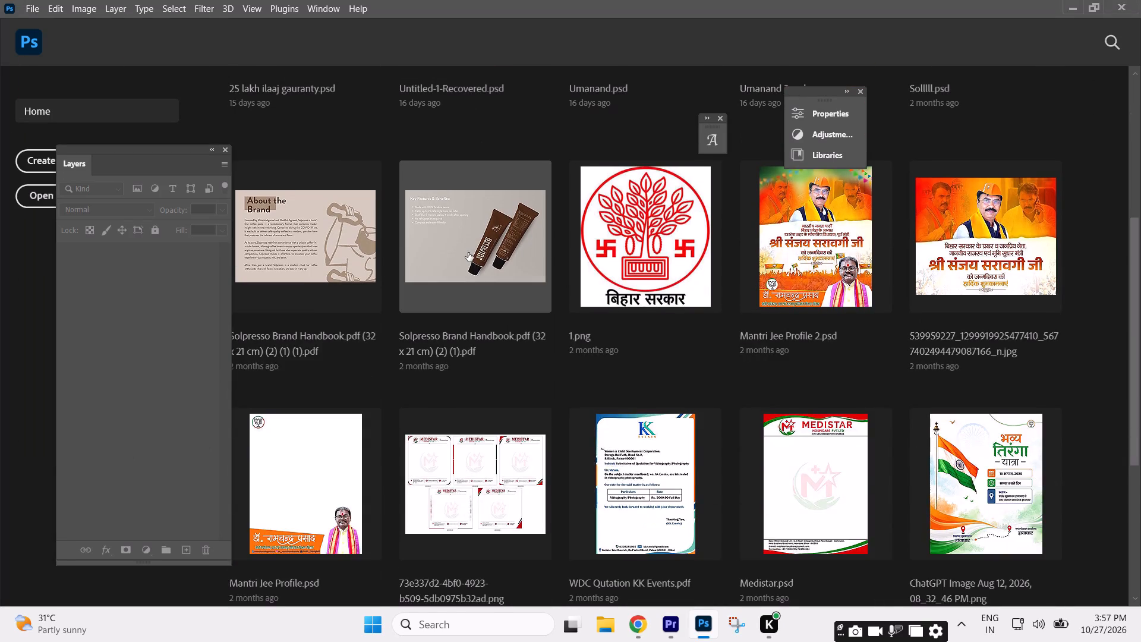
{"action": "scroll", "coordinate": [468, 253], "scroll_direction": "up", "scroll_amount": 5}
{"action": "left_click", "coordinate": [471, 254]}
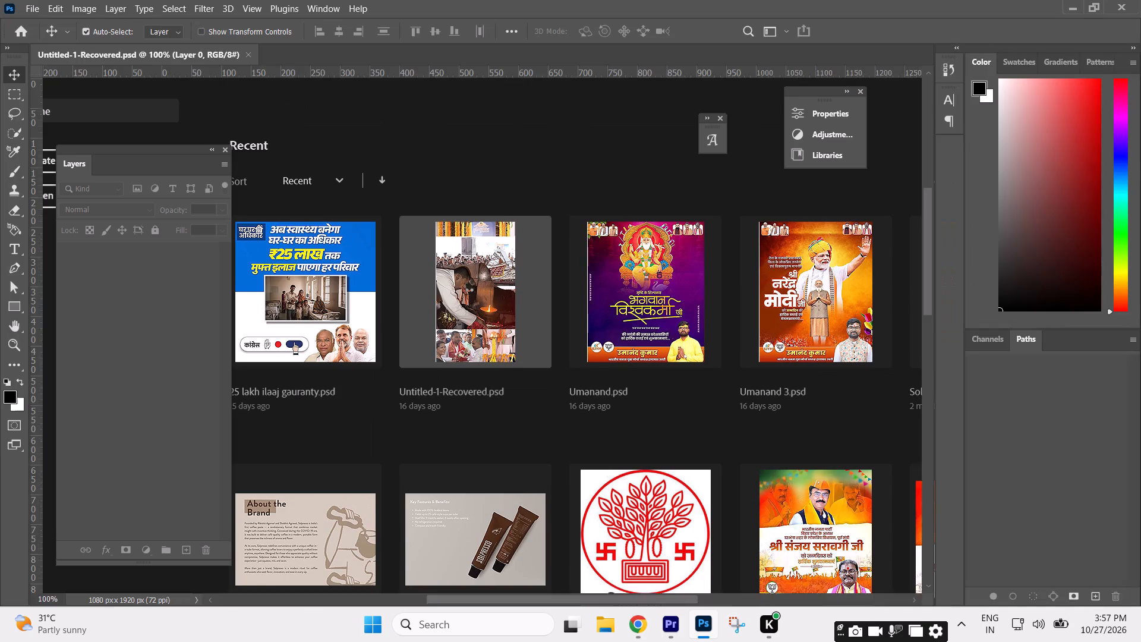
{"action": "left_click", "coordinate": [695, 389]}
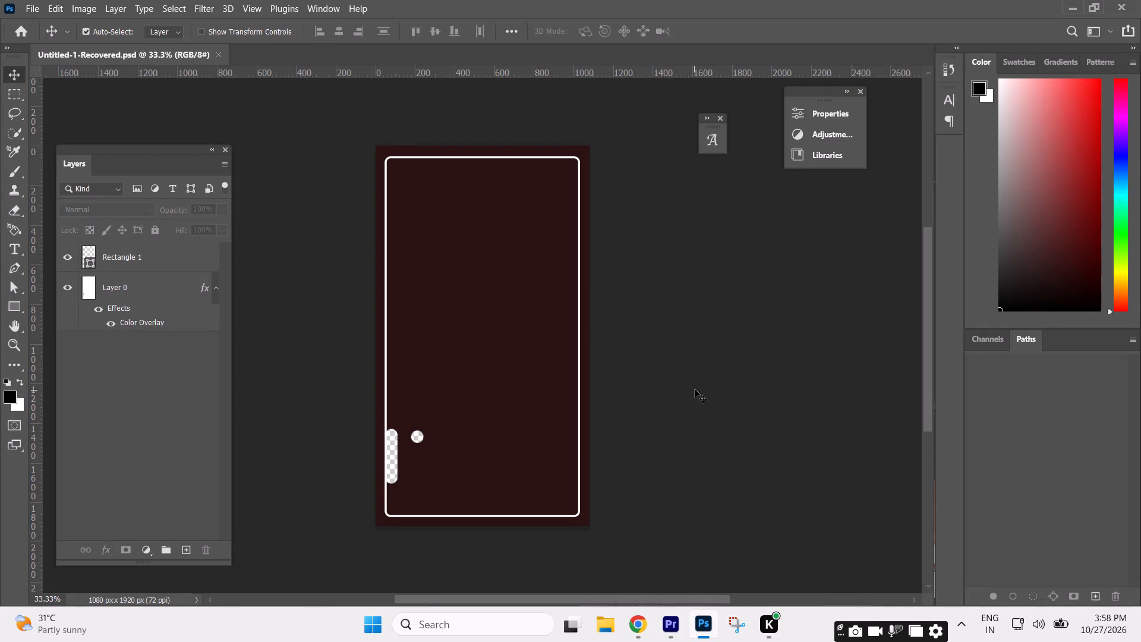
Save the reopened Untitled-1-Recovered.psd document.
{"action": "key", "text": "ctrl+equal"}
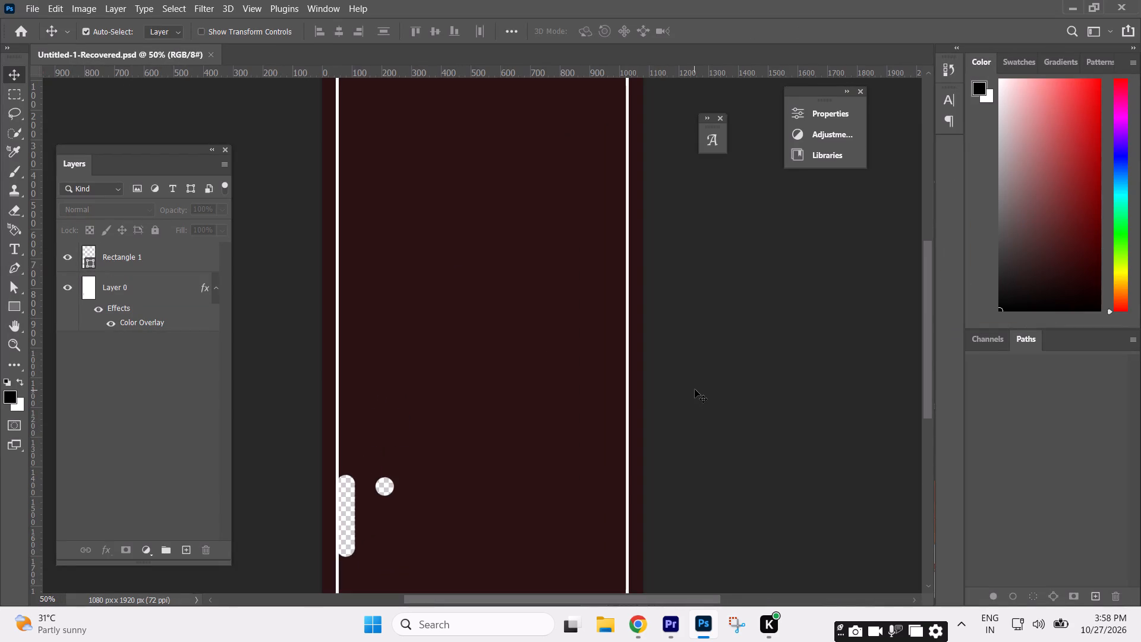
{"action": "key", "text": "ctrl+s"}
{"action": "key", "text": "ctrl+s"}
Select Layer 0 and set the Eraser brush to 97 px with 100% hardness.
{"action": "scroll", "coordinate": [374, 458], "scroll_direction": "down", "scroll_amount": 5}
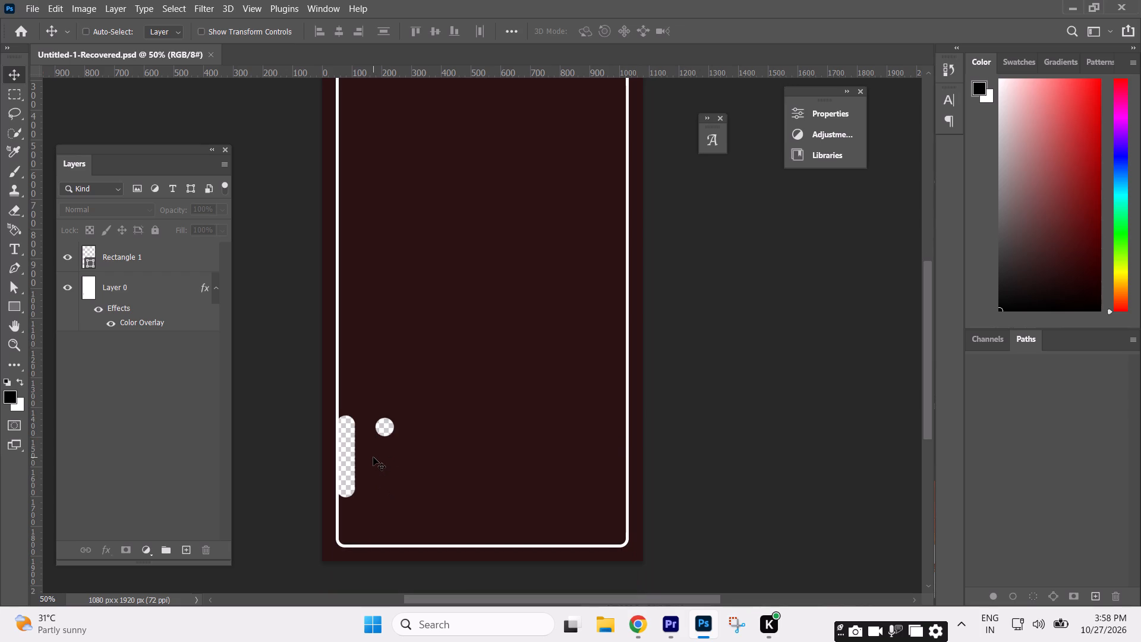
{"action": "key", "text": "ctrl+equal"}
{"action": "key", "text": "ctrl+equal"}
{"action": "key", "text": "space"}
{"action": "key", "text": "space"}
{"action": "key", "text": "space"}
{"action": "key", "text": "space"}
{"action": "key", "text": "space"}
{"action": "key", "text": "space"}
{"action": "key", "text": "space"}
{"action": "key", "text": "space"}
{"action": "key", "text": "space"}
{"action": "key", "text": "space"}
{"action": "key", "text": "space"}
{"action": "left_click_drag", "start_coordinate": [338, 461], "coordinate": [349, 367]}
{"action": "key", "text": "ctrl+equal"}
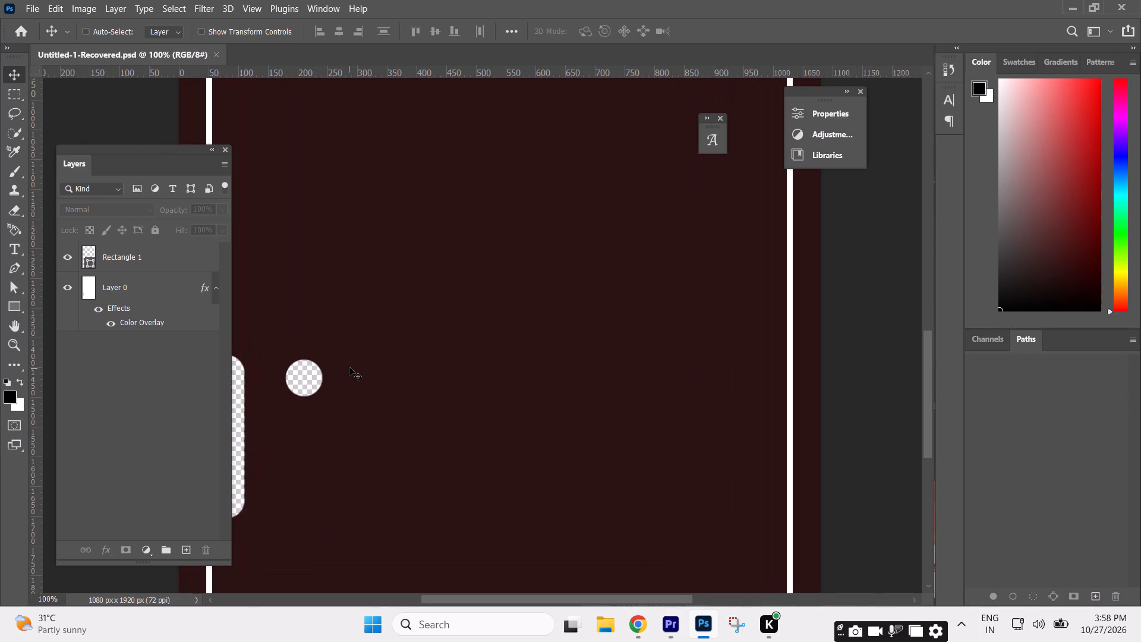
{"action": "key", "text": "space"}
{"action": "key", "text": "space"}
{"action": "key", "text": "space"}
{"action": "key", "text": "space"}
{"action": "key", "text": "space"}
{"action": "key", "text": "space"}
{"action": "key", "text": "space"}
{"action": "key", "text": "space"}
{"action": "key", "text": "space"}
{"action": "key", "text": "space"}
{"action": "key", "text": "space"}
{"action": "key", "text": "space"}
{"action": "key", "text": "space"}
{"action": "key", "text": "space"}
{"action": "key", "text": "space"}
{"action": "key", "text": "space"}
{"action": "key", "text": "space"}
{"action": "key", "text": "space"}
{"action": "key", "text": "space"}
{"action": "key", "text": "space"}
{"action": "left_click_drag", "start_coordinate": [355, 420], "coordinate": [452, 359]}
{"action": "left_click", "coordinate": [485, 386]}
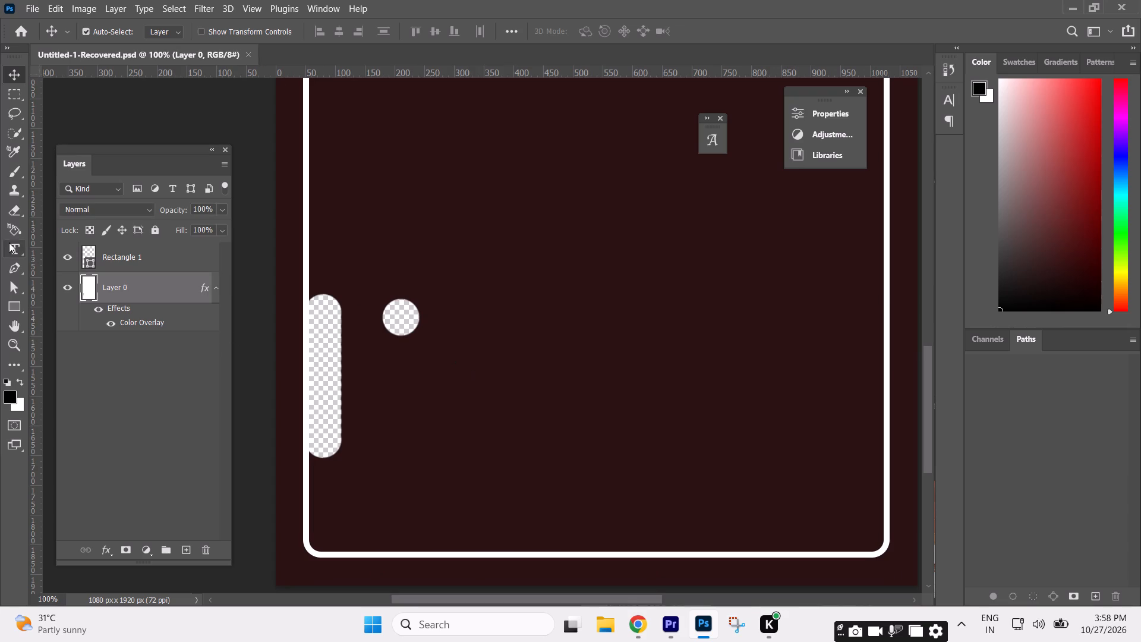
{"action": "left_click", "coordinate": [8, 213]}
{"action": "left_click", "coordinate": [344, 460]}
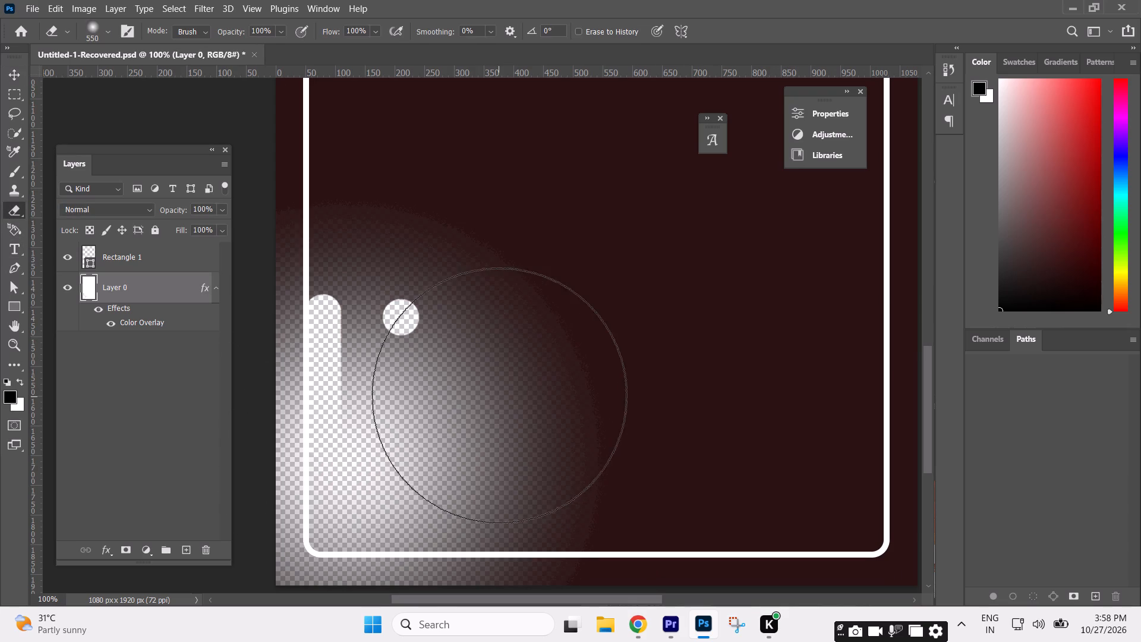
{"action": "key", "text": "ctrl+z"}
{"action": "left_click", "coordinate": [106, 29]}
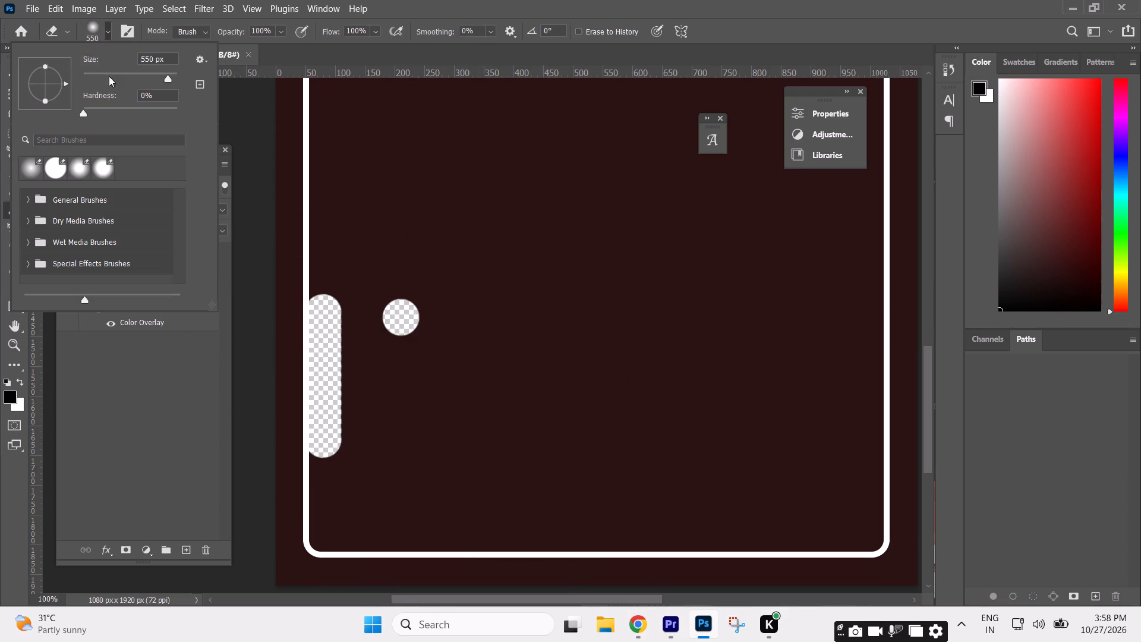
{"action": "left_click_drag", "start_coordinate": [109, 107], "coordinate": [275, 119]}
{"action": "left_click_drag", "start_coordinate": [160, 76], "coordinate": [96, 81]}
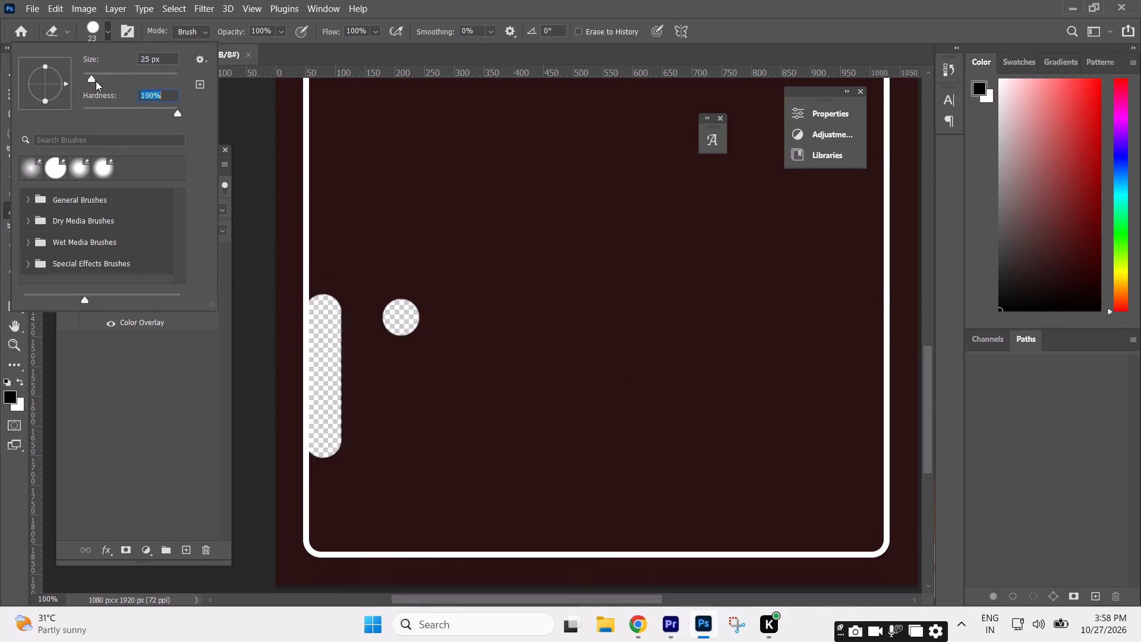
{"action": "left_click_drag", "start_coordinate": [96, 81], "coordinate": [129, 84]}
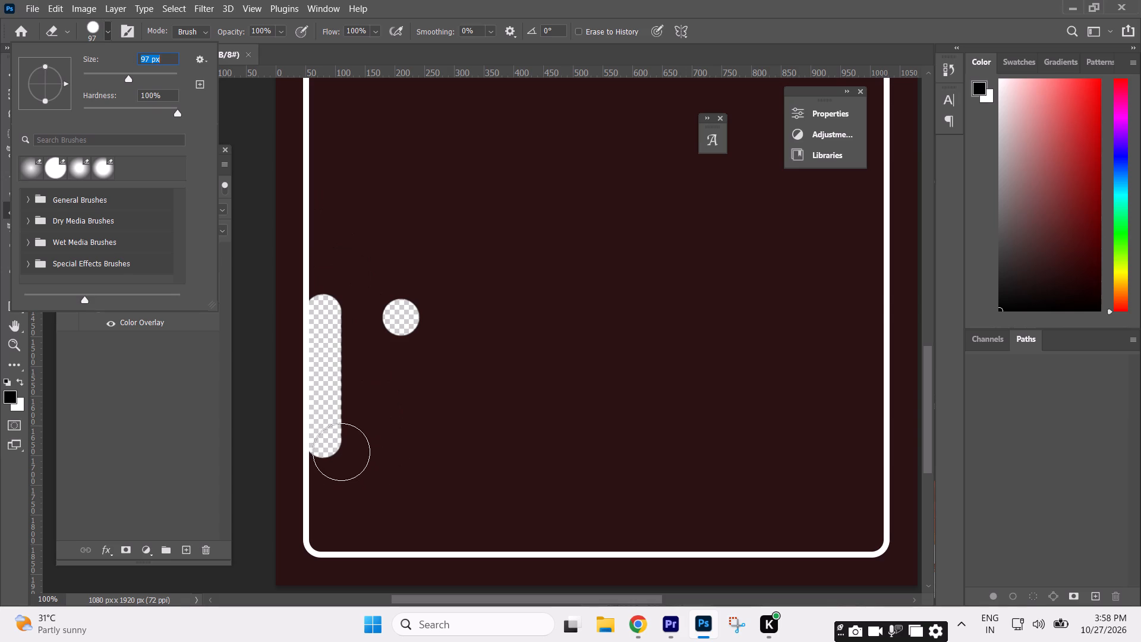
Erase Layer 0 along the white outline's lower-left inner edge, from the existing transparent strip down to the bottom corner.
{"action": "left_click_drag", "start_coordinate": [332, 446], "coordinate": [336, 483]}
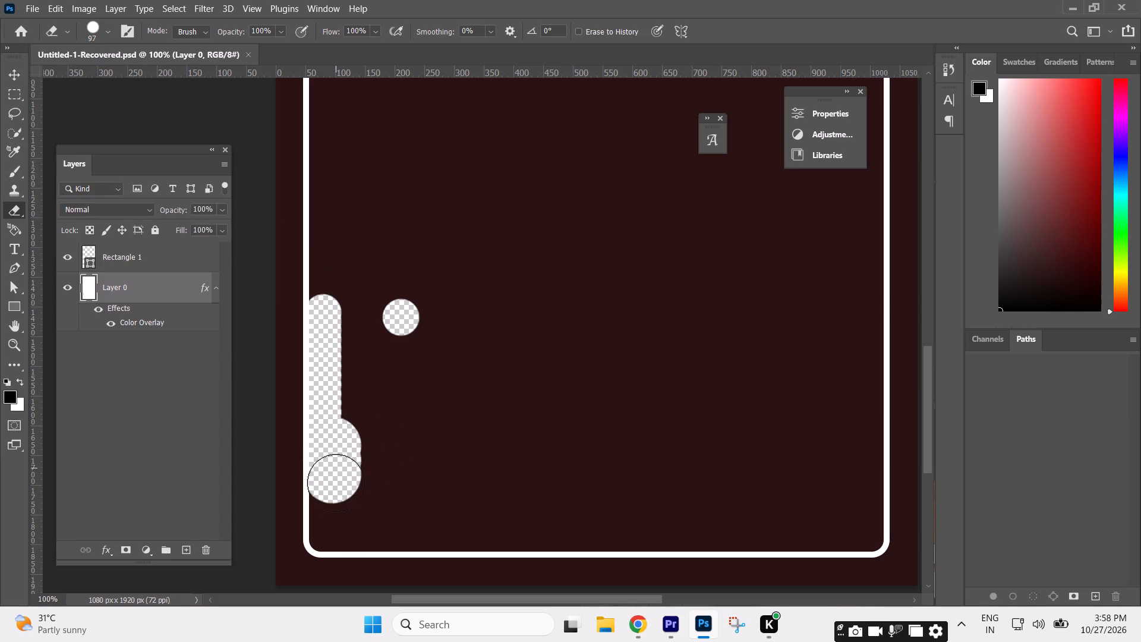
{"action": "left_click_drag", "start_coordinate": [336, 483], "coordinate": [336, 490]}
{"action": "left_click", "coordinate": [333, 509]}
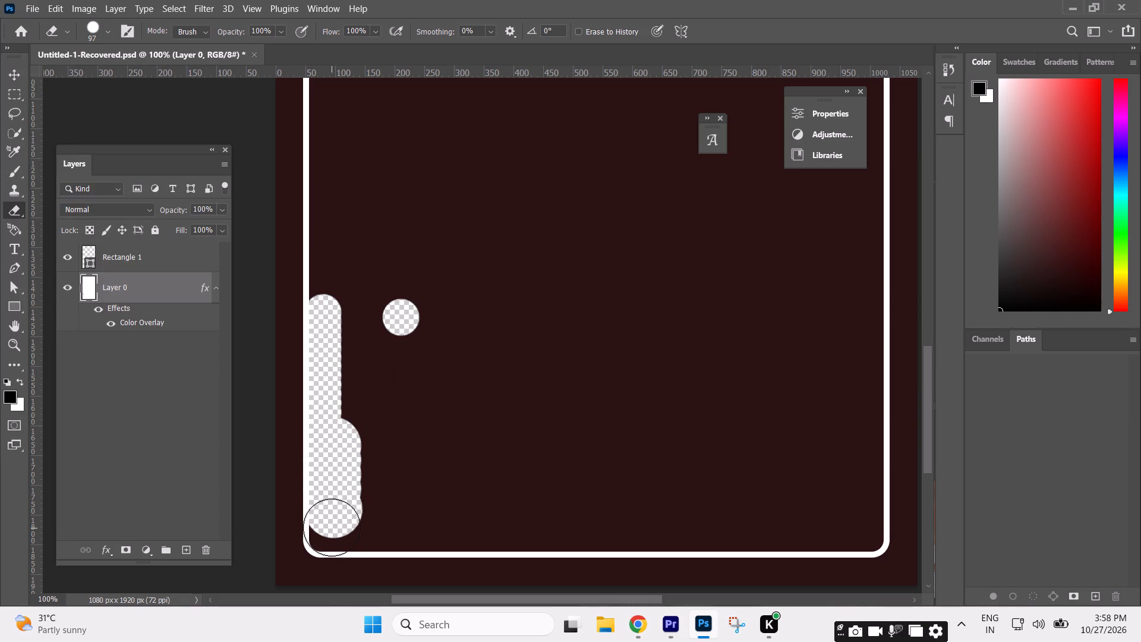
{"action": "left_click", "coordinate": [333, 527]}
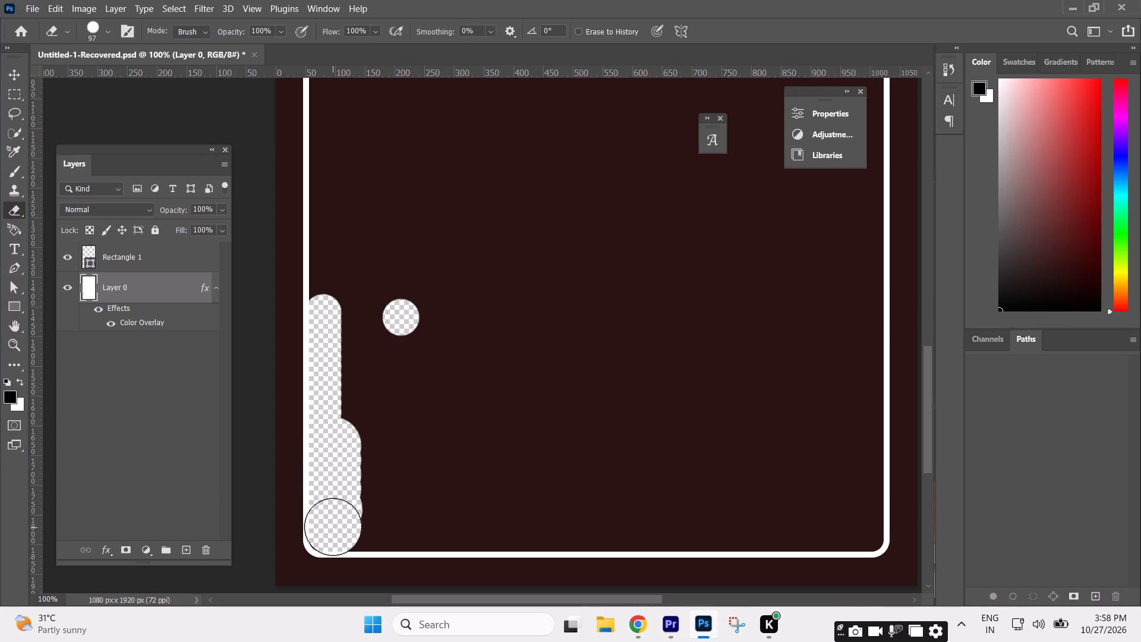
Set the Eraser size to 75 px and erase the maroon remnant inside the outline's rounded bottom-left corner.
{"action": "left_click", "coordinate": [108, 30]}
{"action": "left_click_drag", "start_coordinate": [163, 61], "coordinate": [68, 55]}
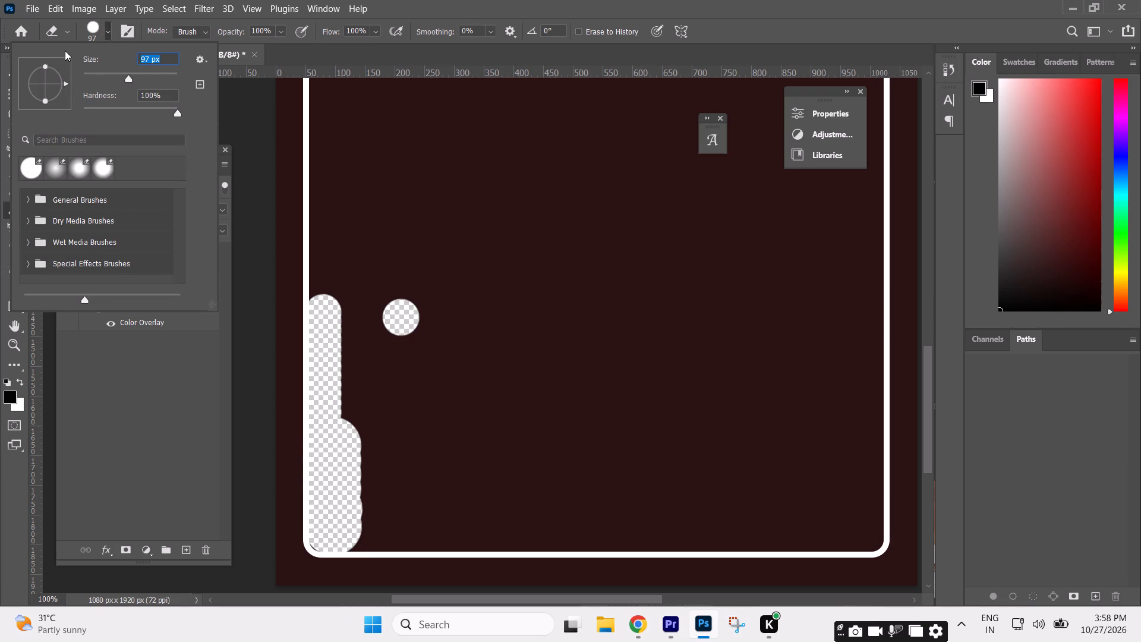
{"action": "type", "text": "75"}
{"action": "key", "text": "Return"}
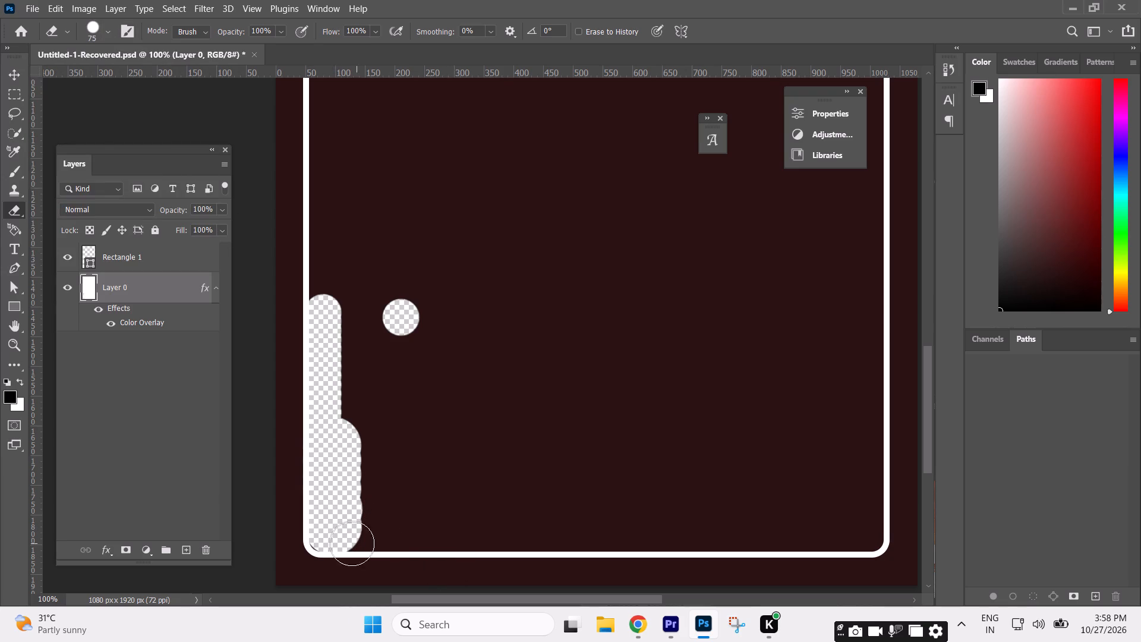
{"action": "left_click", "coordinate": [326, 532]}
Erase a strip of Layer 0 along the outline's bottom inner edge, through to the bottom-right corner.
{"action": "left_click_drag", "start_coordinate": [343, 532], "coordinate": [382, 532]}
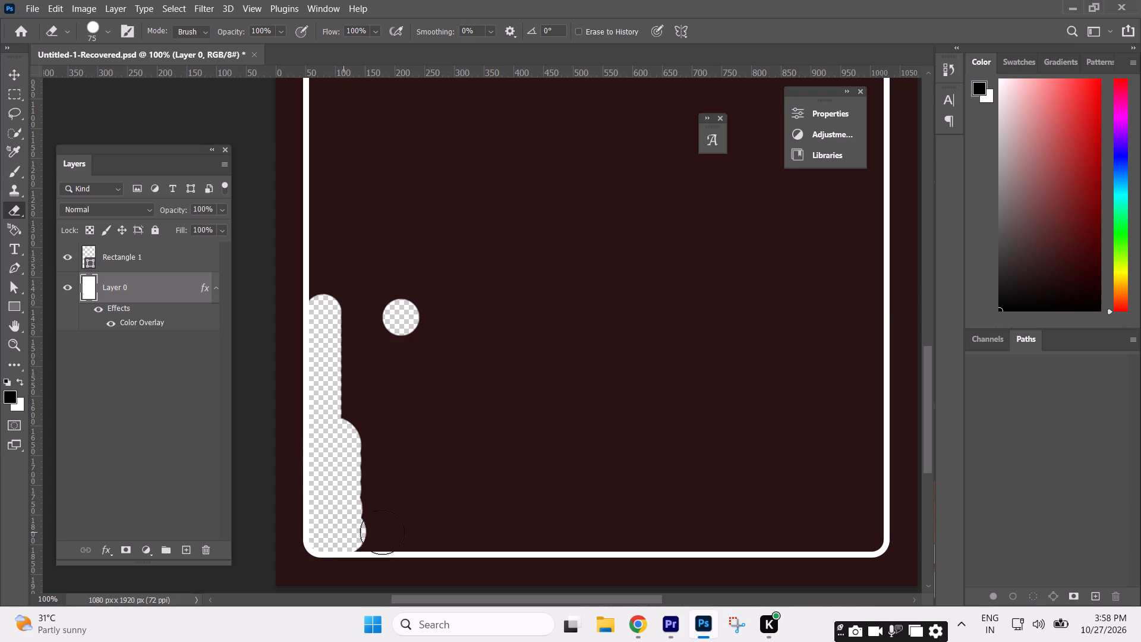
{"action": "left_click_drag", "start_coordinate": [382, 532], "coordinate": [852, 528]}
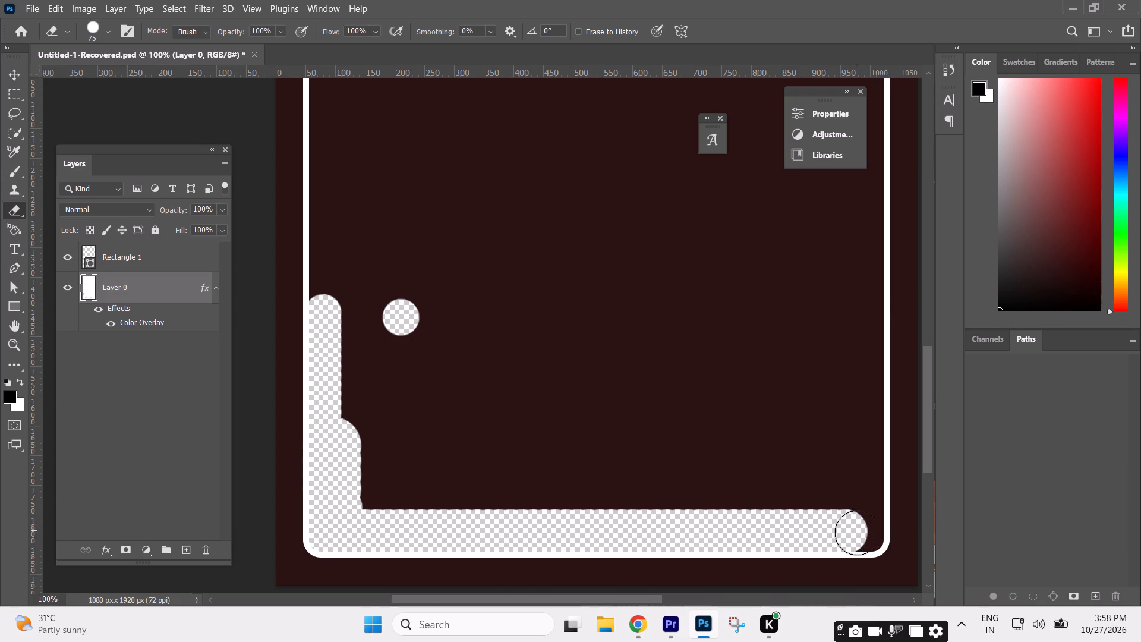
{"action": "left_click", "coordinate": [857, 531]}
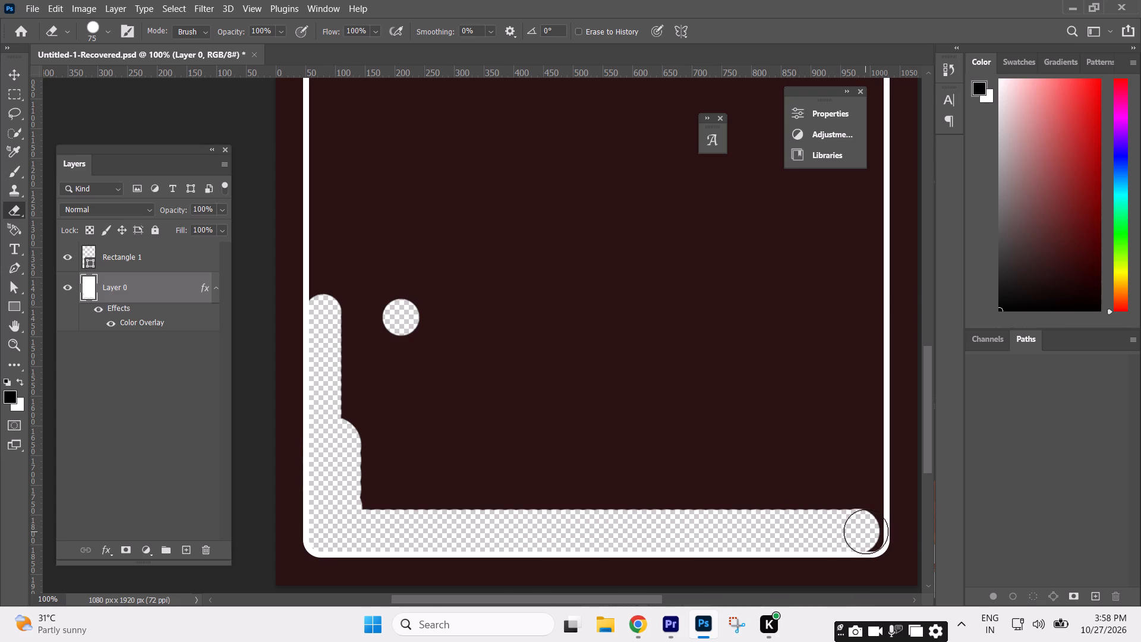
{"action": "left_click", "coordinate": [866, 534]}
Erase a strip of Layer 0 up the outline's right inner edge, from the bottom corner to near the top corner.
{"action": "left_click_drag", "start_coordinate": [866, 530], "coordinate": [792, 184]}
{"action": "scroll", "coordinate": [799, 342], "scroll_direction": "up", "scroll_amount": 11}
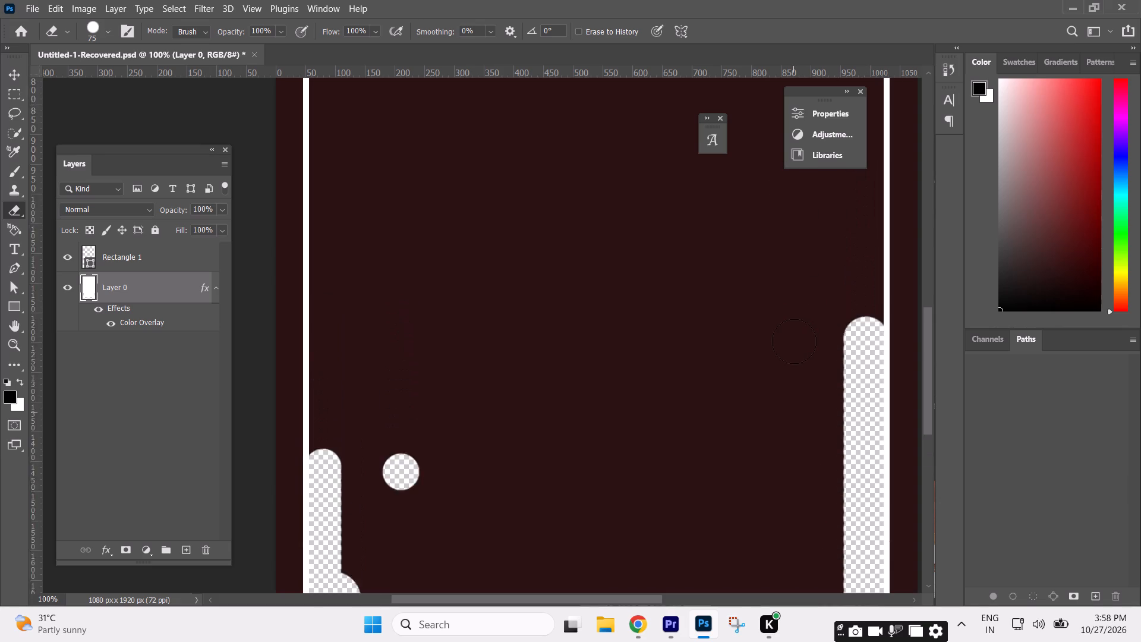
{"action": "scroll", "coordinate": [794, 341], "scroll_direction": "up", "scroll_amount": 8}
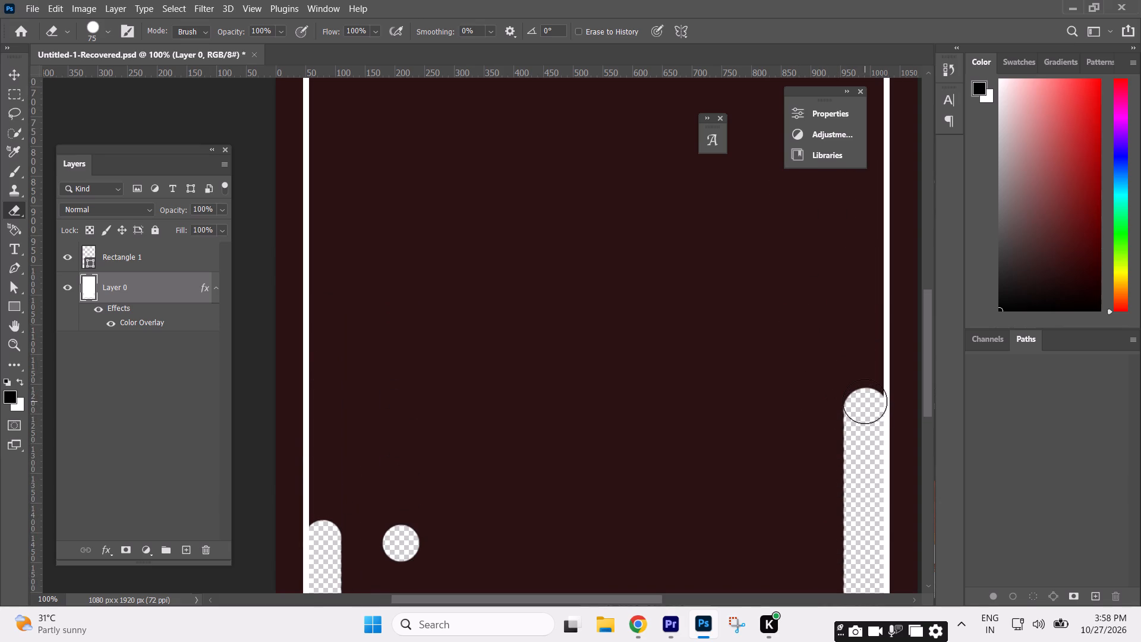
{"action": "left_click_drag", "start_coordinate": [865, 401], "coordinate": [840, 167]}
{"action": "scroll", "coordinate": [826, 382], "scroll_direction": "up", "scroll_amount": 14}
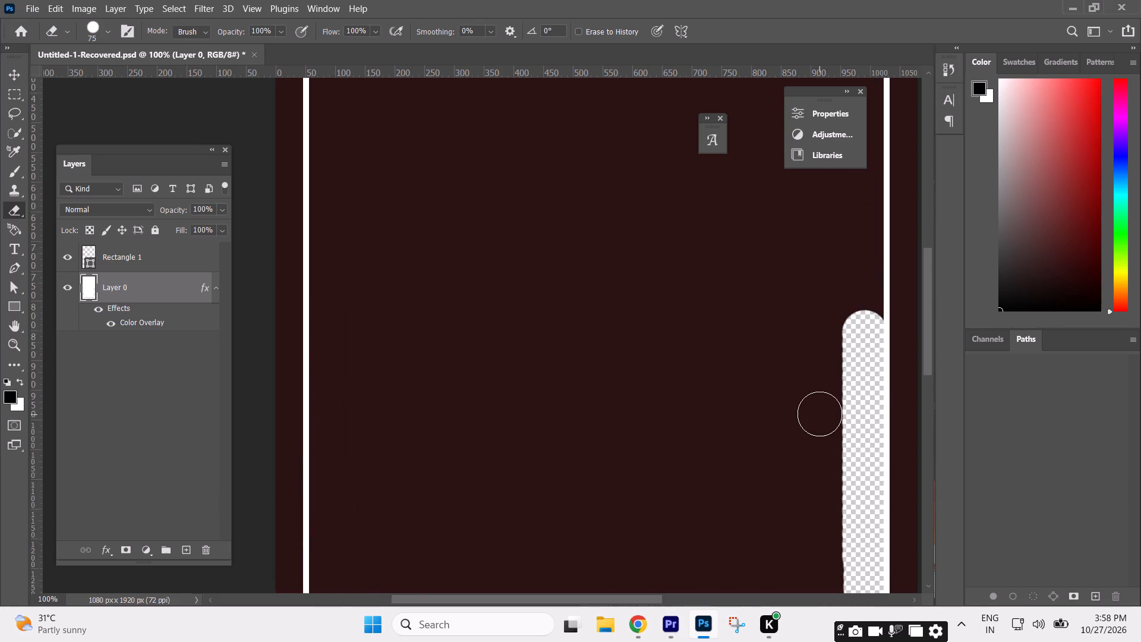
{"action": "scroll", "coordinate": [819, 414], "scroll_direction": "up", "scroll_amount": 8}
{"action": "left_click_drag", "start_coordinate": [865, 435], "coordinate": [841, 170]}
{"action": "scroll", "coordinate": [802, 411], "scroll_direction": "up", "scroll_amount": 18}
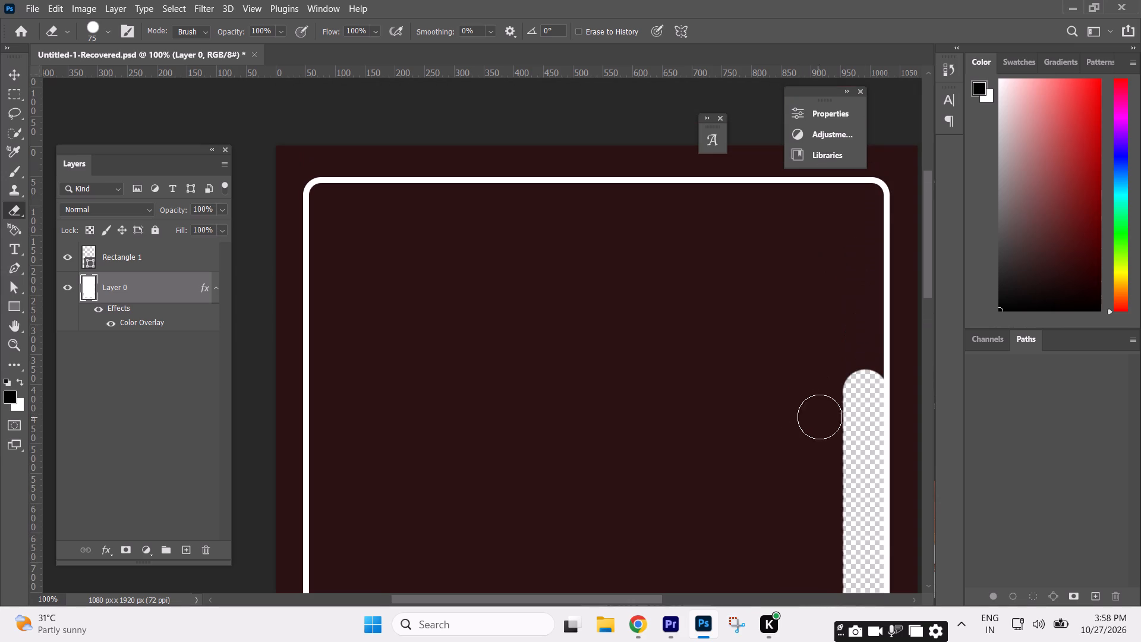
{"action": "left_click_drag", "start_coordinate": [865, 383], "coordinate": [866, 304]}
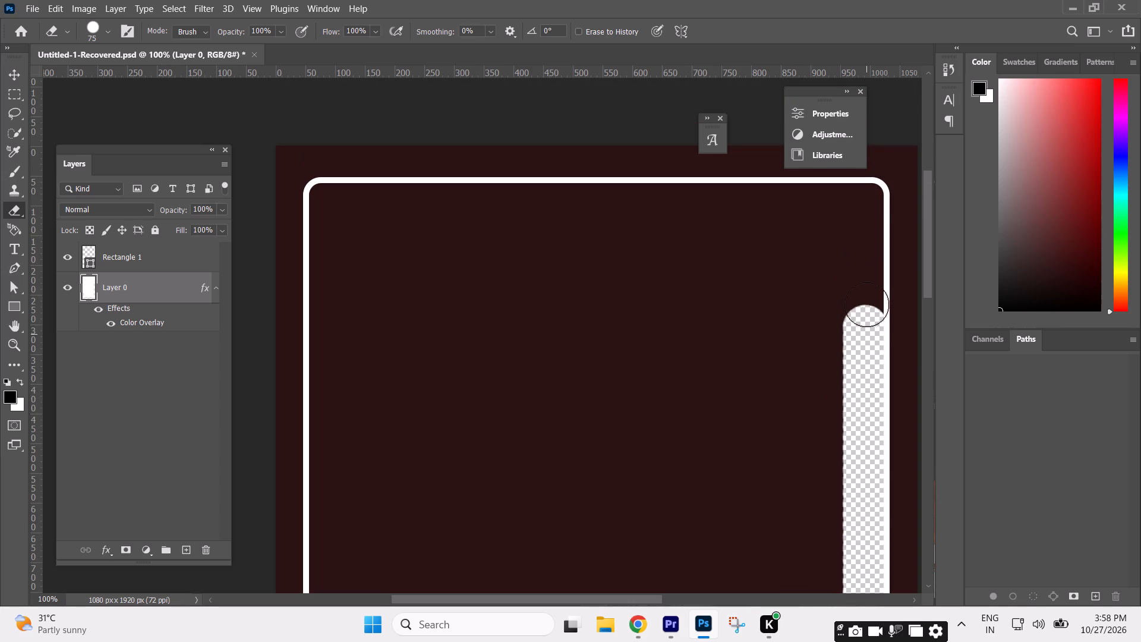
{"action": "left_click_drag", "start_coordinate": [866, 304], "coordinate": [855, 224]}
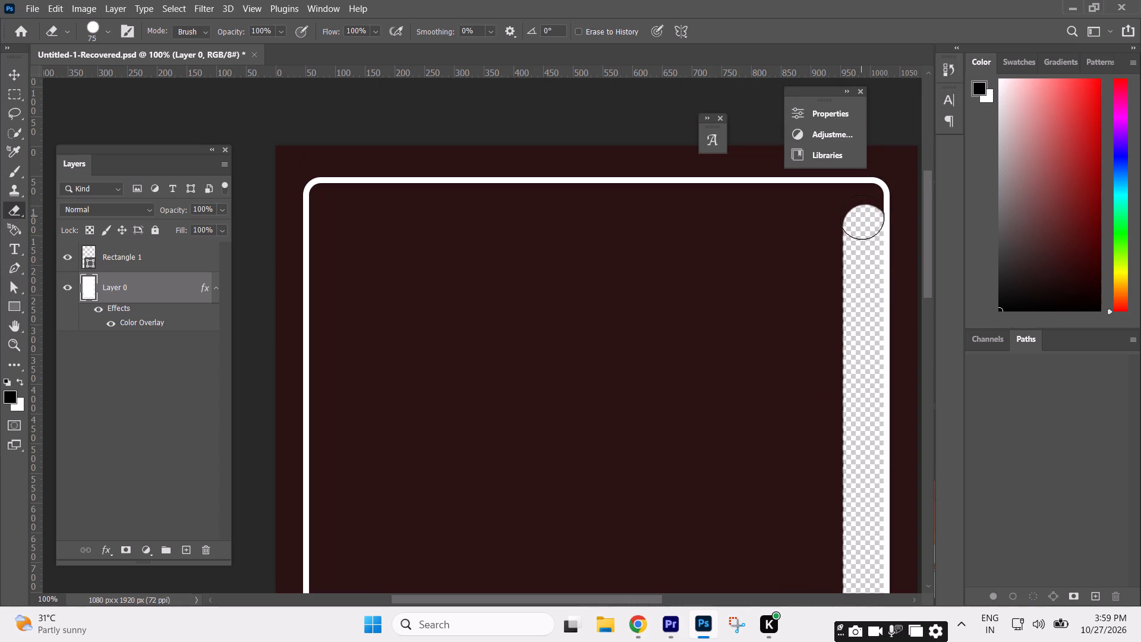
{"action": "left_click", "coordinate": [863, 218]}
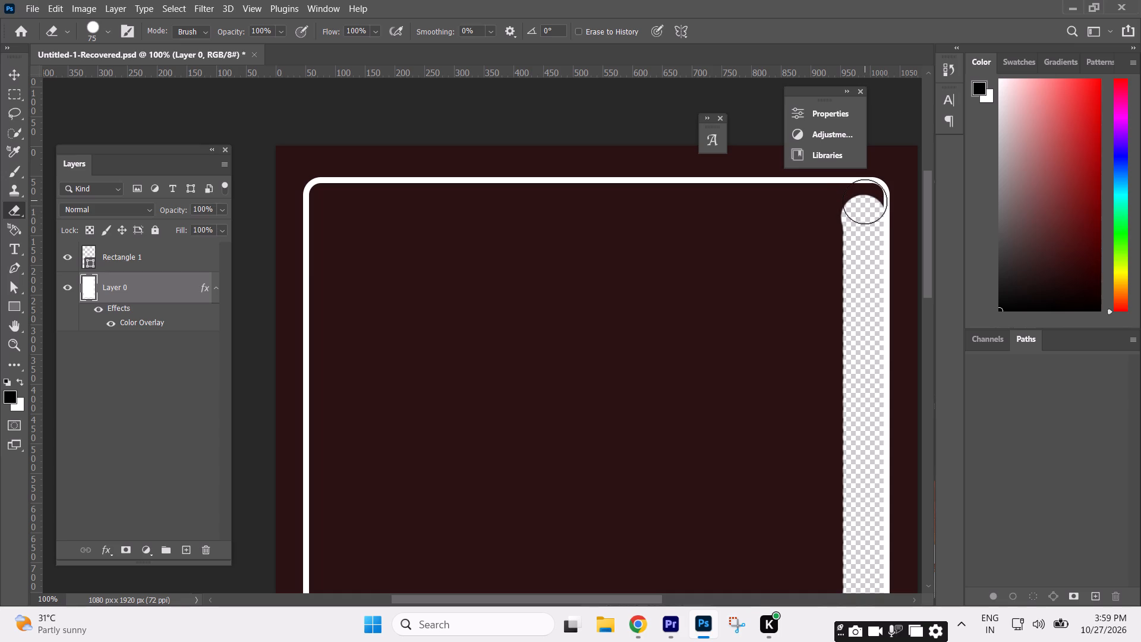
Erase a strip of Layer 0 along the outline's top inner edge, from the top-right corner to the top-left corner.
{"action": "left_click_drag", "start_coordinate": [865, 202], "coordinate": [393, 206]}
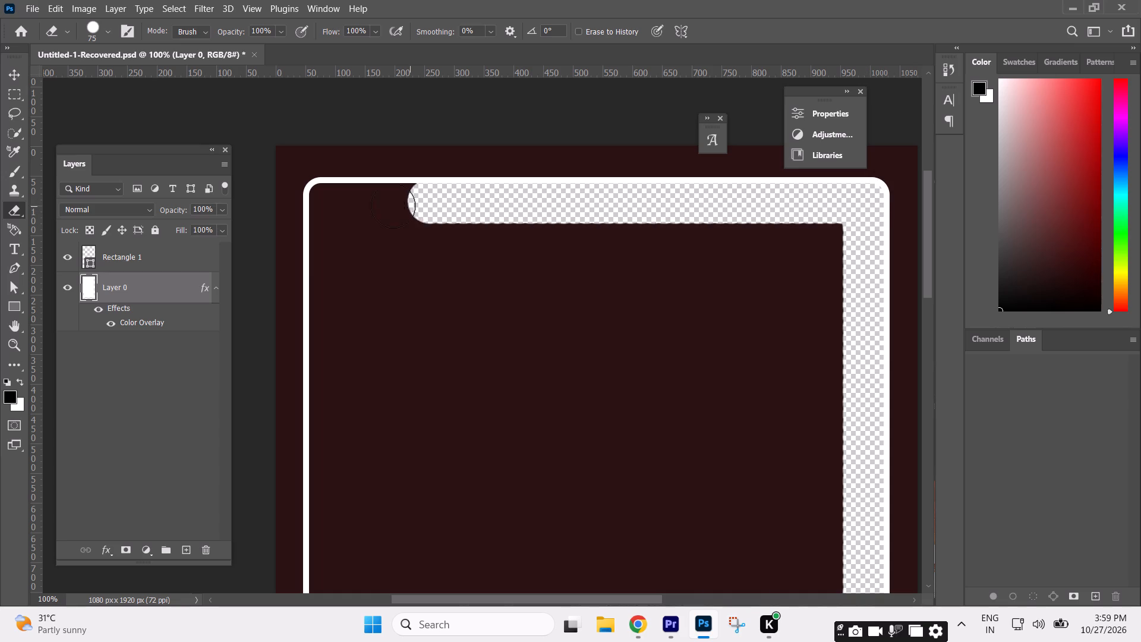
{"action": "left_click_drag", "start_coordinate": [393, 206], "coordinate": [341, 201]}
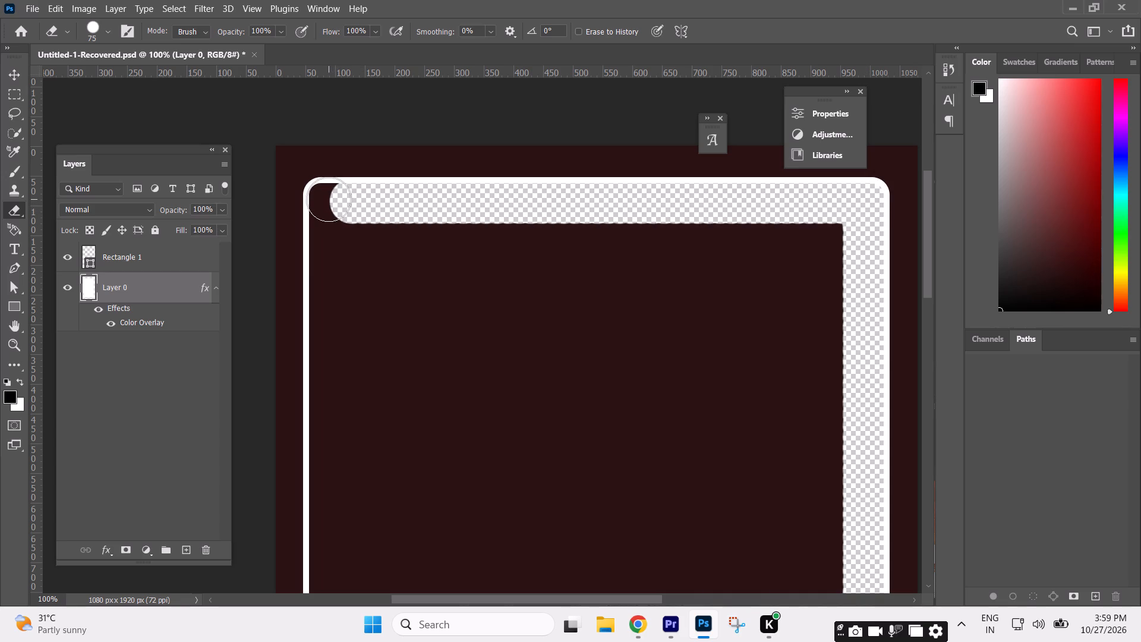
{"action": "left_click", "coordinate": [329, 199]}
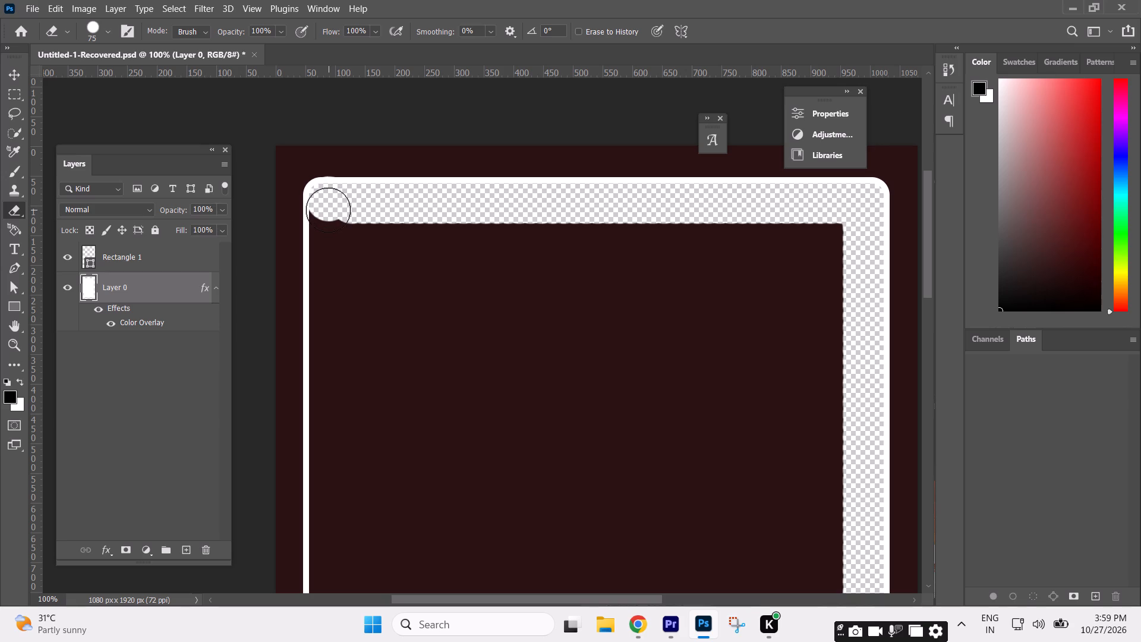
Erase a strip of Layer 0 down the outline's left inner edge until it joins the existing transparent strip.
{"action": "left_click_drag", "start_coordinate": [328, 210], "coordinate": [328, 606]}
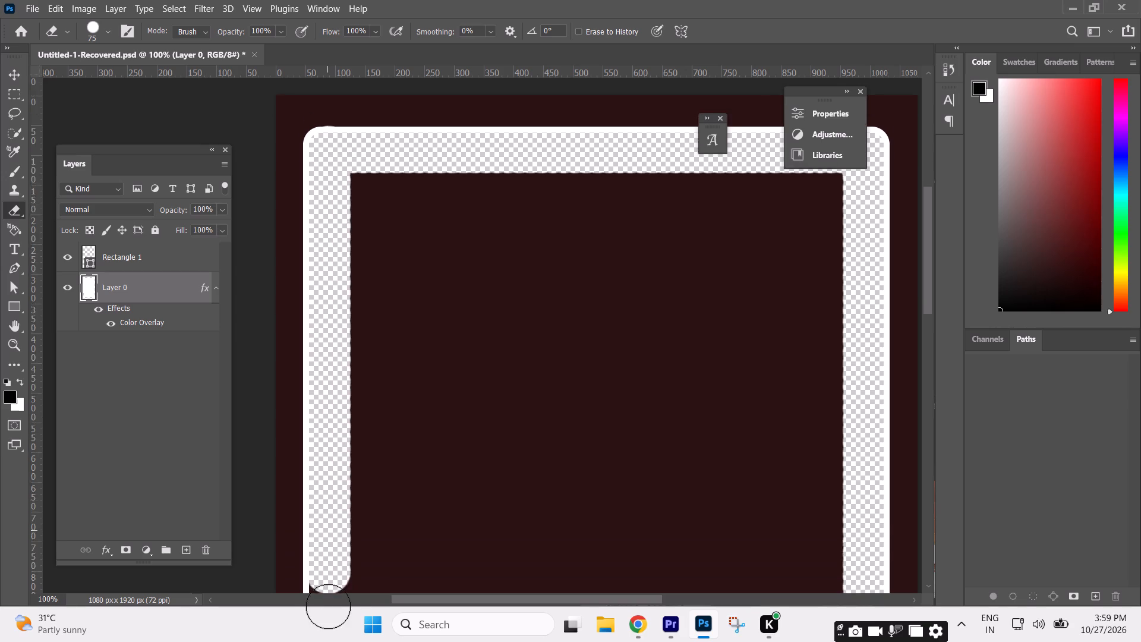
{"action": "left_click_drag", "start_coordinate": [328, 606], "coordinate": [328, 605]}
{"action": "scroll", "coordinate": [377, 490], "scroll_direction": "down", "scroll_amount": 20}
{"action": "scroll", "coordinate": [377, 490], "scroll_direction": "down", "scroll_amount": 9}
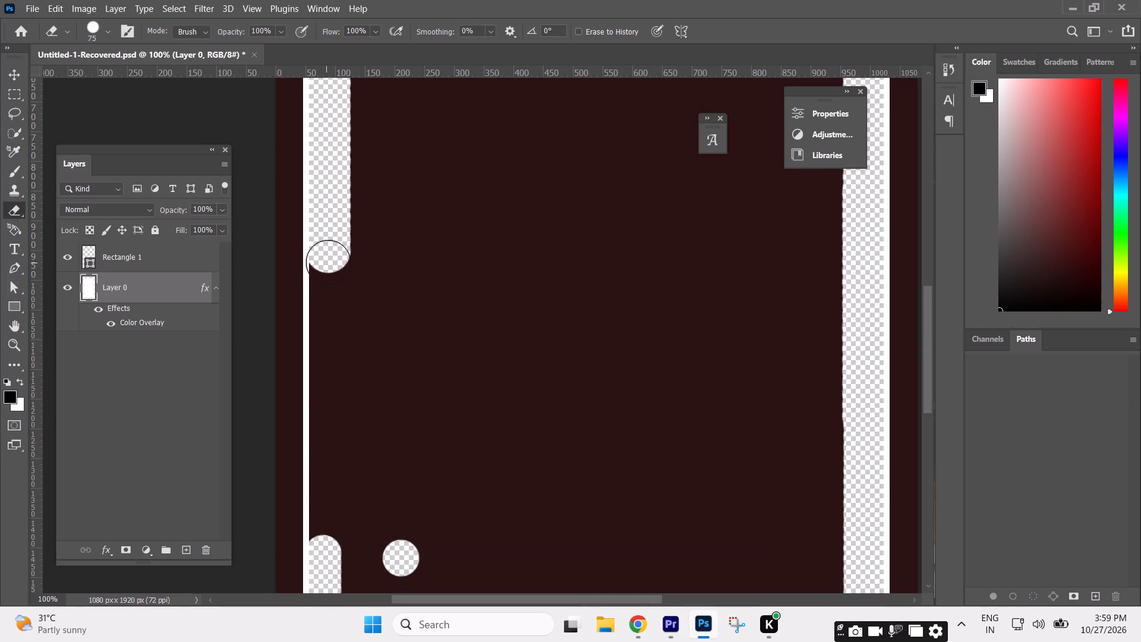
{"action": "left_click_drag", "start_coordinate": [328, 262], "coordinate": [324, 551]}
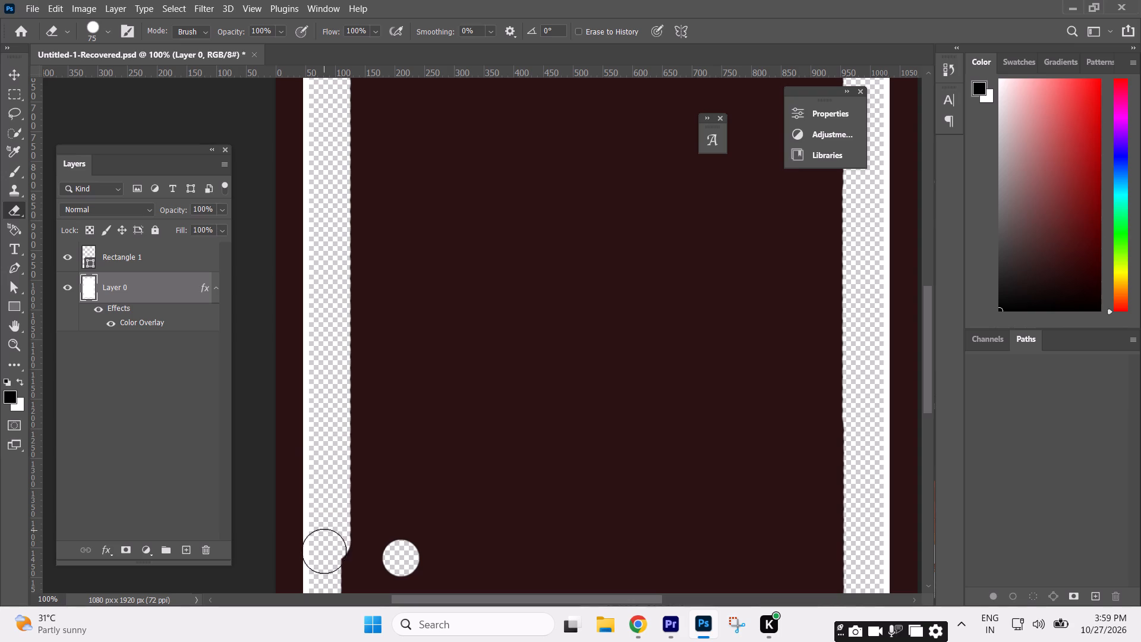
{"action": "left_click_drag", "start_coordinate": [324, 551], "coordinate": [324, 553]}
Inspect the erased strips of Layer 0 around the whole inside of the white outline, from top to bottom.
{"action": "key", "text": "ctrl+minus"}
{"action": "key", "text": "ctrl+minus"}
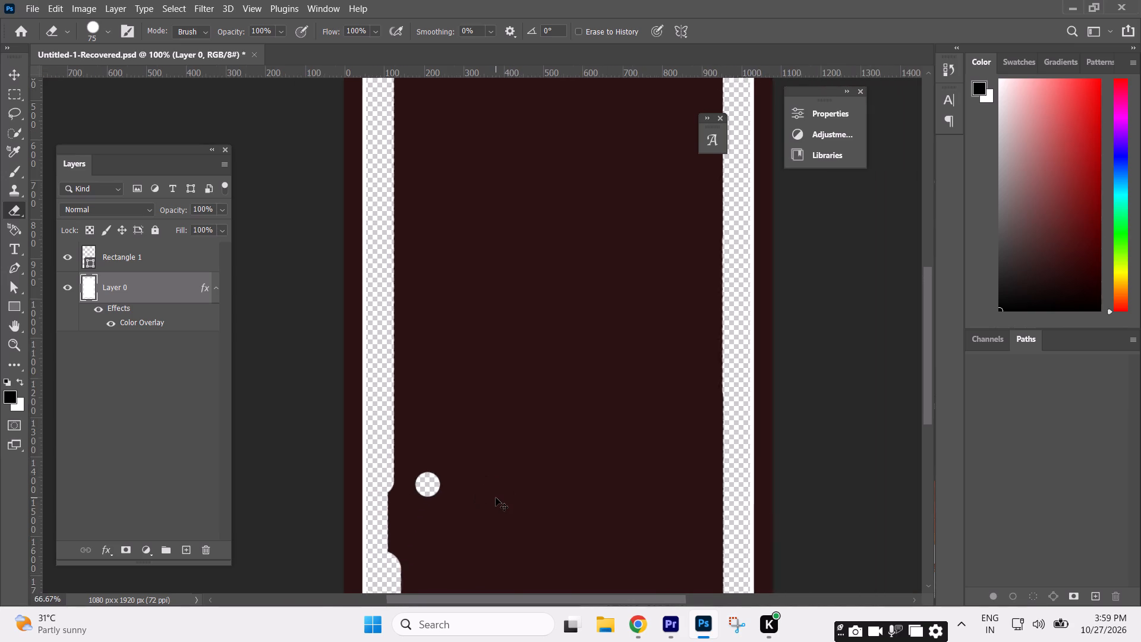
{"action": "key", "text": "ctrl+minus"}
{"action": "key", "text": "space"}
{"action": "key", "text": "space"}
{"action": "key", "text": "space"}
{"action": "key", "text": "space"}
{"action": "key", "text": "space"}
{"action": "key", "text": "space"}
{"action": "key", "text": "space"}
{"action": "key", "text": "space"}
{"action": "key", "text": "space"}
{"action": "key", "text": "space"}
{"action": "key", "text": "space"}
{"action": "key", "text": "space"}
{"action": "key", "text": "space"}
{"action": "key", "text": "space"}
{"action": "key", "text": "space"}
{"action": "key", "text": "space"}
{"action": "key", "text": "space"}
{"action": "key", "text": "space"}
{"action": "key", "text": "space"}
{"action": "key", "text": "space"}
{"action": "left_click_drag", "start_coordinate": [535, 408], "coordinate": [468, 495]}
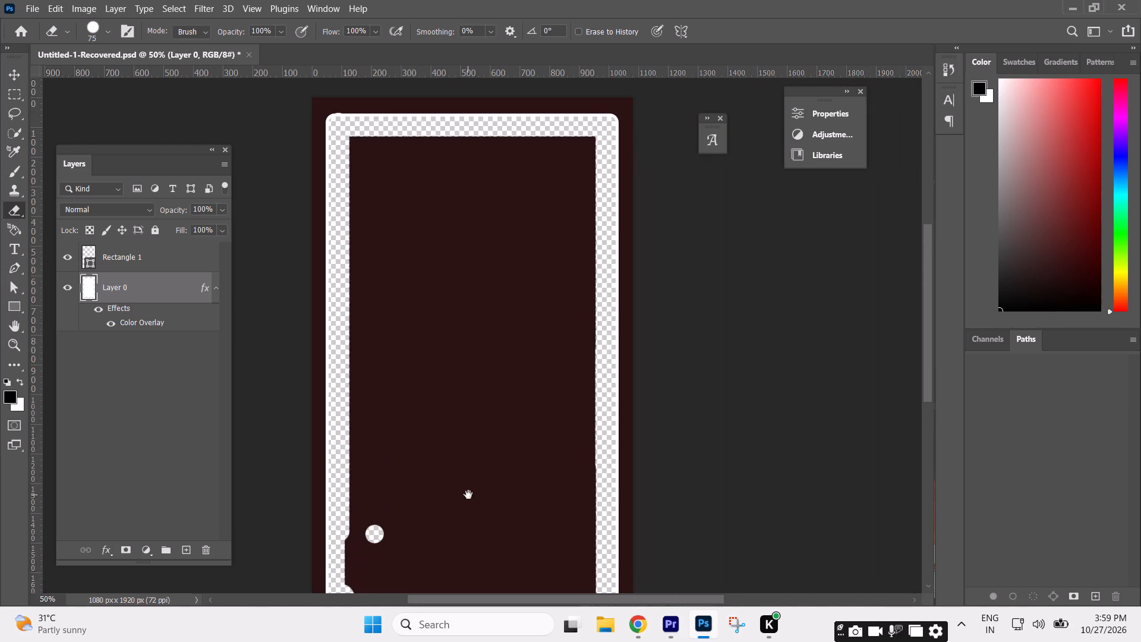
{"action": "left_click_drag", "start_coordinate": [468, 495], "coordinate": [469, 477]}
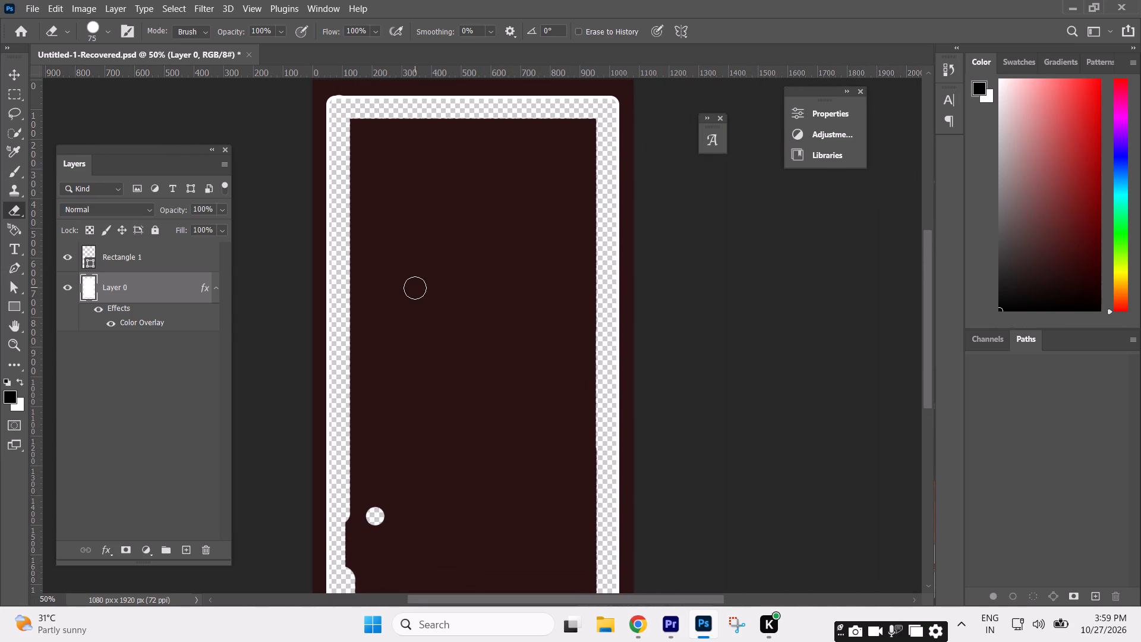
{"action": "scroll", "coordinate": [415, 288], "scroll_direction": "up", "scroll_amount": 10}
{"action": "key", "text": "ctrl+equal"}
{"action": "key", "text": "ctrl+equal"}
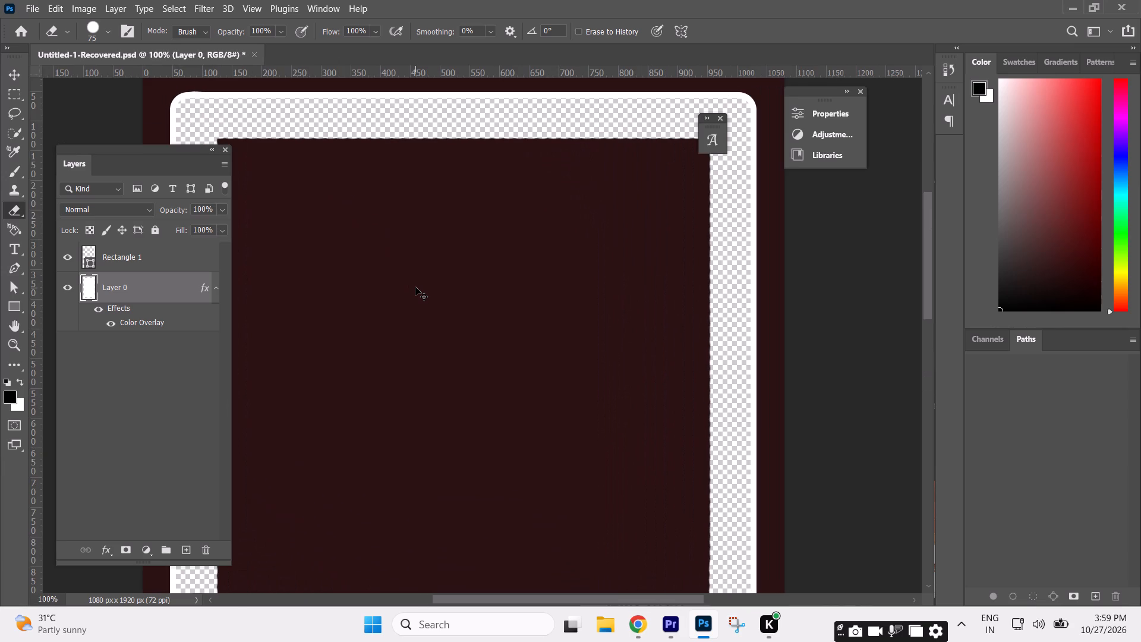
{"action": "key", "text": "ctrl+minus"}
{"action": "key", "text": "ctrl+minus"}
{"action": "key", "text": "space"}
{"action": "key", "text": "space"}
{"action": "key", "text": "space"}
{"action": "key", "text": "space"}
{"action": "key", "text": "space"}
{"action": "key", "text": "space"}
{"action": "key", "text": "space"}
{"action": "key", "text": "space"}
{"action": "key", "text": "space"}
{"action": "key", "text": "space"}
{"action": "key", "text": "space"}
{"action": "key", "text": "space"}
{"action": "key", "text": "space"}
{"action": "key", "text": "space"}
{"action": "key", "text": "space"}
{"action": "key", "text": "space"}
{"action": "key", "text": "space"}
{"action": "key", "text": "space"}
{"action": "key", "text": "space"}
{"action": "key", "text": "space"}
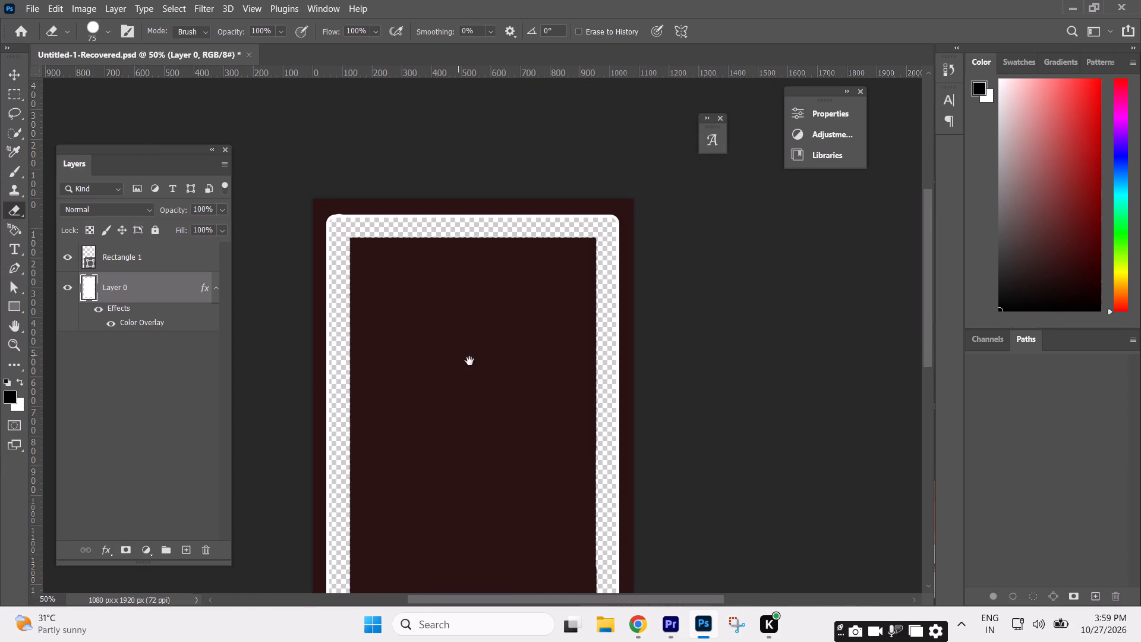
{"action": "left_click_drag", "start_coordinate": [469, 367], "coordinate": [456, 161]}
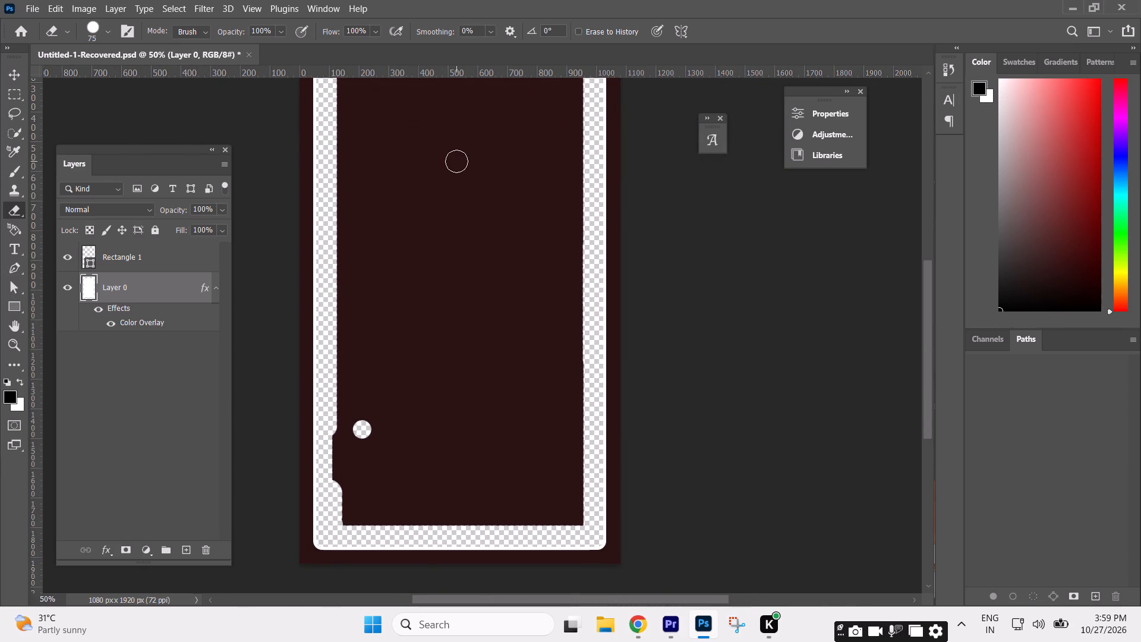
{"action": "key", "text": "ctrl+minus"}
{"action": "key", "text": "space"}
{"action": "key", "text": "space"}
{"action": "key", "text": "space"}
{"action": "key", "text": "space"}
{"action": "key", "text": "space"}
{"action": "key", "text": "space"}
{"action": "key", "text": "space"}
{"action": "key", "text": "space"}
{"action": "key", "text": "space"}
{"action": "key", "text": "space"}
{"action": "key", "text": "space"}
{"action": "key", "text": "space"}
{"action": "key", "text": "space"}
{"action": "key", "text": "space"}
{"action": "key", "text": "space"}
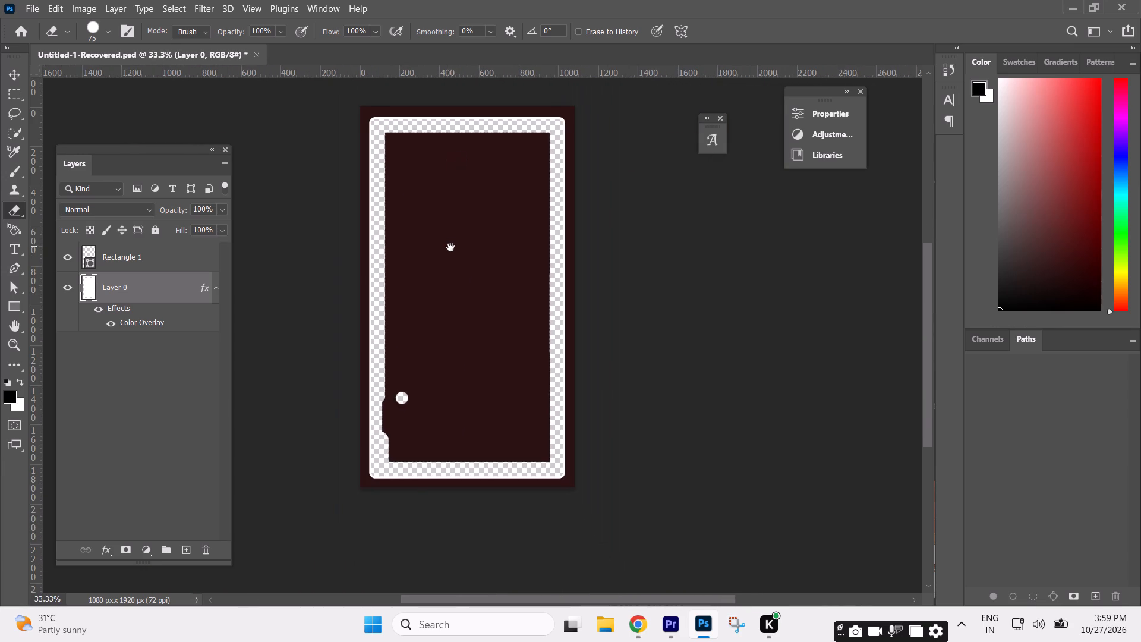
{"action": "left_click_drag", "start_coordinate": [452, 247], "coordinate": [429, 292]}
Save the document.
{"action": "key", "text": "ctrl+s"}
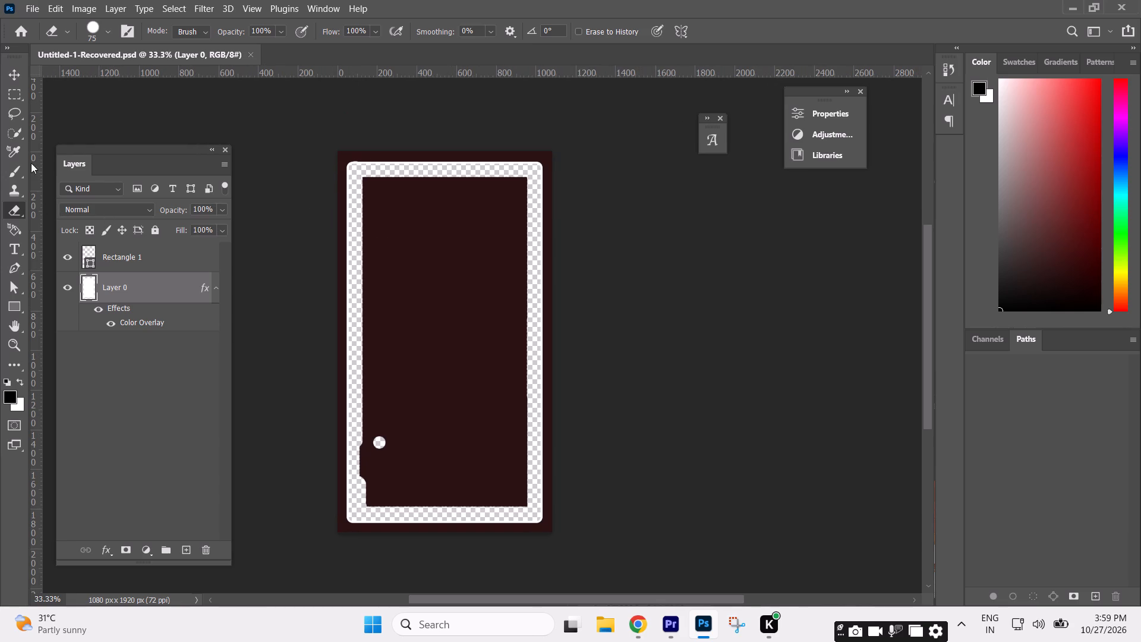
Enlarge the Eraser to 161 px and widen the transparent strip along the outline's top inner edge into the top-right corner.
{"action": "left_click", "coordinate": [106, 26]}
{"action": "left_click_drag", "start_coordinate": [134, 76], "coordinate": [145, 71]}
{"action": "left_click_drag", "start_coordinate": [369, 188], "coordinate": [439, 184]}
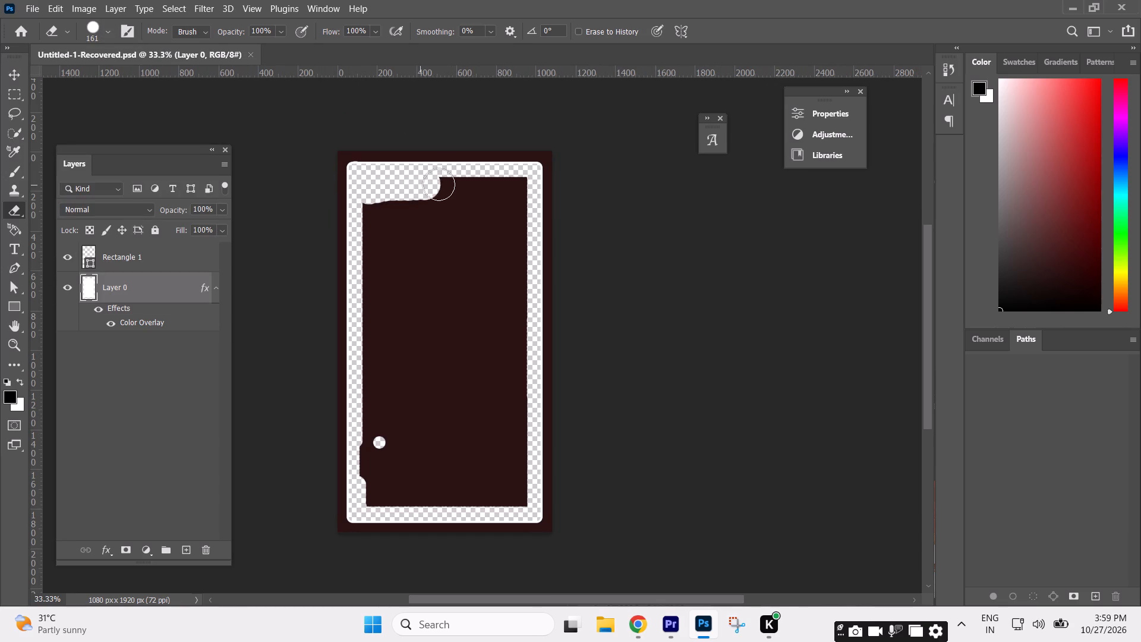
{"action": "left_click_drag", "start_coordinate": [439, 184], "coordinate": [512, 186]}
{"action": "left_click_drag", "start_coordinate": [517, 186], "coordinate": [516, 254]}
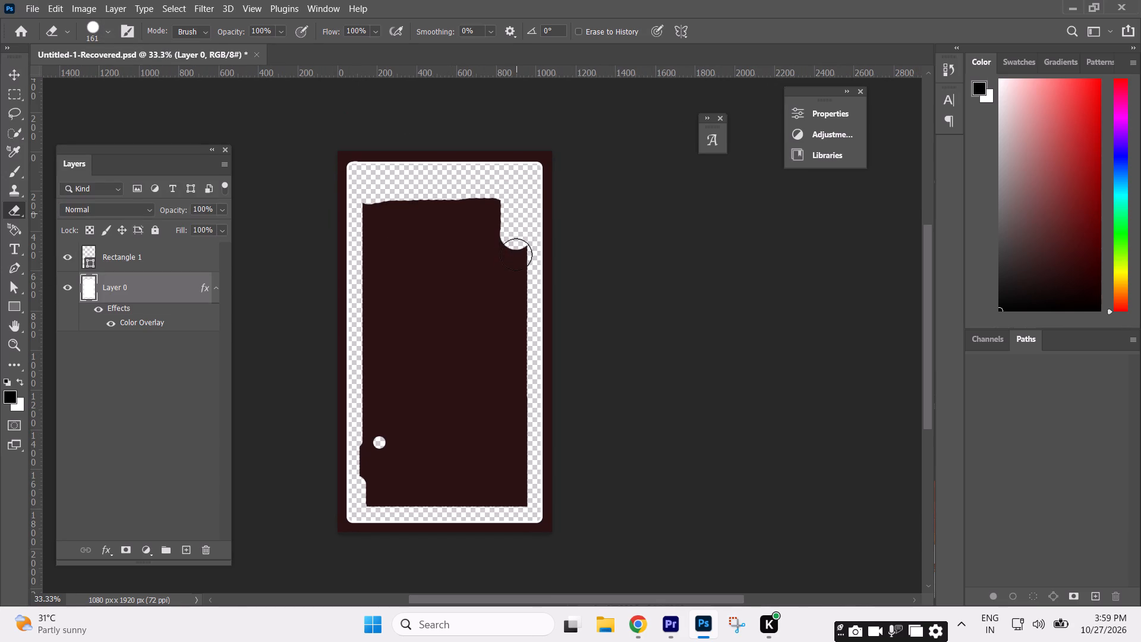
Widen the transparent strip with the Eraser down the outline's right side, along the bottom and up the left side.
{"action": "left_click_drag", "start_coordinate": [516, 254], "coordinate": [534, 462]}
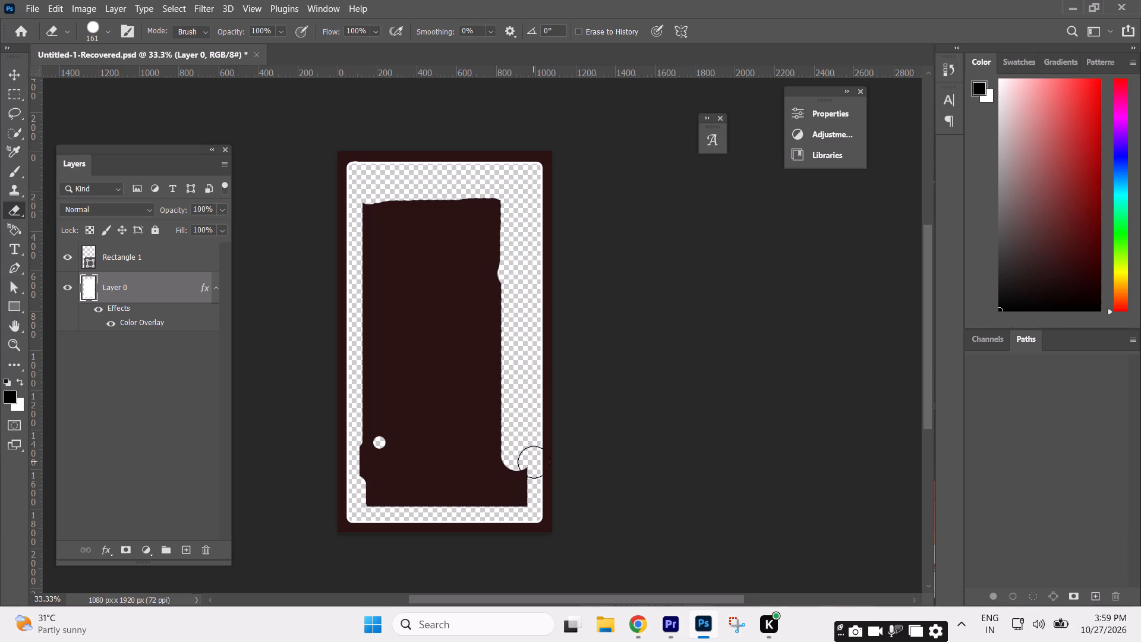
{"action": "left_click_drag", "start_coordinate": [534, 462], "coordinate": [528, 487]}
{"action": "left_click_drag", "start_coordinate": [518, 498], "coordinate": [383, 502]}
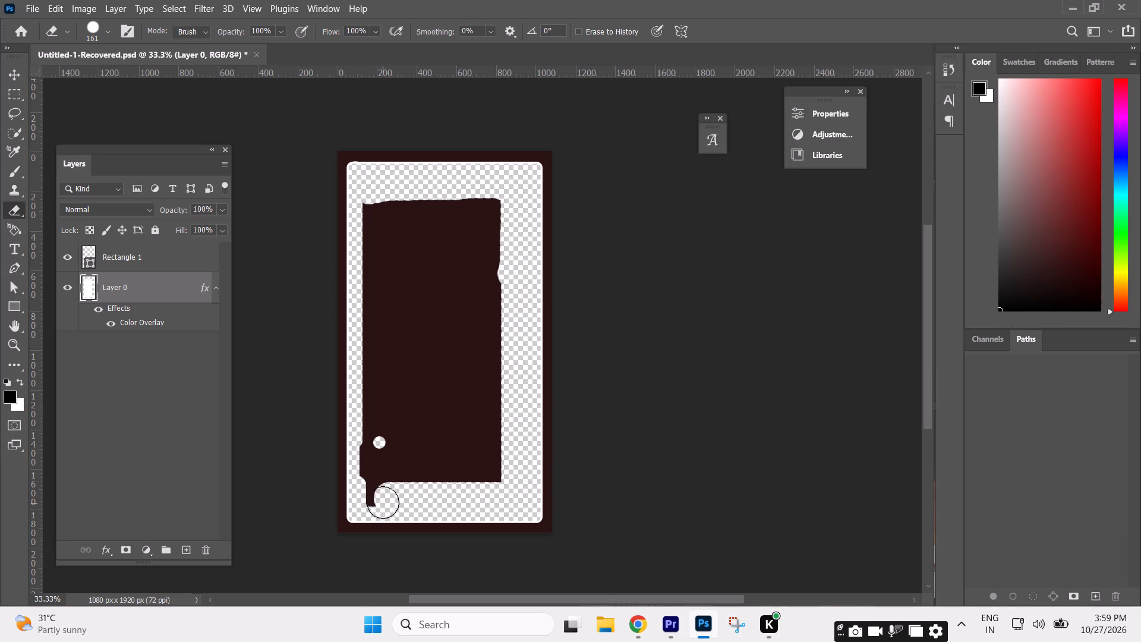
{"action": "left_click_drag", "start_coordinate": [376, 502], "coordinate": [370, 451]}
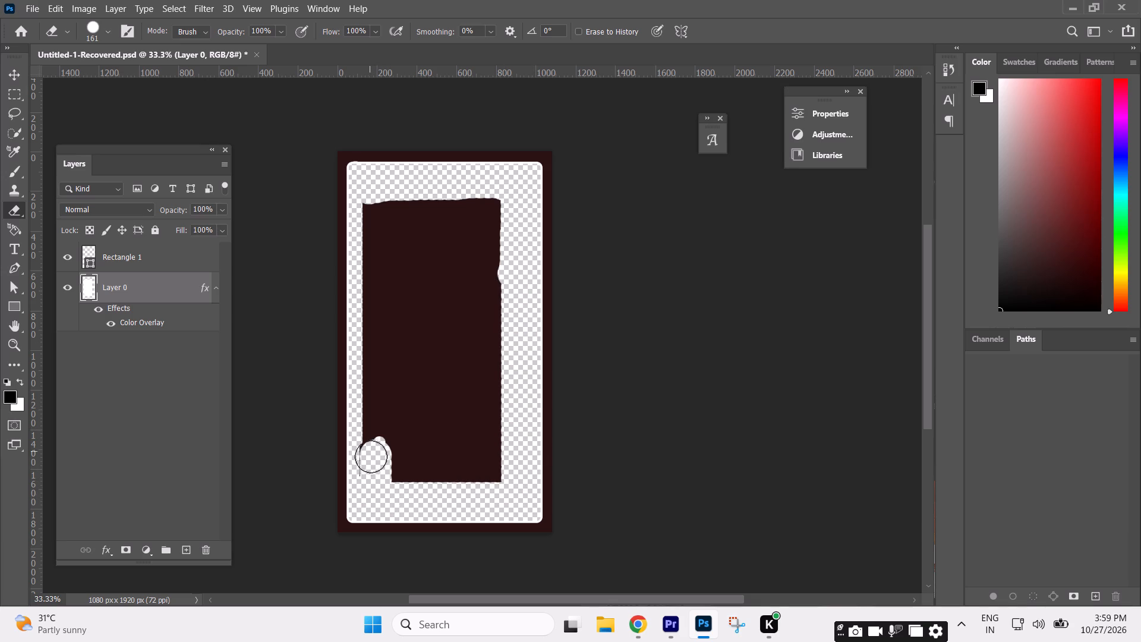
{"action": "left_click_drag", "start_coordinate": [368, 472], "coordinate": [368, 458]}
{"action": "left_click_drag", "start_coordinate": [368, 458], "coordinate": [368, 210]}
Erase all the remaining maroon area of Layer 0 in the centre of the outline and save the document.
{"action": "left_click_drag", "start_coordinate": [386, 208], "coordinate": [388, 273]}
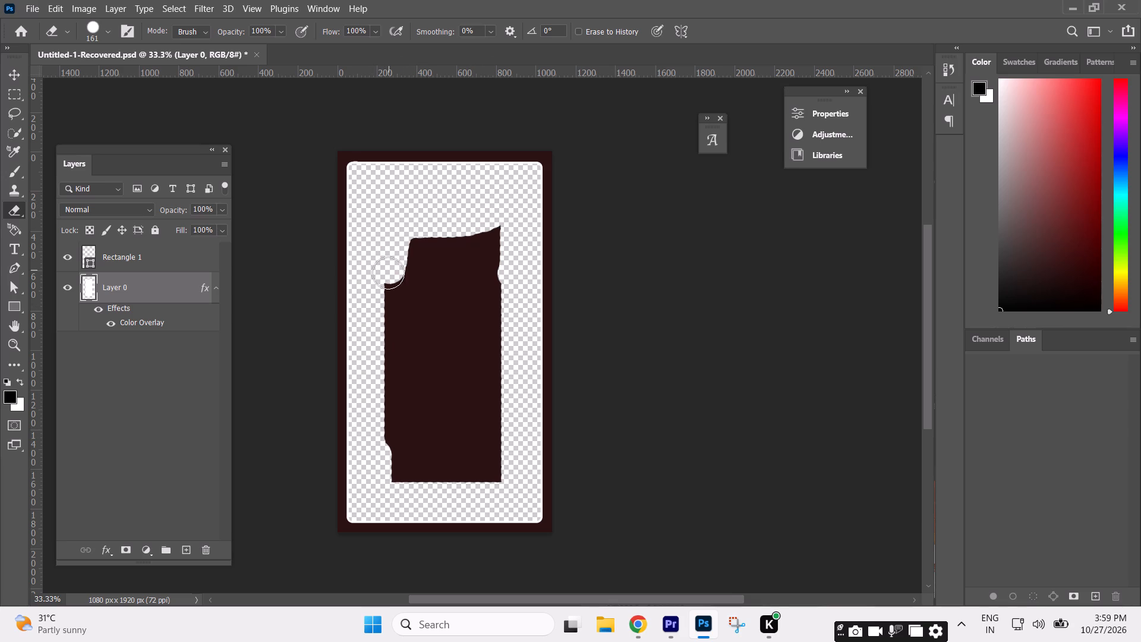
{"action": "left_click_drag", "start_coordinate": [388, 273], "coordinate": [488, 476]}
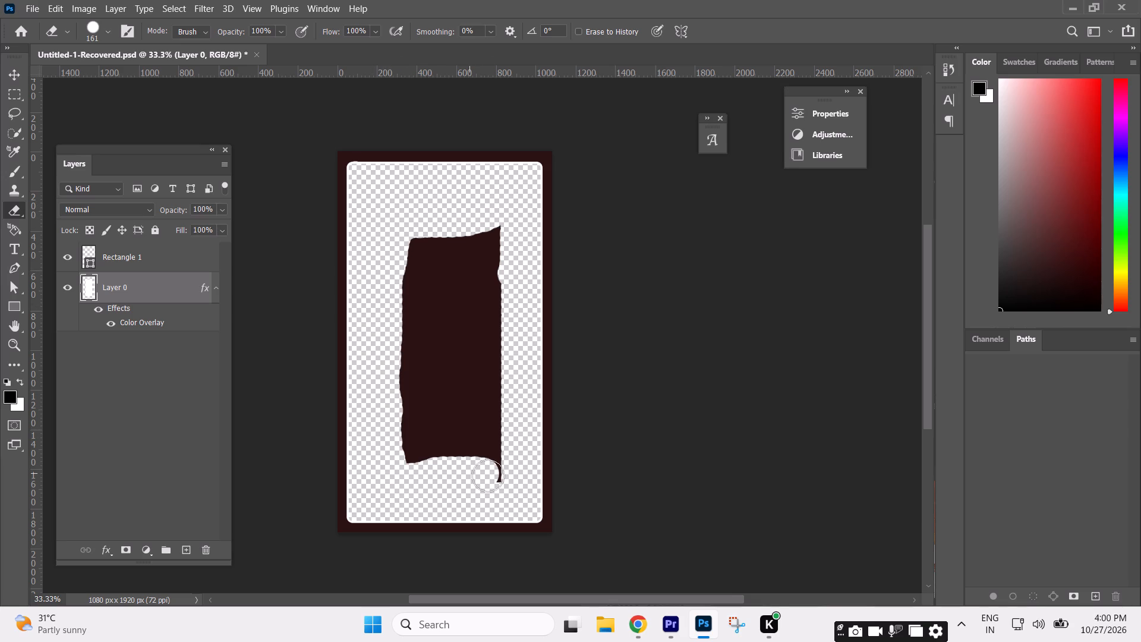
{"action": "left_click_drag", "start_coordinate": [488, 476], "coordinate": [478, 235]}
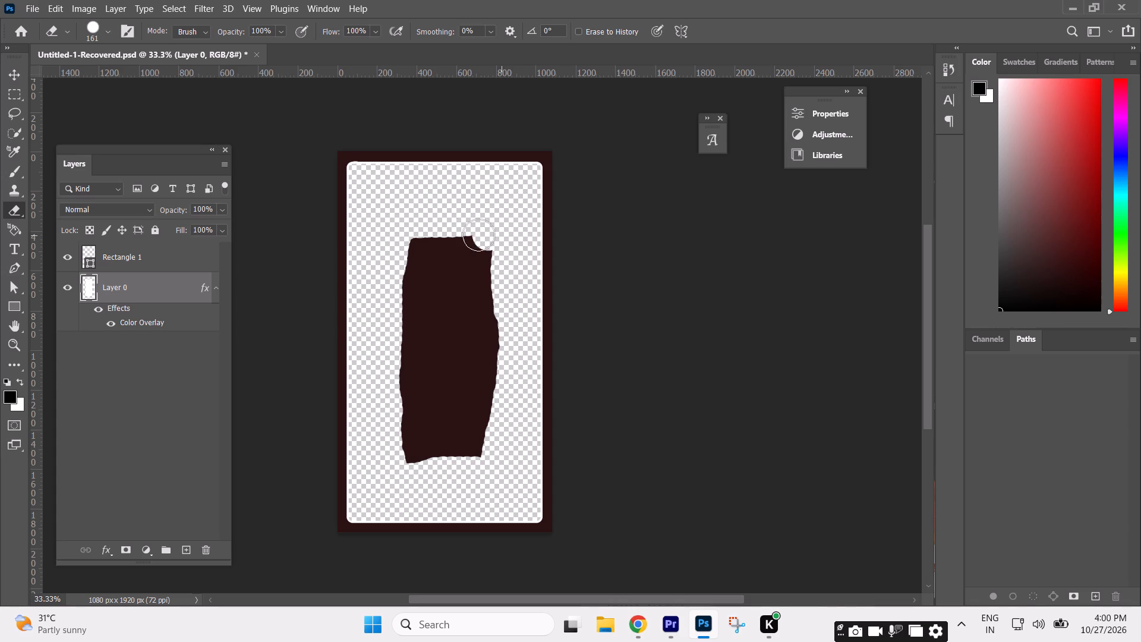
{"action": "left_click_drag", "start_coordinate": [478, 235], "coordinate": [469, 456]}
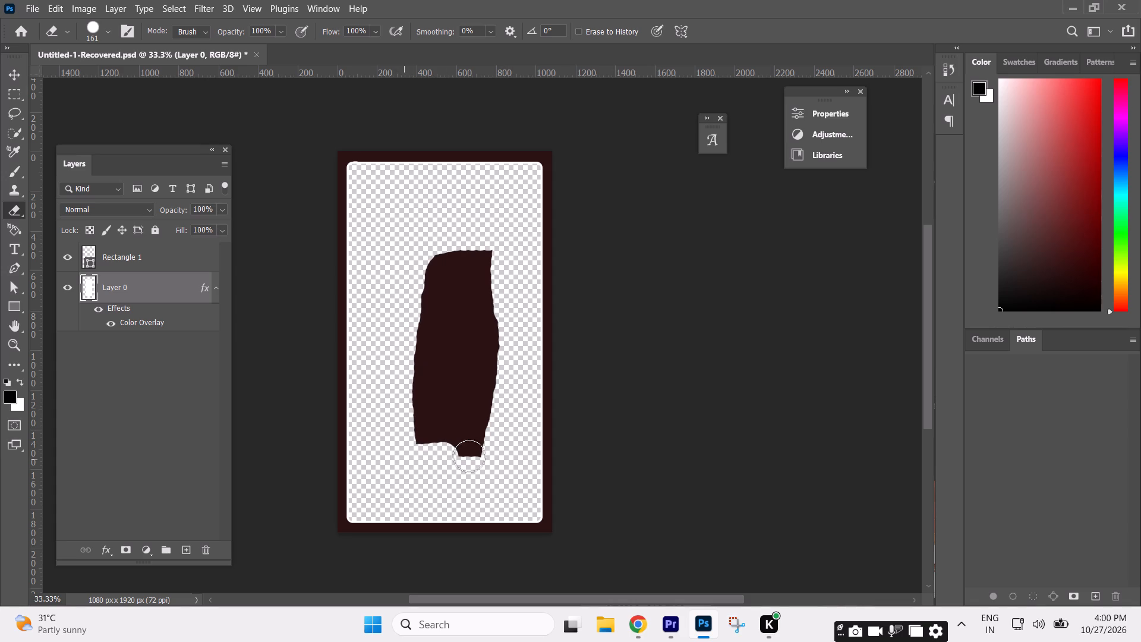
{"action": "left_click_drag", "start_coordinate": [469, 456], "coordinate": [415, 354]}
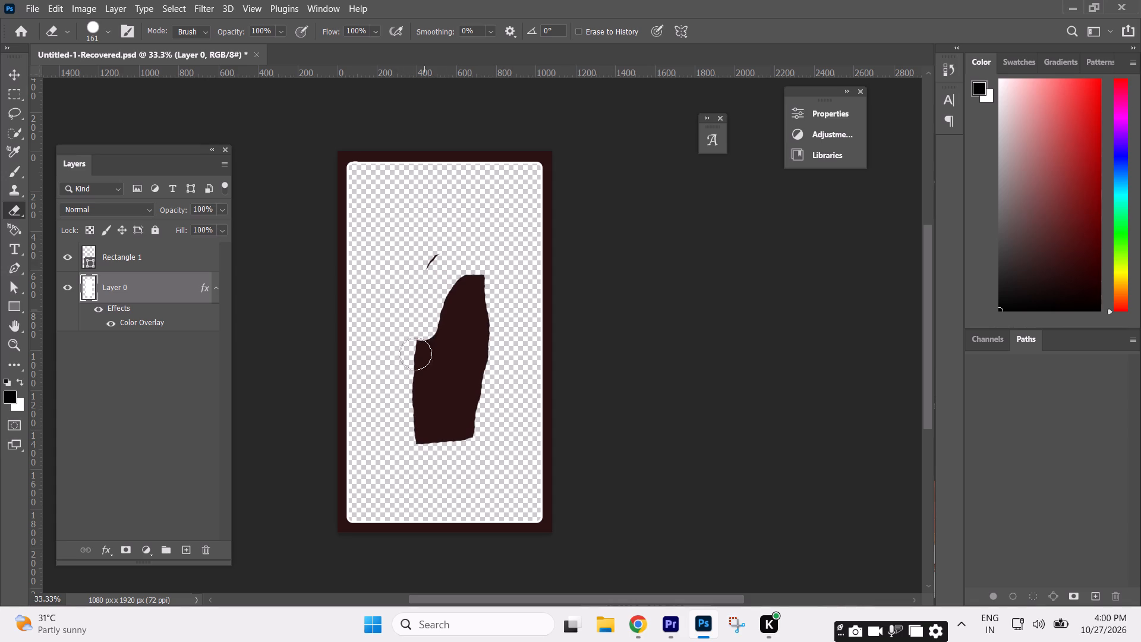
{"action": "left_click_drag", "start_coordinate": [415, 354], "coordinate": [461, 262]}
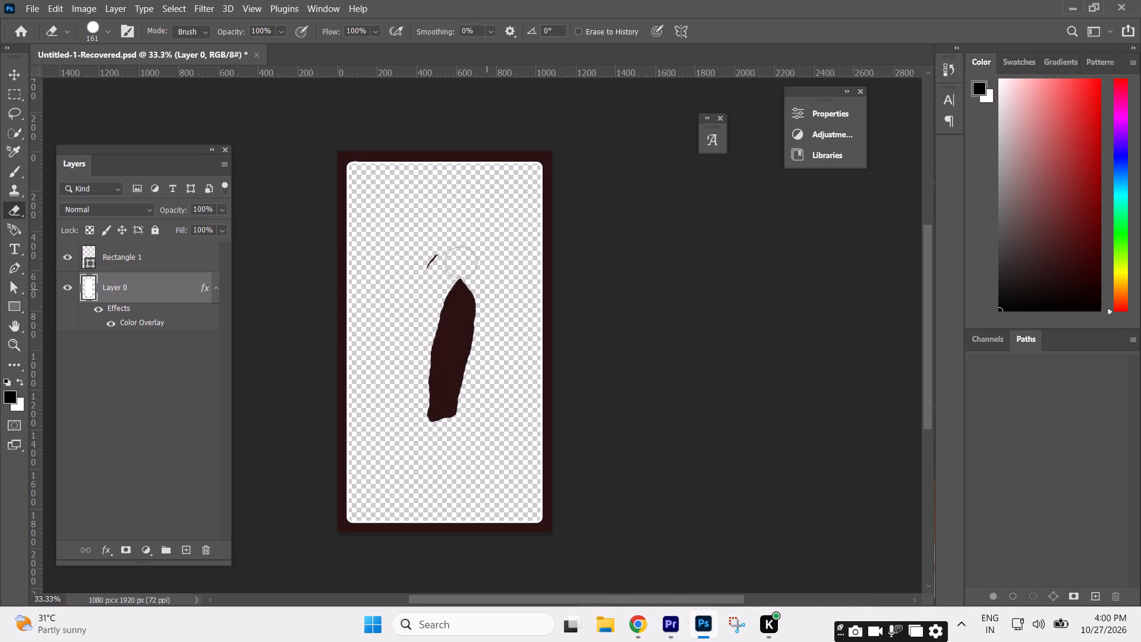
{"action": "left_click_drag", "start_coordinate": [461, 262], "coordinate": [449, 408]}
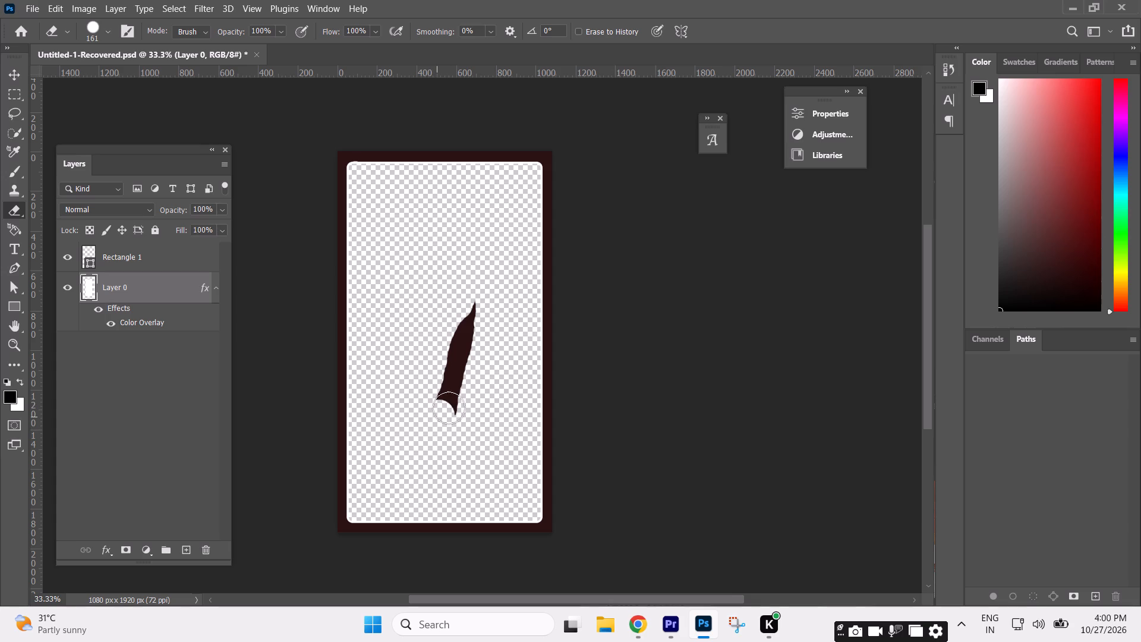
{"action": "left_click_drag", "start_coordinate": [449, 408], "coordinate": [417, 245]}
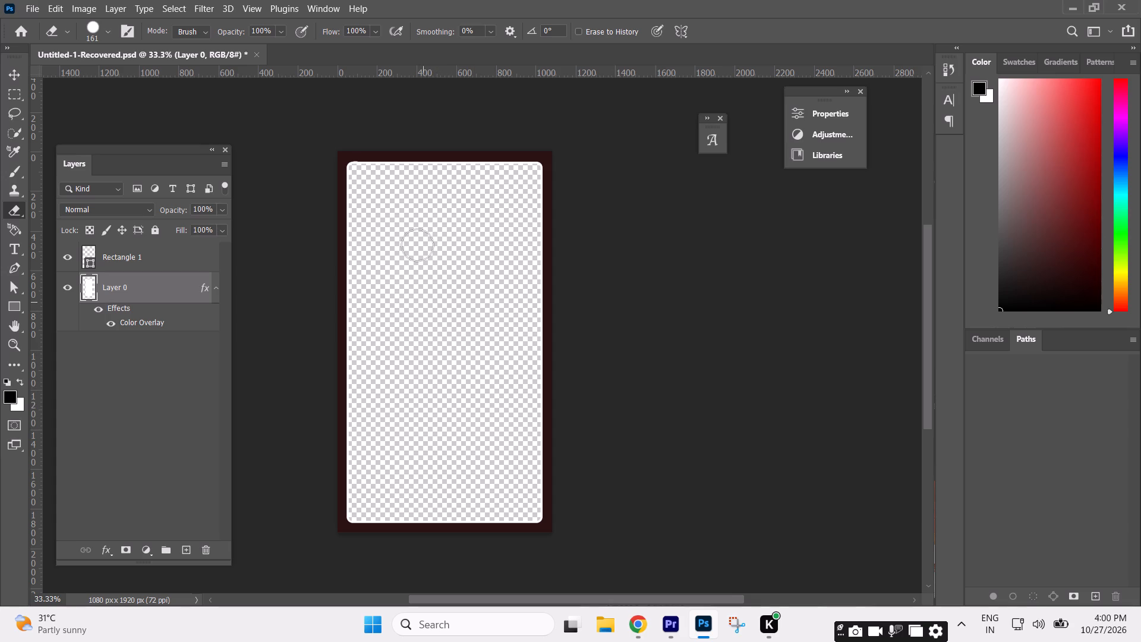
{"action": "left_click_drag", "start_coordinate": [417, 245], "coordinate": [437, 307]}
{"action": "key", "text": "ctrl+s"}
Draw a horizontal rectangle about 1315 × 139 px across the frame, below the middle of the canvas.
{"action": "left_click", "coordinate": [10, 76]}
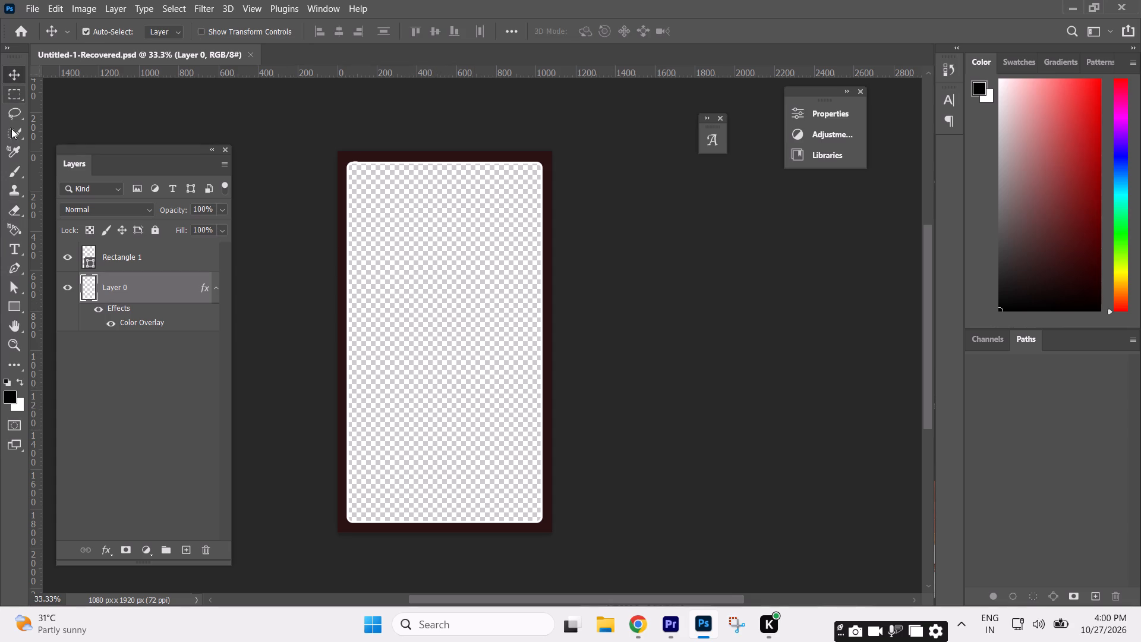
{"action": "left_click", "coordinate": [15, 309]}
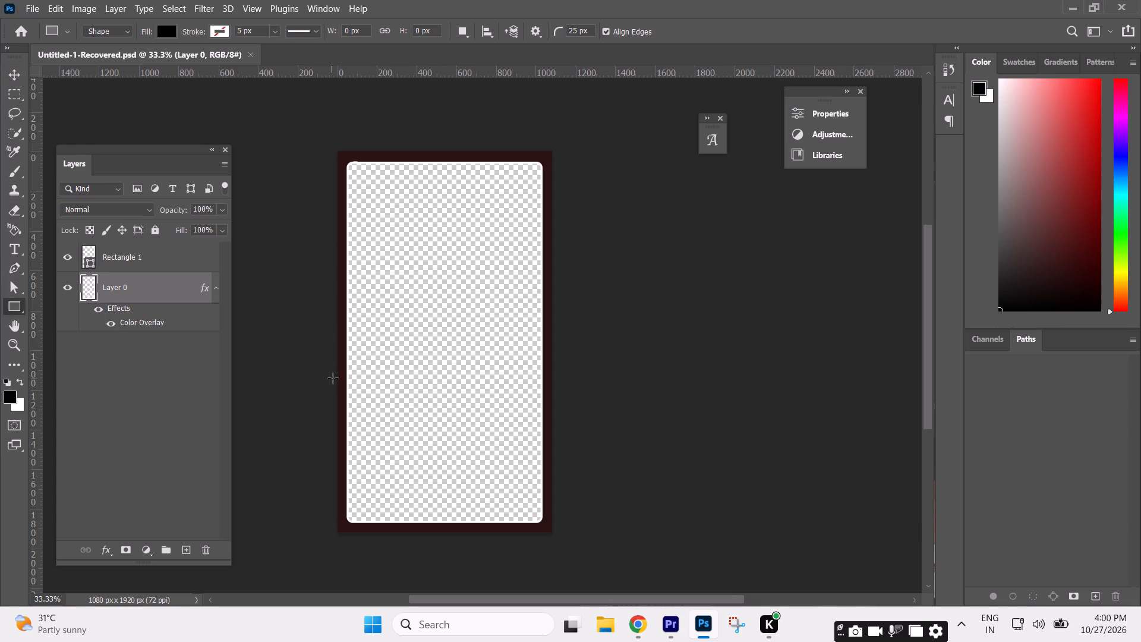
{"action": "left_click_drag", "start_coordinate": [333, 376], "coordinate": [593, 403]}
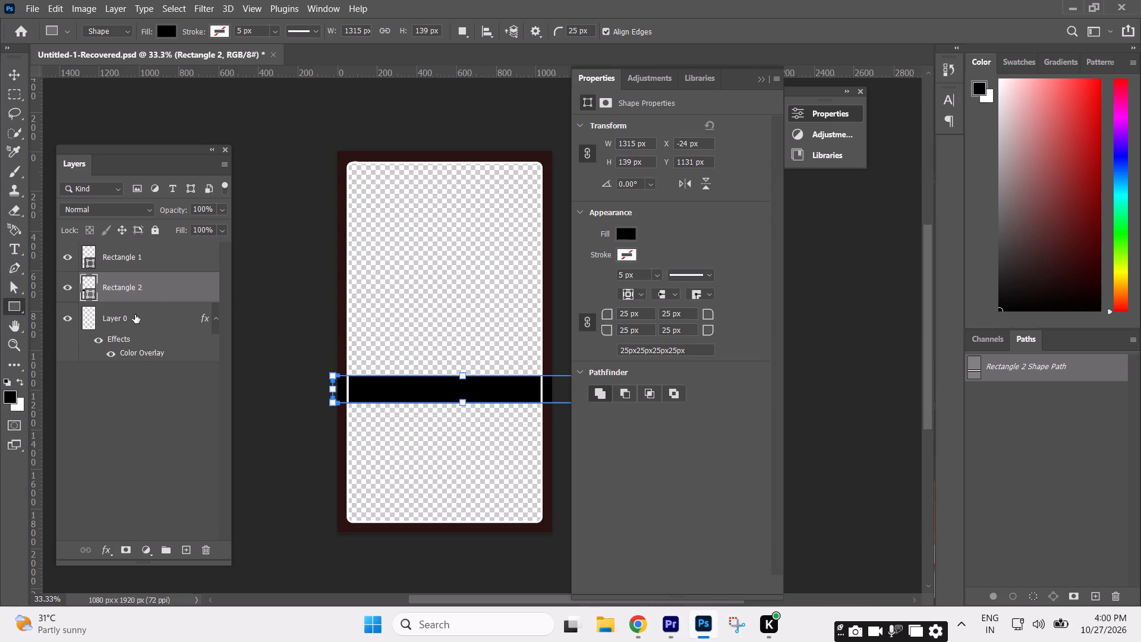
Fill the new rectangle with the frame's maroon, sampled as 2c1212.
{"action": "left_click", "coordinate": [632, 233]}
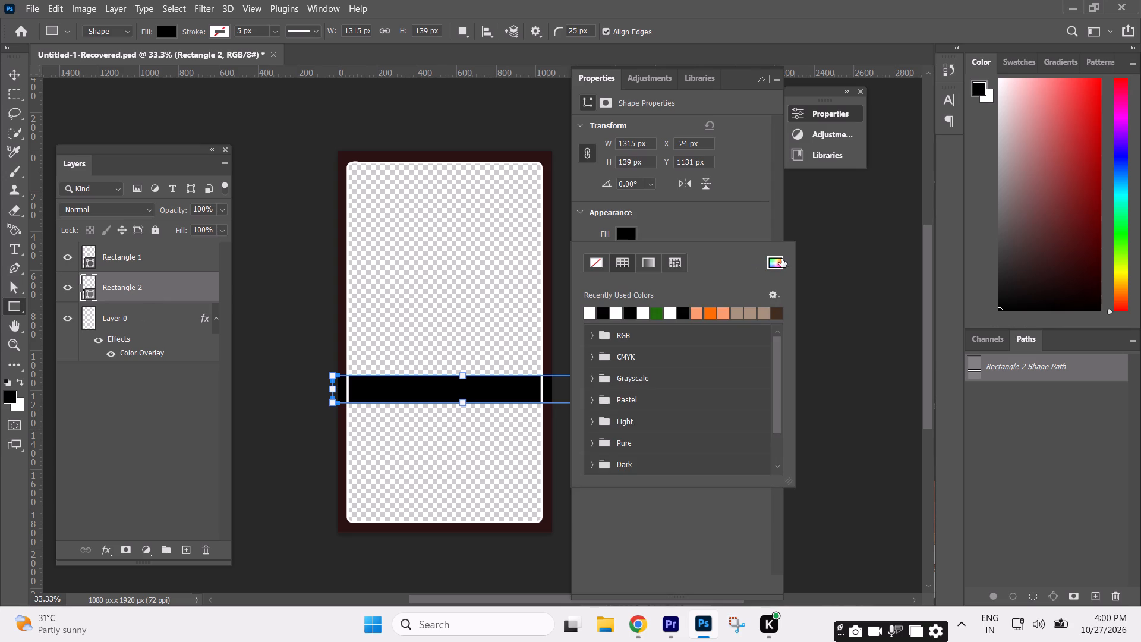
{"action": "left_click", "coordinate": [781, 259]}
{"action": "left_click", "coordinate": [342, 313]}
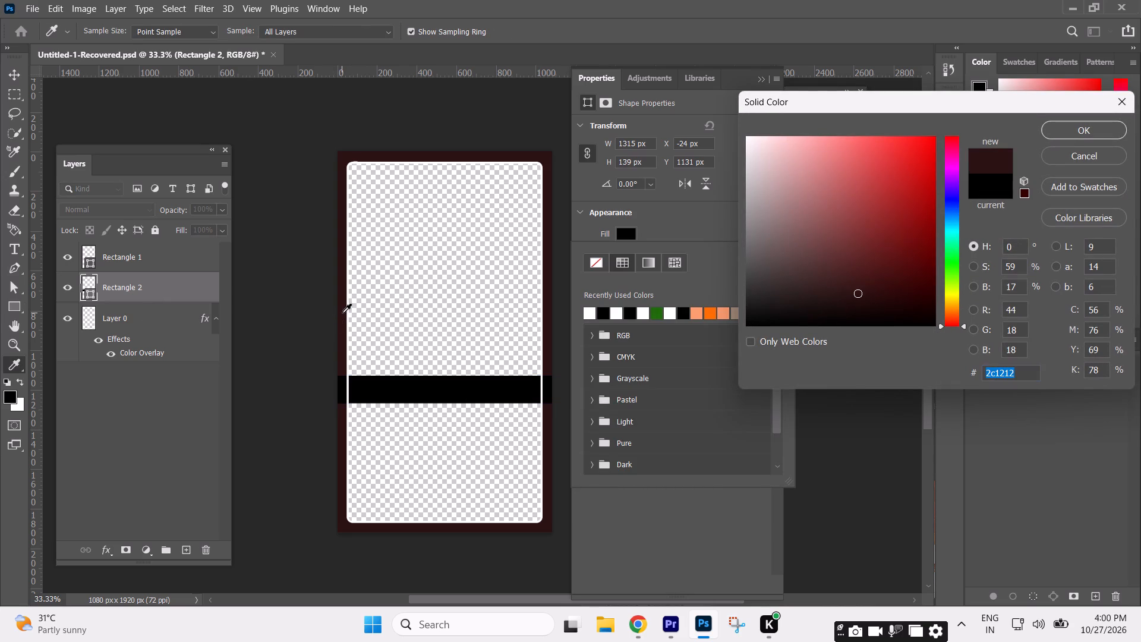
{"action": "left_click", "coordinate": [1087, 131]}
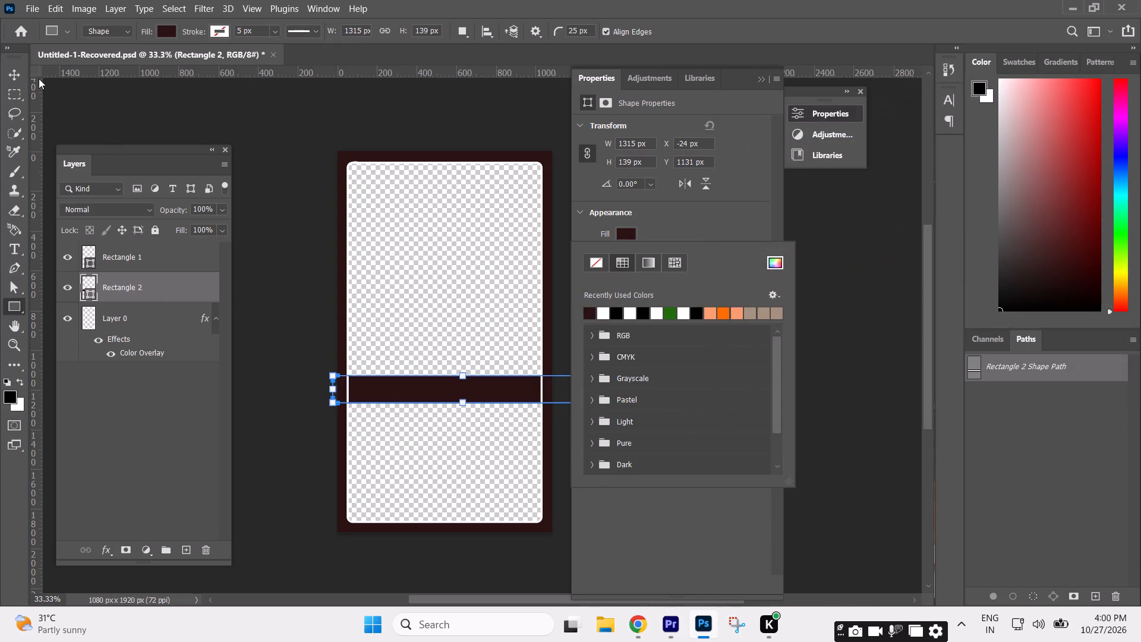
Move the maroon bar slightly left and up, to about X -63 px, Y 1122 px.
{"action": "left_click", "coordinate": [22, 79]}
{"action": "left_click_drag", "start_coordinate": [481, 389], "coordinate": [473, 388]}
Give the maroon bar a white stroke 8 px wide.
{"action": "left_click", "coordinate": [631, 264]}
{"action": "left_click", "coordinate": [629, 260]}
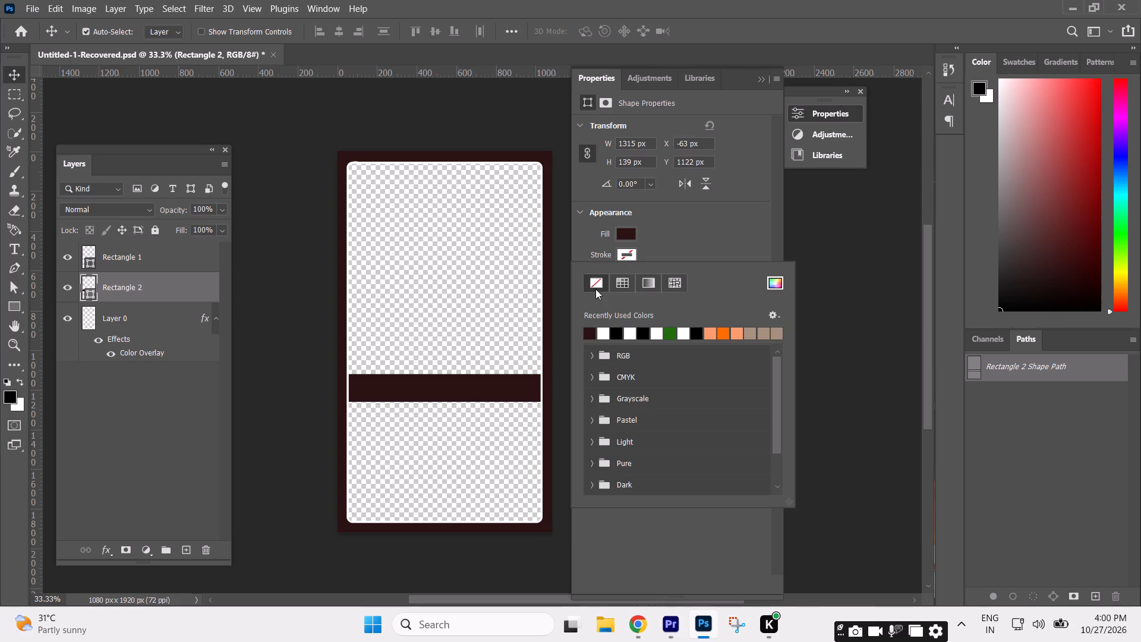
{"action": "left_click", "coordinate": [607, 336]}
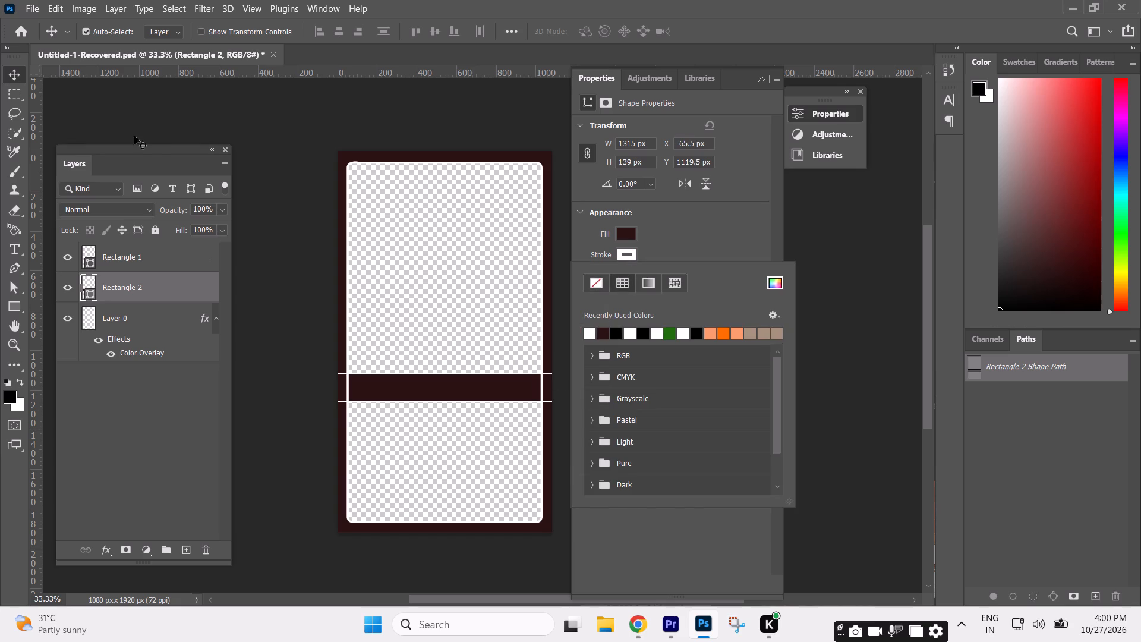
{"action": "left_click", "coordinate": [144, 140]}
{"action": "left_click", "coordinate": [436, 389]}
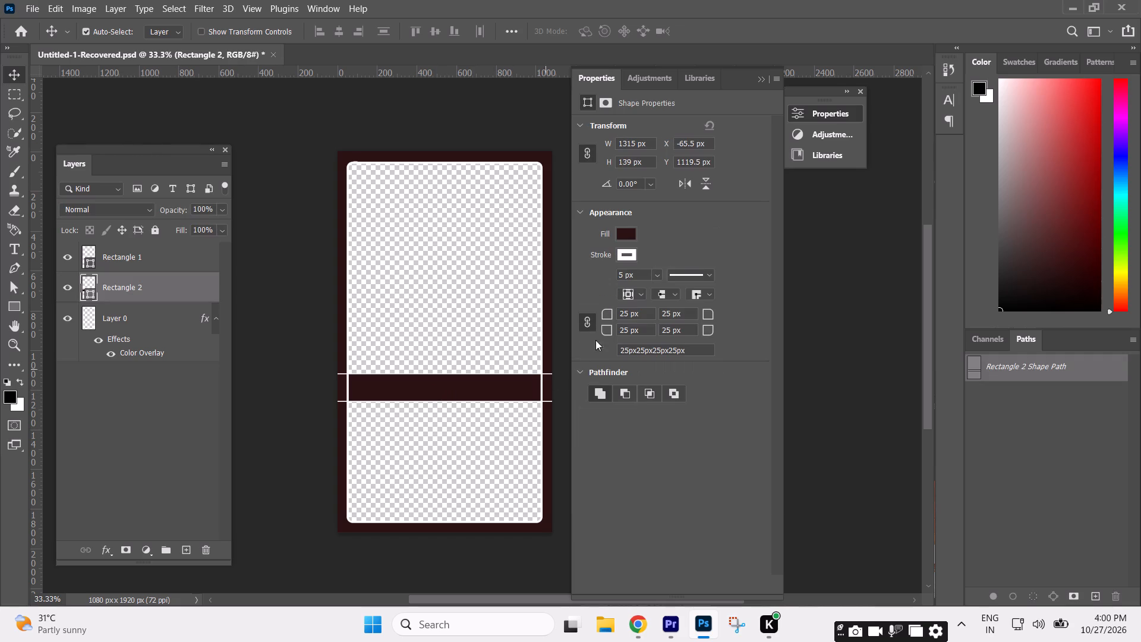
{"action": "left_click_drag", "start_coordinate": [636, 277], "coordinate": [506, 265]}
{"action": "key", "text": "8"}
{"action": "key", "text": "Return"}
Move the Rectangle 2 layer beneath Layer 0 so the frame covers the ends of the bar.
{"action": "left_click", "coordinate": [270, 299]}
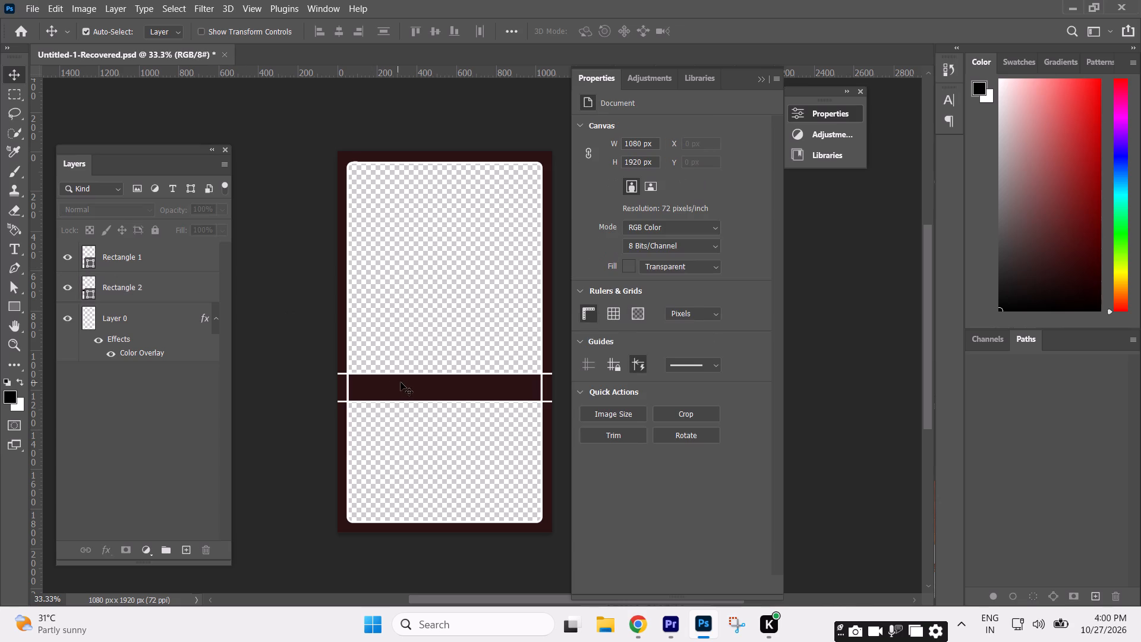
{"action": "left_click", "coordinate": [401, 383]}
{"action": "left_click_drag", "start_coordinate": [152, 285], "coordinate": [141, 396]}
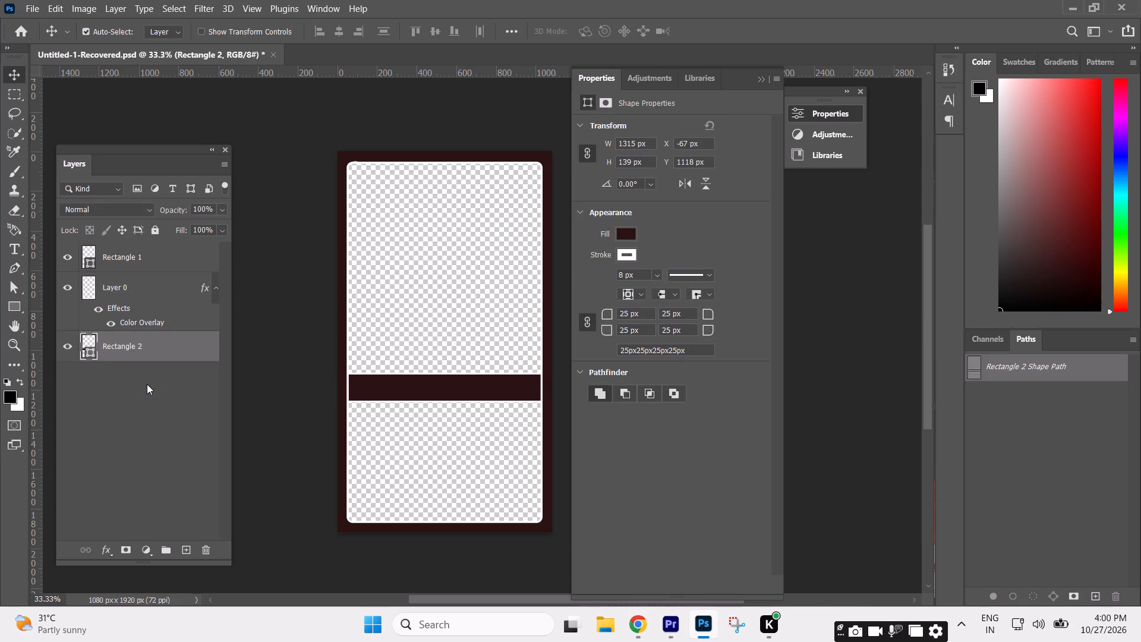
{"action": "left_click", "coordinate": [475, 391]}
Nudge the maroon divider bar up to Y 1103 px and deselect it.
{"action": "key", "text": "Up"}
{"action": "key", "text": "Up"}
{"action": "key", "text": "Up"}
{"action": "key", "text": "Up"}
{"action": "key", "text": "Up"}
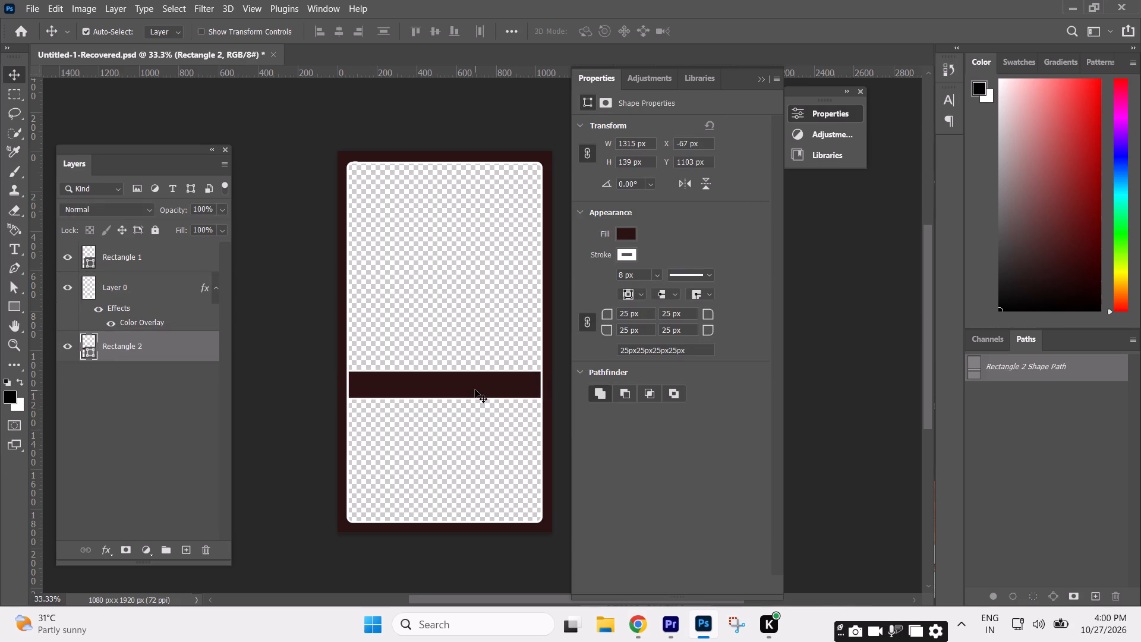
{"action": "left_click", "coordinate": [274, 326]}
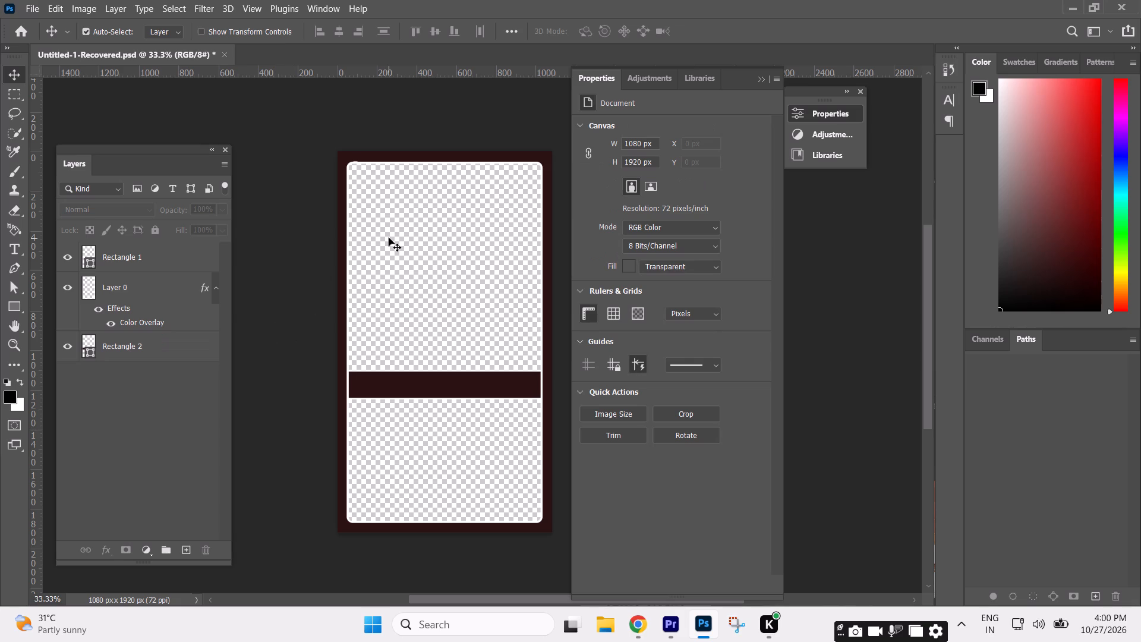
Export the frame for web as a transparent PNG-24 named ccd on the Desktop.
{"action": "key", "text": "ctrl+alt+shift+s"}
{"action": "key", "text": "Return"}
{"action": "type", "text": "cc"}
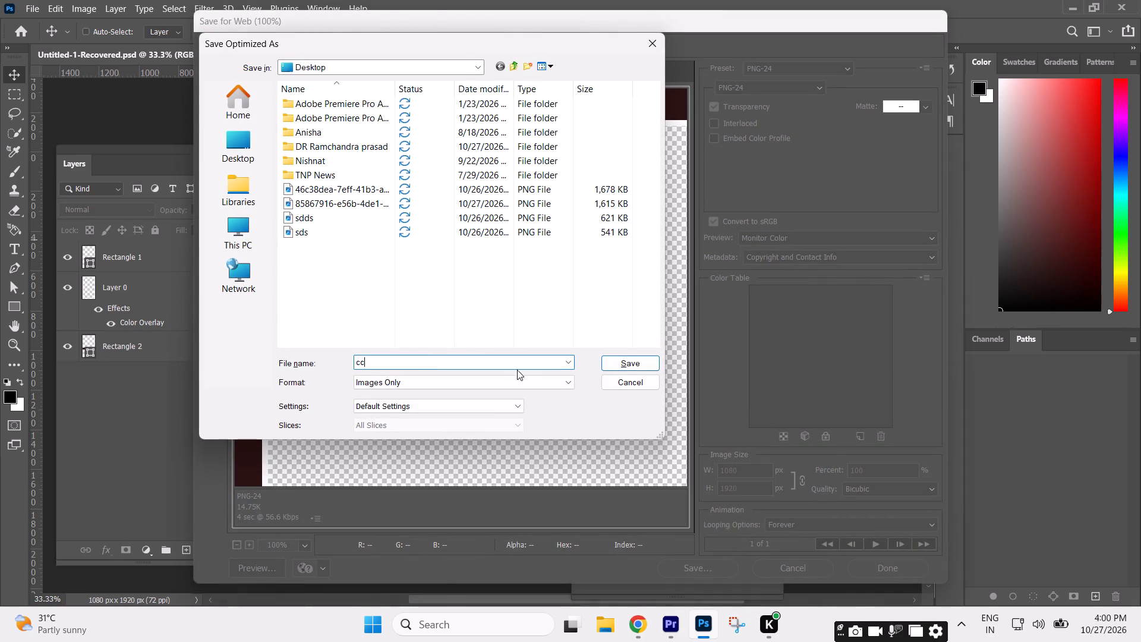
{"action": "key", "text": "d"}
{"action": "left_click", "coordinate": [626, 364]}
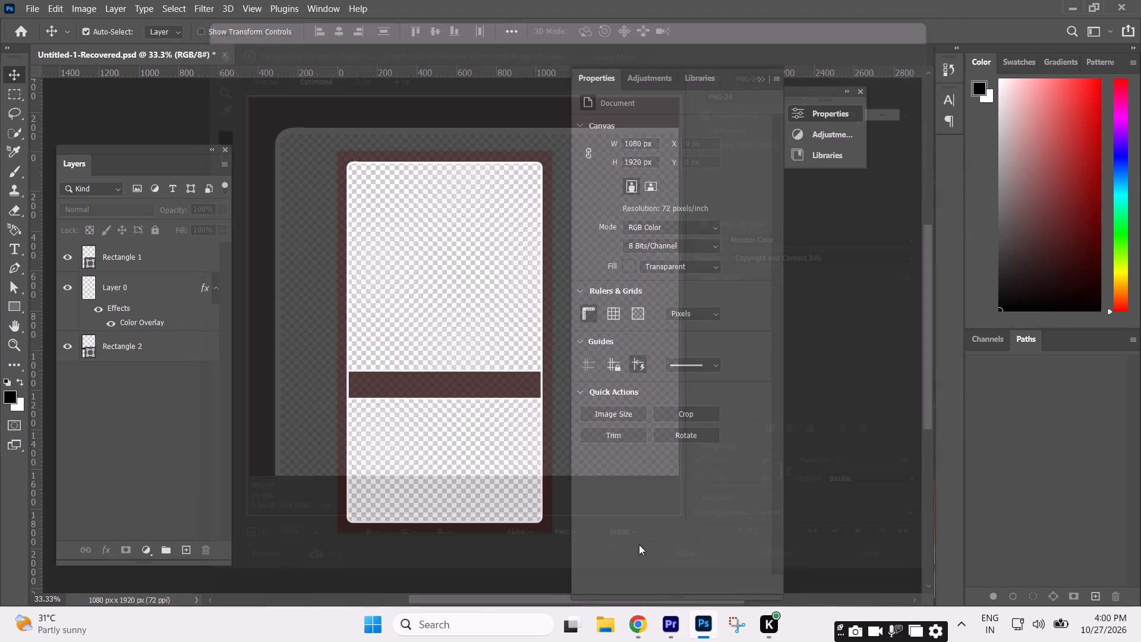
Switch to Premiere, return the Sequence 06 playhead to 00;00;00;00, and save the project.
{"action": "left_click", "coordinate": [673, 624]}
{"action": "left_click", "coordinate": [478, 480]}
{"action": "left_click_drag", "start_coordinate": [263, 418], "coordinate": [230, 422]}
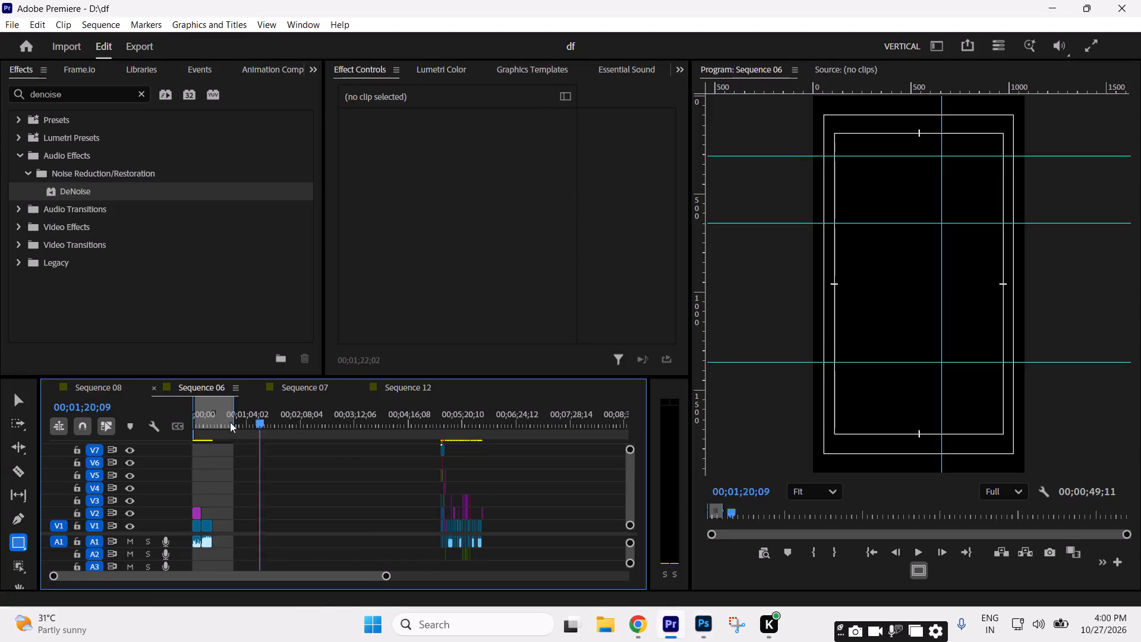
{"action": "left_click_drag", "start_coordinate": [230, 422], "coordinate": [0, 455]}
{"action": "left_click", "coordinate": [305, 485]}
{"action": "key", "text": "ctrl+s"}
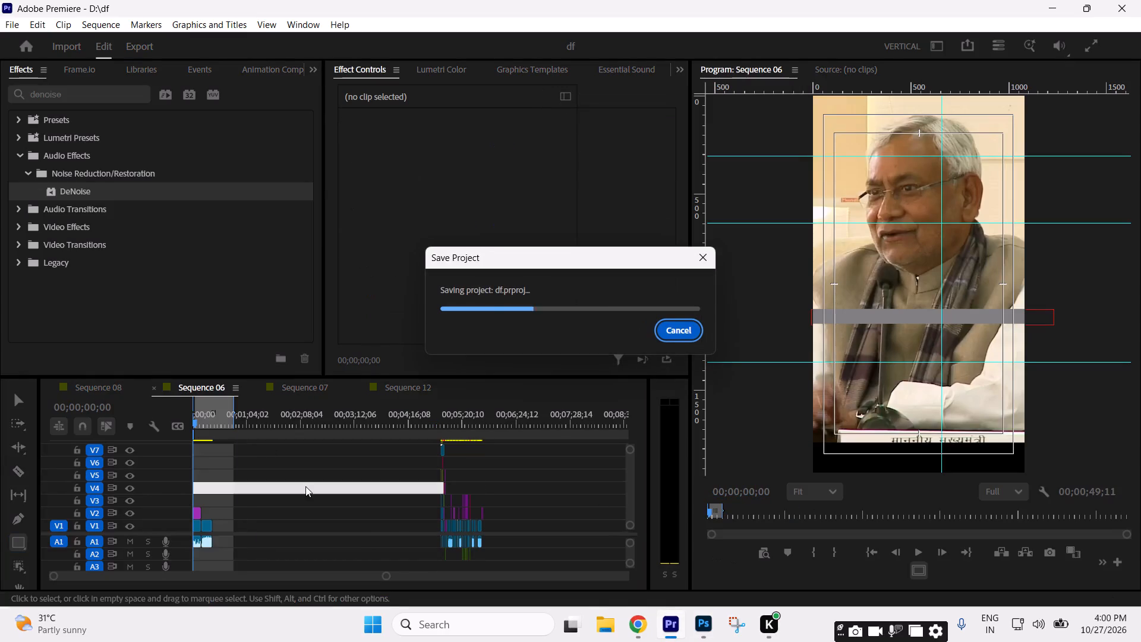
Bring up the media items of the df project.
{"action": "left_click_drag", "start_coordinate": [305, 65], "coordinate": [333, 133]}
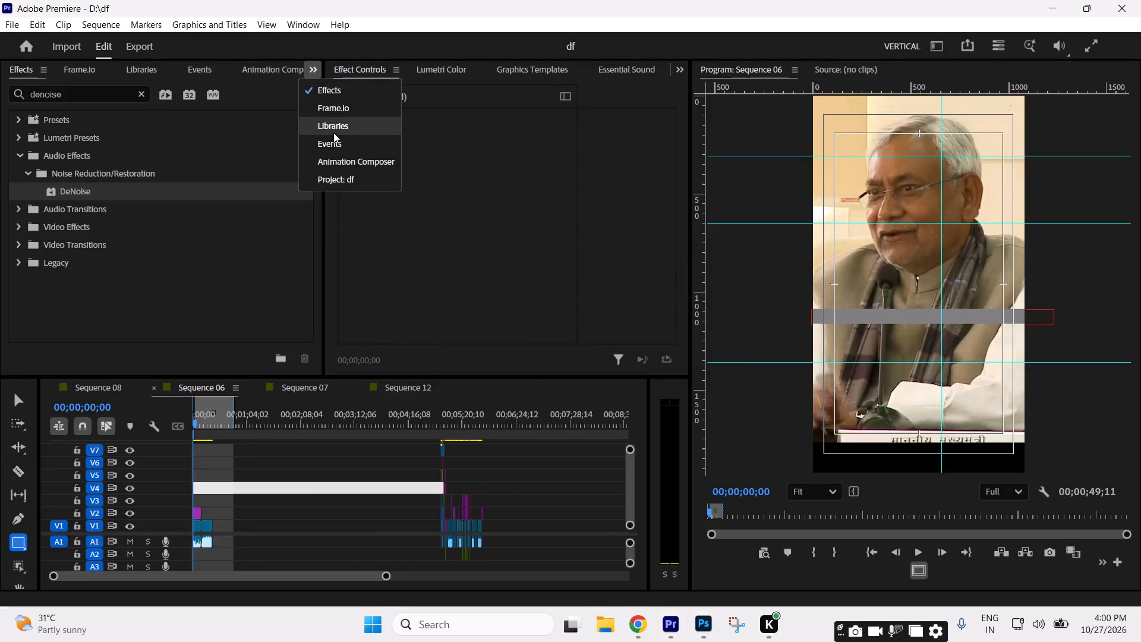
{"action": "left_click_drag", "start_coordinate": [333, 133], "coordinate": [343, 180]}
{"action": "left_click", "coordinate": [343, 180]}
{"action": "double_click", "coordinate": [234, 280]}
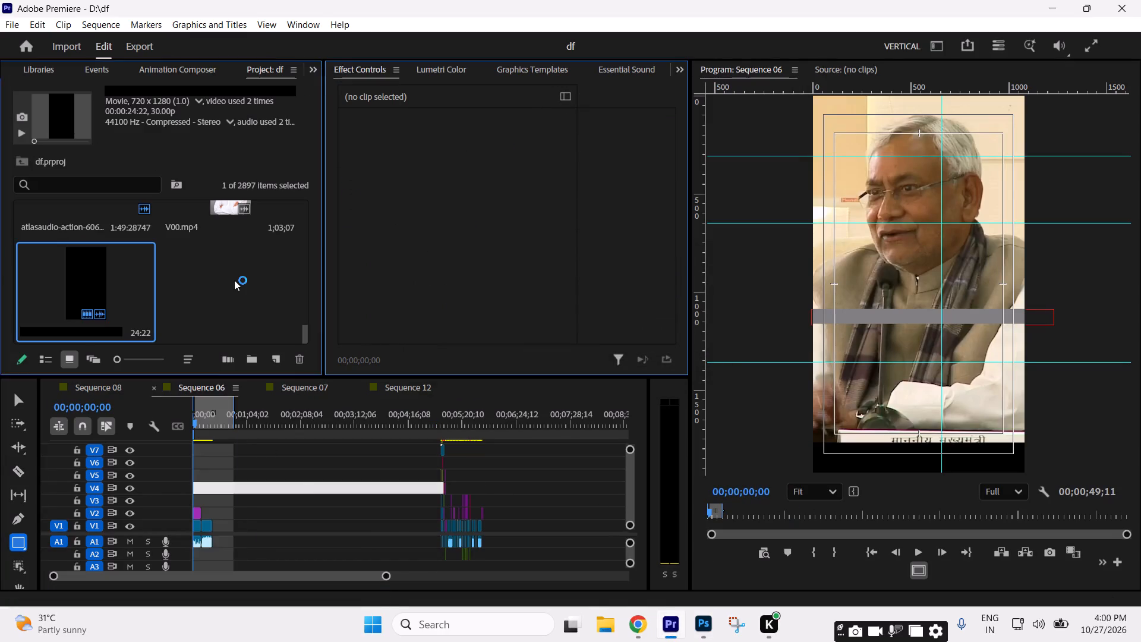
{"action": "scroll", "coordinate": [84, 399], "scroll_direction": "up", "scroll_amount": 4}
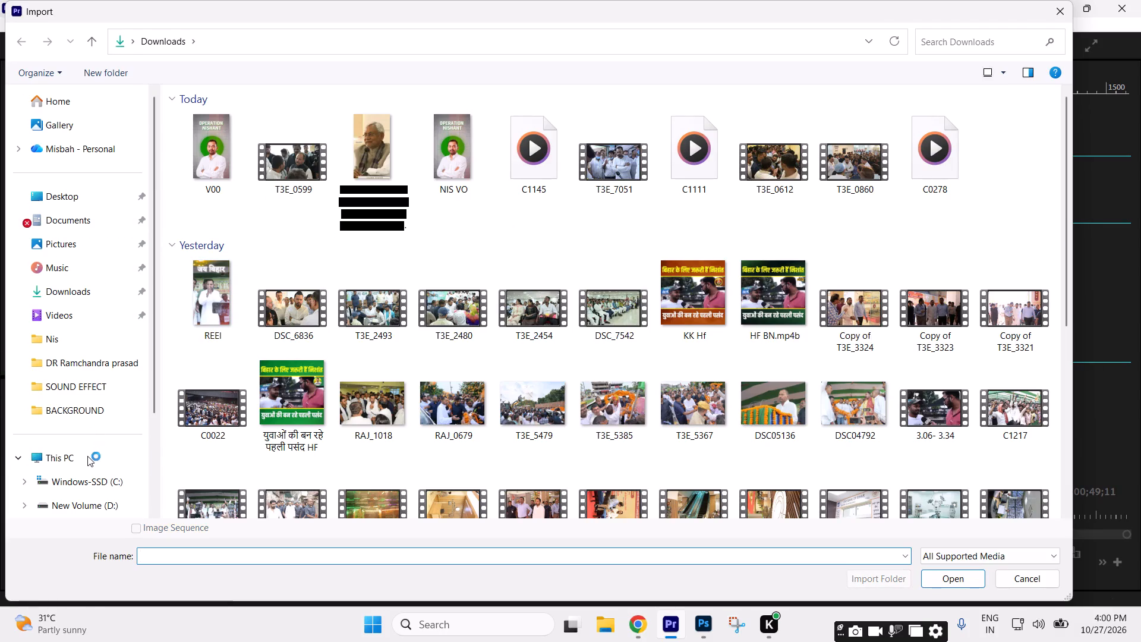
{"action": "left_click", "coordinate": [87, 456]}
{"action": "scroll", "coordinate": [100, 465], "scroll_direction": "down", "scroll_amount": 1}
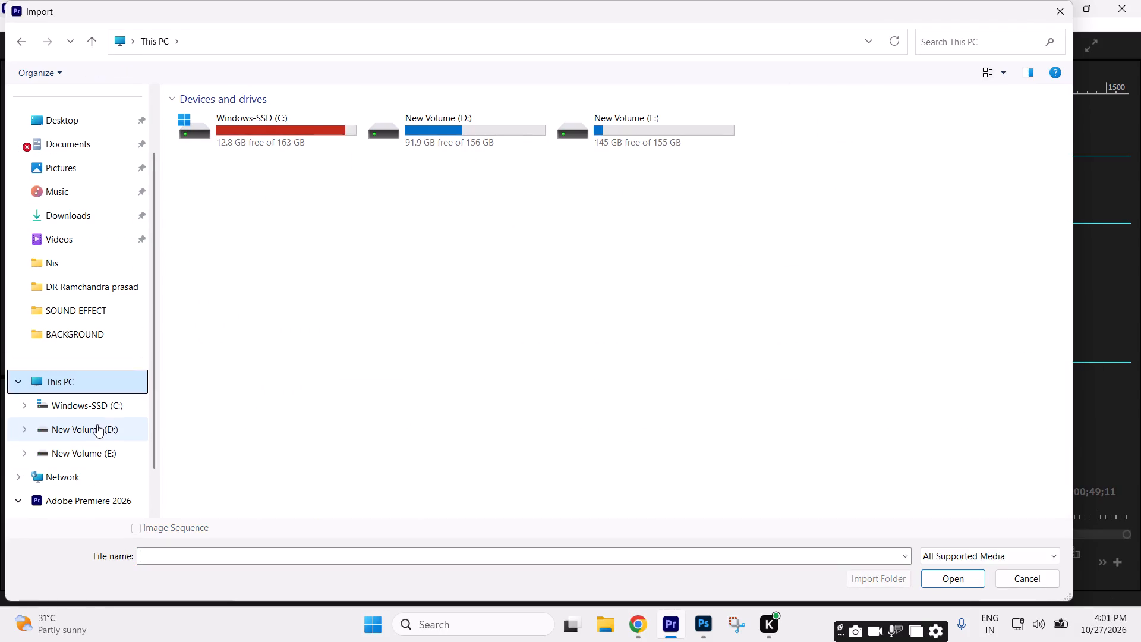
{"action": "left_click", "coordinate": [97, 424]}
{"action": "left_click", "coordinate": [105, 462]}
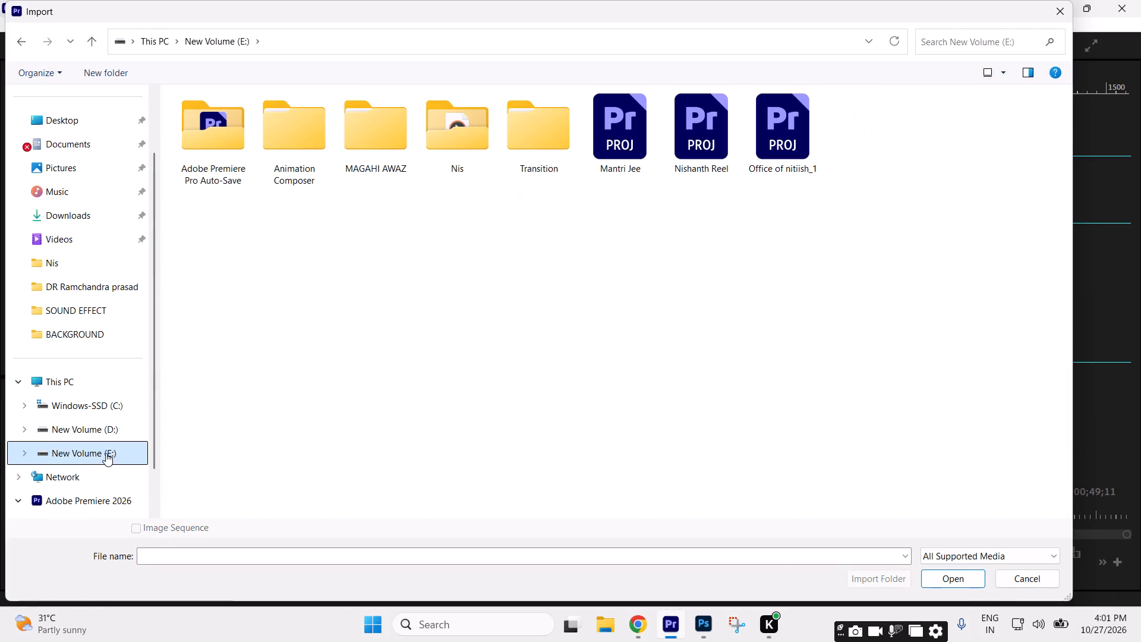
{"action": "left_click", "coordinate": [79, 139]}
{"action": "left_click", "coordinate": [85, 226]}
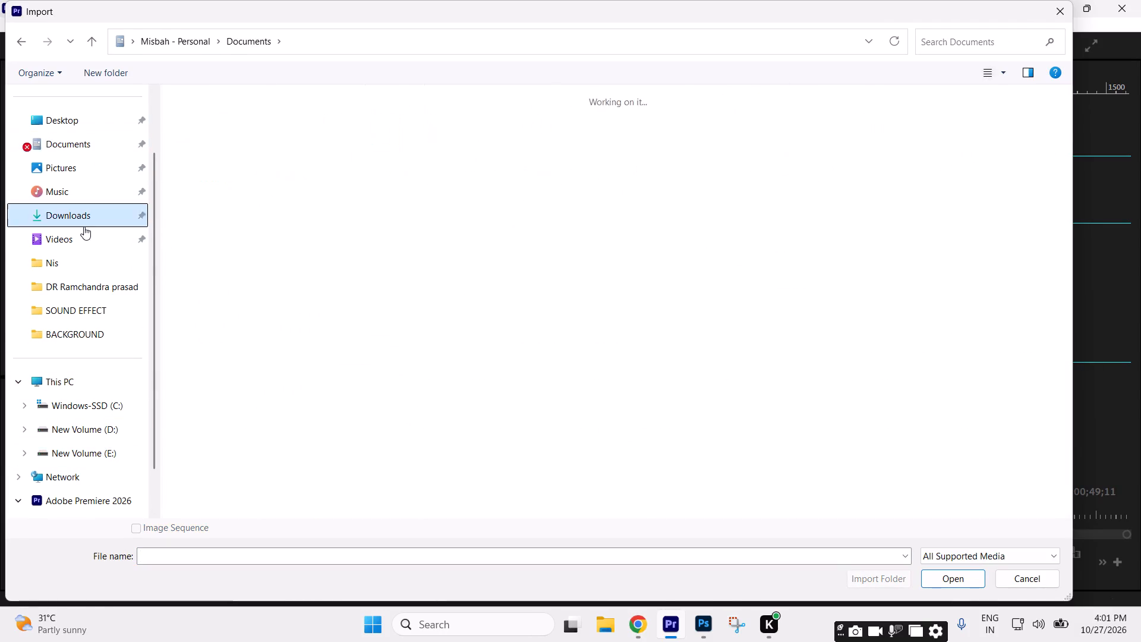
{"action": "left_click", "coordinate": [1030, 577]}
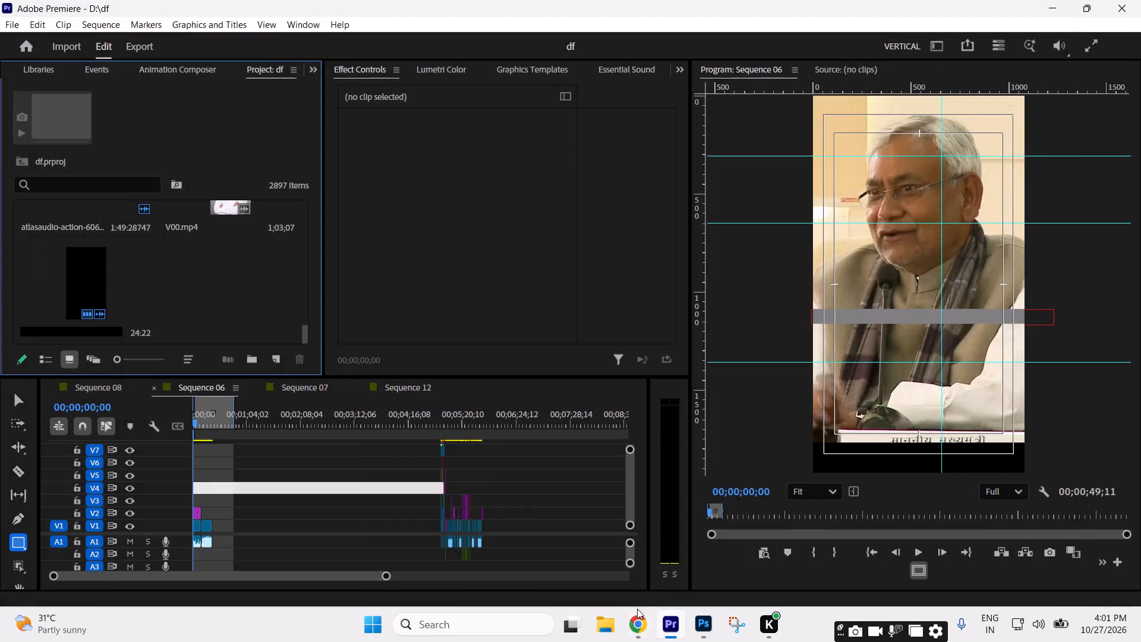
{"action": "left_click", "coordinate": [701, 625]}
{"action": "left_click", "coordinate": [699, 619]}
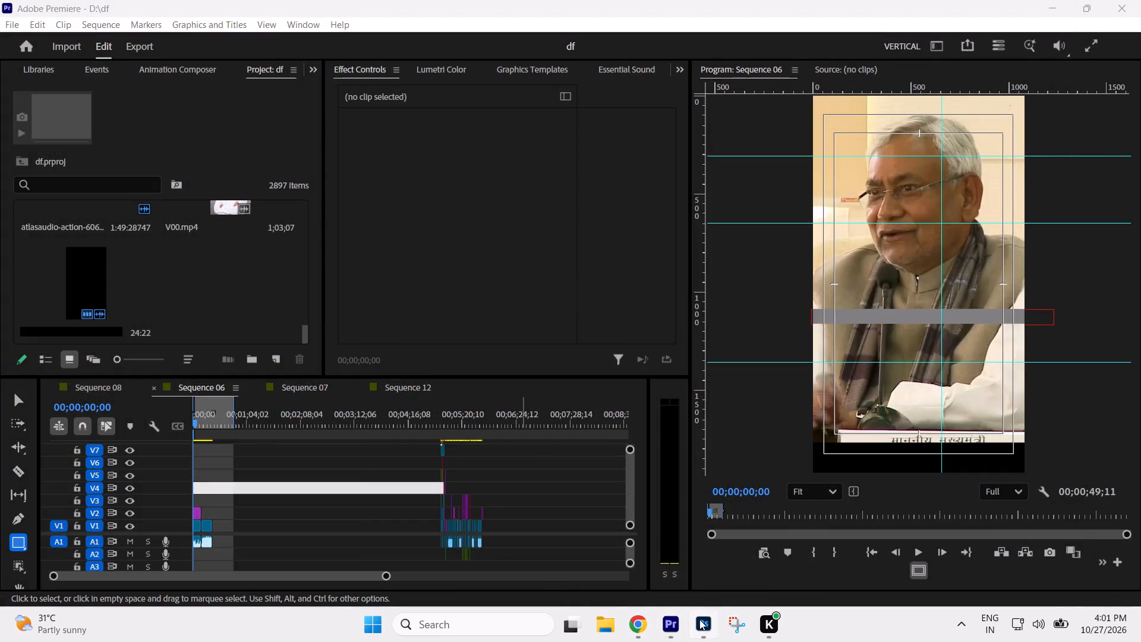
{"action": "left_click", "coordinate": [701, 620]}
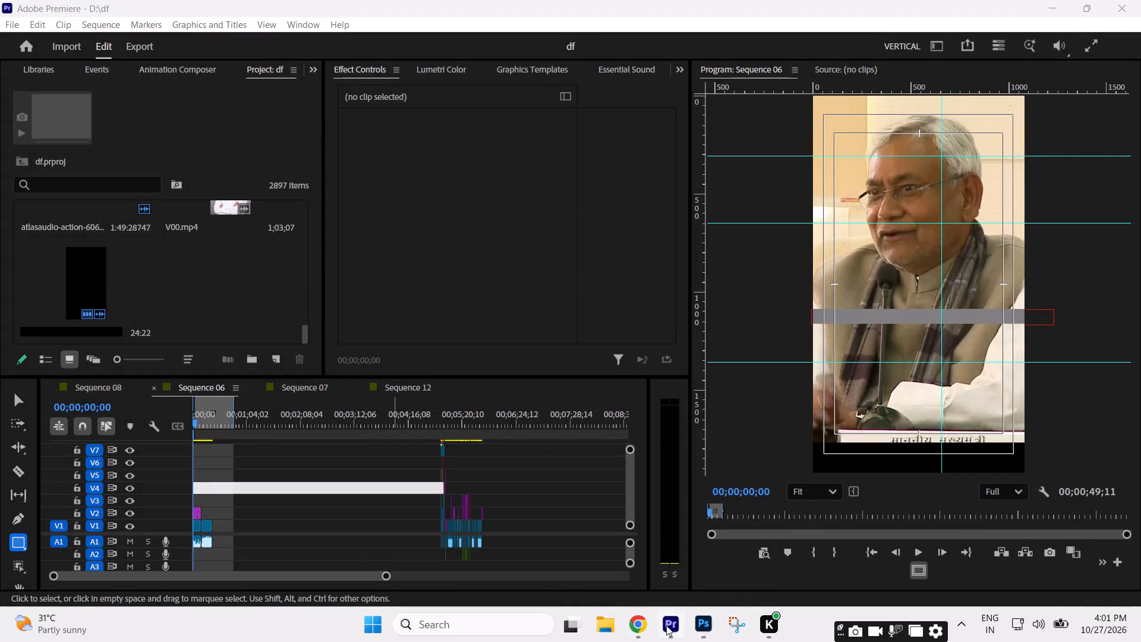
Return to Premiere and extend the marked in-to-out range of Sequence 06 to about 00;01;48;16.
{"action": "left_click", "coordinate": [666, 625]}
{"action": "left_click_drag", "start_coordinate": [235, 414], "coordinate": [323, 423]}
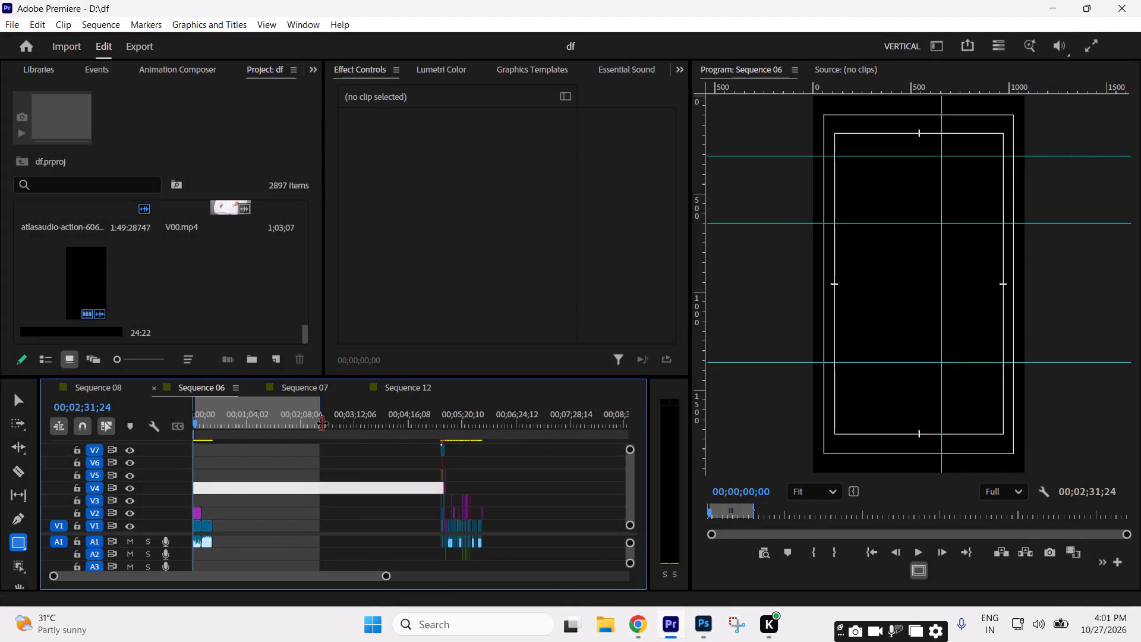
Shorten the marked in-to-out range of Sequence 06 to 00;01;48;16 and move the playhead to 00;00;17;19.
{"action": "left_click_drag", "start_coordinate": [323, 423], "coordinate": [286, 423]}
{"action": "left_click_drag", "start_coordinate": [228, 415], "coordinate": [210, 423]}
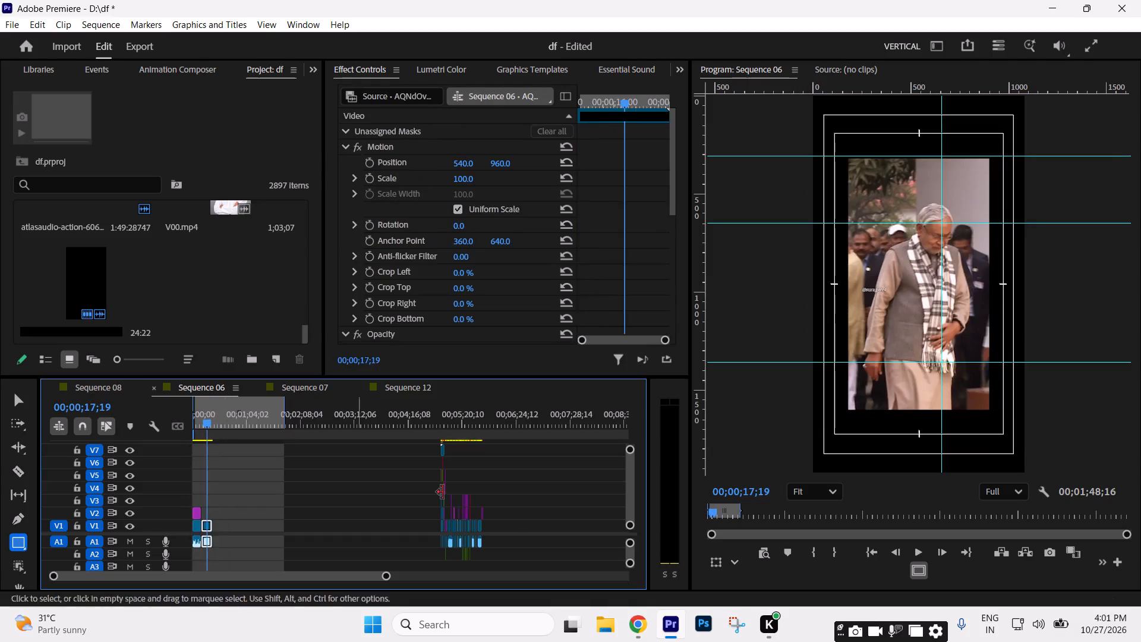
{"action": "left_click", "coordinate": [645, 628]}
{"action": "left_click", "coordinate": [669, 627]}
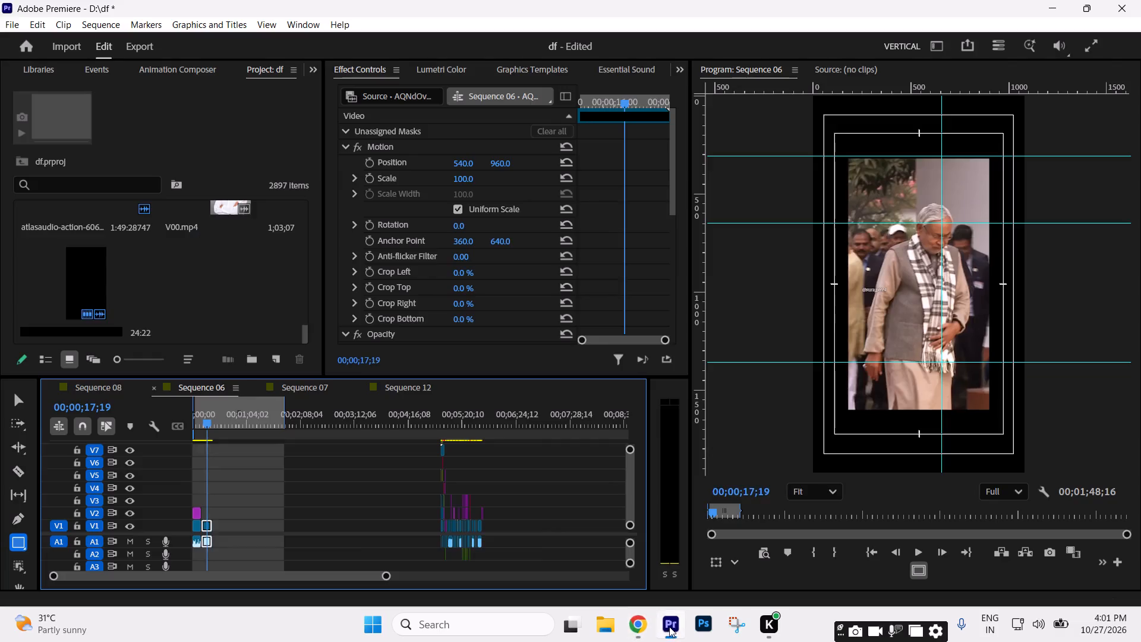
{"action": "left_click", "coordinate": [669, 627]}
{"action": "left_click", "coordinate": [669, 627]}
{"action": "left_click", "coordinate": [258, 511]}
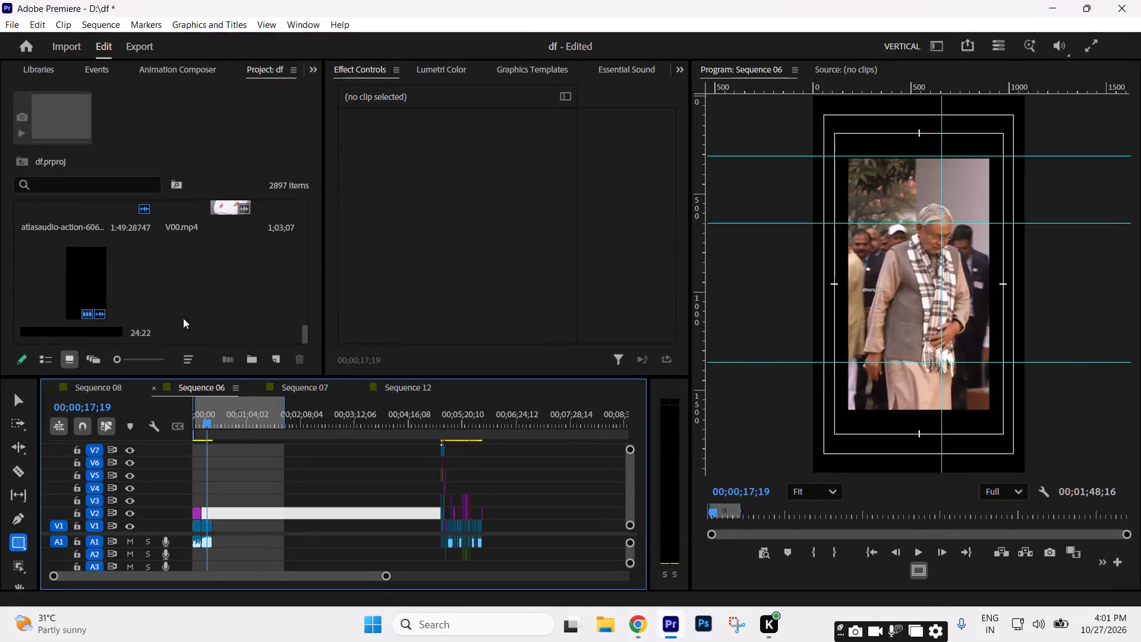
Import the ccd image from the Desktop folder into the df project.
{"action": "double_click", "coordinate": [176, 279]}
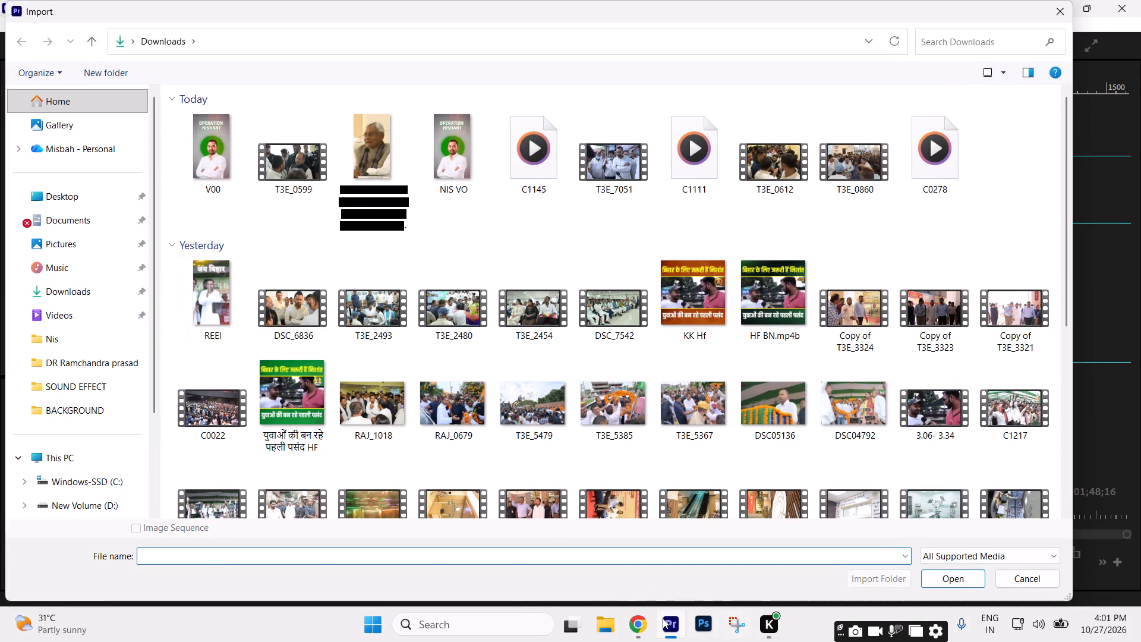
{"action": "scroll", "coordinate": [290, 239], "scroll_direction": "down", "scroll_amount": 4}
{"action": "scroll", "coordinate": [391, 355], "scroll_direction": "up", "scroll_amount": 4}
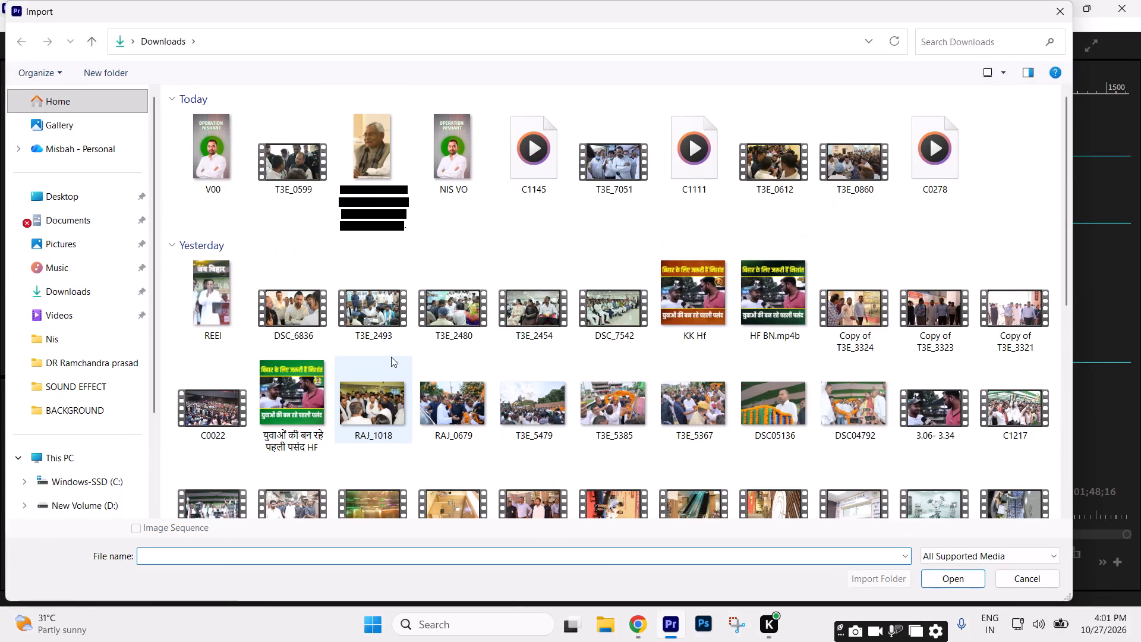
{"action": "scroll", "coordinate": [106, 386], "scroll_direction": "up", "scroll_amount": 3}
{"action": "scroll", "coordinate": [106, 386], "scroll_direction": "down", "scroll_amount": 4}
{"action": "left_click", "coordinate": [106, 407]}
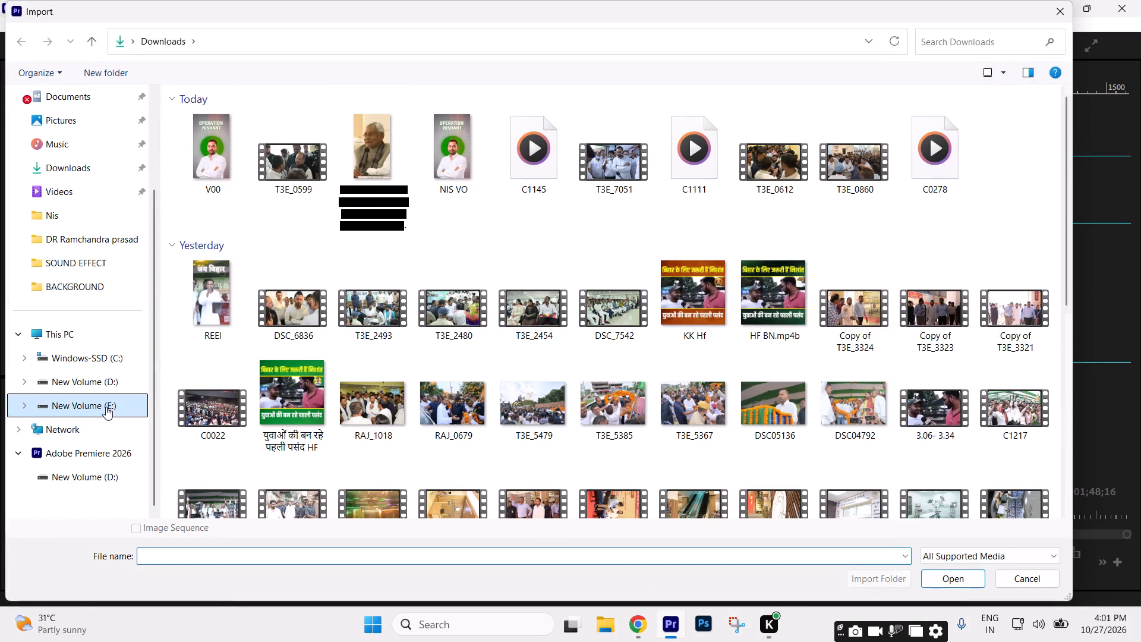
{"action": "double_click", "coordinate": [432, 149]}
{"action": "scroll", "coordinate": [454, 196], "scroll_direction": "down", "scroll_amount": 4}
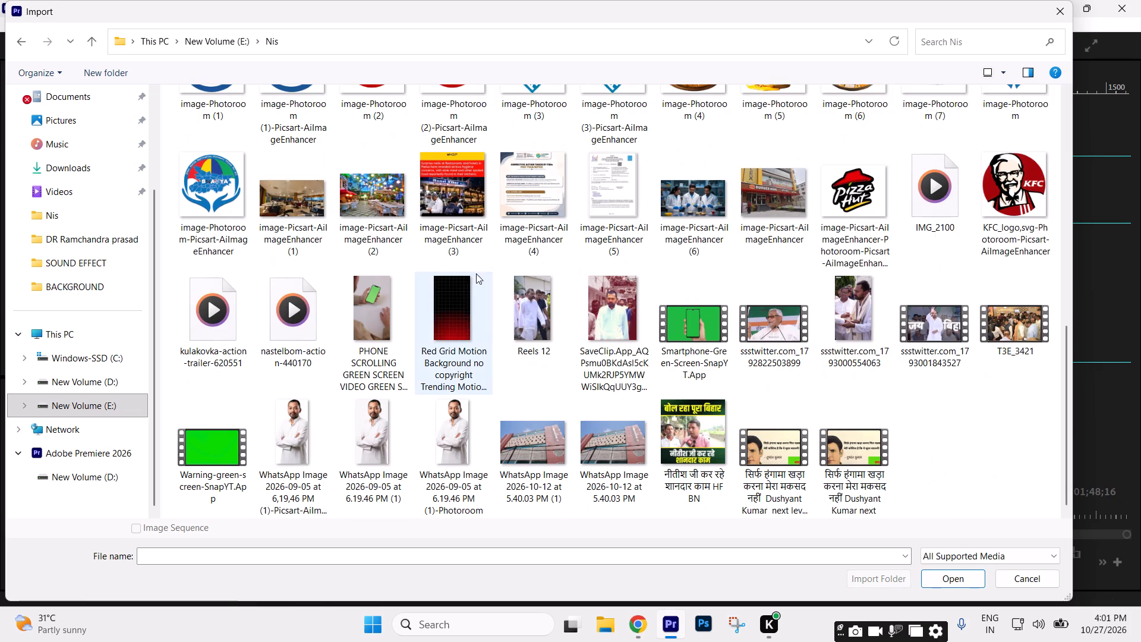
{"action": "scroll", "coordinate": [463, 288], "scroll_direction": "up", "scroll_amount": 1}
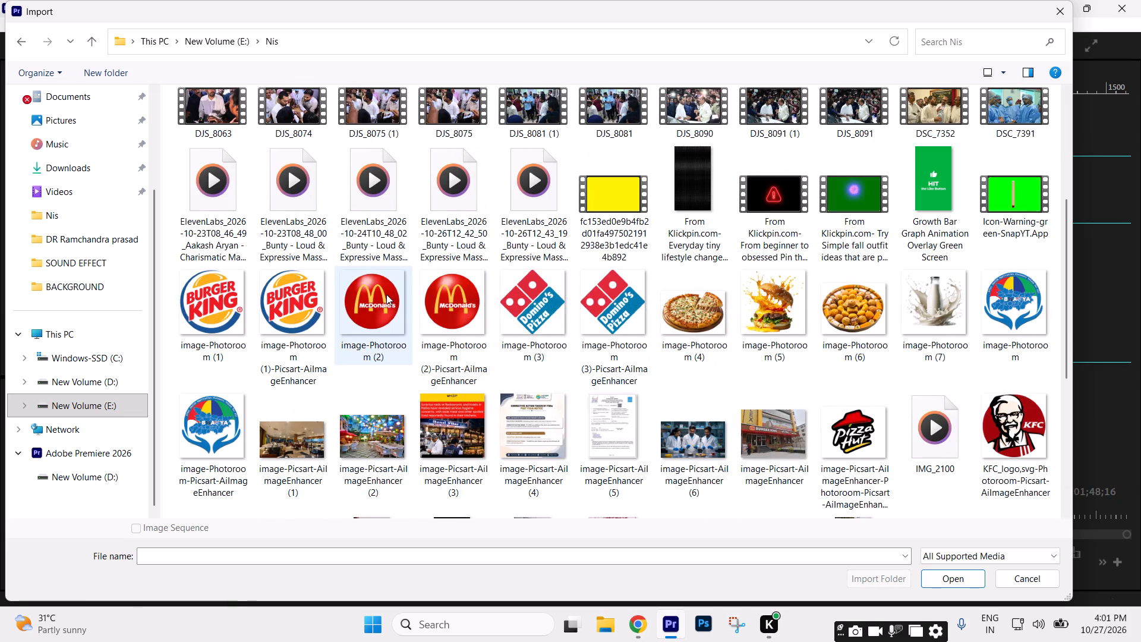
{"action": "scroll", "coordinate": [109, 300], "scroll_direction": "up", "scroll_amount": 5}
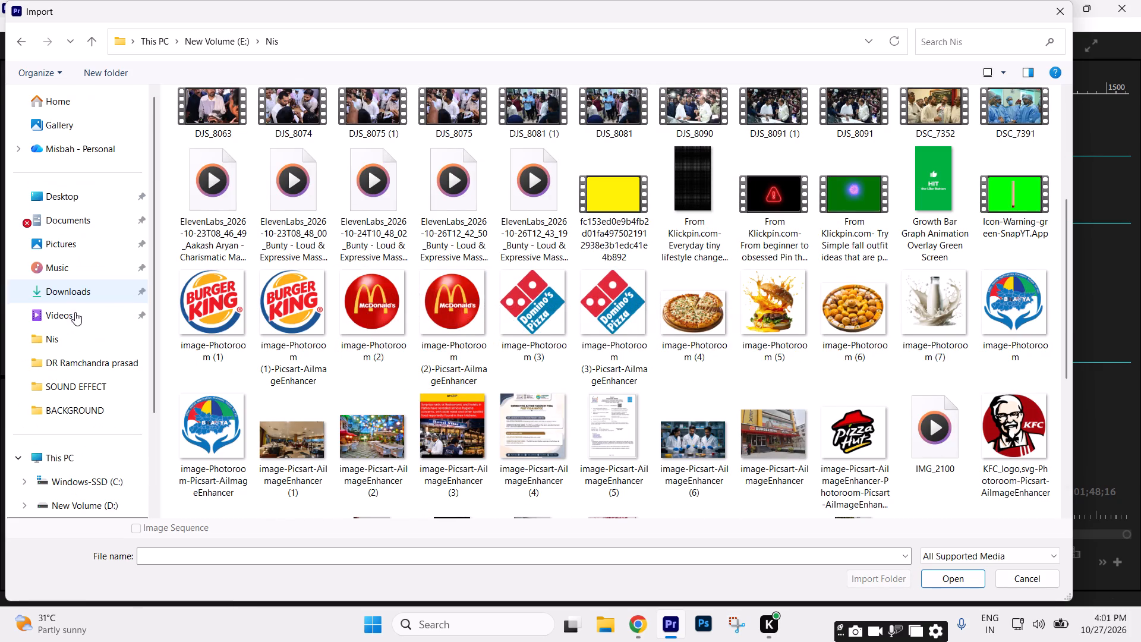
{"action": "left_click", "coordinate": [75, 312]}
{"action": "left_click", "coordinate": [59, 272]}
{"action": "left_click", "coordinate": [56, 228]}
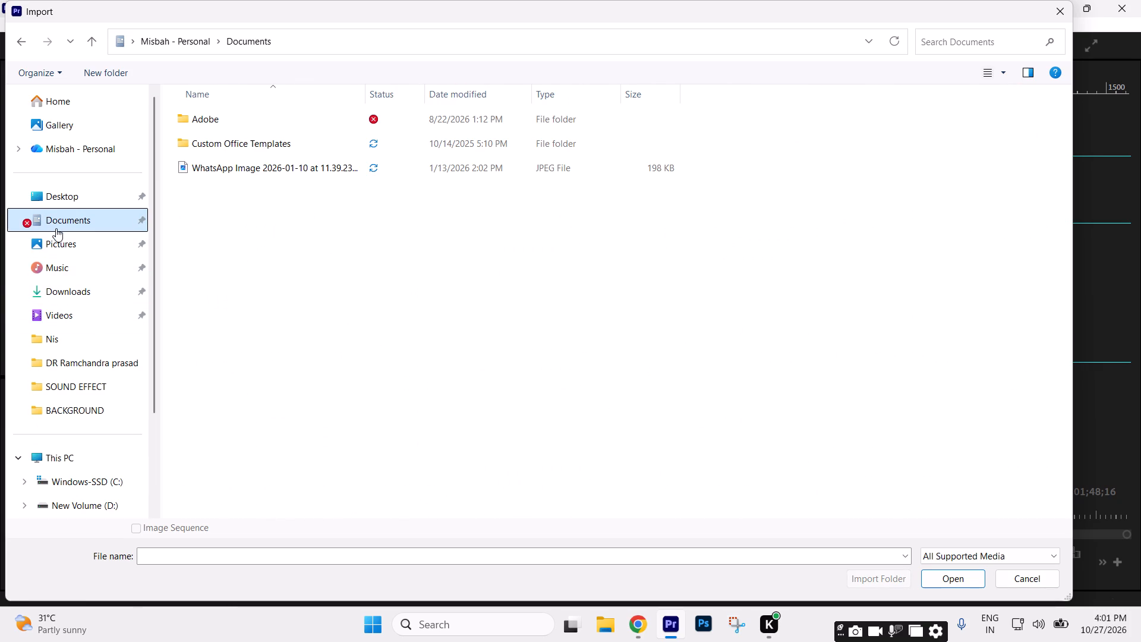
{"action": "left_click", "coordinate": [61, 254]}
{"action": "left_click", "coordinate": [70, 287]}
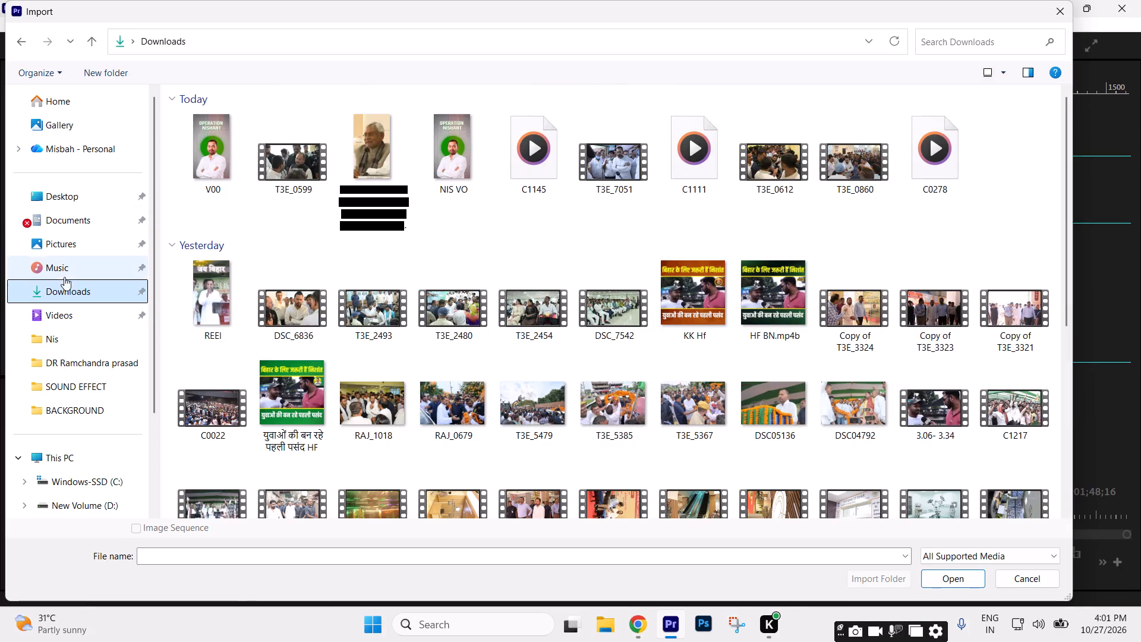
{"action": "scroll", "coordinate": [99, 233], "scroll_direction": "up", "scroll_amount": 1}
{"action": "left_click", "coordinate": [80, 200]}
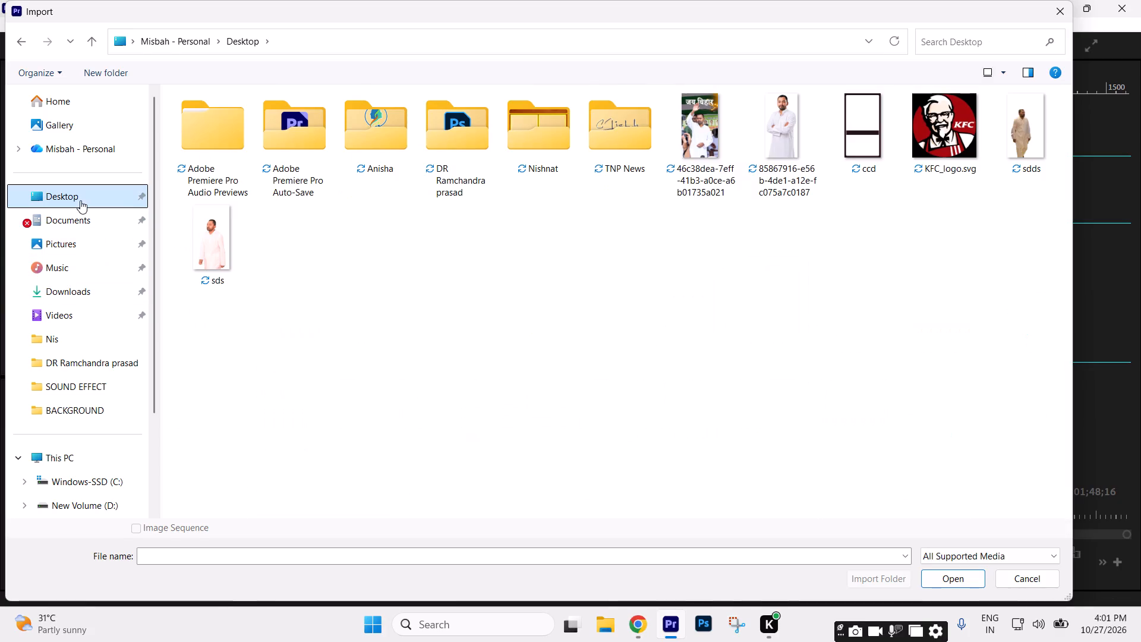
{"action": "left_click", "coordinate": [875, 149]}
{"action": "key", "text": "Return"}
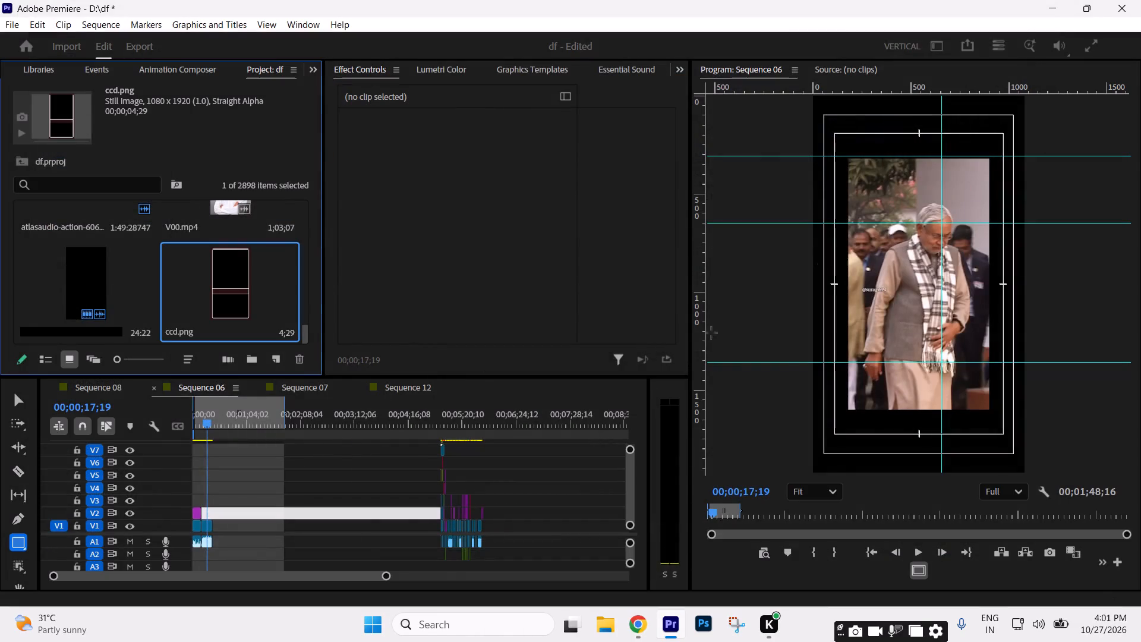
Place ccd.png on V3 at the start of Sequence 06 and extend it to the end of the V1 clips.
{"action": "left_click_drag", "start_coordinate": [238, 286], "coordinate": [172, 495]}
{"action": "left_click_drag", "start_coordinate": [201, 498], "coordinate": [222, 496]}
{"action": "left_click", "coordinate": [313, 483]}
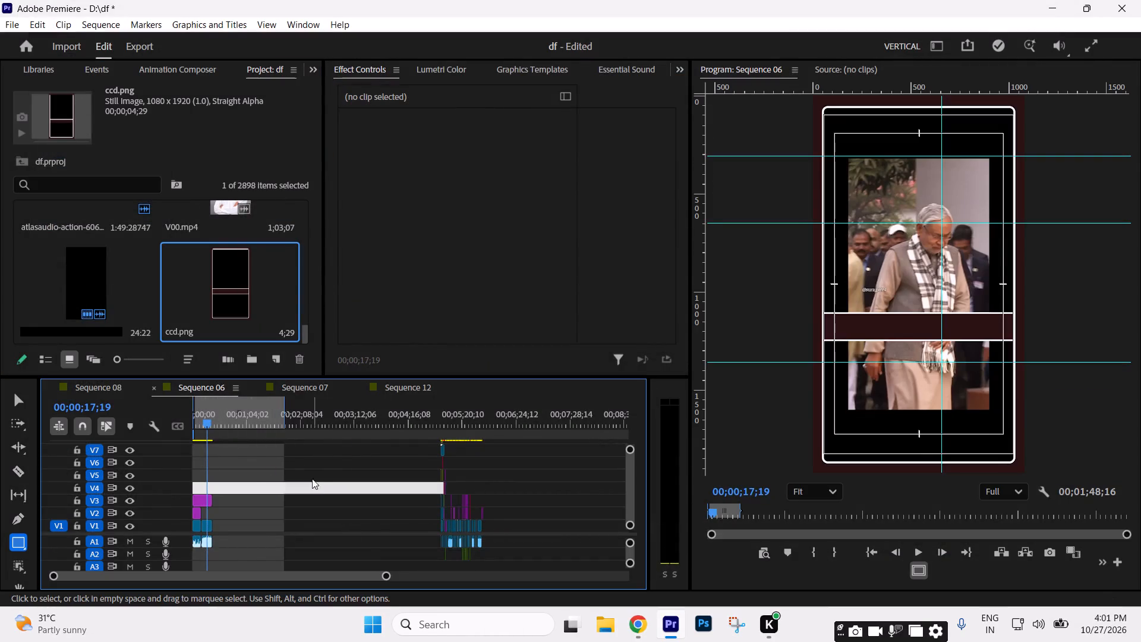
Apply Fit to frame to the ccd.png clip on V3.
{"action": "type", "text": "==="}
{"action": "key", "text": "minus"}
{"action": "left_click", "coordinate": [233, 498]}
{"action": "right_click", "coordinate": [233, 498]}
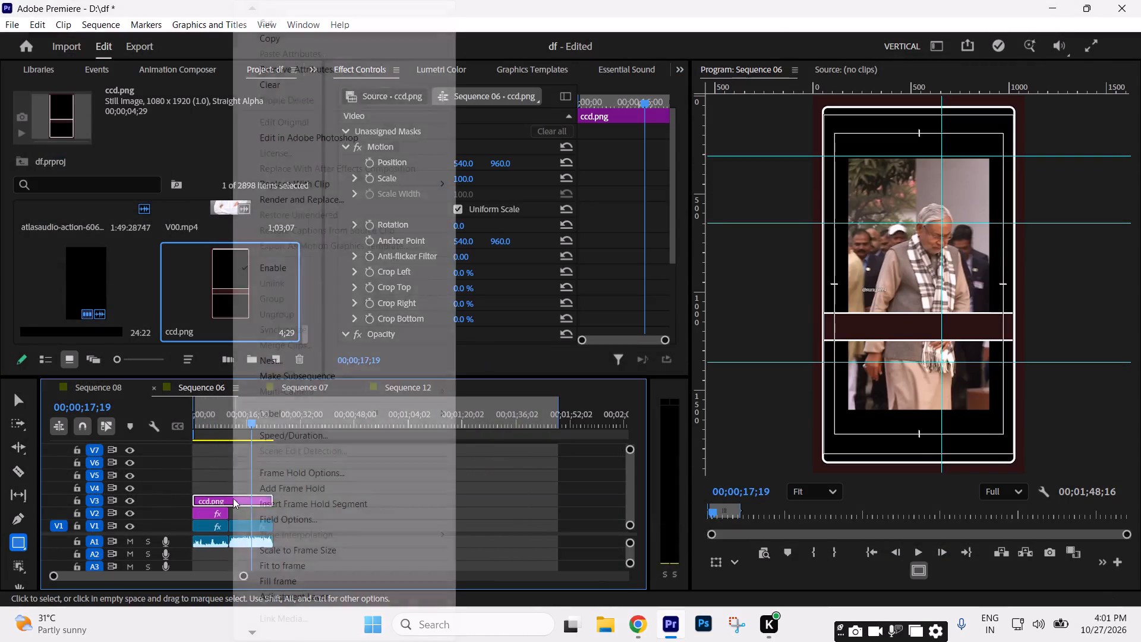
{"action": "left_click", "coordinate": [272, 567]}
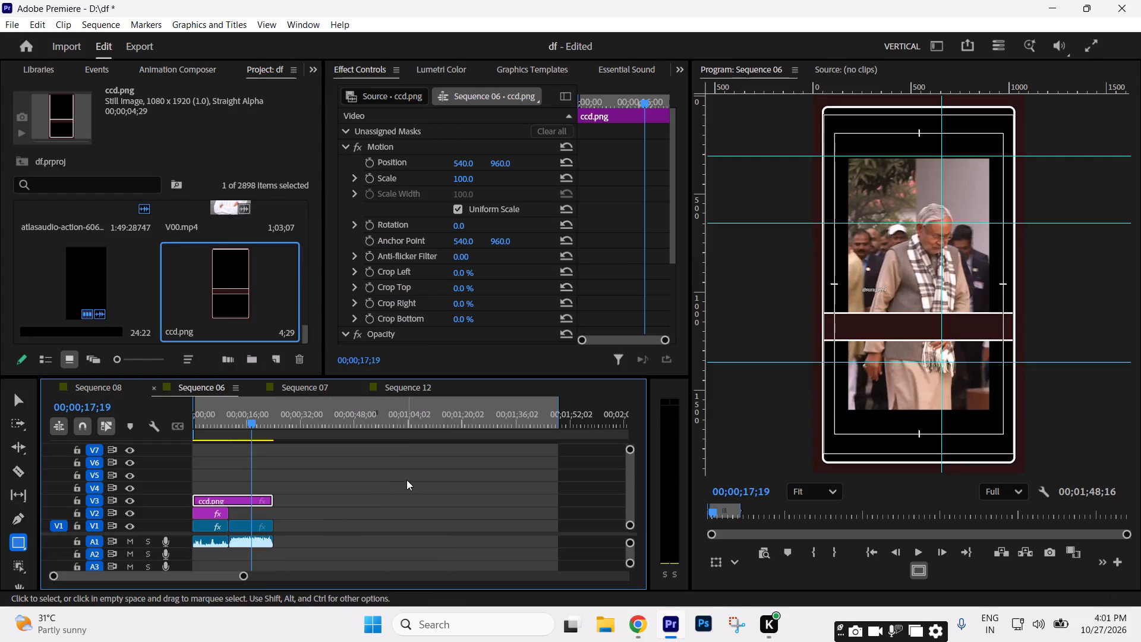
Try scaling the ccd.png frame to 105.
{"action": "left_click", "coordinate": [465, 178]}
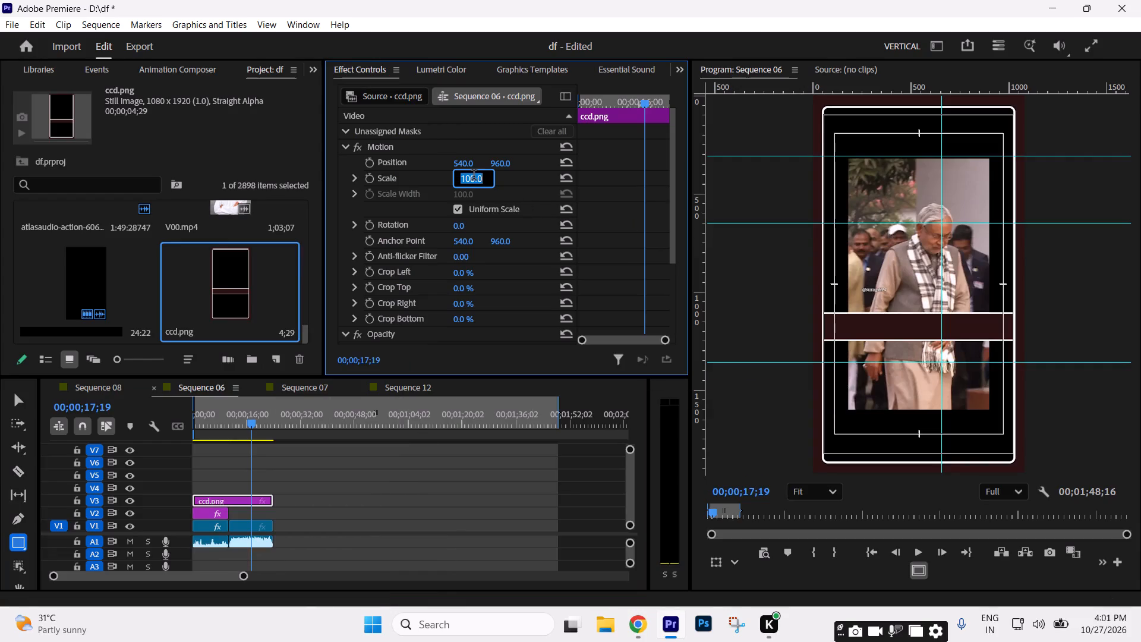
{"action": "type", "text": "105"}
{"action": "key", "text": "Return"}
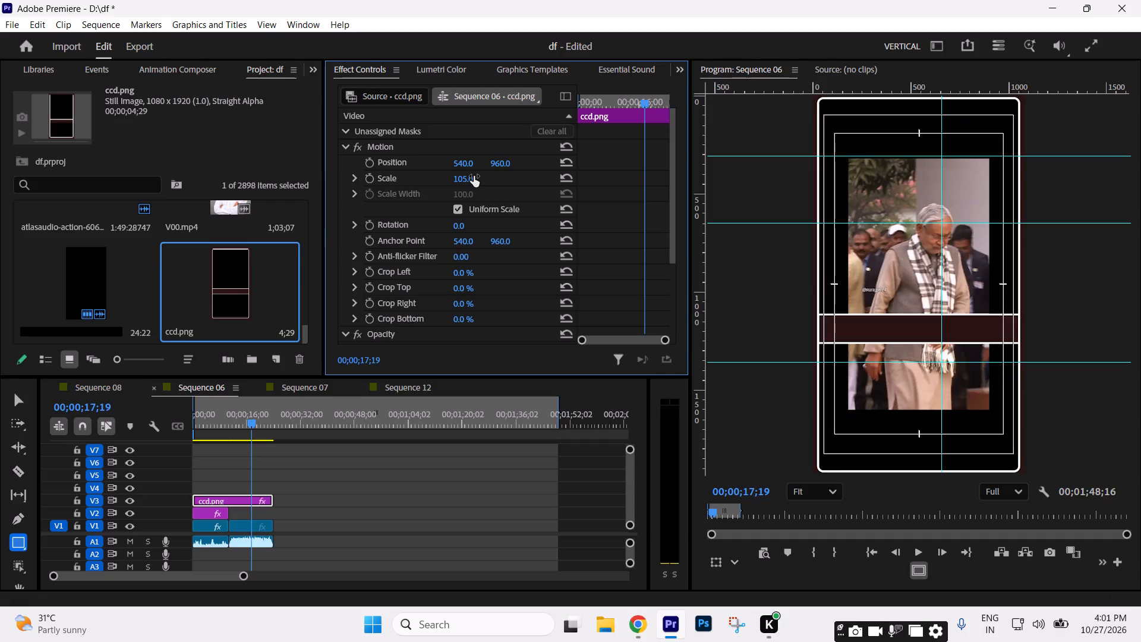
Set the ccd.png frame's scale to 102 and its vertical position to 954.
{"action": "left_click", "coordinate": [465, 180]}
{"action": "type", "text": "102"}
{"action": "key", "text": "Return"}
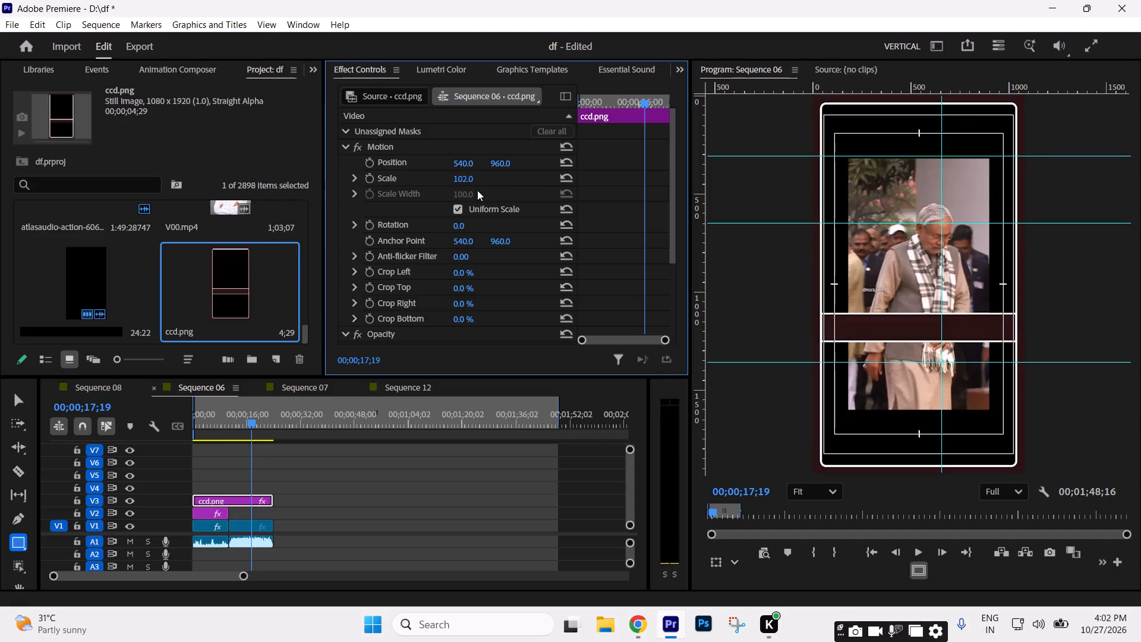
{"action": "left_click", "coordinate": [501, 162]}
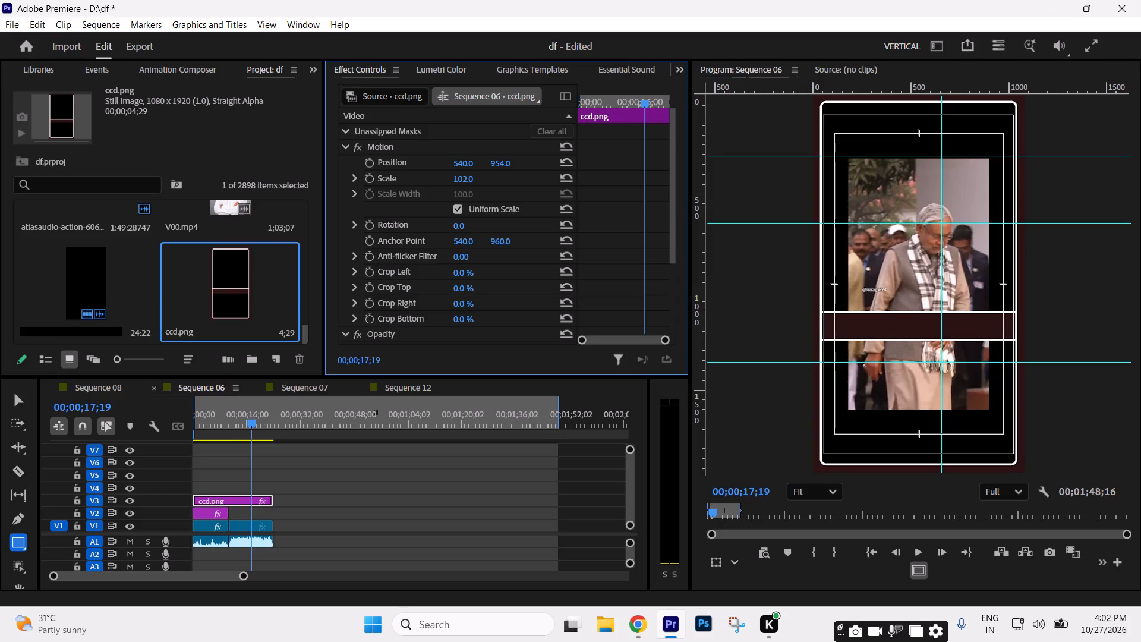
{"action": "left_click", "coordinate": [371, 485]}
Scale the first V1 clip to 138, move its vertical position to 756, and briefly play back the framing.
{"action": "left_click", "coordinate": [221, 420]}
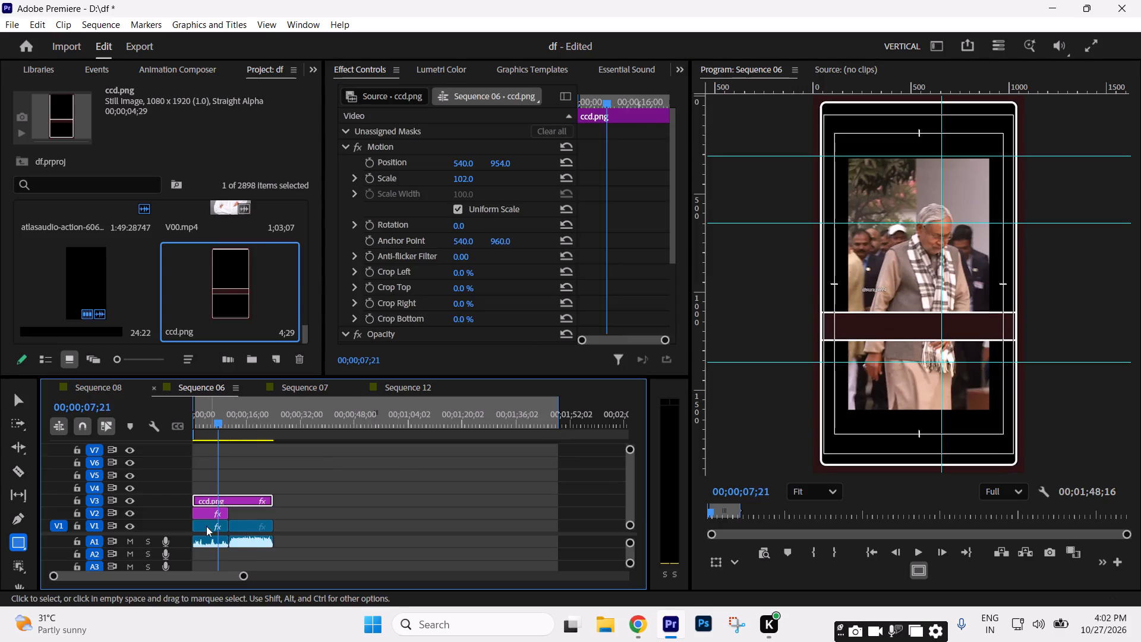
{"action": "left_click", "coordinate": [206, 523]}
{"action": "left_click_drag", "start_coordinate": [459, 177], "coordinate": [436, 177]}
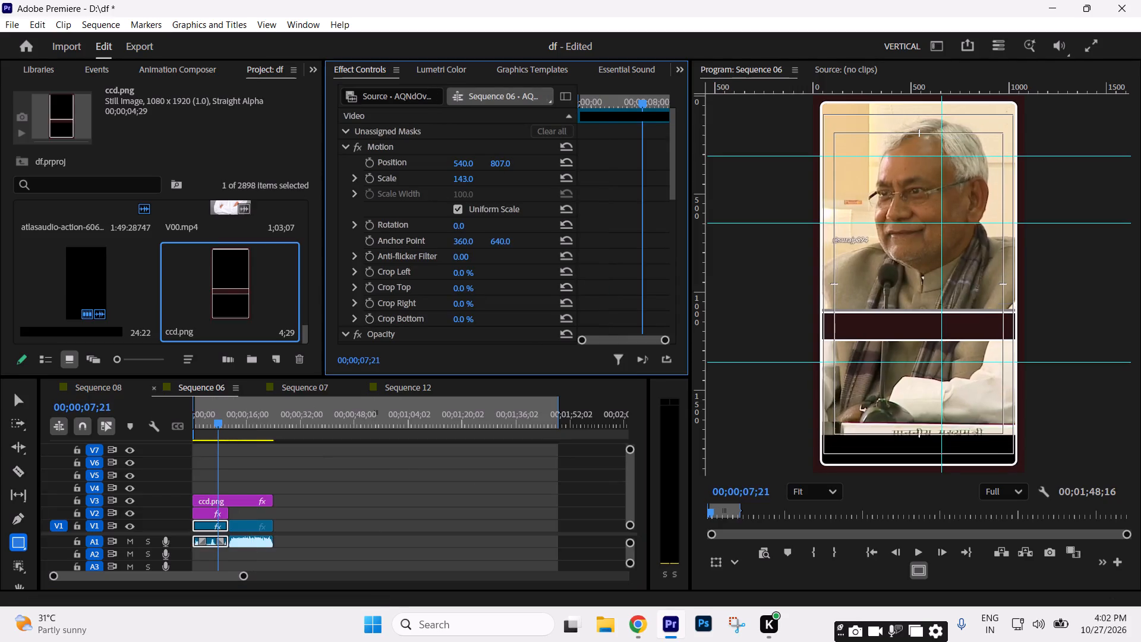
{"action": "left_click_drag", "start_coordinate": [436, 177], "coordinate": [443, 168]}
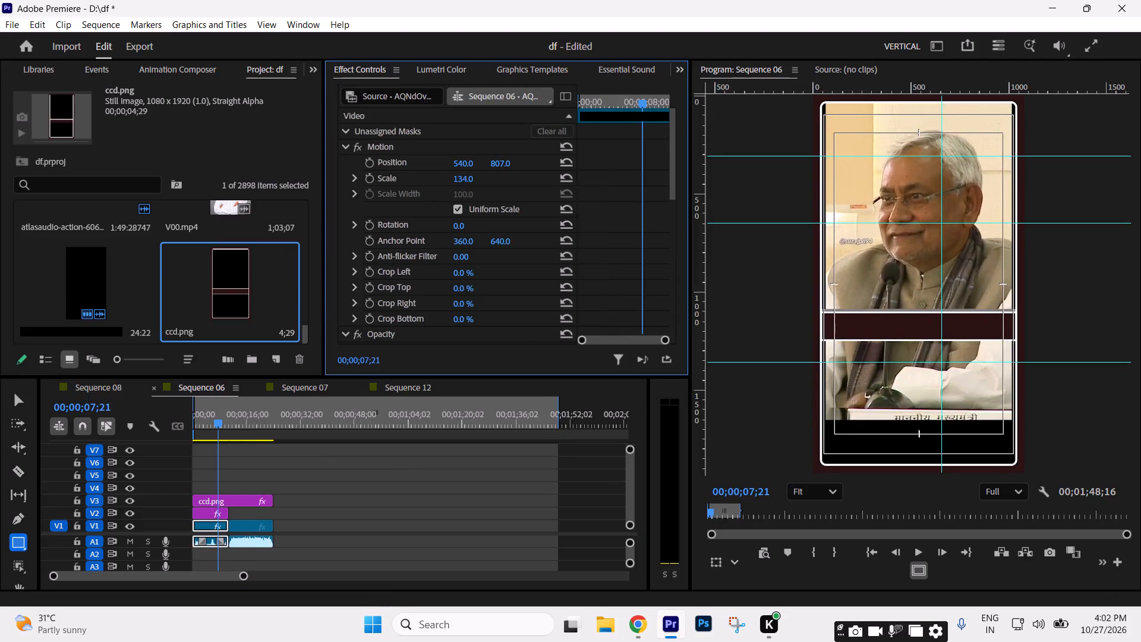
{"action": "left_click_drag", "start_coordinate": [443, 168], "coordinate": [446, 167]}
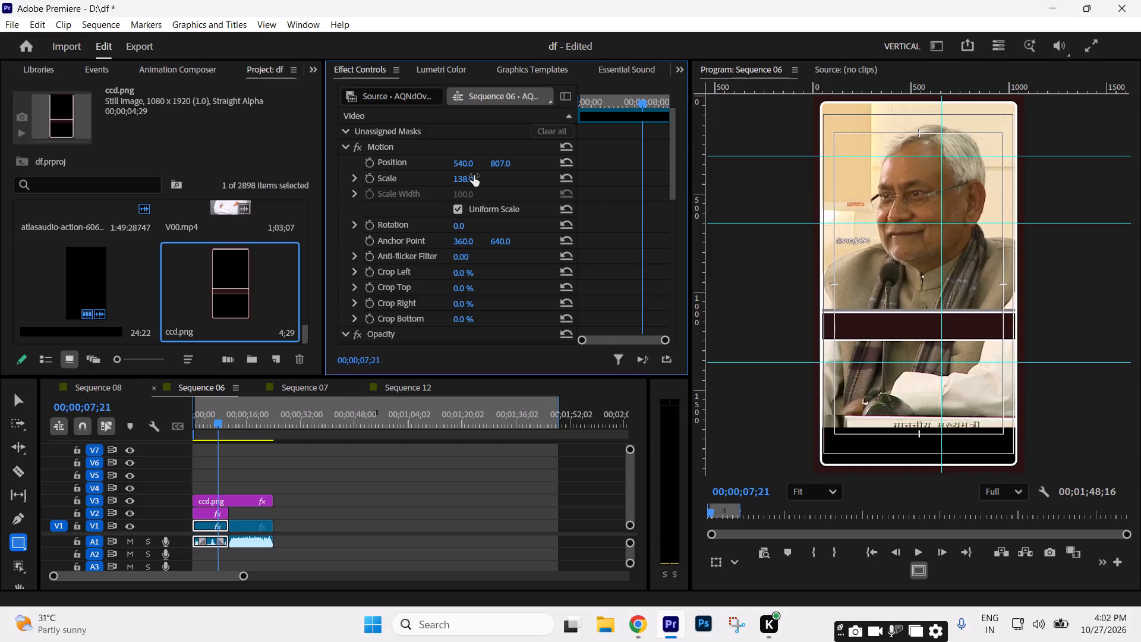
{"action": "left_click_drag", "start_coordinate": [503, 161], "coordinate": [503, 195]}
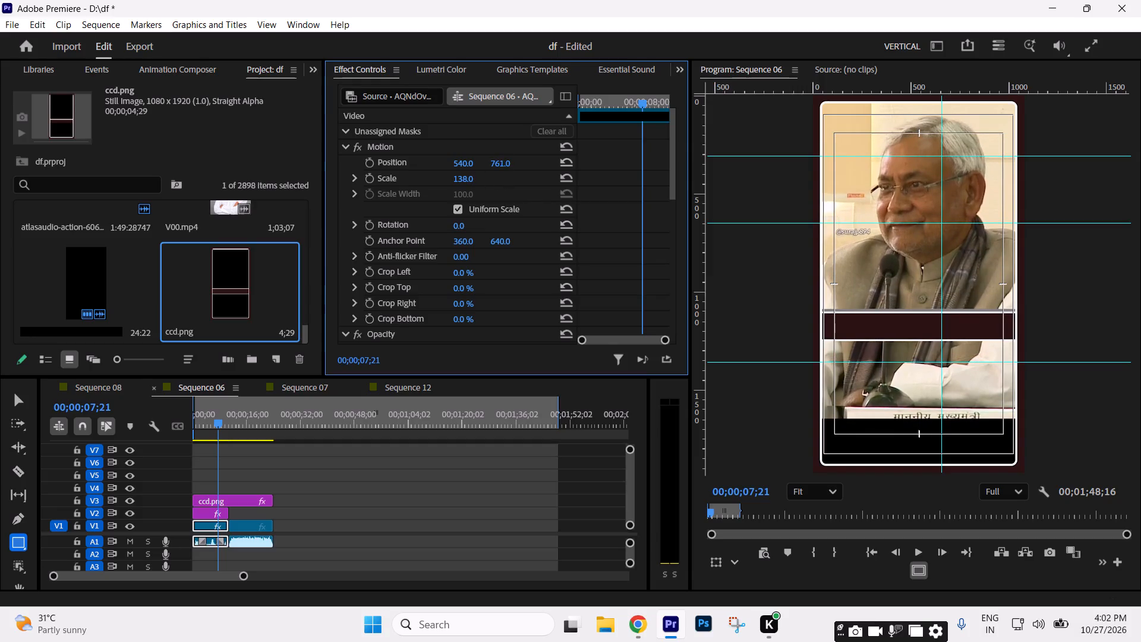
{"action": "left_click_drag", "start_coordinate": [503, 195], "coordinate": [503, 199]}
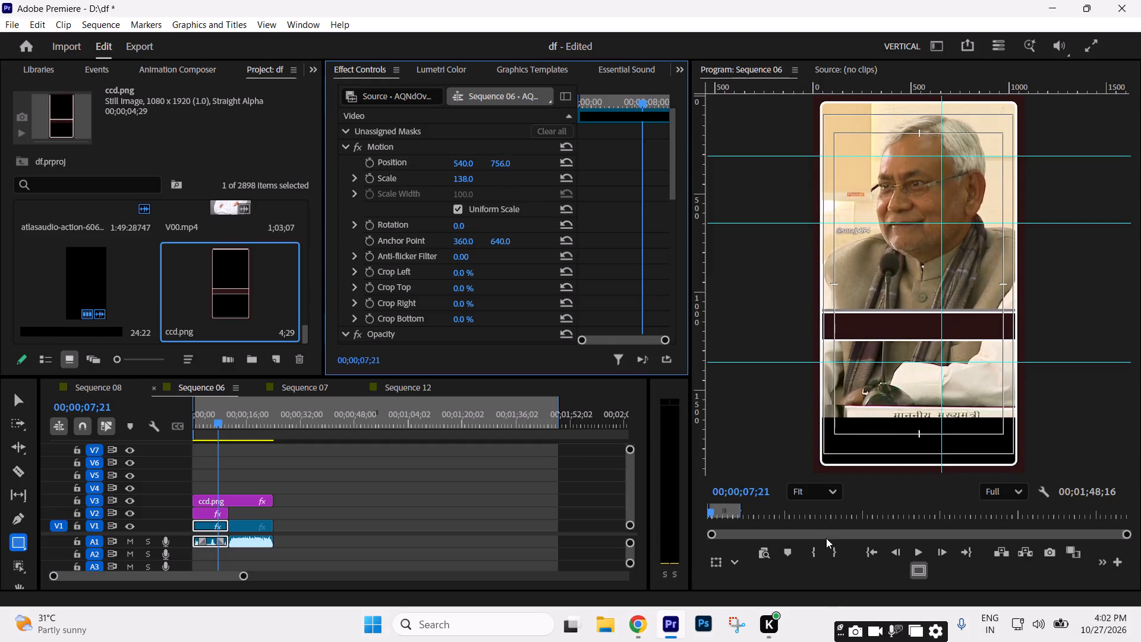
{"action": "left_click", "coordinate": [359, 483]}
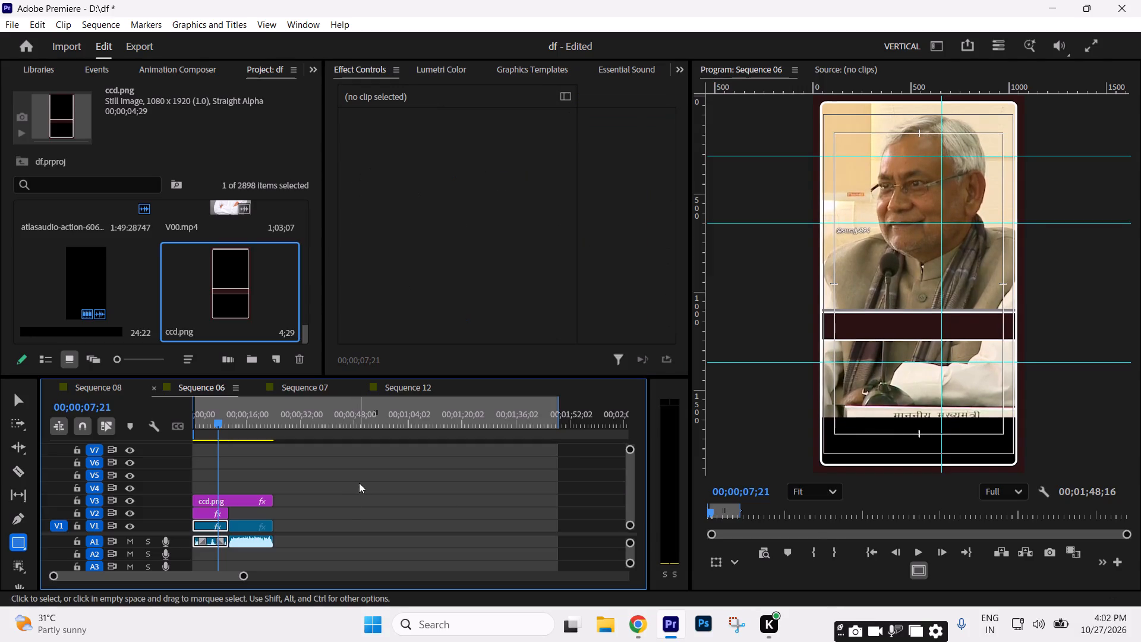
{"action": "key", "text": "space"}
{"action": "key", "text": "space"}
Trim the end of ccd.png on V3 to match the end of the first V1 clip.
{"action": "left_click_drag", "start_coordinate": [279, 497], "coordinate": [256, 499]}
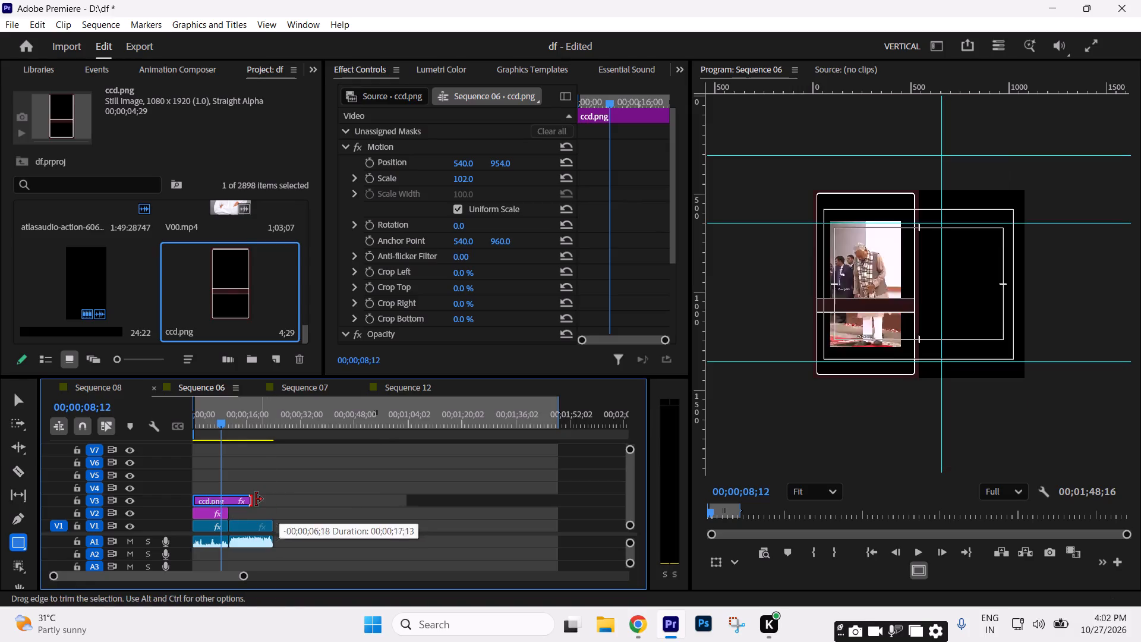
{"action": "left_click_drag", "start_coordinate": [256, 499], "coordinate": [236, 496]}
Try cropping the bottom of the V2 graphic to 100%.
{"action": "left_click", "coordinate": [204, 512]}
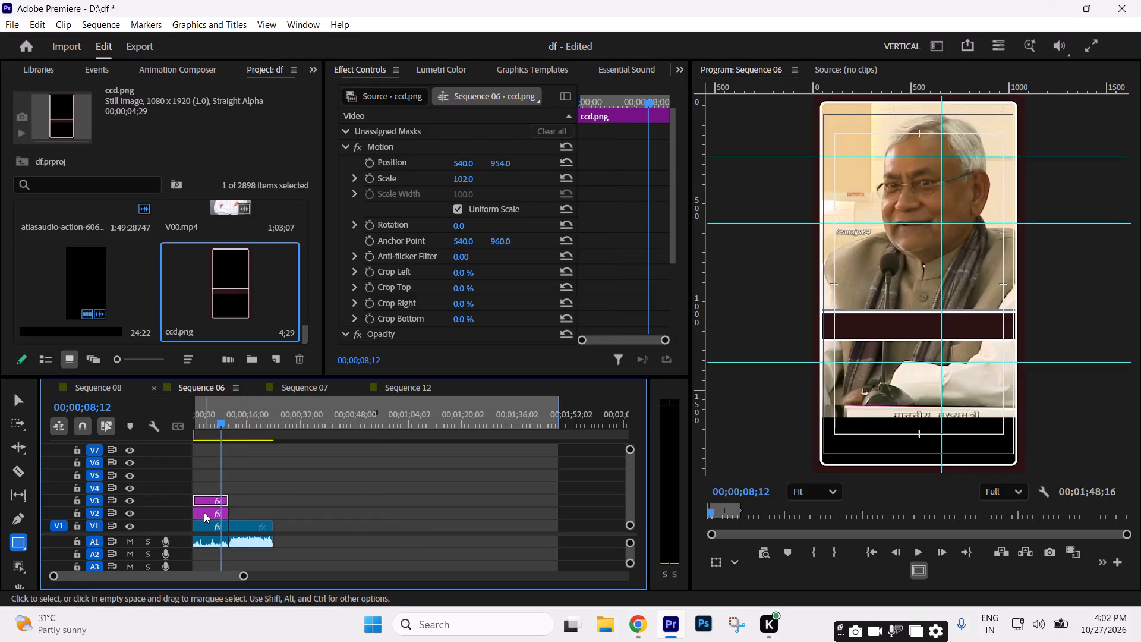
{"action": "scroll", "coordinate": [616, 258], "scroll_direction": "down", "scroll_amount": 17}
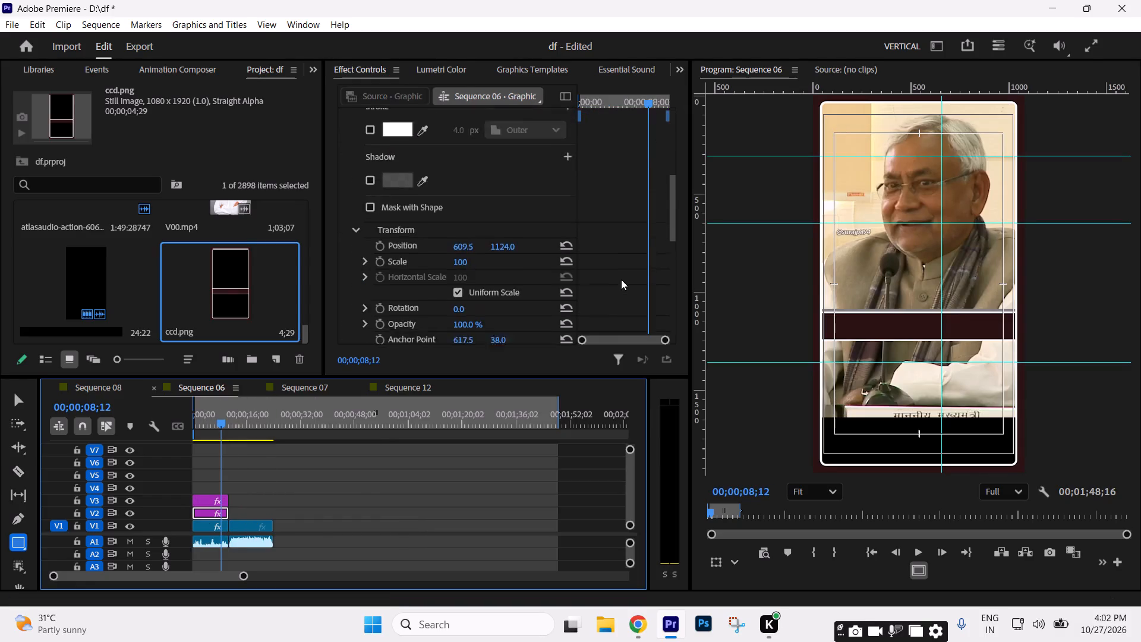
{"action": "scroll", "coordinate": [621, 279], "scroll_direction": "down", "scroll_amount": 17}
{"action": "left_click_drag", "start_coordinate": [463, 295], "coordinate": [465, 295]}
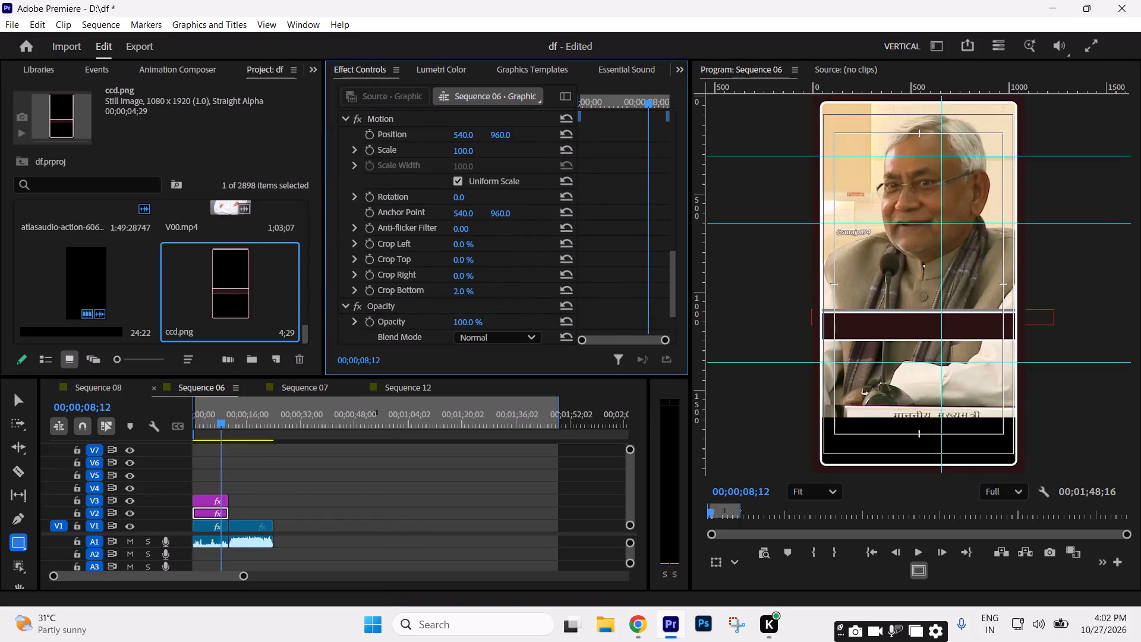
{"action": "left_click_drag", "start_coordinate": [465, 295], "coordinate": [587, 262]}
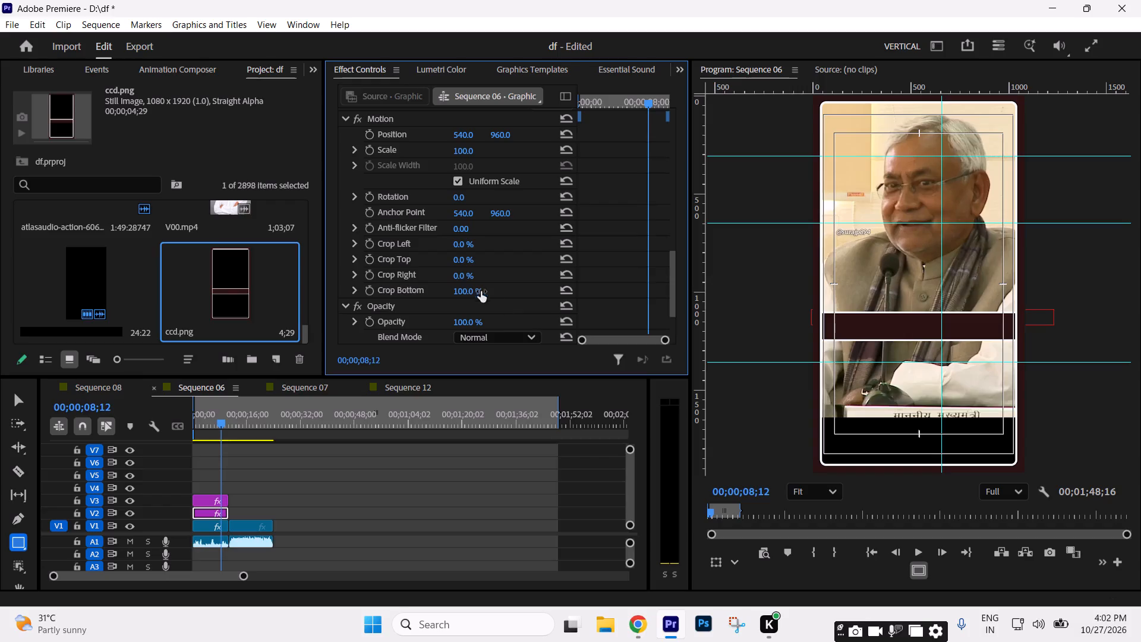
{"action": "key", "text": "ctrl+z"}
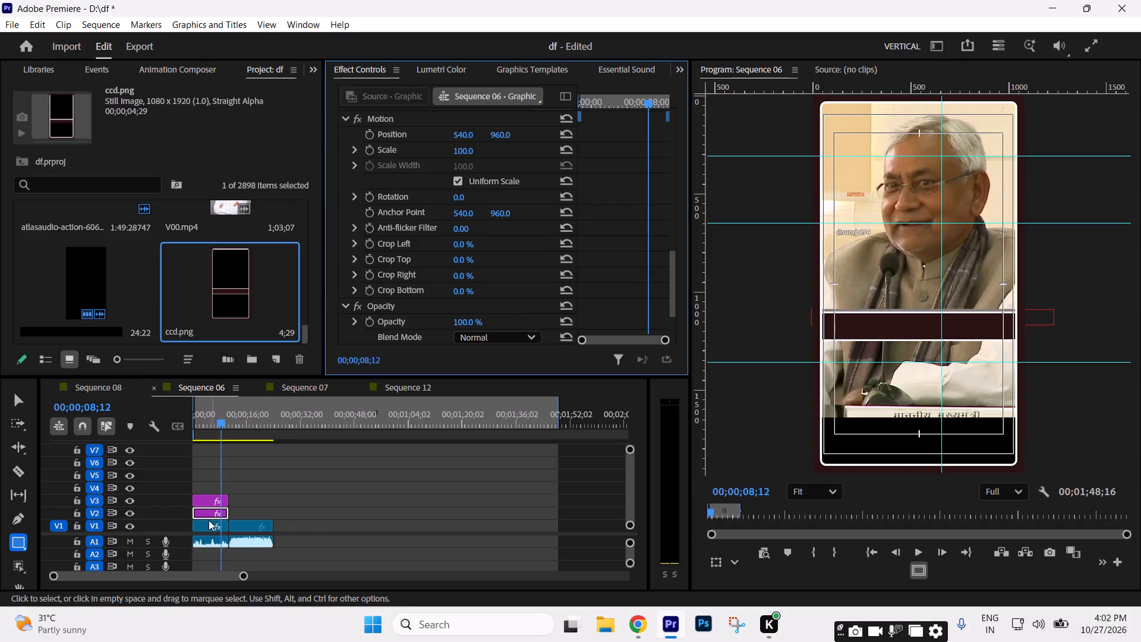
Crop the bottom of the first V1 clip to 25% so its picture ends behind the maroon divider bar.
{"action": "left_click", "coordinate": [209, 520]}
{"action": "scroll", "coordinate": [623, 247], "scroll_direction": "down", "scroll_amount": 18}
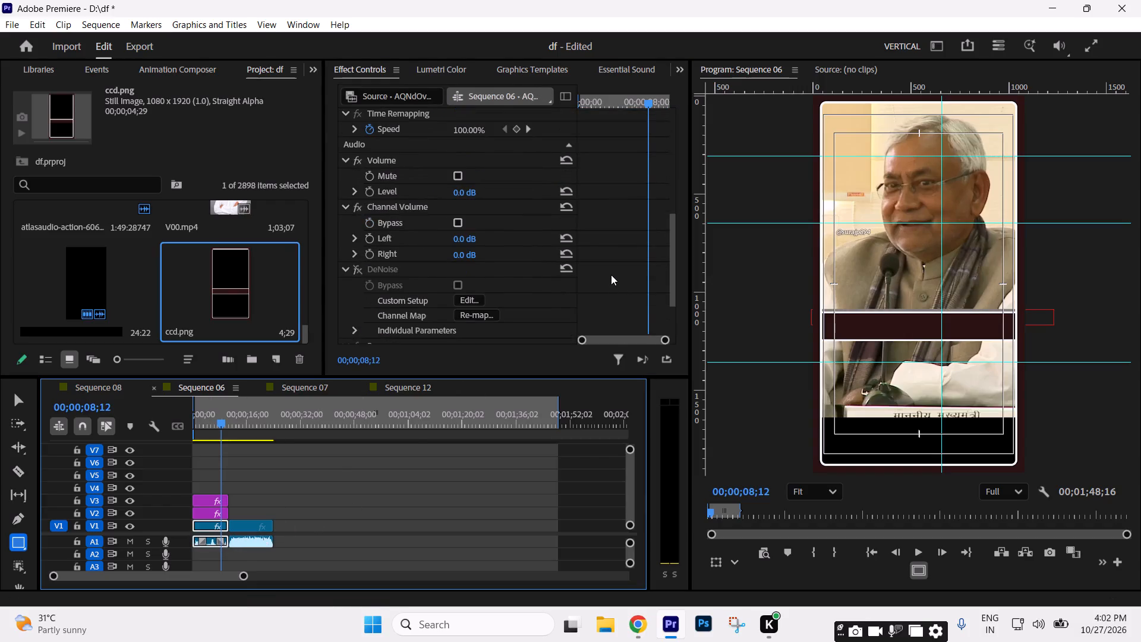
{"action": "scroll", "coordinate": [612, 273], "scroll_direction": "up", "scroll_amount": 13}
{"action": "left_click_drag", "start_coordinate": [461, 248], "coordinate": [474, 246]}
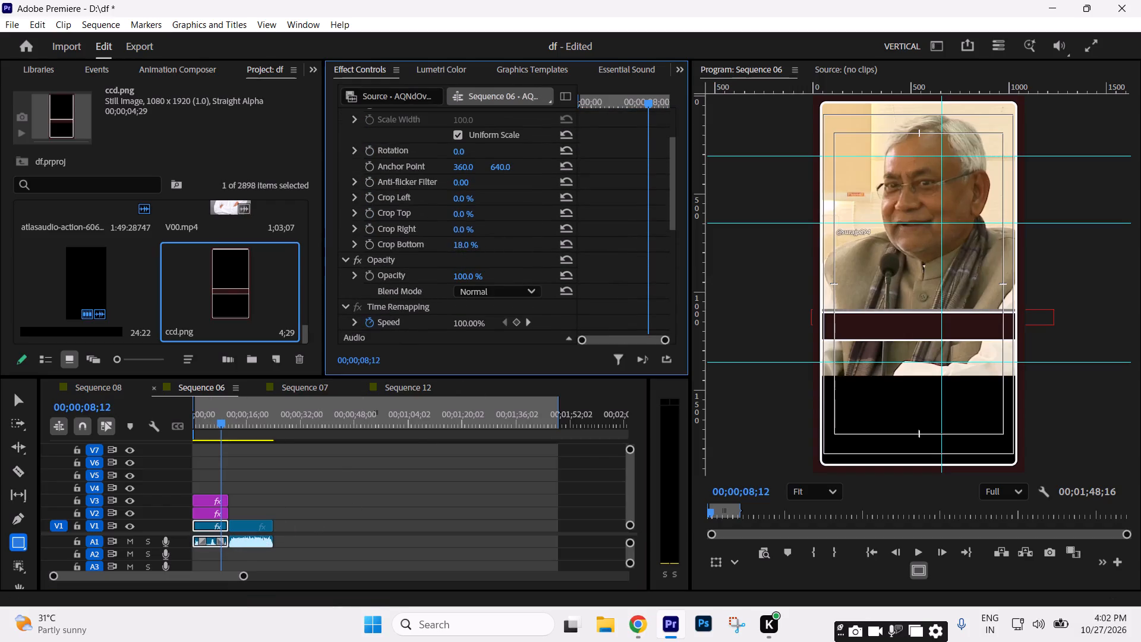
{"action": "left_click_drag", "start_coordinate": [474, 246], "coordinate": [478, 241]}
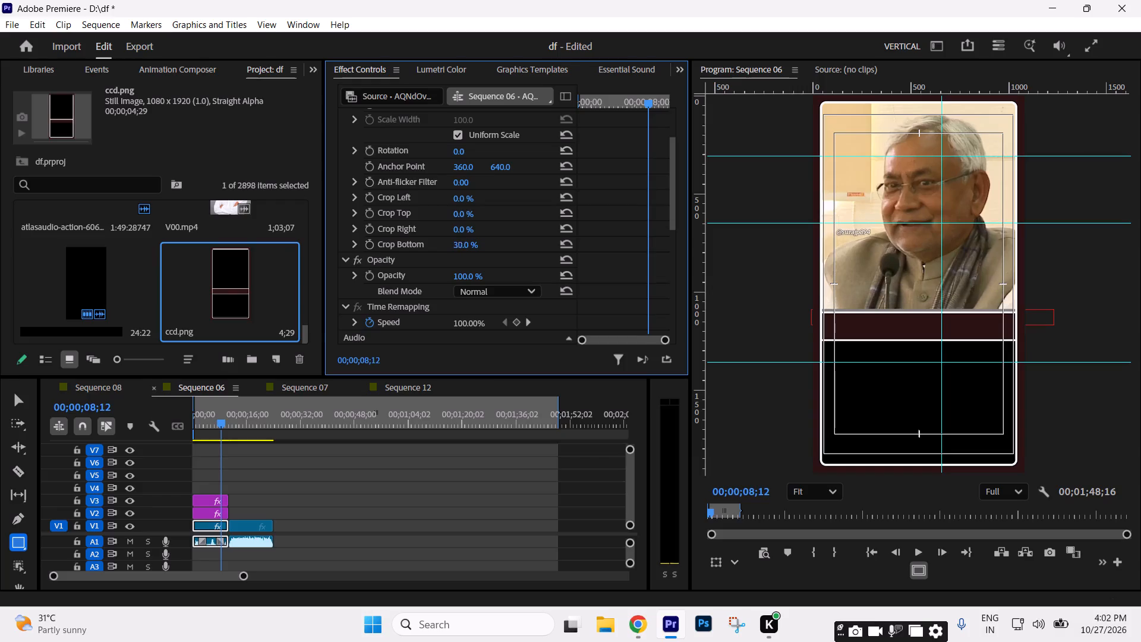
{"action": "left_click_drag", "start_coordinate": [478, 241], "coordinate": [476, 240]}
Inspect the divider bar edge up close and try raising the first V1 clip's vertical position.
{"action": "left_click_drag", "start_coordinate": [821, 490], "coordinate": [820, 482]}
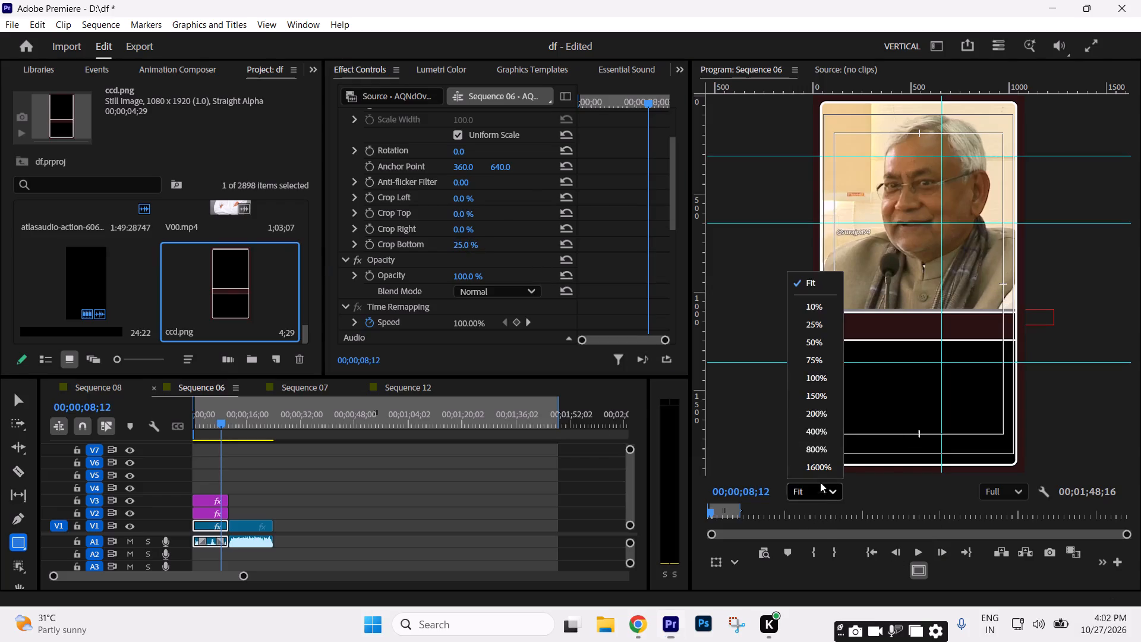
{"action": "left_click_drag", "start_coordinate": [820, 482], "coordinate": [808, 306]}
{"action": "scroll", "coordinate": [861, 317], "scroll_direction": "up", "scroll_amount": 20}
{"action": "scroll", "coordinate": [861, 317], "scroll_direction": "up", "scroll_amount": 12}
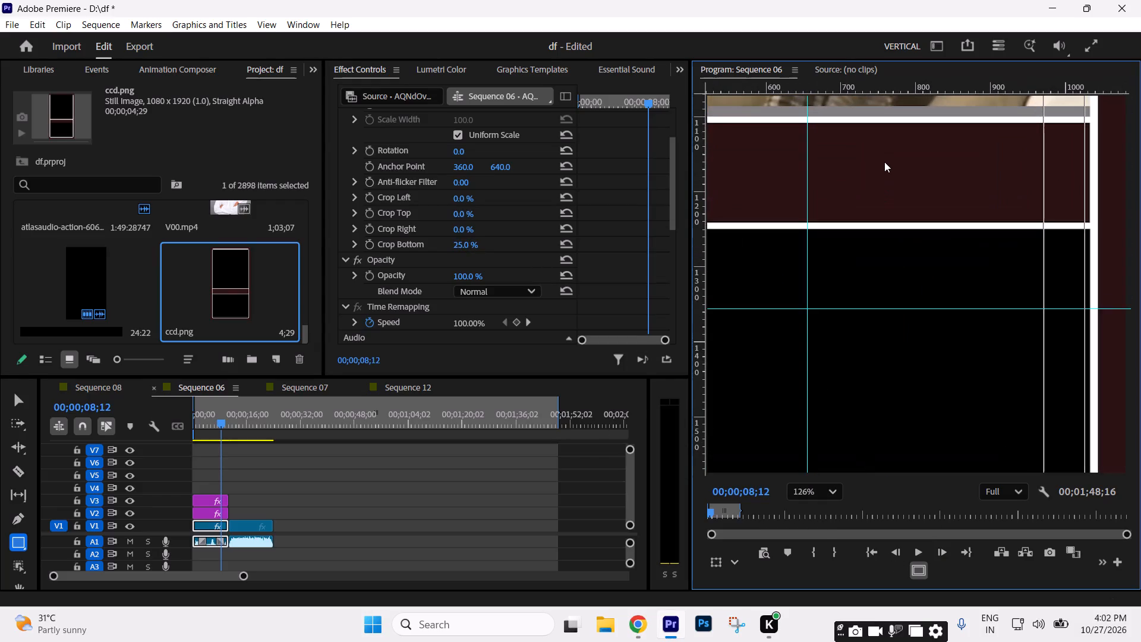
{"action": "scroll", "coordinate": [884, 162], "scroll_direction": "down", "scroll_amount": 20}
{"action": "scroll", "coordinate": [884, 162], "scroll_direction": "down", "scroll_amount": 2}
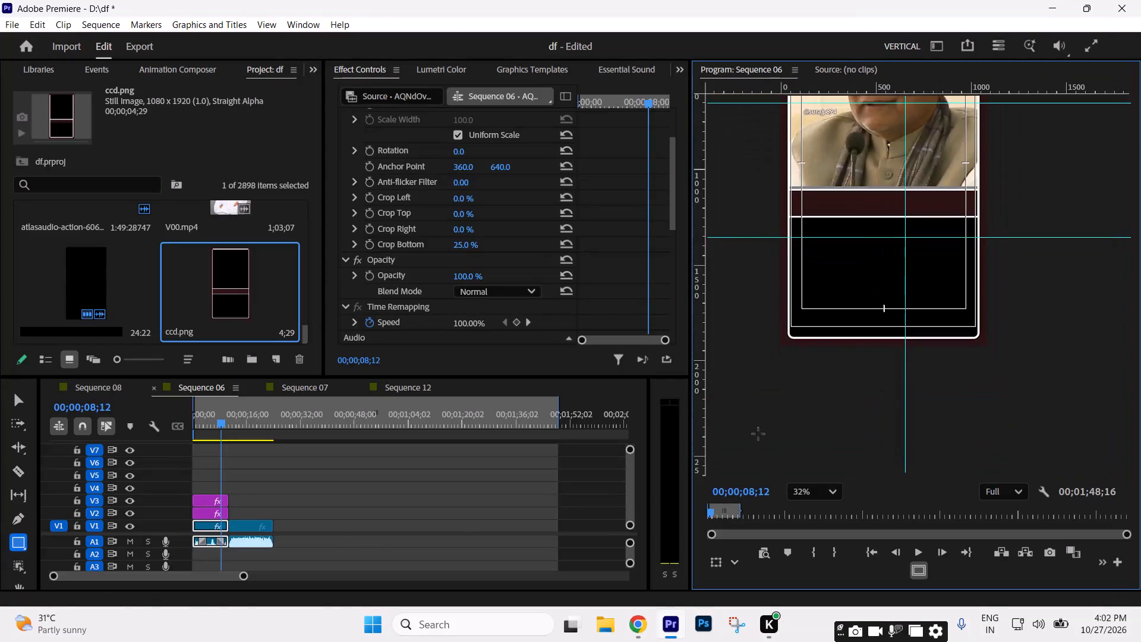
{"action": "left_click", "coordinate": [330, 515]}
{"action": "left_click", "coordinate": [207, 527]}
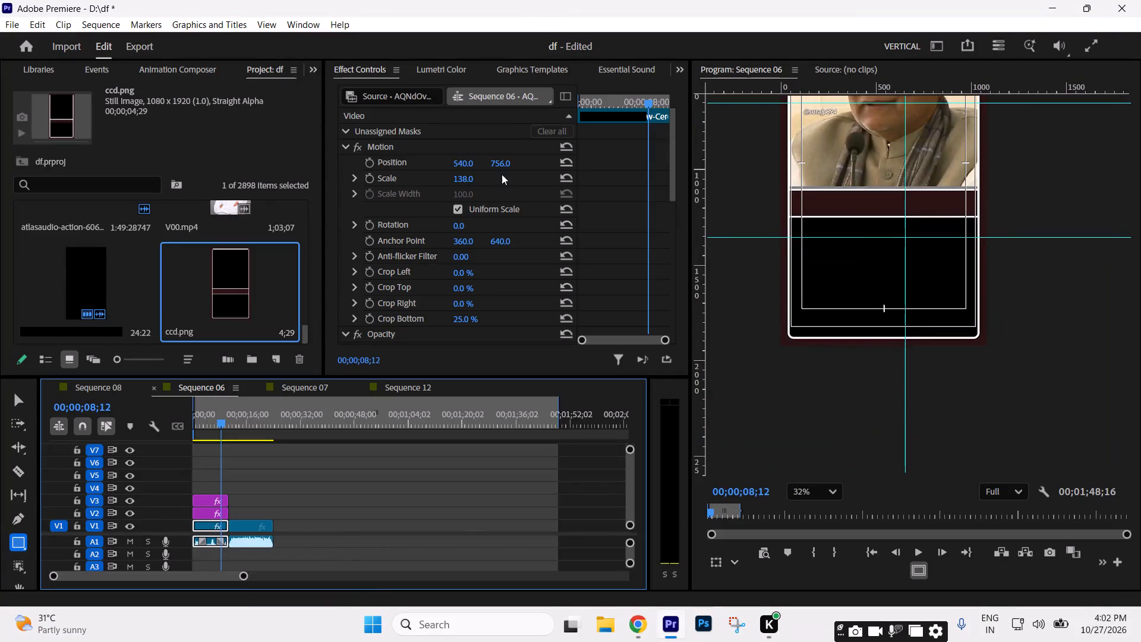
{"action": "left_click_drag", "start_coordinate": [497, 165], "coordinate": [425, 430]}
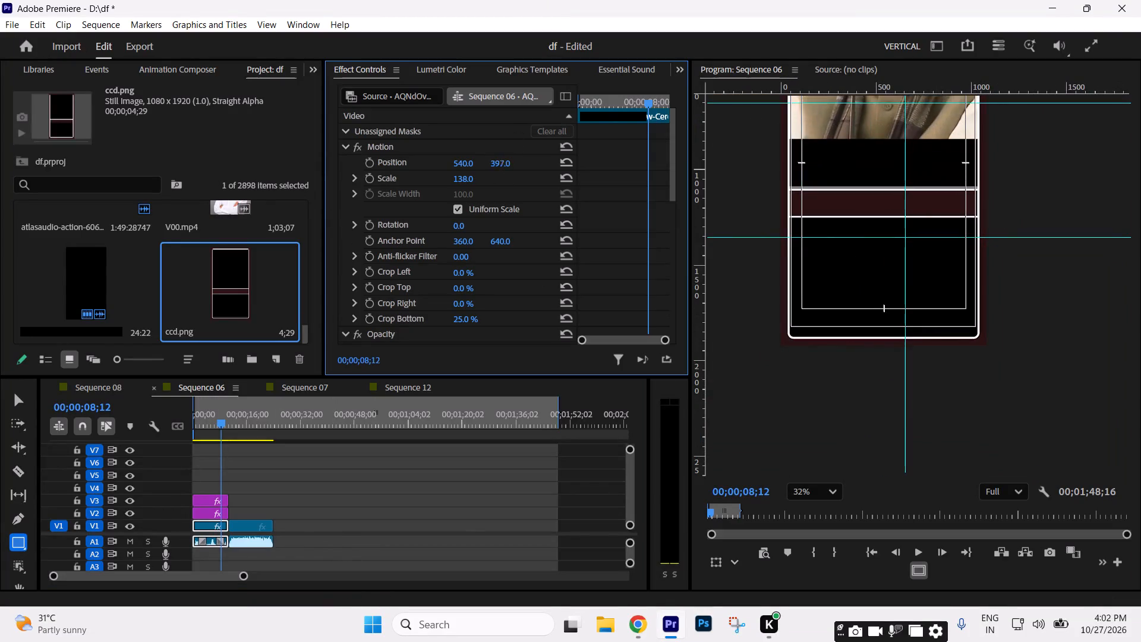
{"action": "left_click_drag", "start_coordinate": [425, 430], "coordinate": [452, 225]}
Delete the grey shape graphic on V2 beneath the ccd.png frame.
{"action": "left_click", "coordinate": [198, 517]}
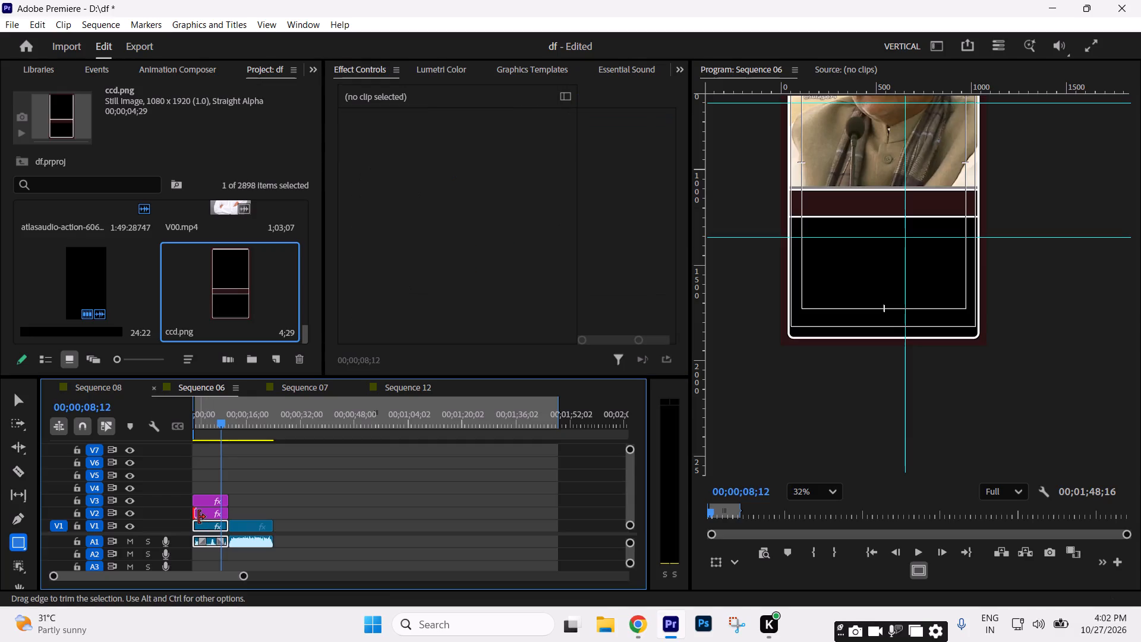
{"action": "left_click", "coordinate": [202, 513]}
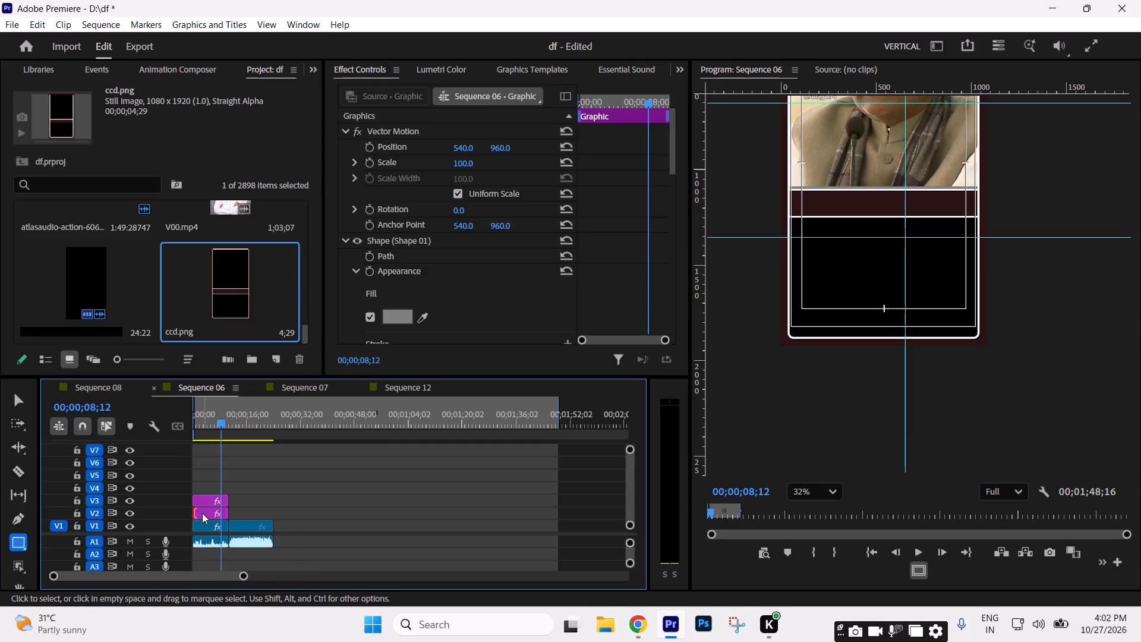
{"action": "key", "text": "Delete"}
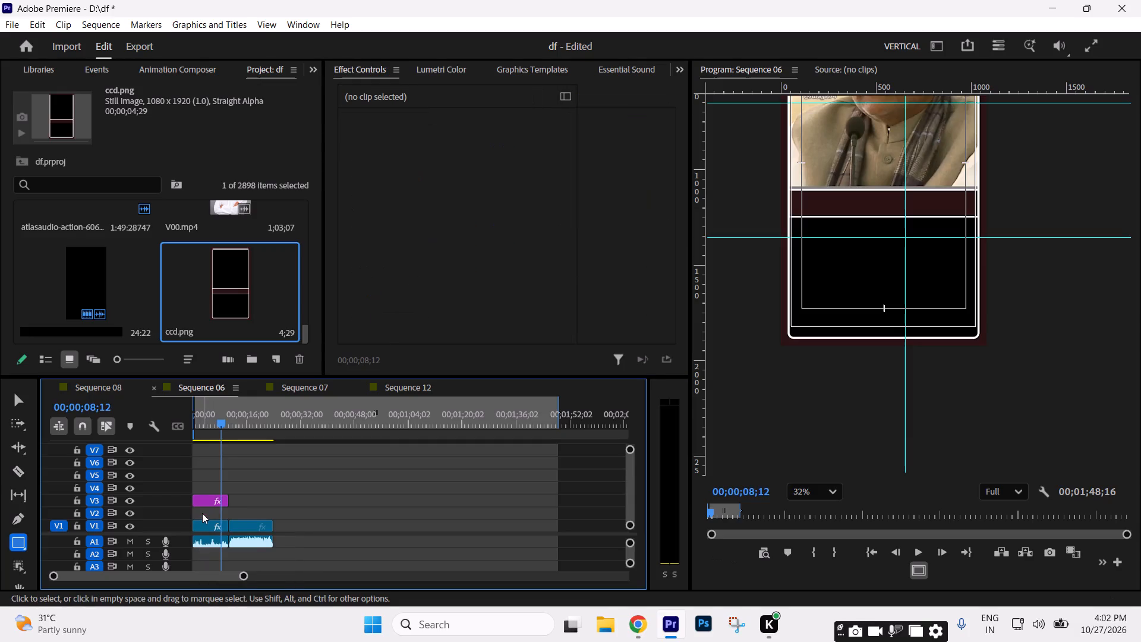
Fit the whole frame in the preview and lower the first V1 clip within the upper window at the sequence start.
{"action": "left_click_drag", "start_coordinate": [244, 574], "coordinate": [279, 571]}
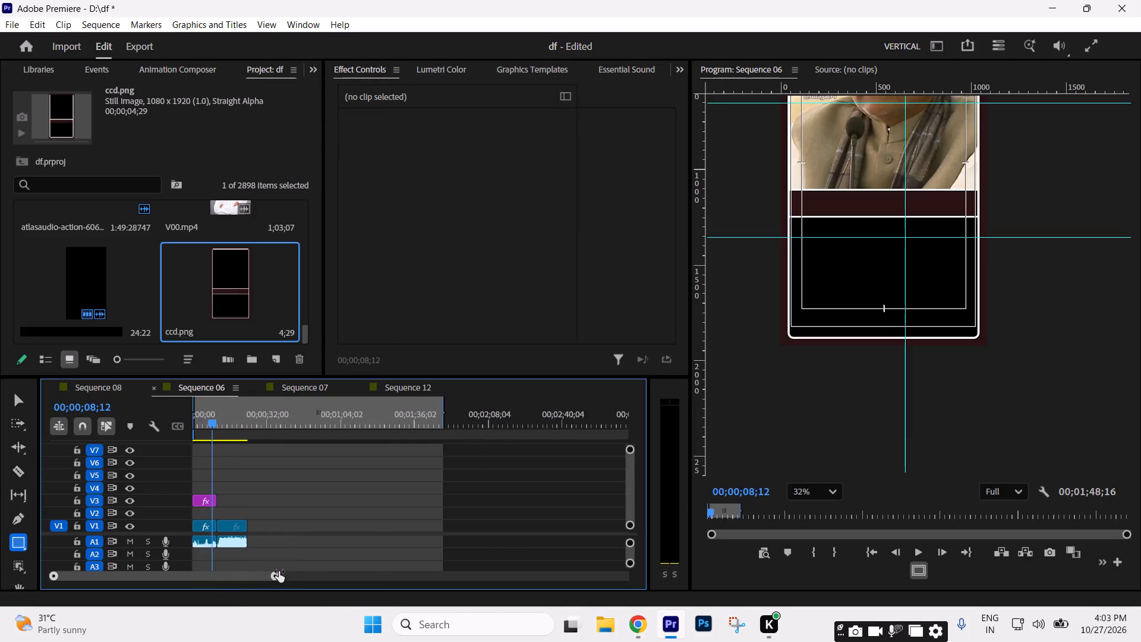
{"action": "left_click_drag", "start_coordinate": [279, 571], "coordinate": [256, 569]}
{"action": "left_click_drag", "start_coordinate": [232, 574], "coordinate": [156, 588]}
{"action": "left_click_drag", "start_coordinate": [210, 418], "coordinate": [138, 429]}
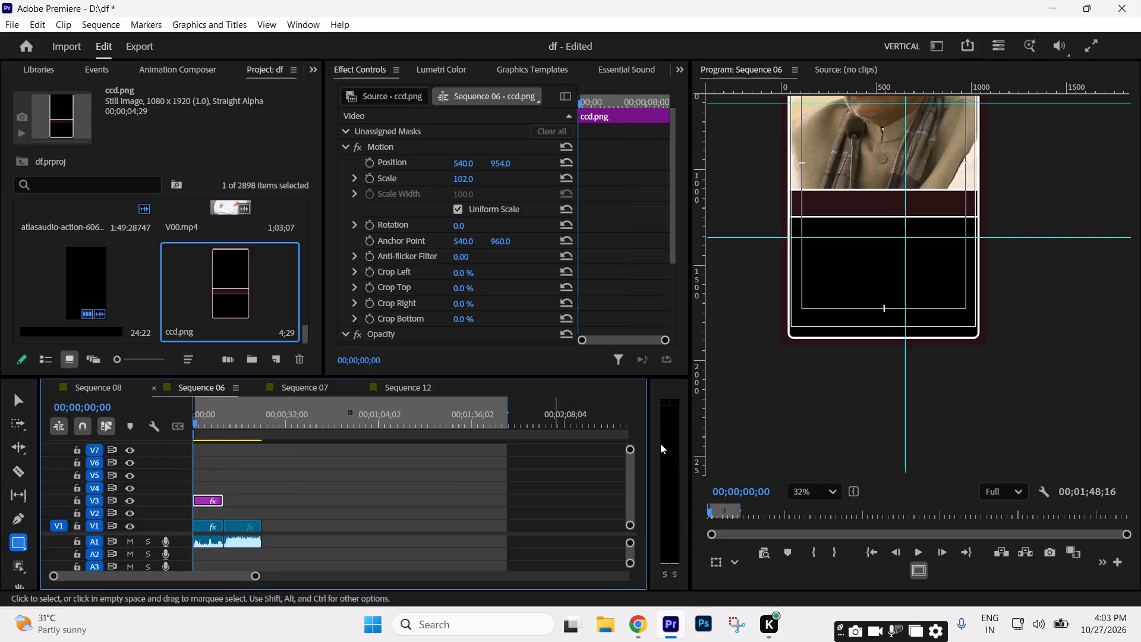
{"action": "left_click_drag", "start_coordinate": [819, 492], "coordinate": [815, 279]}
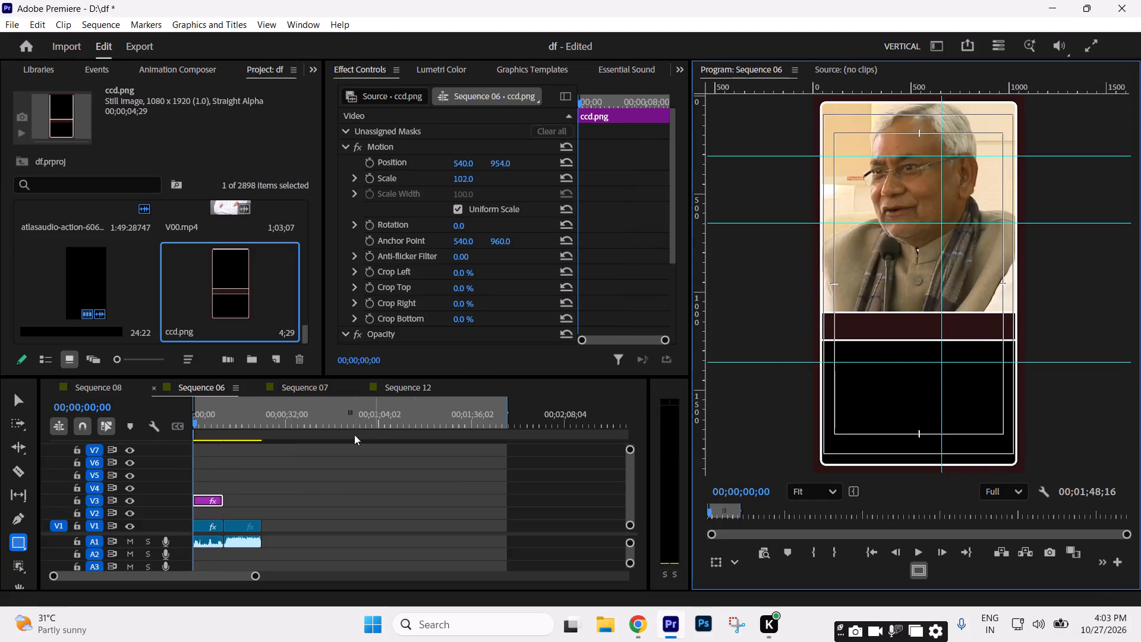
{"action": "left_click", "coordinate": [318, 494]}
{"action": "left_click", "coordinate": [209, 526]}
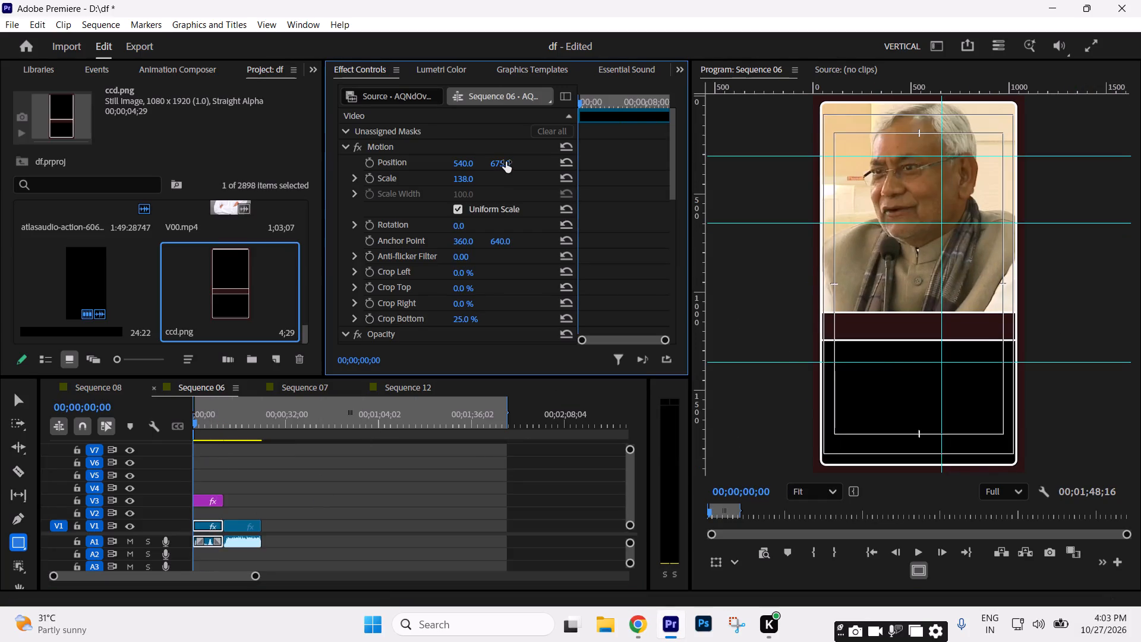
{"action": "left_click_drag", "start_coordinate": [504, 162], "coordinate": [511, 109]}
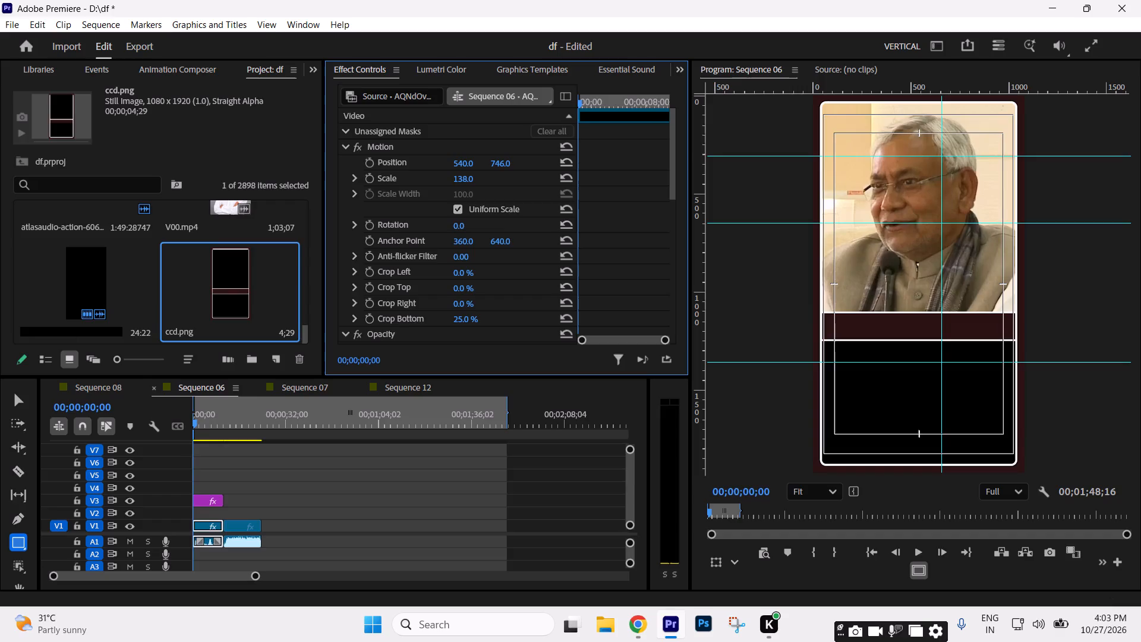
{"action": "left_click_drag", "start_coordinate": [511, 109], "coordinate": [524, 63]}
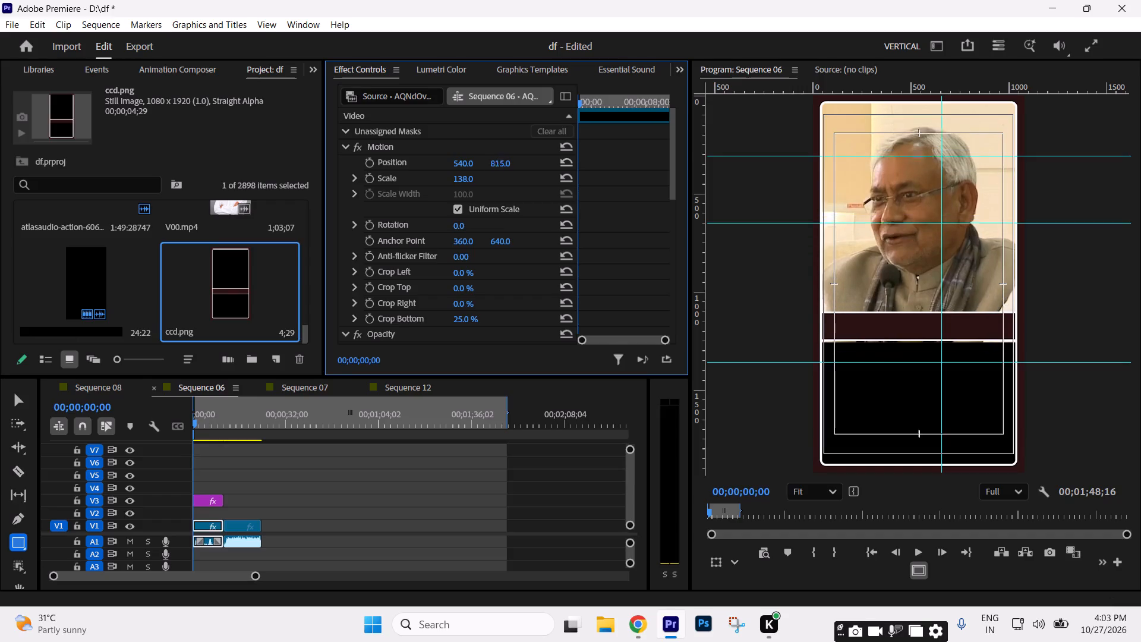
{"action": "left_click_drag", "start_coordinate": [524, 63], "coordinate": [526, 99]}
{"action": "left_click", "coordinate": [379, 490]}
{"action": "left_click", "coordinate": [380, 488]}
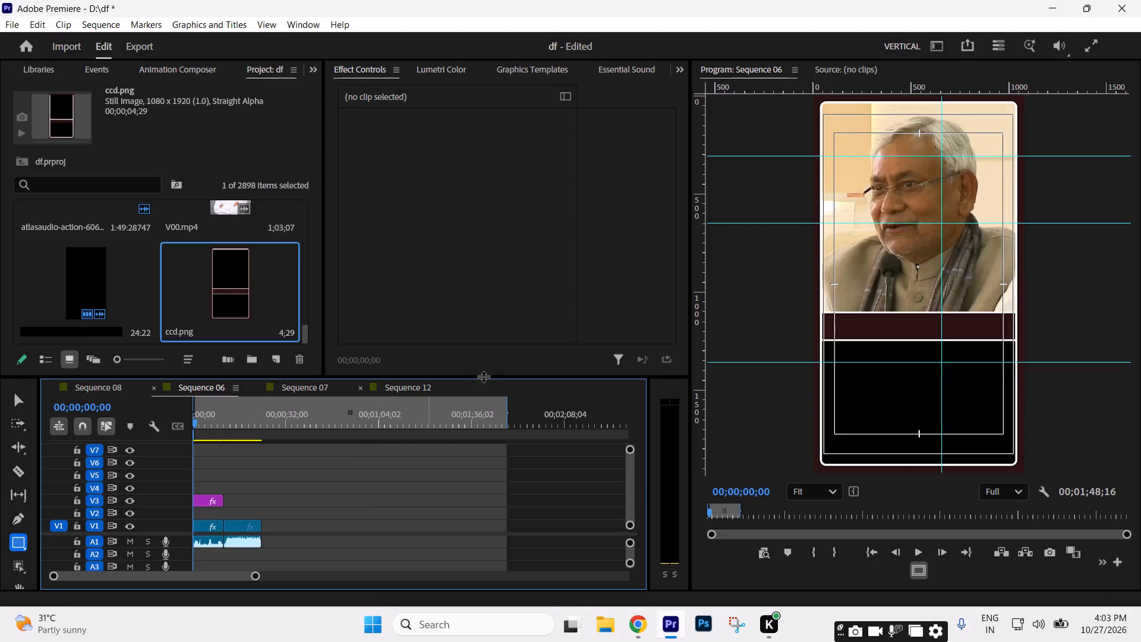
Play back the framed opening from the sequence start into the second V1 clip to check the composition.
{"action": "left_click_drag", "start_coordinate": [231, 428], "coordinate": [100, 428]}
{"action": "key", "text": "space"}
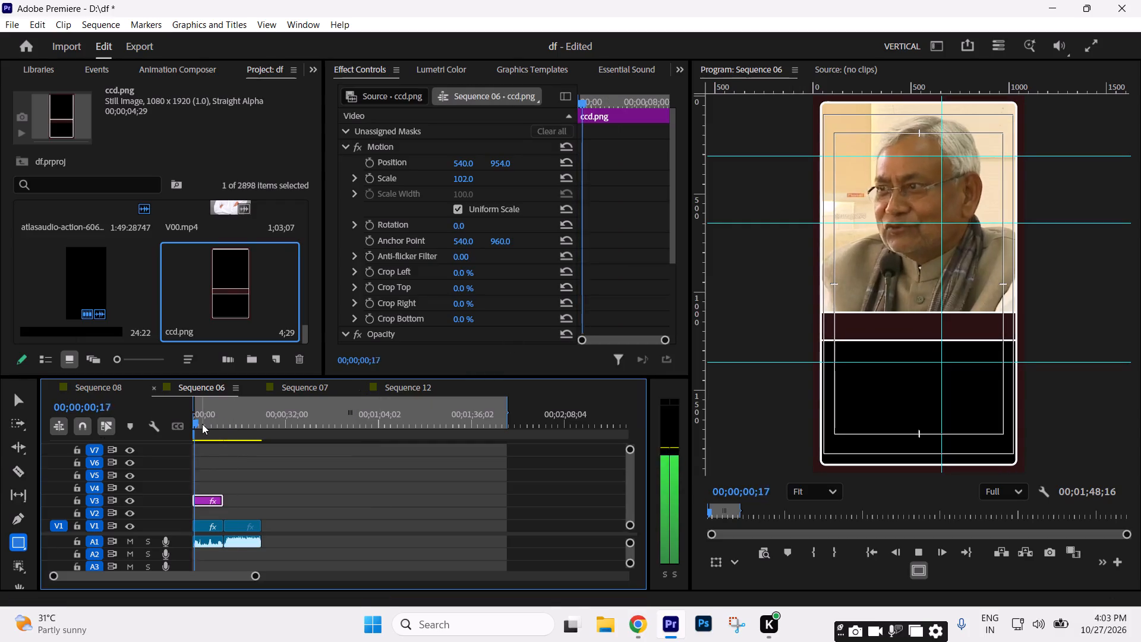
{"action": "left_click_drag", "start_coordinate": [329, 501], "coordinate": [272, 555]}
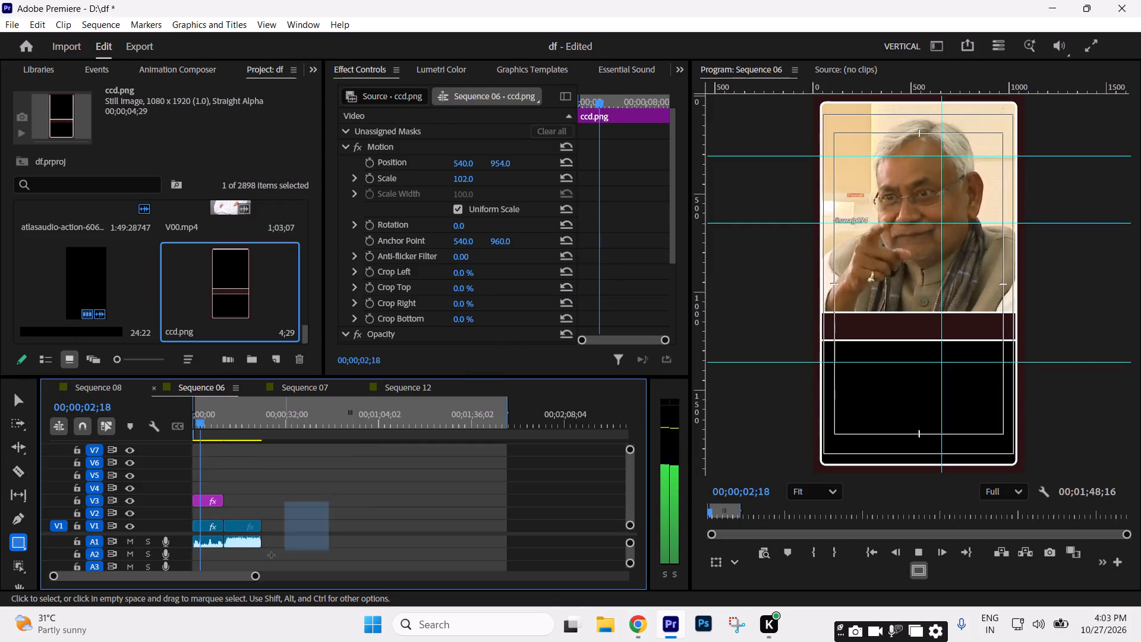
{"action": "left_click_drag", "start_coordinate": [272, 555], "coordinate": [260, 559]}
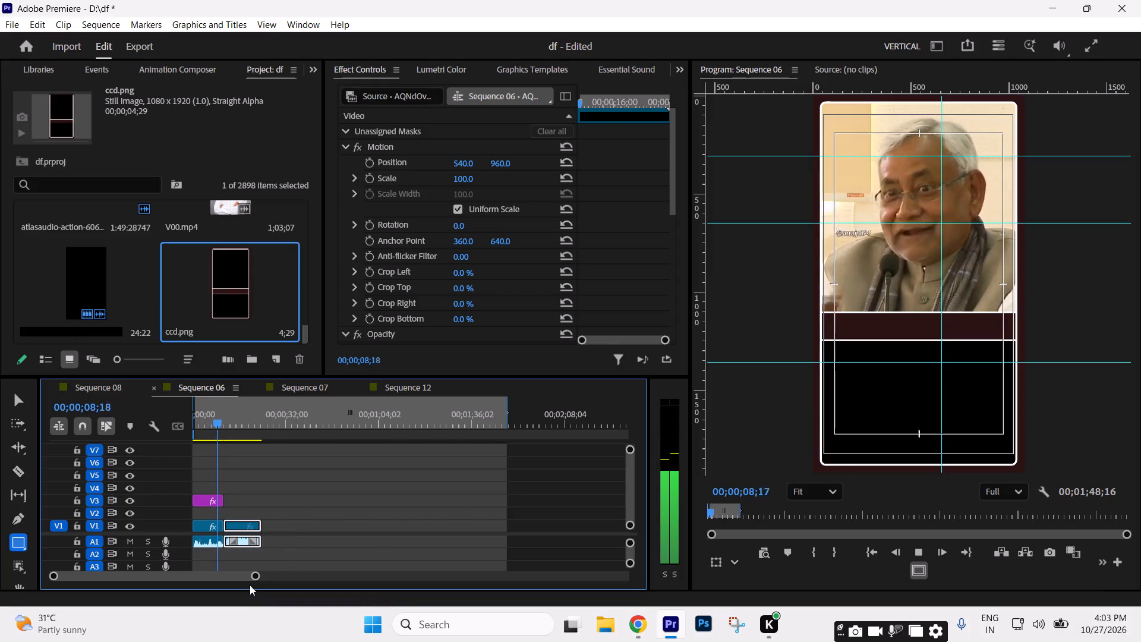
{"action": "left_click_drag", "start_coordinate": [253, 578], "coordinate": [240, 574]}
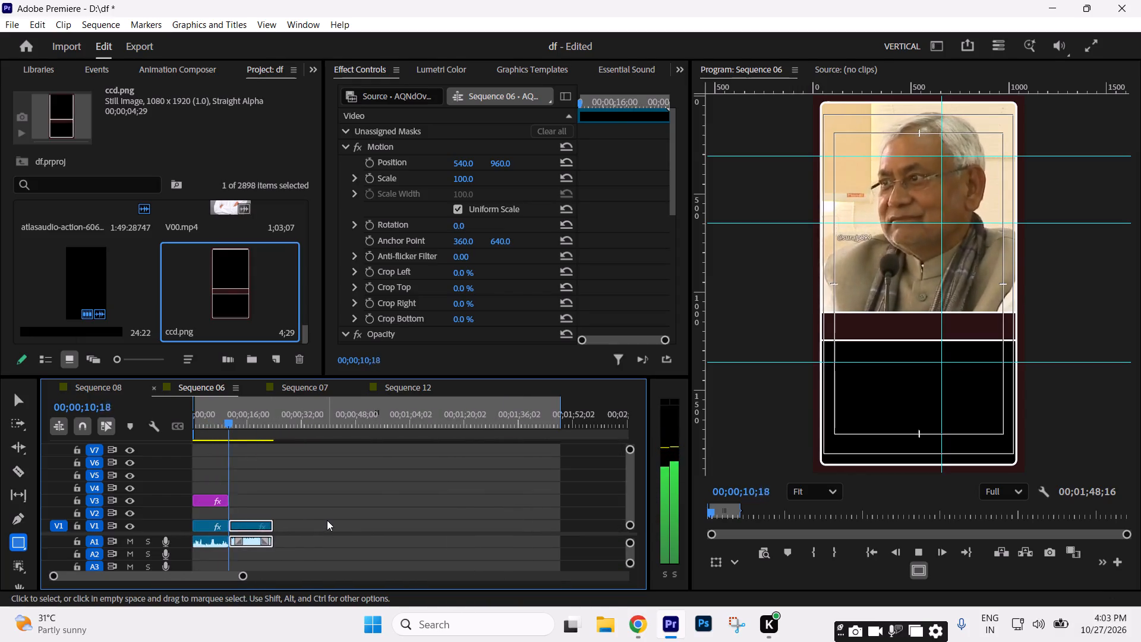
{"action": "key", "text": "space"}
{"action": "key", "text": "space"}
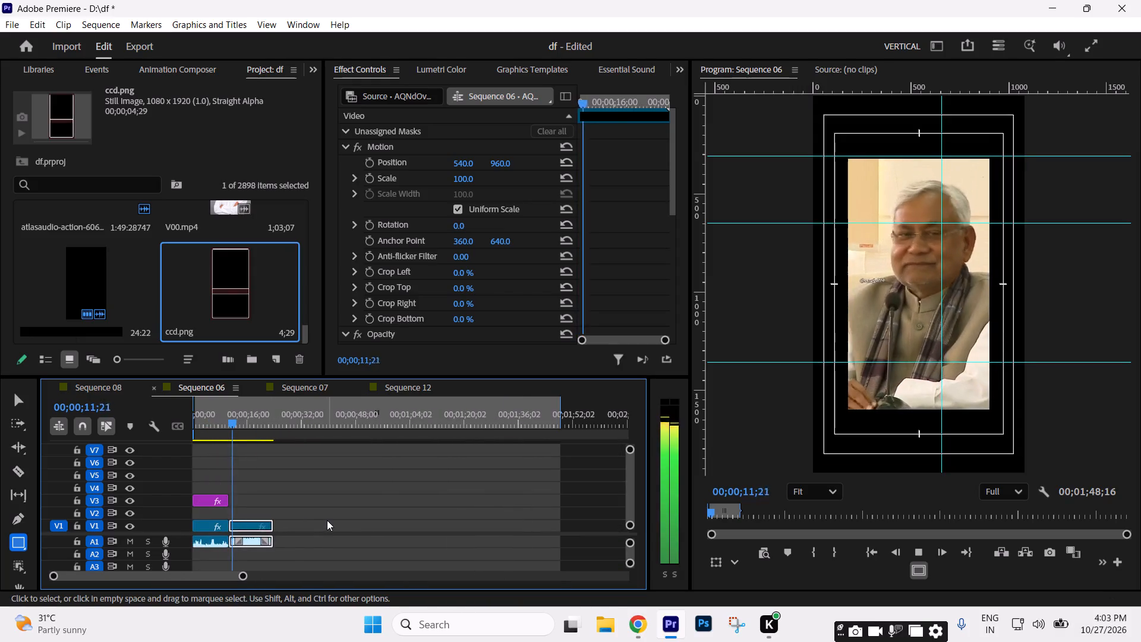
{"action": "key", "text": "space"}
Unlink the second V1 clip from its audio and delete both from V1 and A1.
{"action": "key", "text": "ctrl+l"}
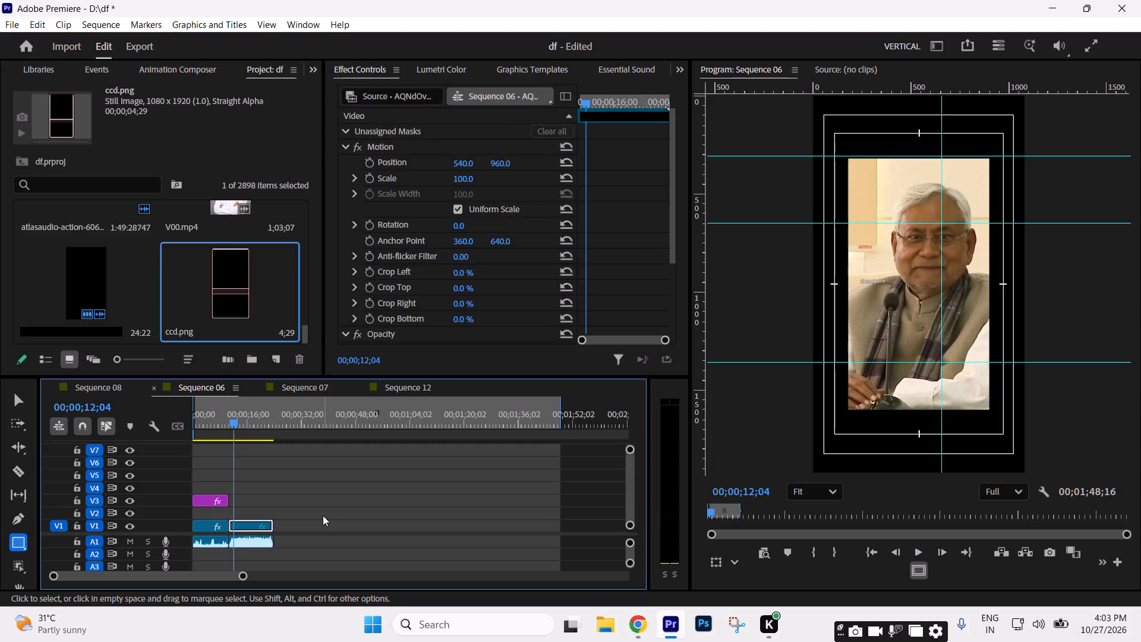
{"action": "left_click_drag", "start_coordinate": [324, 503], "coordinate": [261, 552]}
{"action": "key", "text": "Delete"}
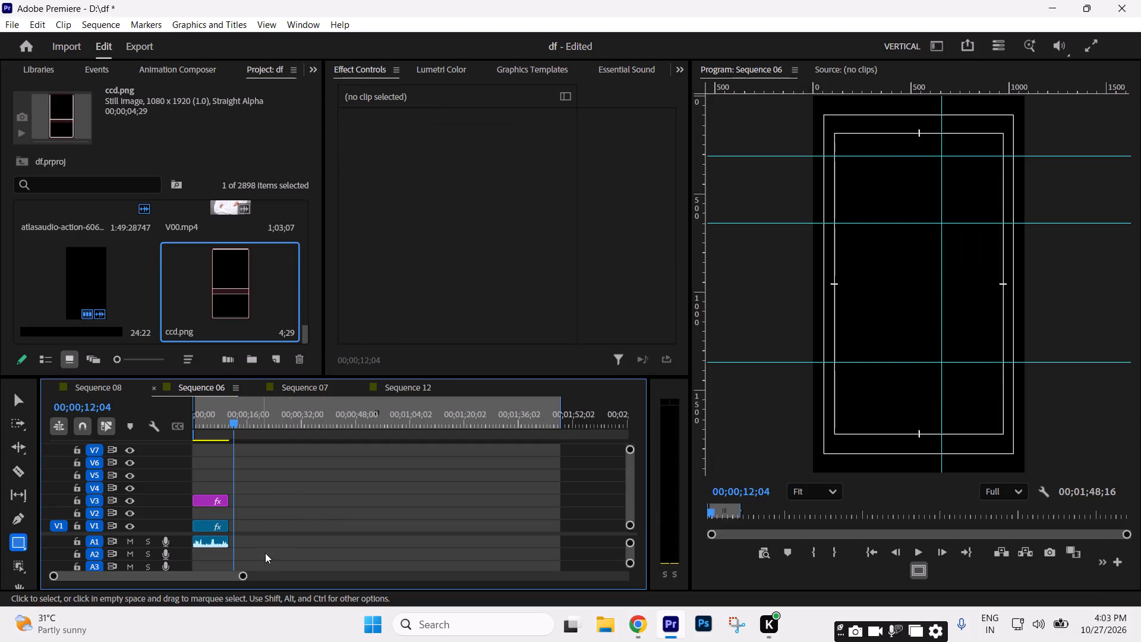
Scrub through the later group of edited clips in Sequence 06 to review their footage, and return to the sequence start.
{"action": "key", "text": "Up"}
{"action": "type", "text": "---"}
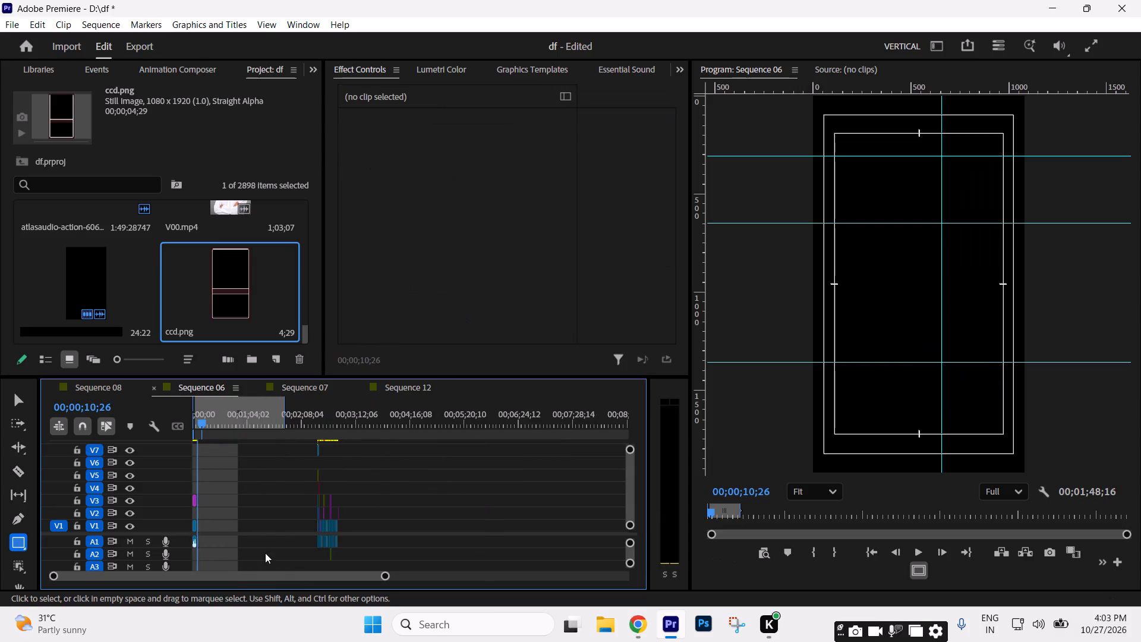
{"action": "left_click", "coordinate": [323, 428]}
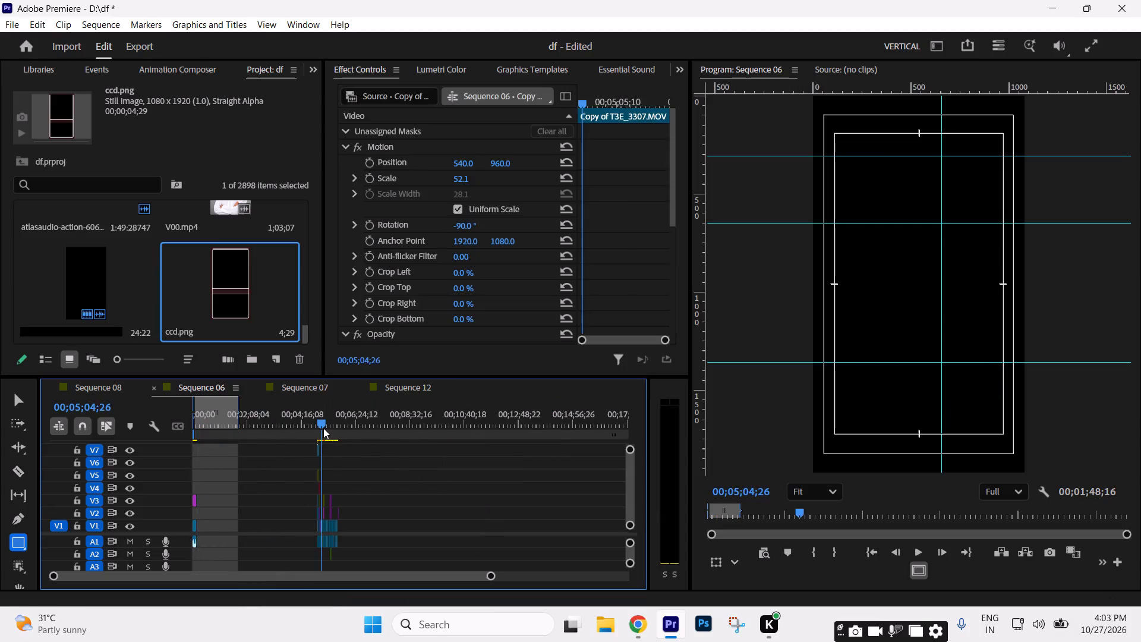
{"action": "type", "text": "===="}
{"action": "key", "text": "equal"}
{"action": "left_click_drag", "start_coordinate": [405, 414], "coordinate": [417, 414]}
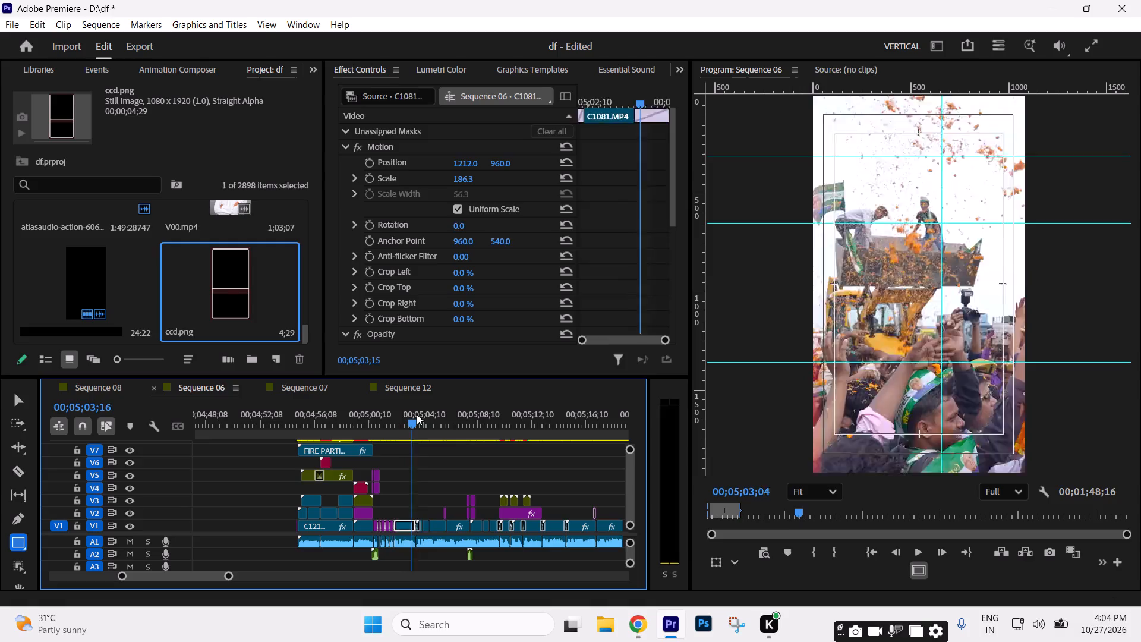
{"action": "left_click_drag", "start_coordinate": [417, 414], "coordinate": [493, 425]}
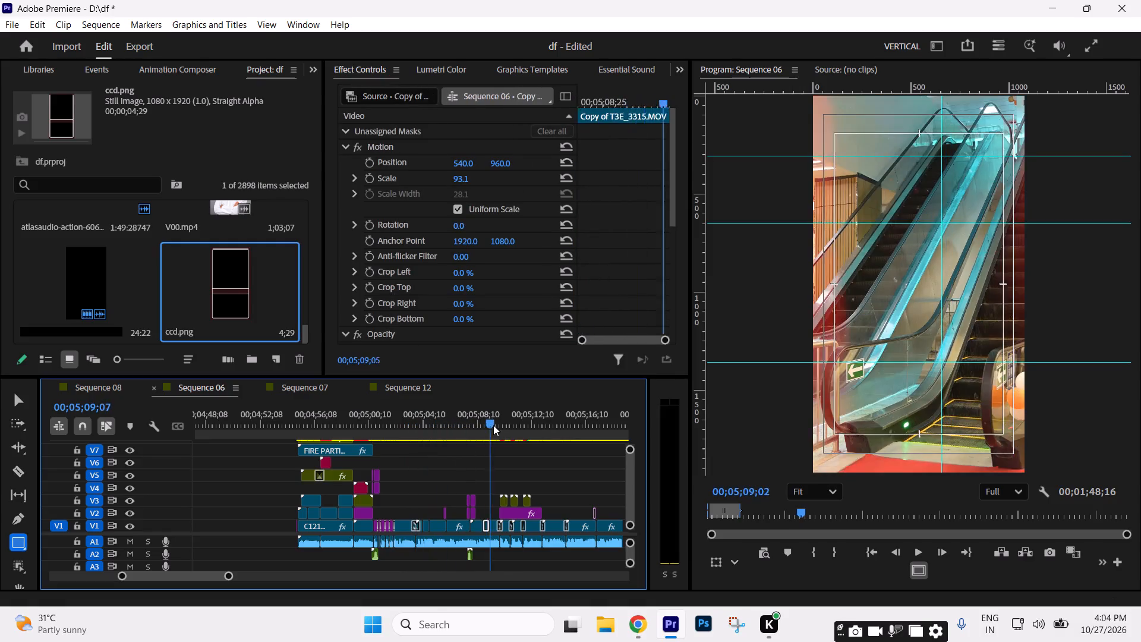
{"action": "left_click_drag", "start_coordinate": [493, 425], "coordinate": [541, 431]}
{"action": "key", "text": "minus"}
{"action": "key", "text": "minus"}
{"action": "left_click_drag", "start_coordinate": [443, 410], "coordinate": [454, 416]}
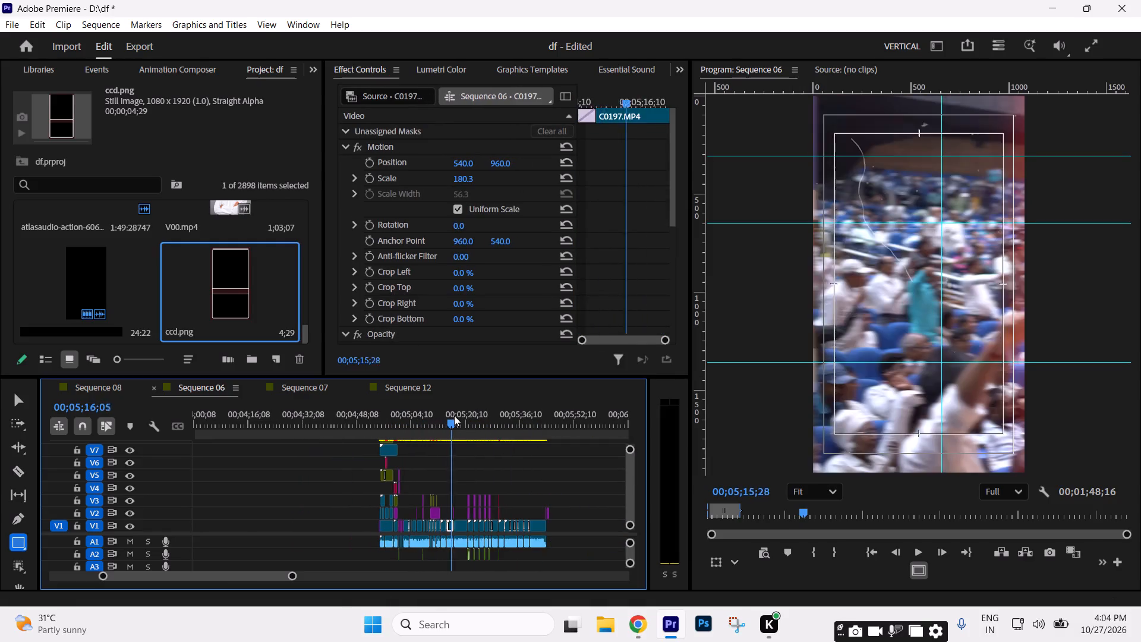
{"action": "left_click_drag", "start_coordinate": [454, 416], "coordinate": [495, 422]}
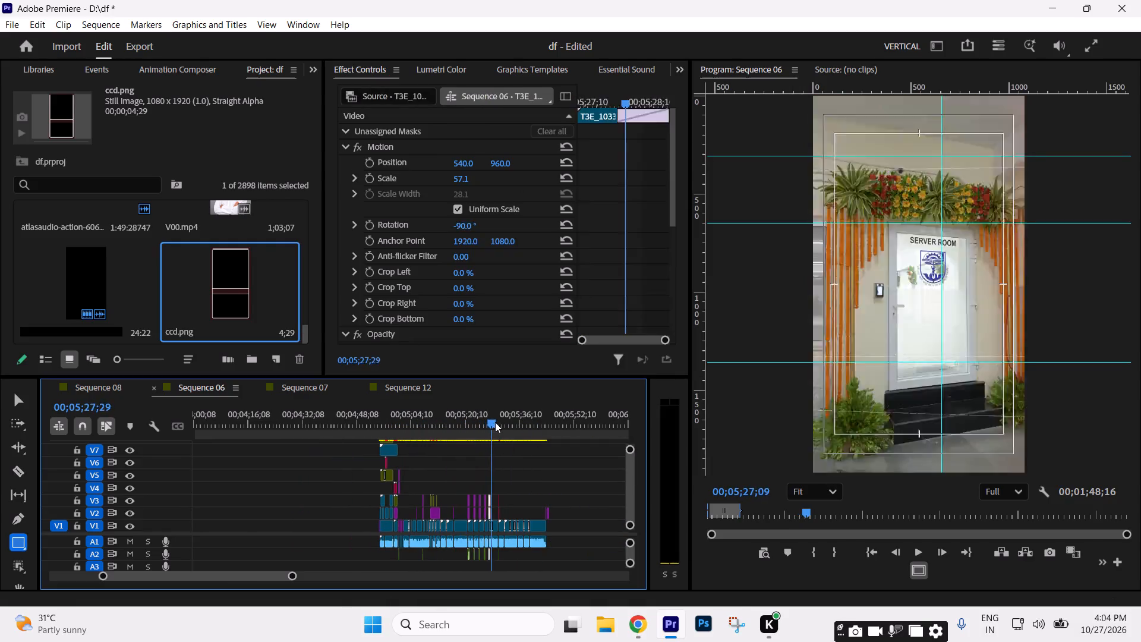
{"action": "left_click_drag", "start_coordinate": [495, 422], "coordinate": [494, 426]}
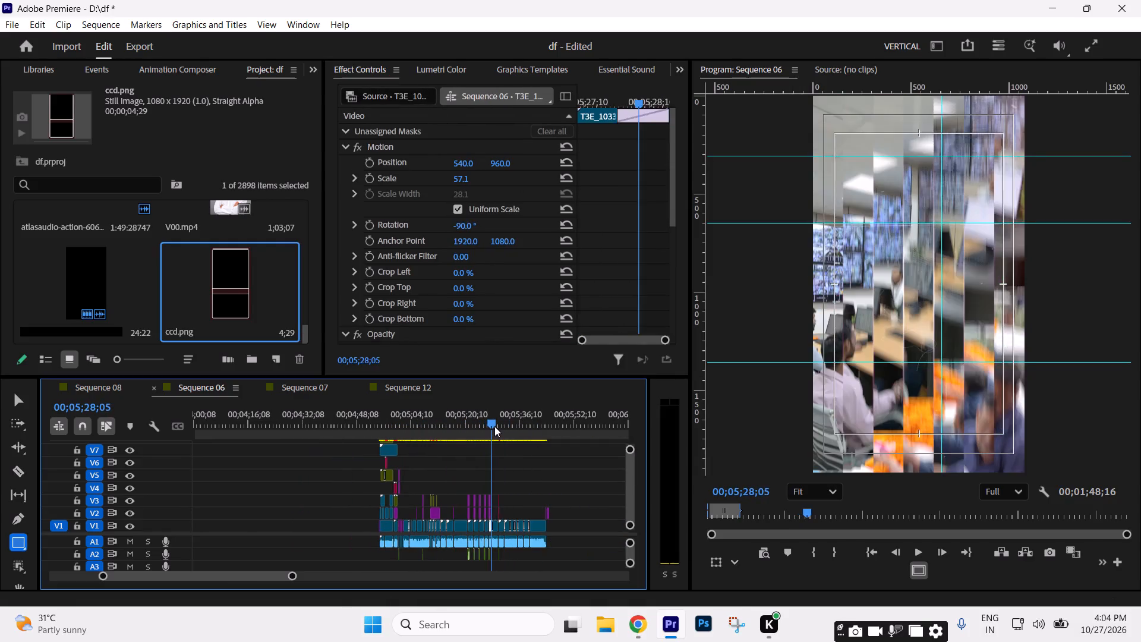
{"action": "left_click_drag", "start_coordinate": [494, 426], "coordinate": [520, 427]}
{"action": "key", "text": "minus"}
{"action": "key", "text": "minus"}
{"action": "key", "text": "minus"}
{"action": "key", "text": "equal"}
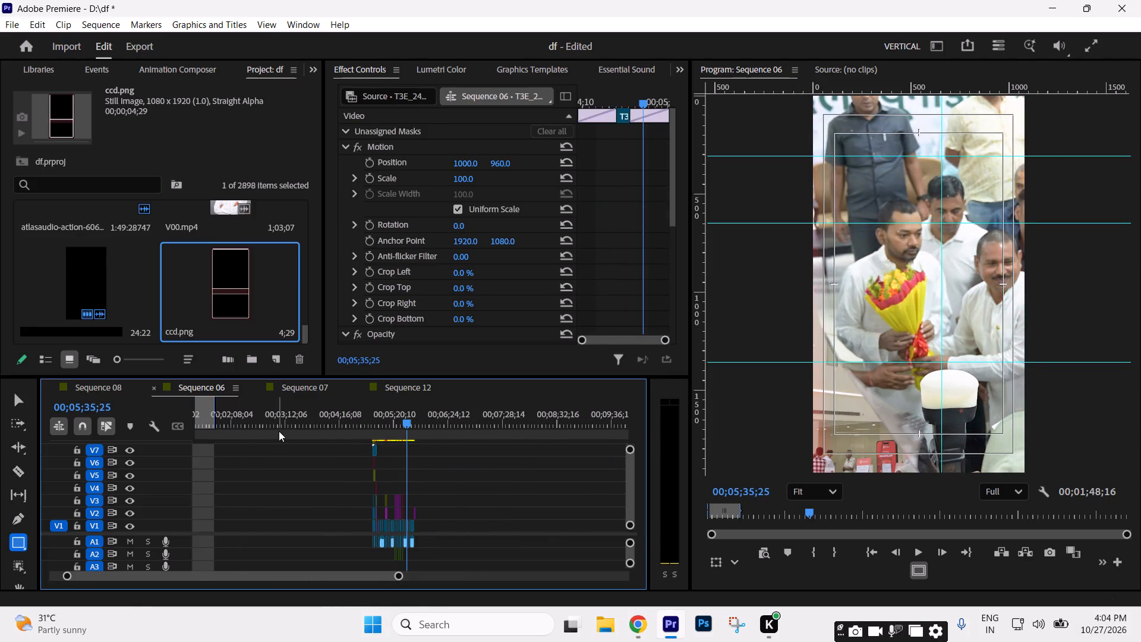
{"action": "key", "text": "minus"}
{"action": "left_click_drag", "start_coordinate": [272, 431], "coordinate": [48, 462]}
{"action": "key", "text": "equal"}
{"action": "key", "text": "equal"}
{"action": "key", "text": "minus"}
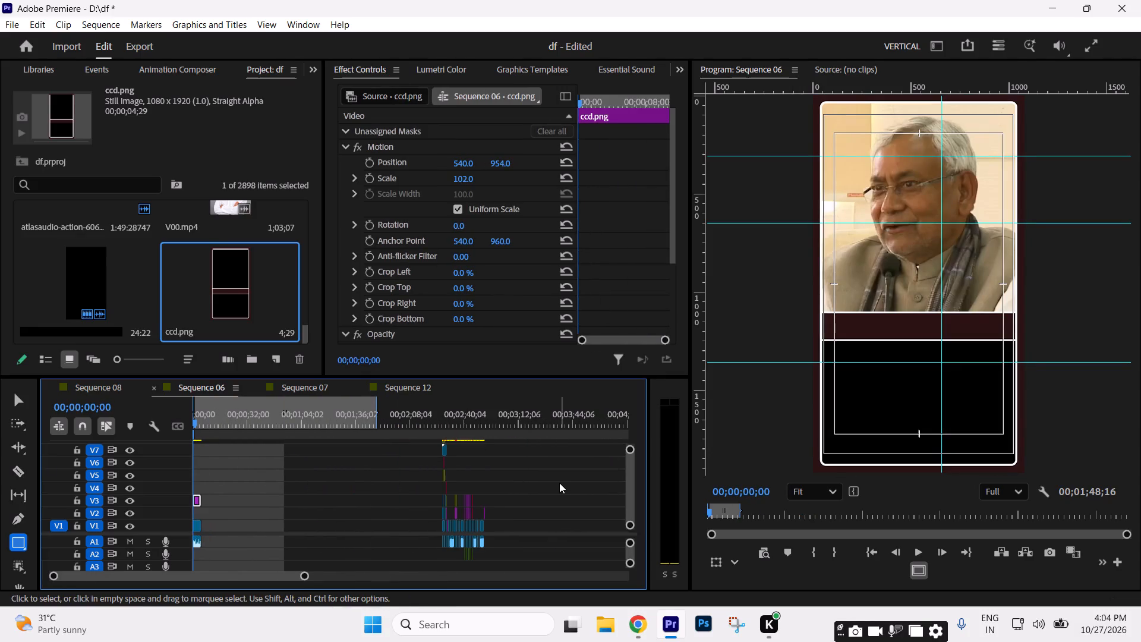
Import the DSC_7352 video from the Nis folder on New Volume (E:) into the project.
{"action": "double_click", "coordinate": [160, 298]}
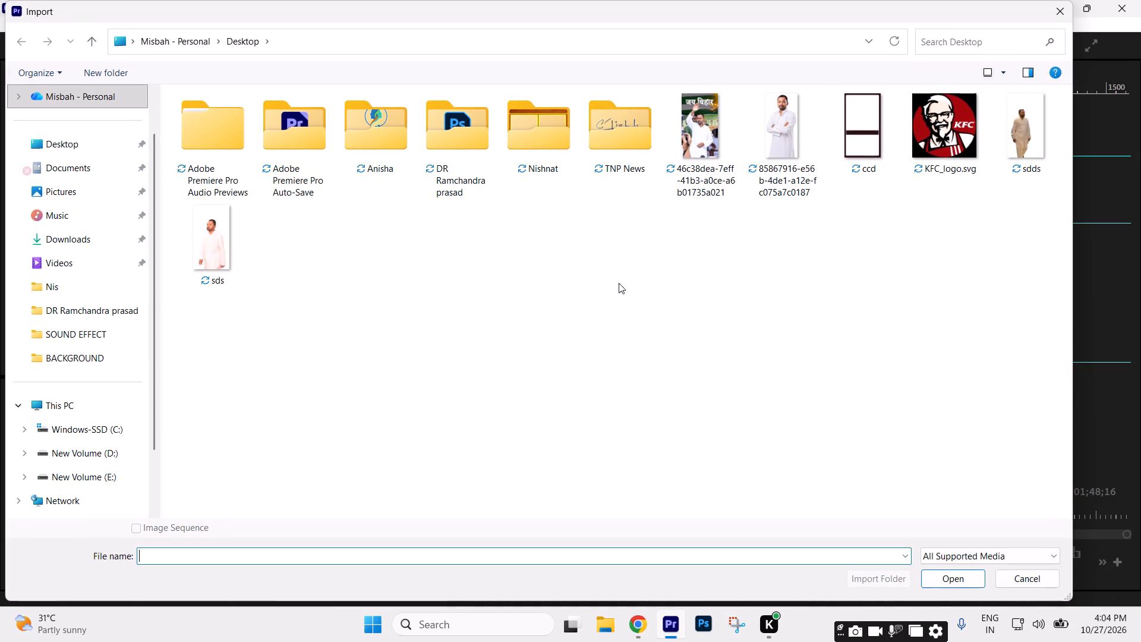
{"action": "scroll", "coordinate": [128, 375], "scroll_direction": "down", "scroll_amount": 4}
{"action": "left_click", "coordinate": [106, 398]}
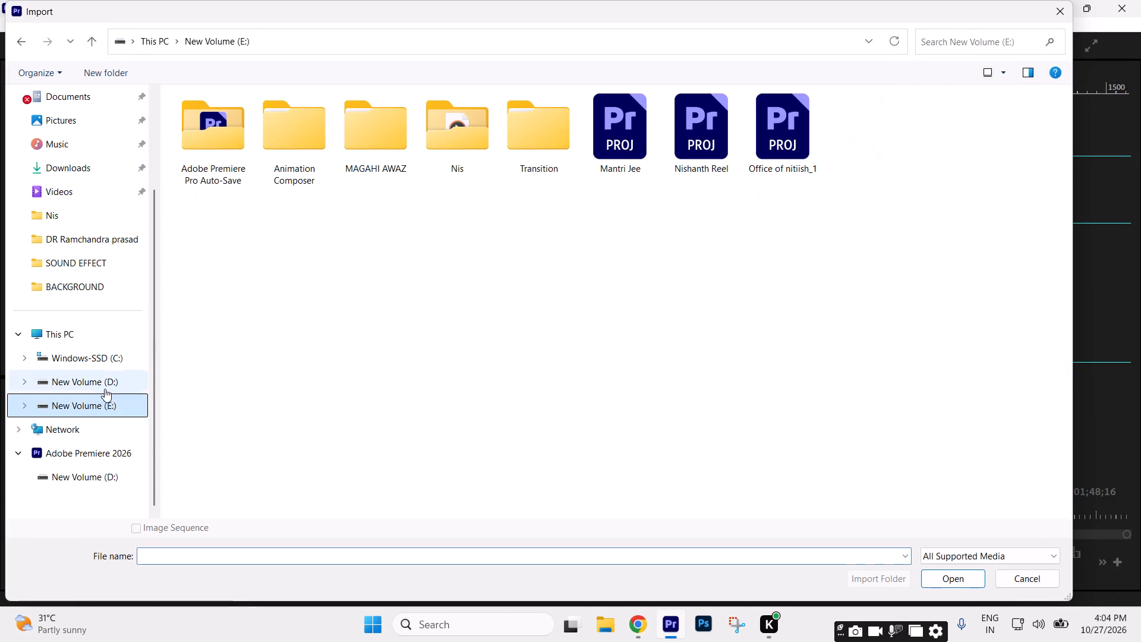
{"action": "left_click", "coordinate": [104, 380]}
{"action": "scroll", "coordinate": [105, 372], "scroll_direction": "up", "scroll_amount": 3}
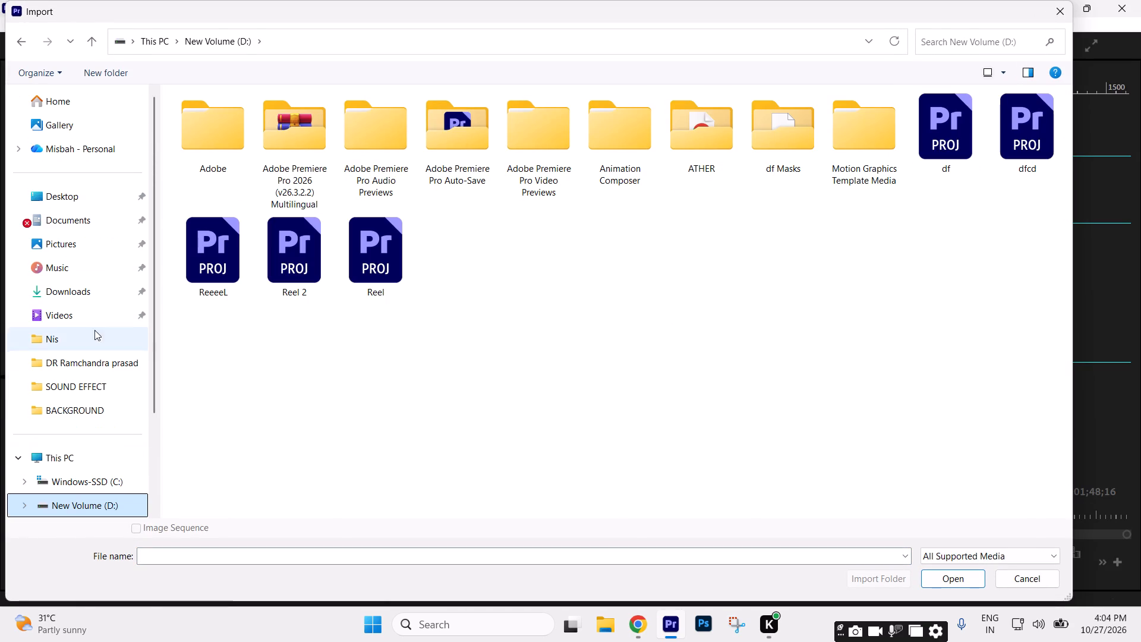
{"action": "left_click", "coordinate": [78, 292]}
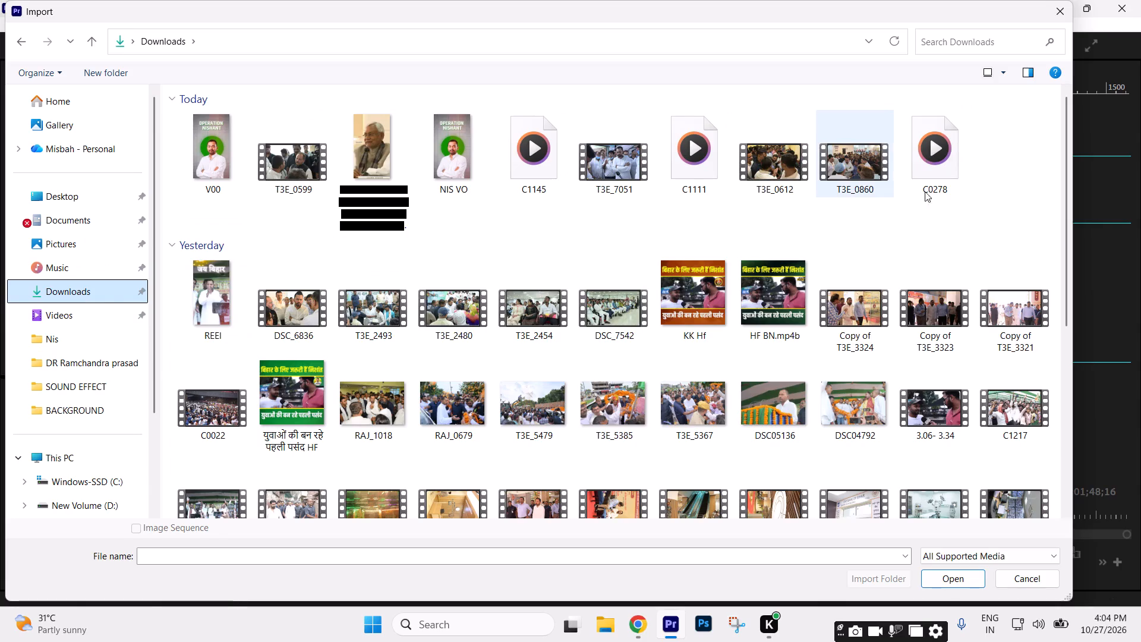
{"action": "left_click", "coordinate": [283, 171]}
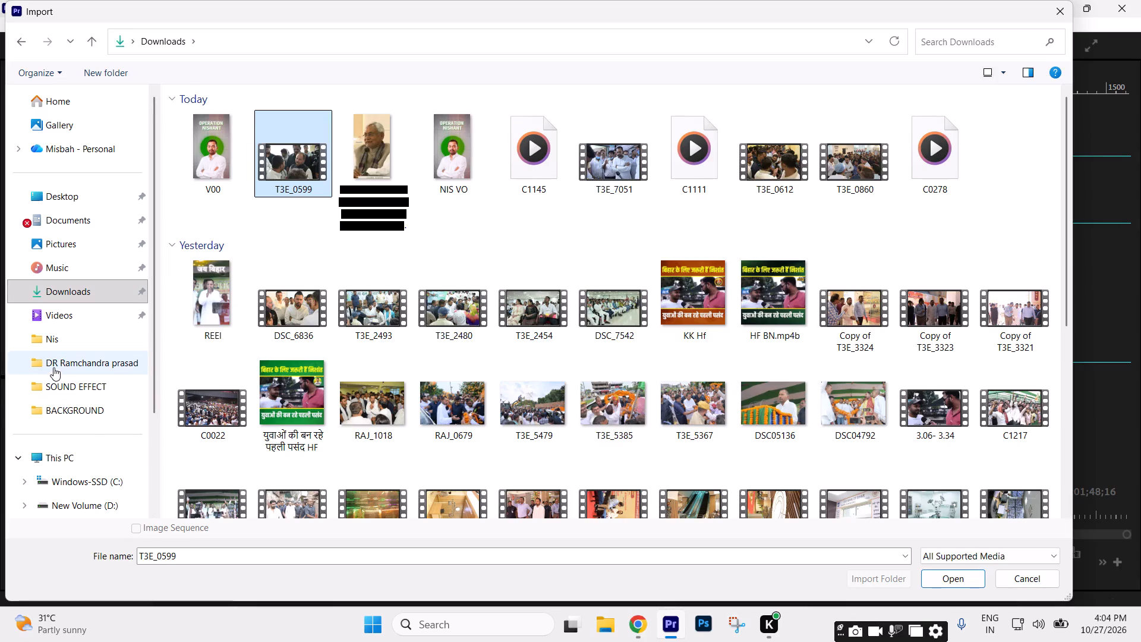
{"action": "left_click", "coordinate": [103, 451]}
{"action": "double_click", "coordinate": [445, 141]}
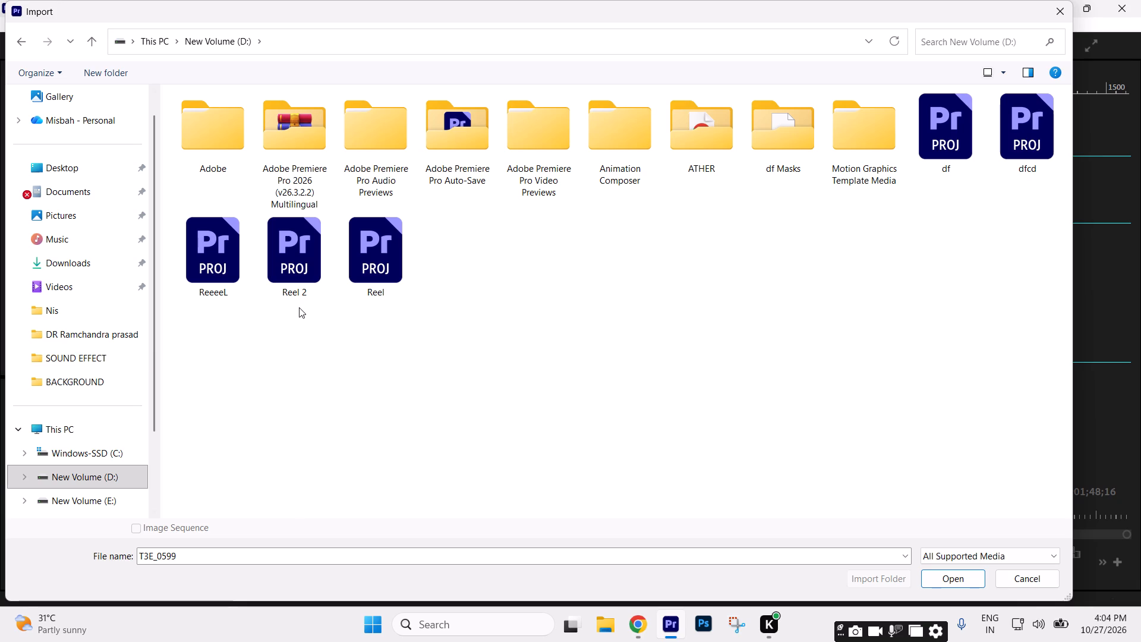
{"action": "left_click", "coordinate": [84, 496]}
{"action": "double_click", "coordinate": [462, 137]}
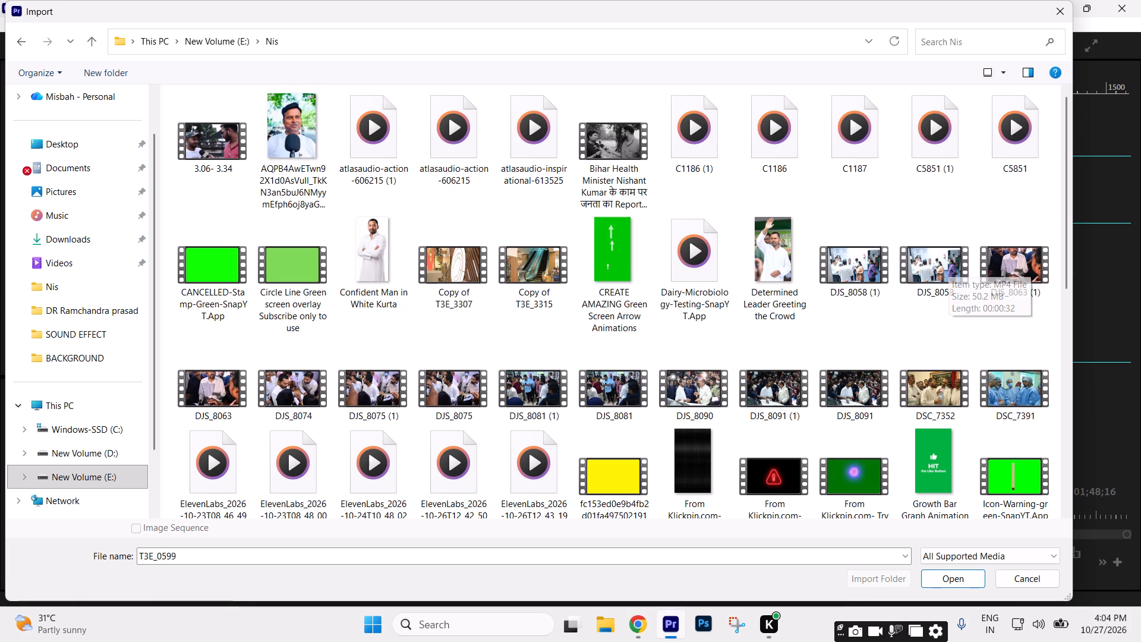
{"action": "scroll", "coordinate": [1010, 285], "scroll_direction": "down", "scroll_amount": 1}
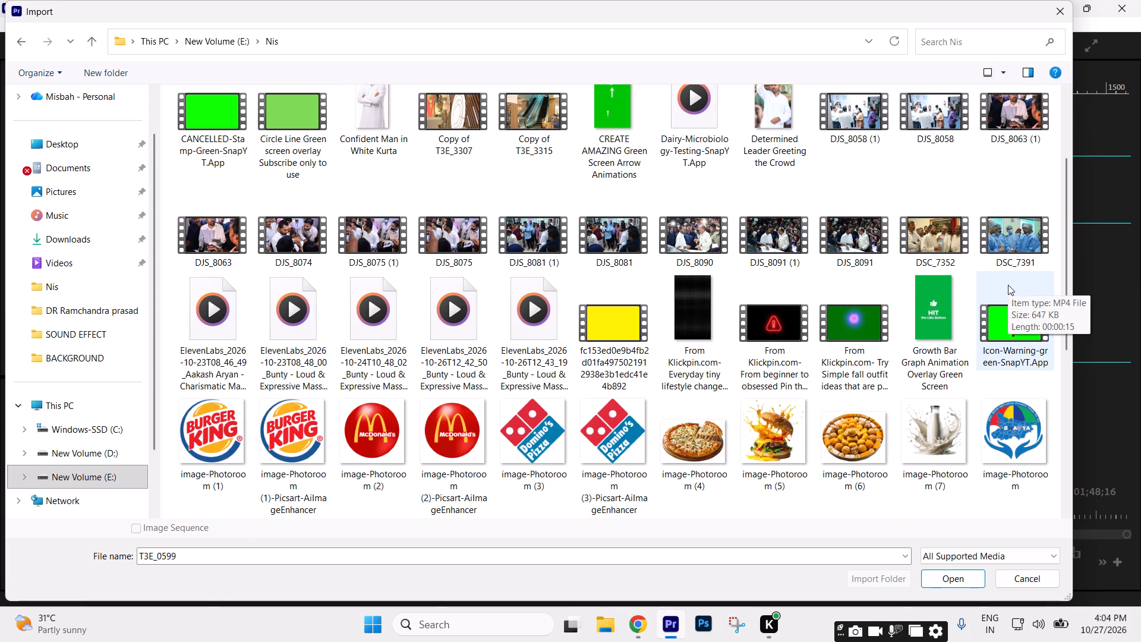
{"action": "left_click", "coordinate": [932, 235]}
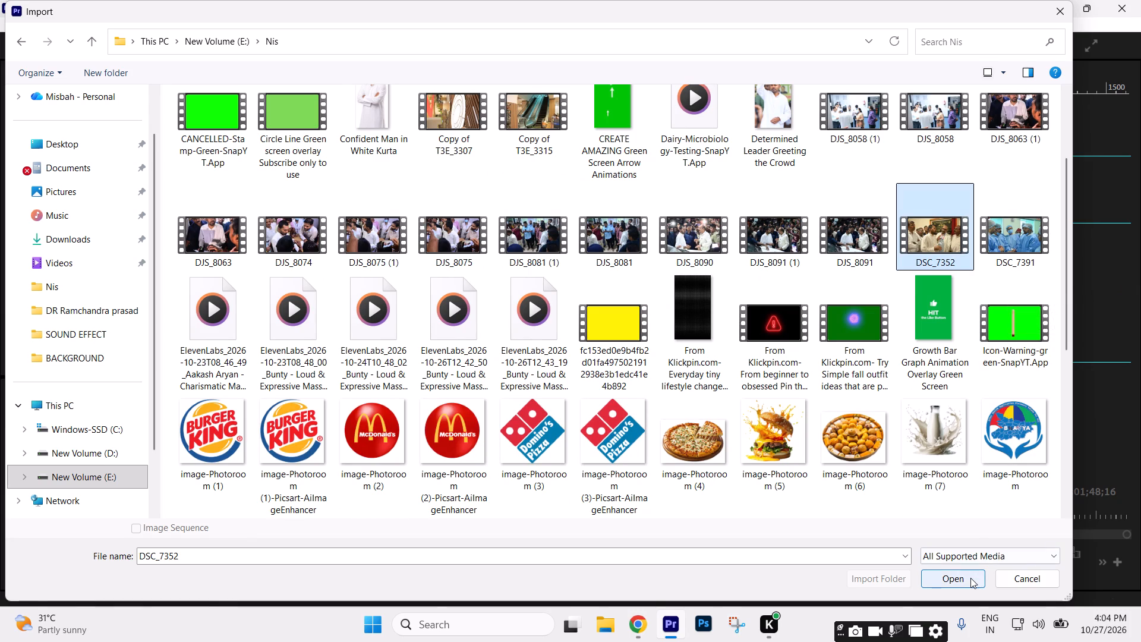
{"action": "left_click", "coordinate": [970, 578]}
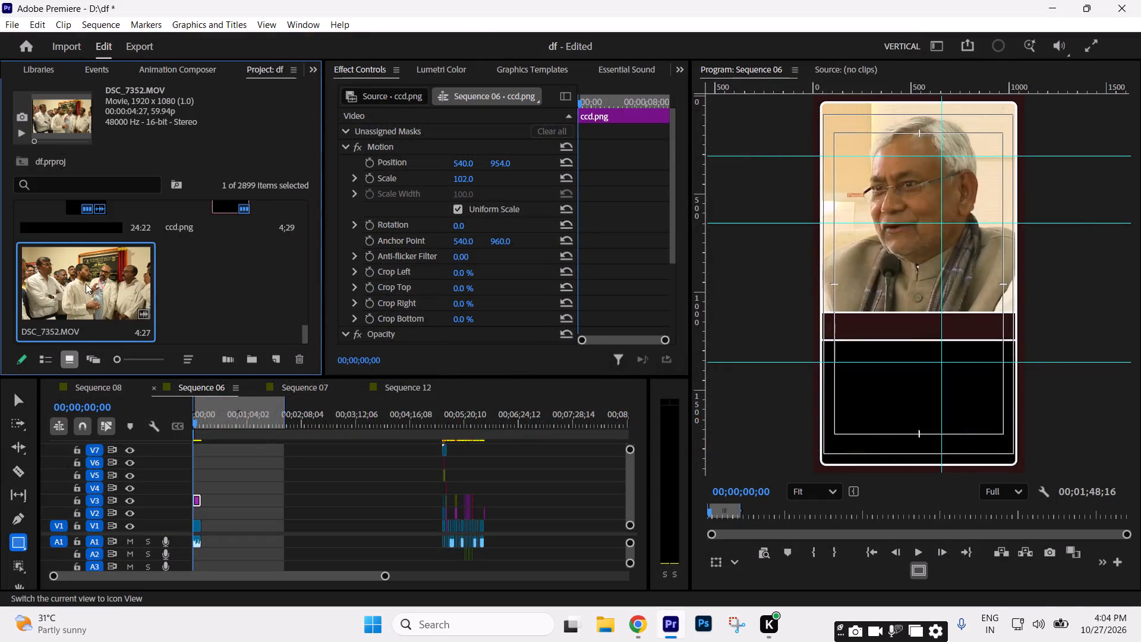
Add DSC_7352.MOV to Sequence 06, unlink its audio, and move only the video to V2 at the sequence start.
{"action": "left_click_drag", "start_coordinate": [119, 285], "coordinate": [292, 528]}
{"action": "left_click_drag", "start_coordinate": [323, 502], "coordinate": [289, 519]}
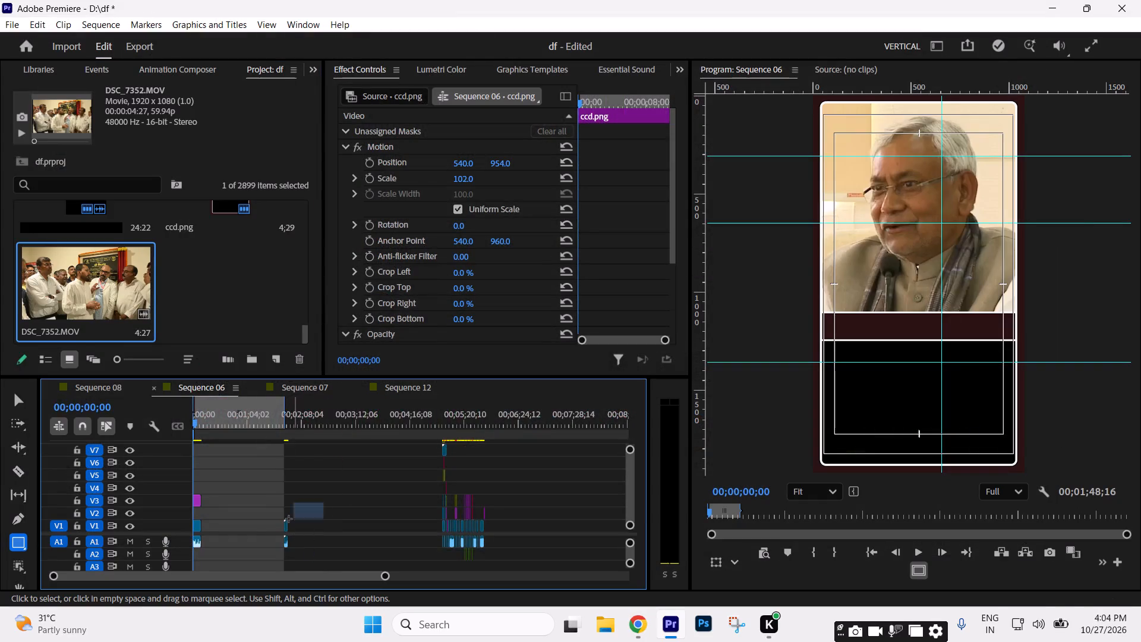
{"action": "left_click_drag", "start_coordinate": [289, 519], "coordinate": [271, 524]}
{"action": "key", "text": "ctrl+l"}
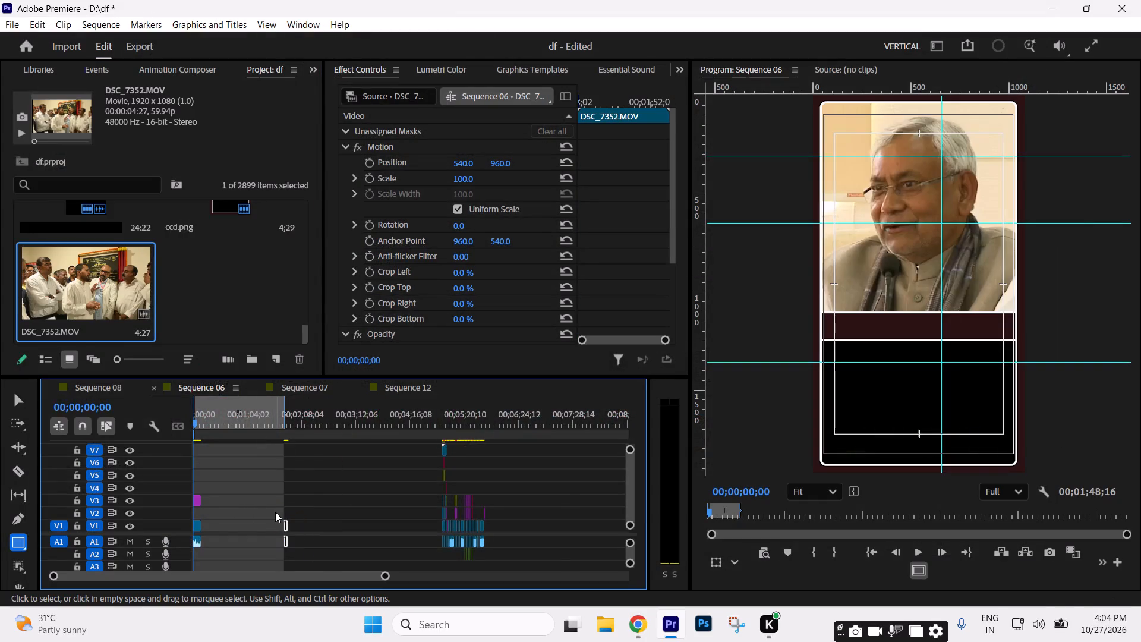
{"action": "type", "text": "=="}
{"action": "left_click", "coordinate": [451, 477]}
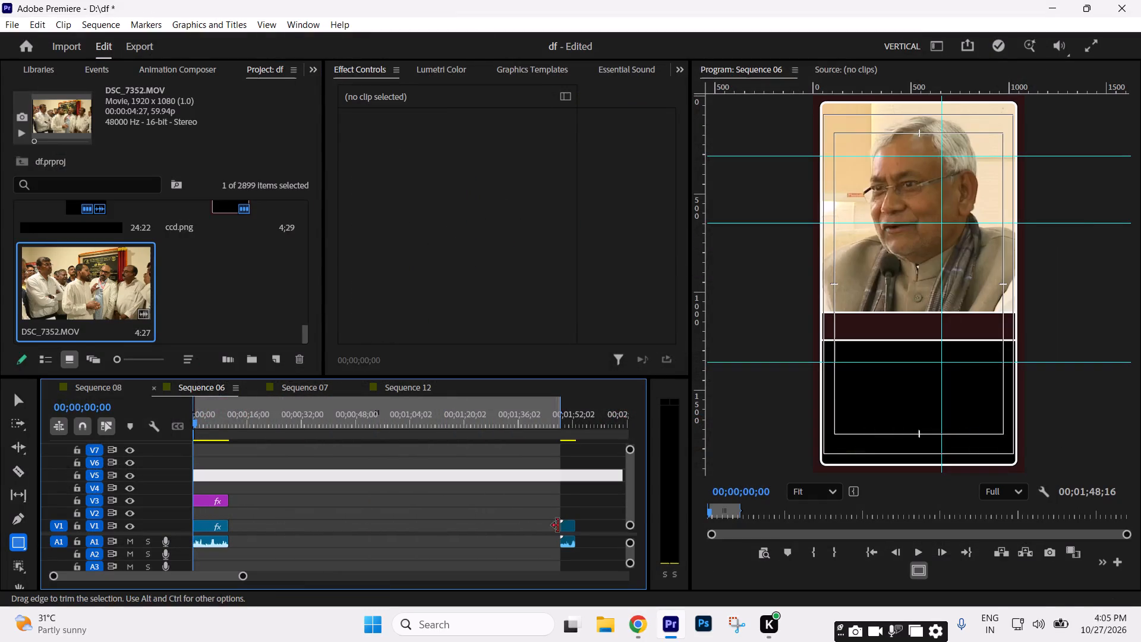
{"action": "left_click_drag", "start_coordinate": [569, 525], "coordinate": [184, 508]}
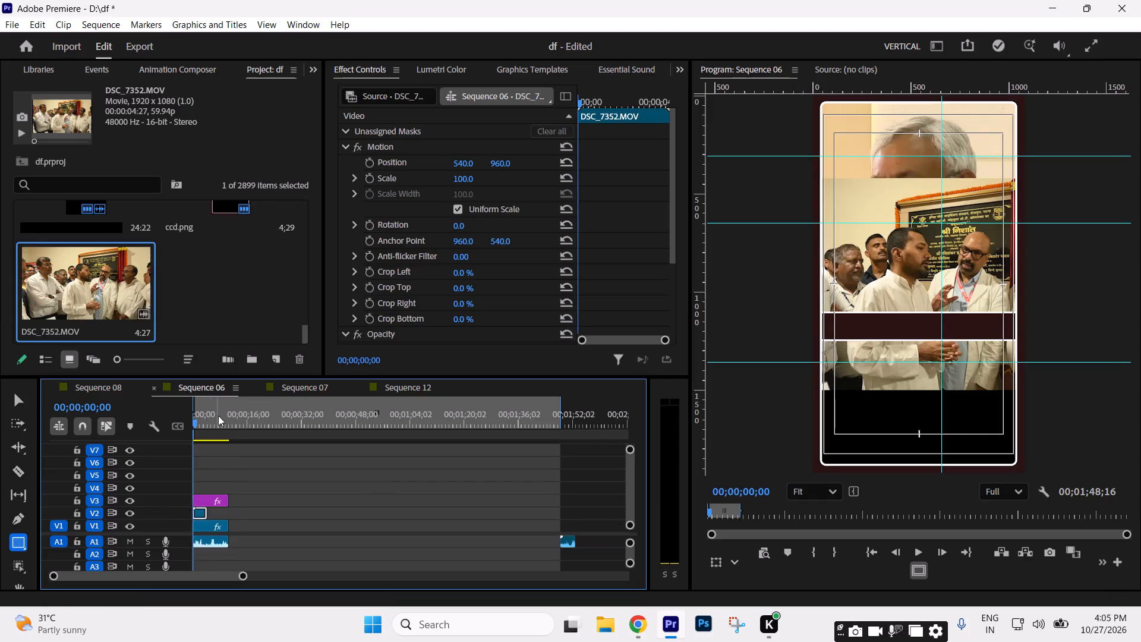
Play the opening from the start and slow the DSC_7352 clip on V2 to 60% speed.
{"action": "left_click_drag", "start_coordinate": [216, 415], "coordinate": [188, 418]}
{"action": "key", "text": "space"}
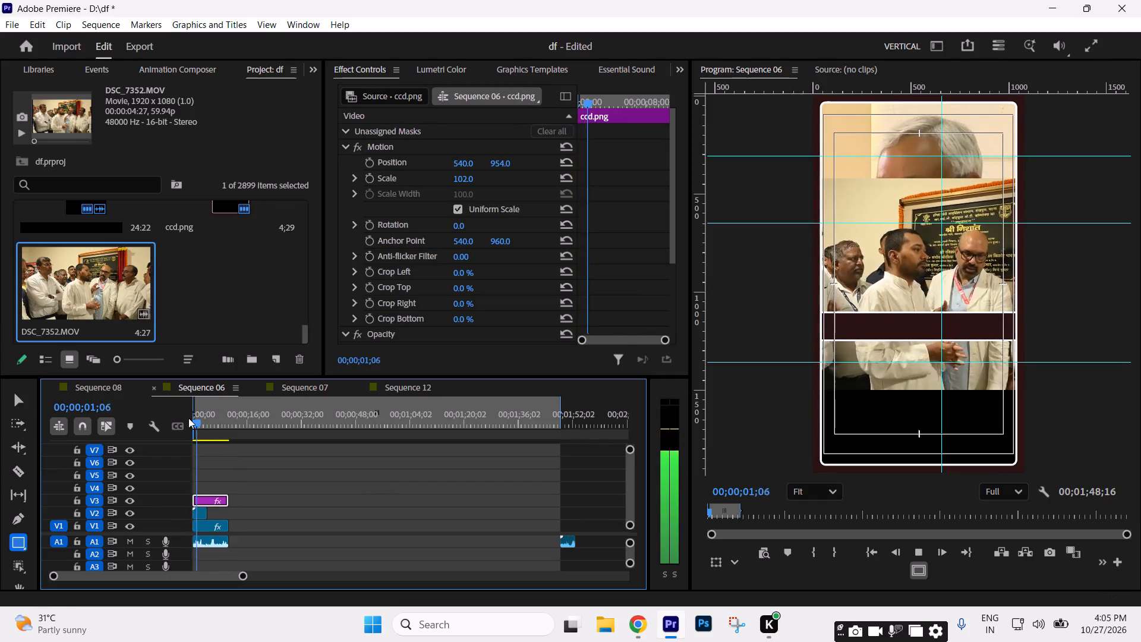
{"action": "key", "text": "space"}
{"action": "left_click", "coordinate": [198, 516]}
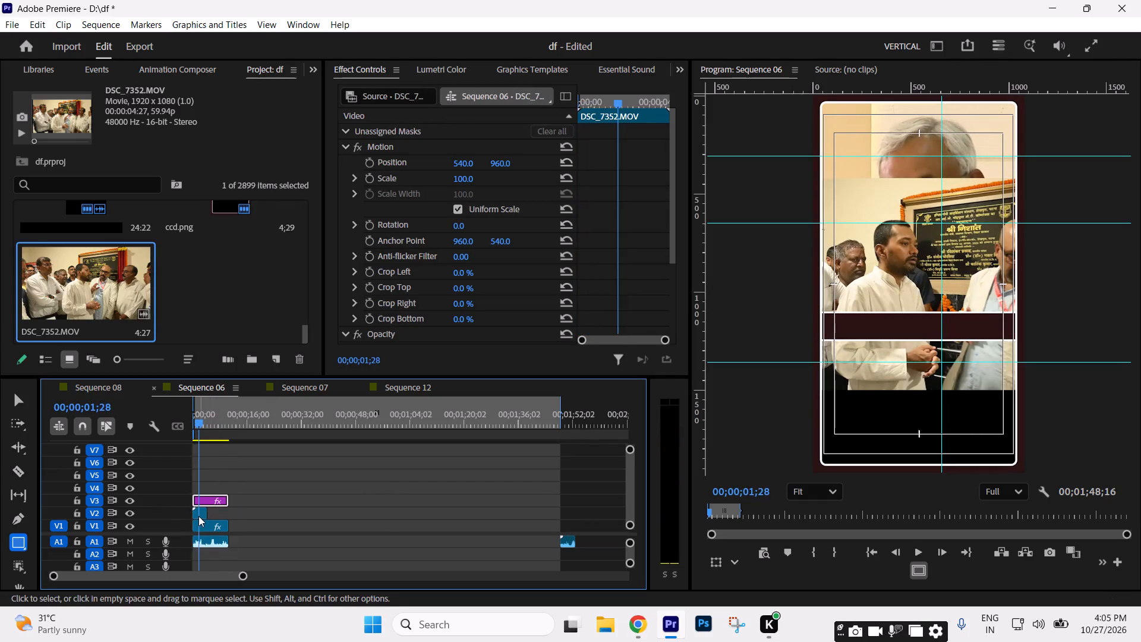
{"action": "key", "text": "ctrl+r"}
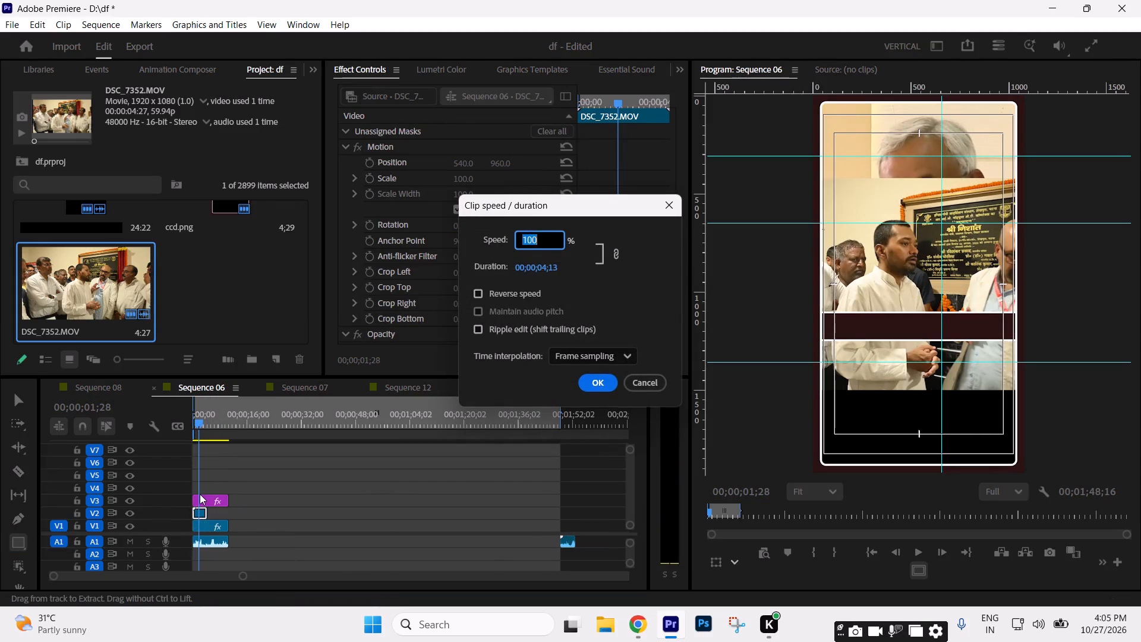
{"action": "type", "text": "60"}
{"action": "key", "text": "Return"}
{"action": "key", "text": "space"}
{"action": "key", "text": "space"}
Move the DSC_7352 clip on V2 to start at 00;00;02;25 and trim its end to 00;00;05;06.
{"action": "left_click_drag", "start_coordinate": [242, 577], "coordinate": [222, 577]}
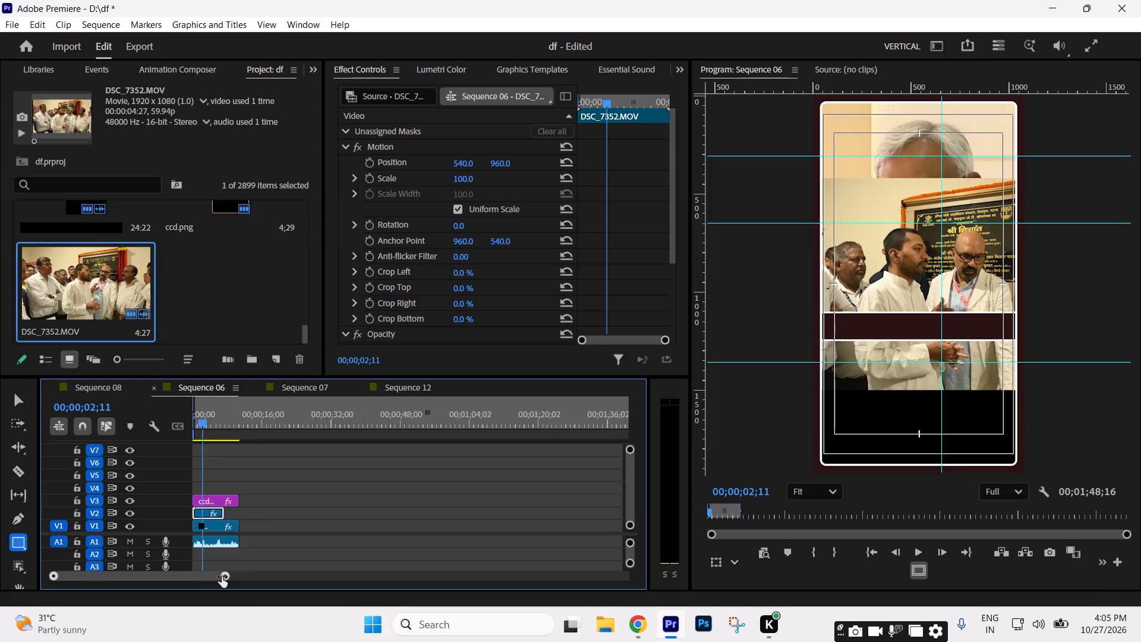
{"action": "left_click_drag", "start_coordinate": [222, 577], "coordinate": [184, 575]}
{"action": "key", "text": "space"}
{"action": "key", "text": "space"}
{"action": "left_click_drag", "start_coordinate": [210, 512], "coordinate": [226, 512]}
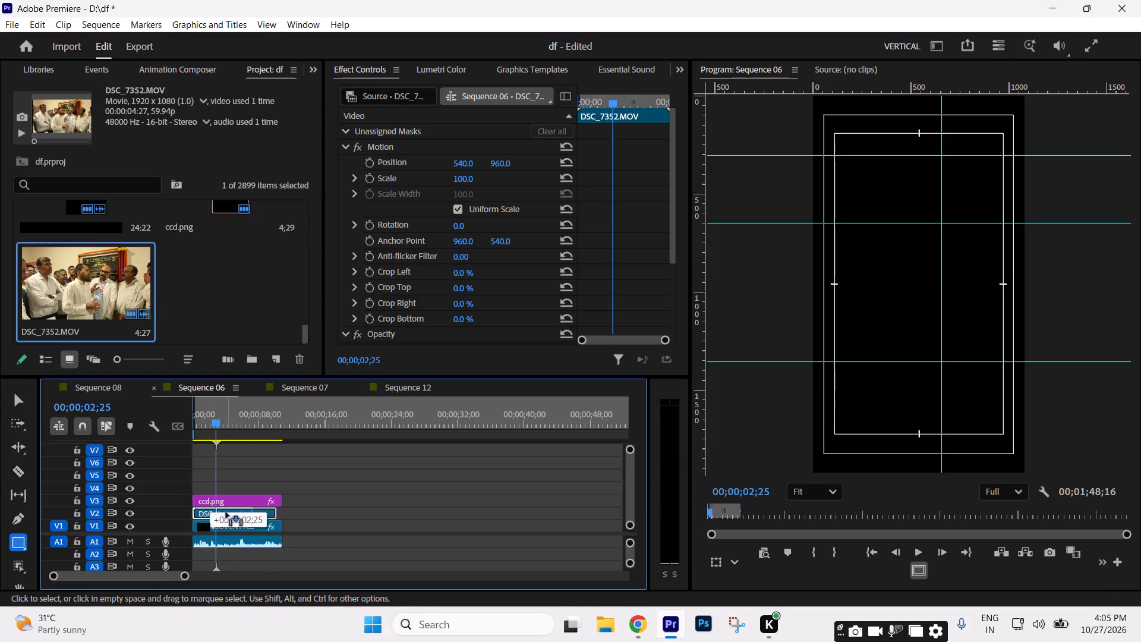
{"action": "left_click_drag", "start_coordinate": [226, 512], "coordinate": [229, 513]}
{"action": "key", "text": "space"}
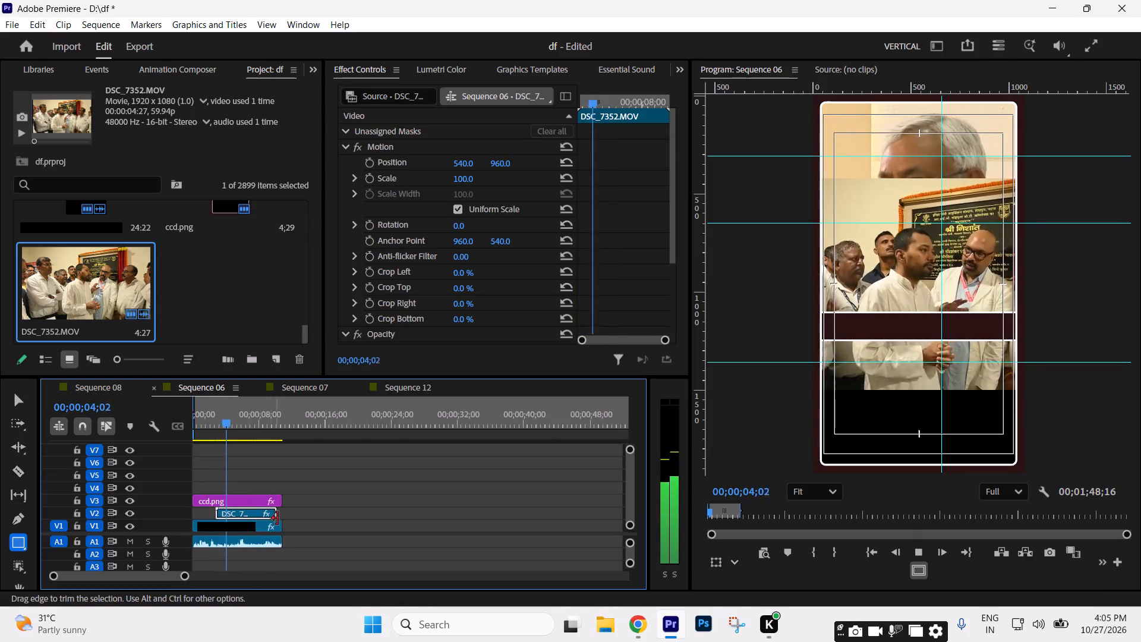
{"action": "key", "text": "space"}
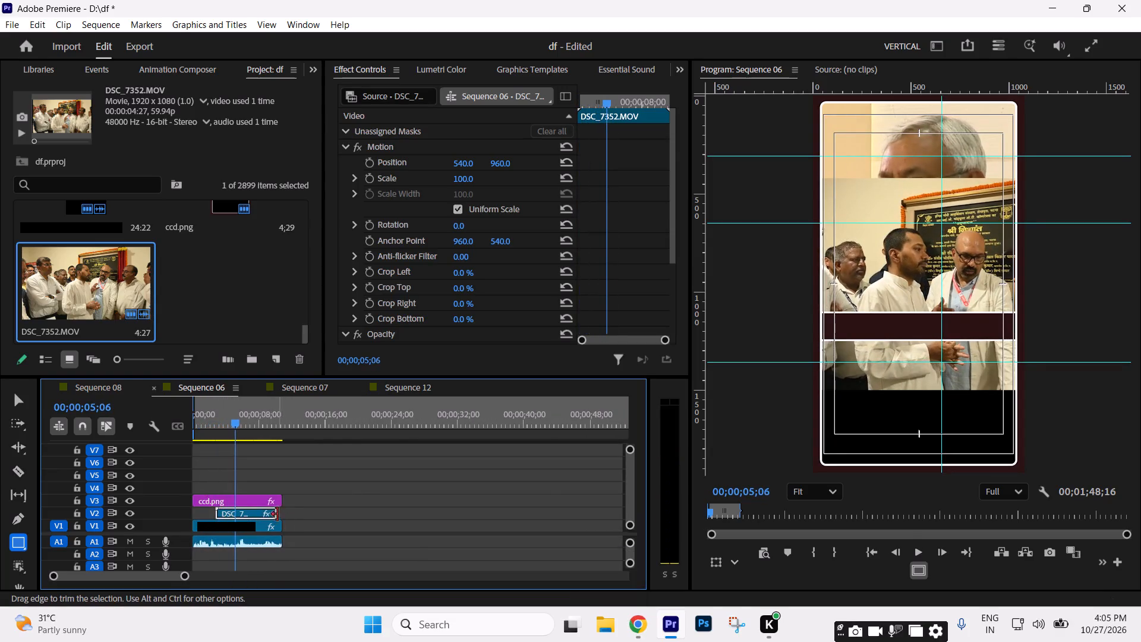
{"action": "left_click_drag", "start_coordinate": [278, 514], "coordinate": [240, 512]}
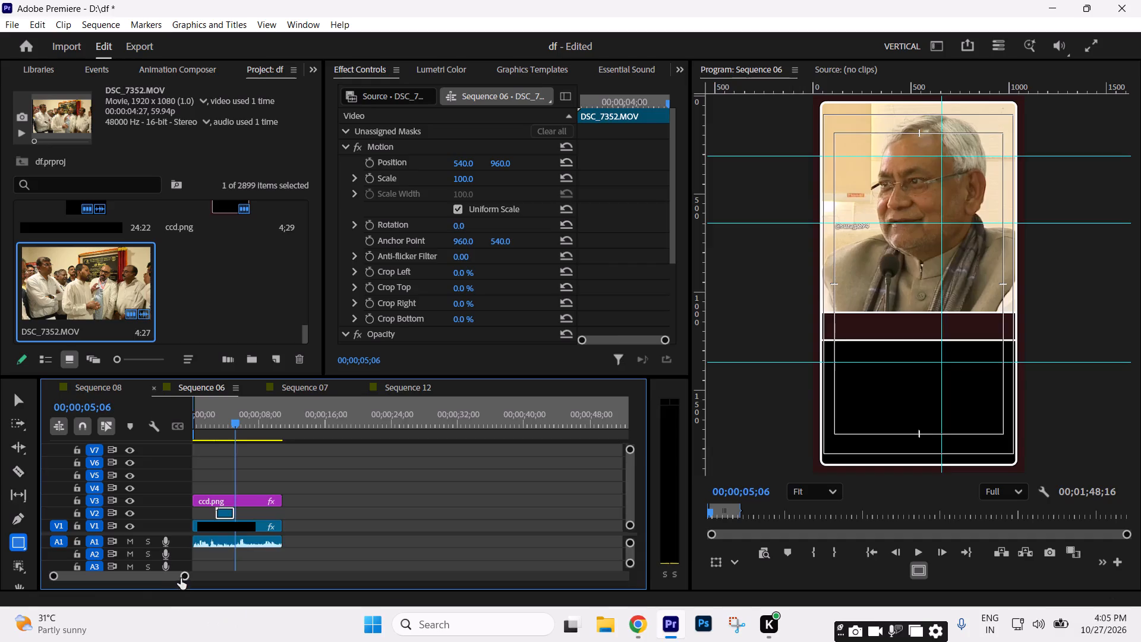
Set the trimmed DSC_7352 clip's speed to 50% and play it back briefly.
{"action": "left_click_drag", "start_coordinate": [181, 575], "coordinate": [171, 575]}
{"action": "left_click", "coordinate": [235, 511]}
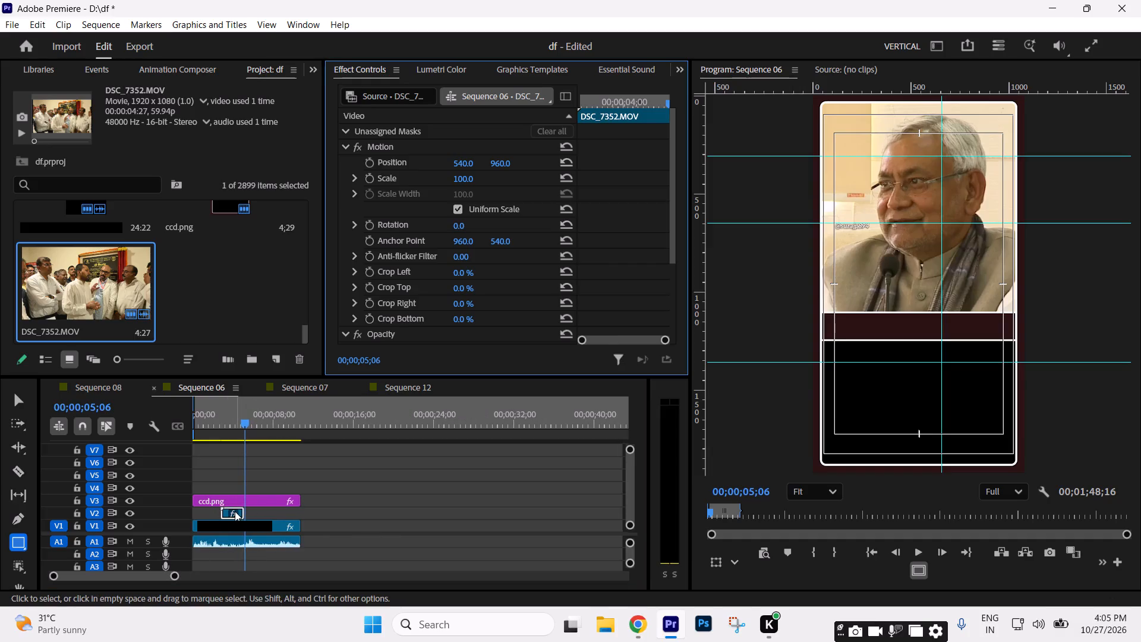
{"action": "key", "text": "ctrl+r"}
{"action": "left_click_drag", "start_coordinate": [270, 514], "coordinate": [231, 519]}
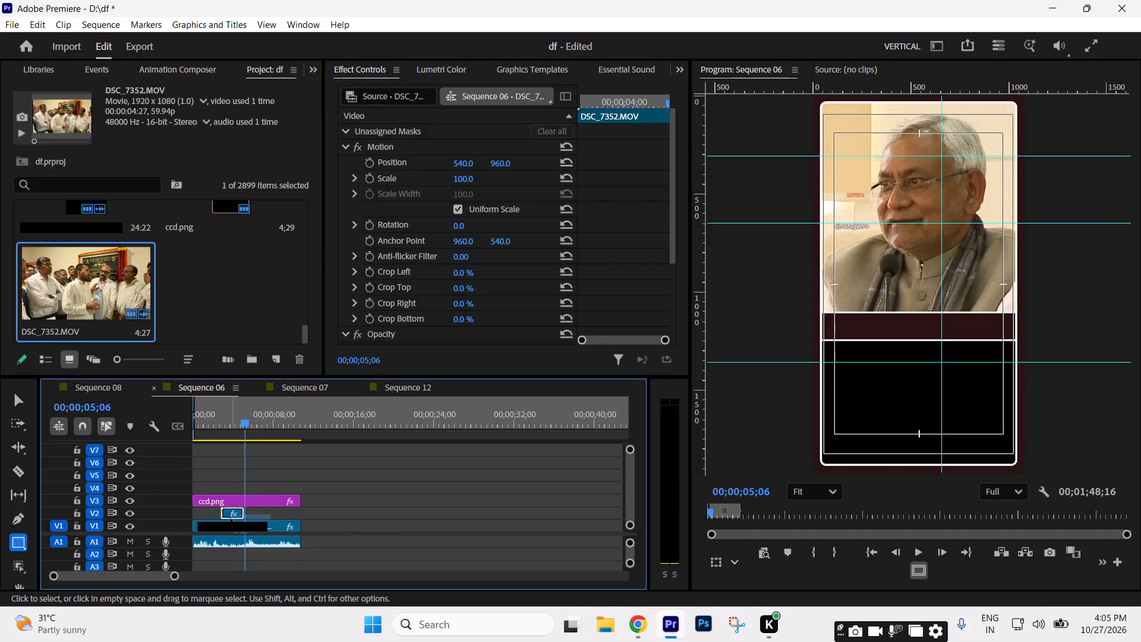
{"action": "key", "text": "ctrl+r"}
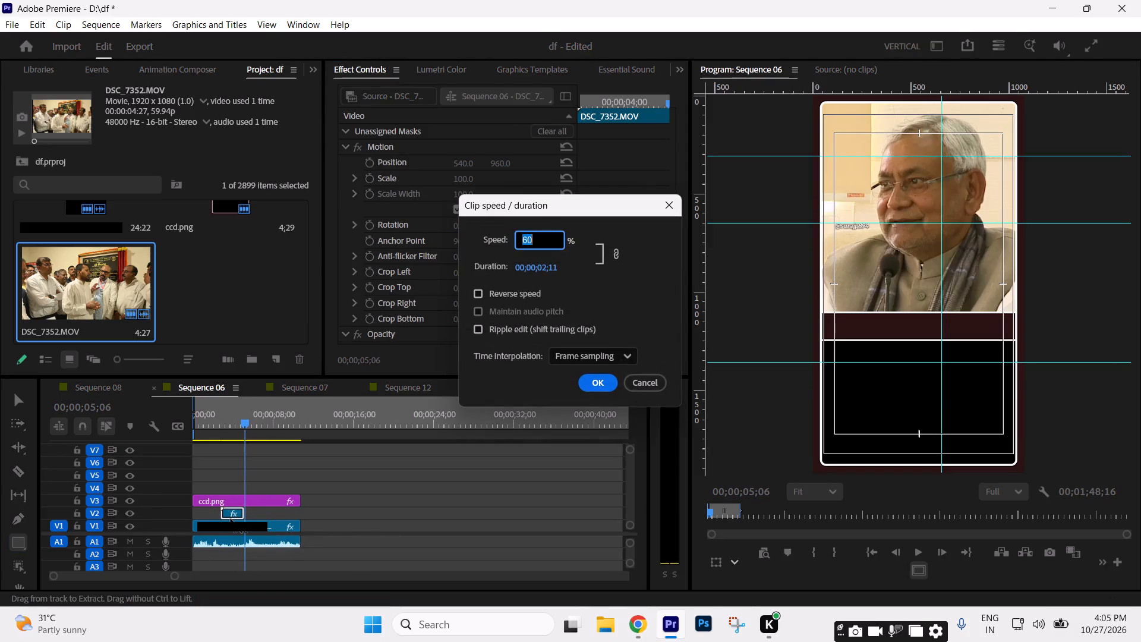
{"action": "type", "text": "50"}
{"action": "key", "text": "Return"}
{"action": "key", "text": "space"}
{"action": "key", "text": "space"}
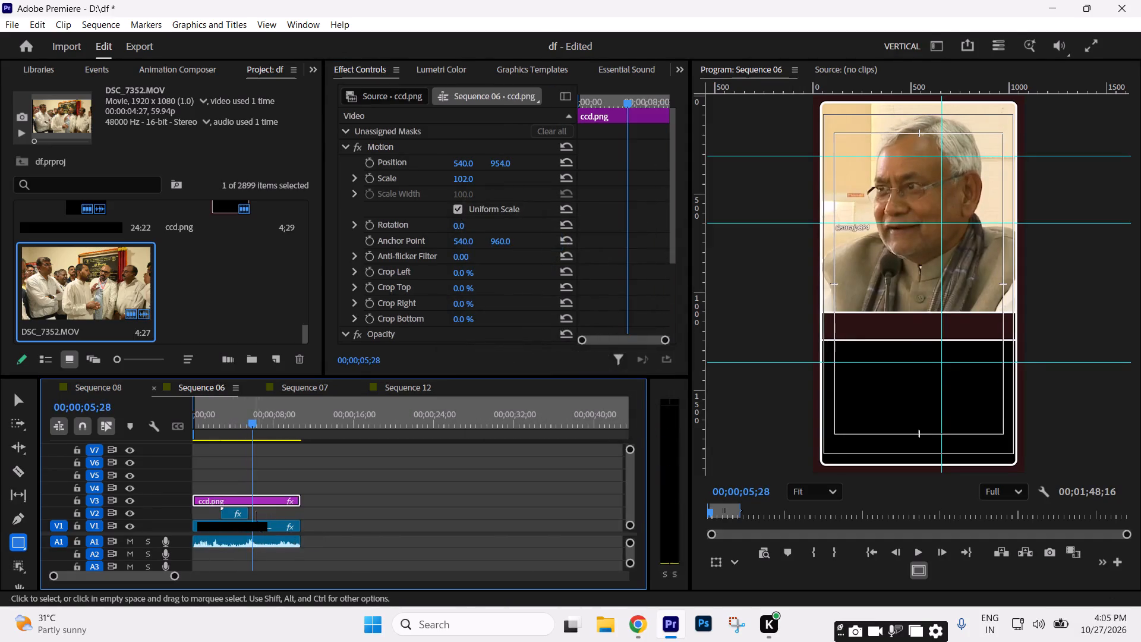
Place the DSC_7352 clip on V2 below the divider at vertical position 1511 and scale it to 83.
{"action": "left_click_drag", "start_coordinate": [249, 412], "coordinate": [234, 418]}
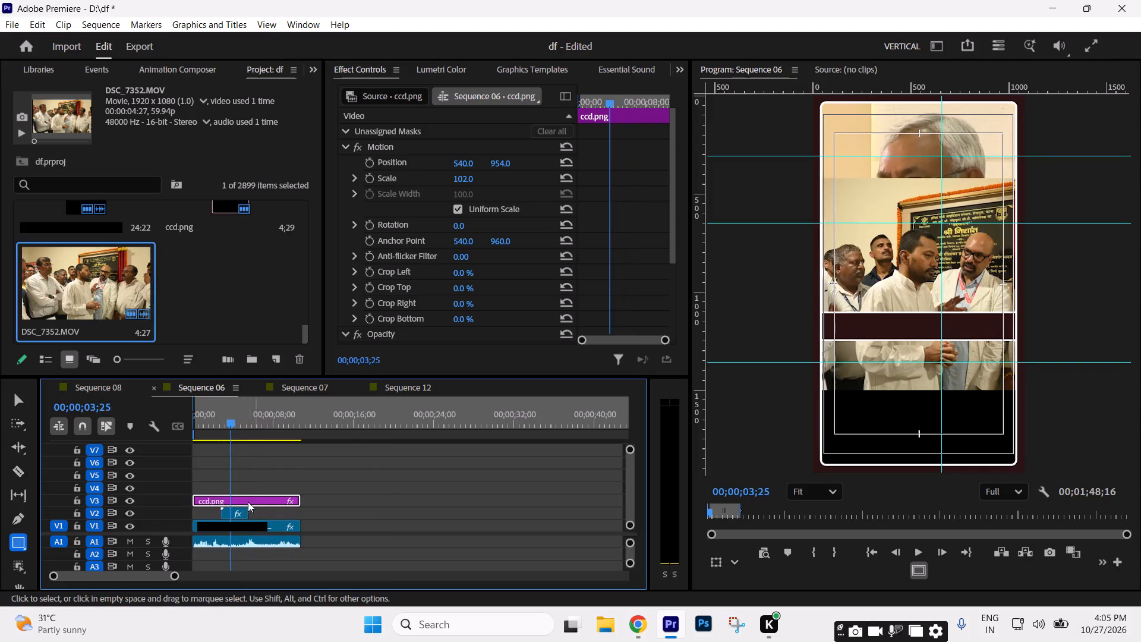
{"action": "left_click", "coordinate": [232, 511]}
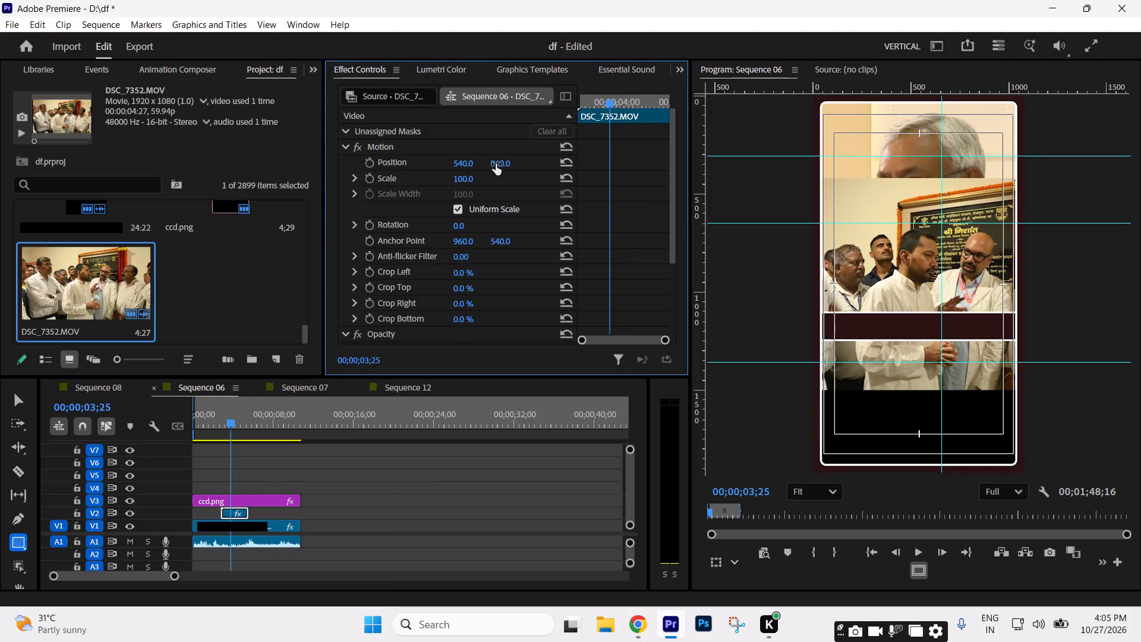
{"action": "left_click_drag", "start_coordinate": [496, 165], "coordinate": [769, 26]}
{"action": "left_click_drag", "start_coordinate": [465, 181], "coordinate": [458, 180]}
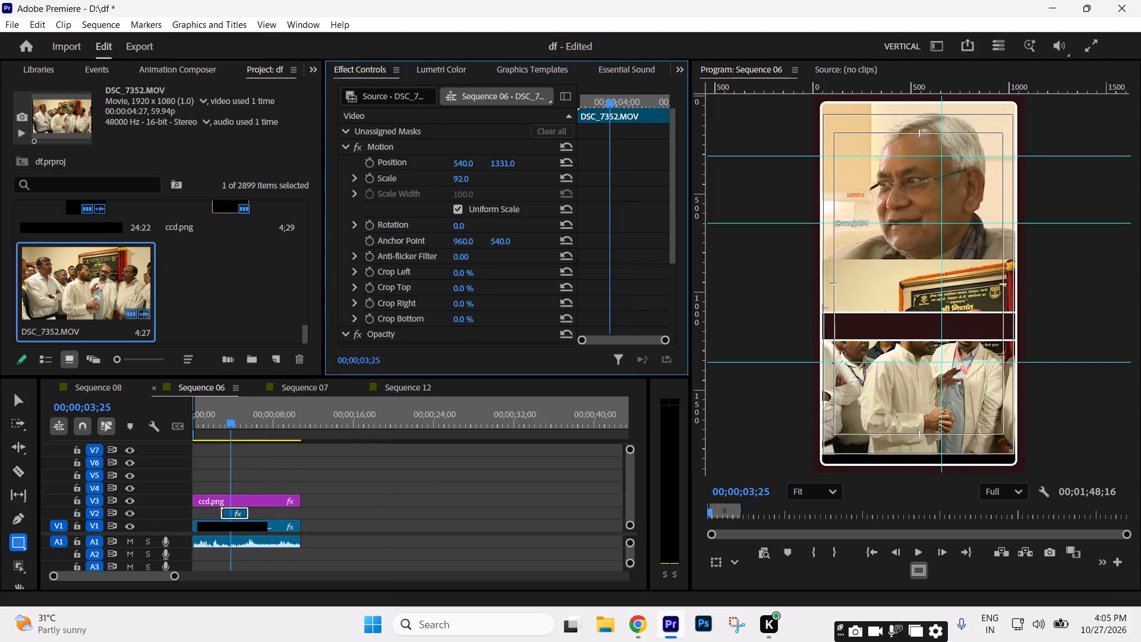
{"action": "left_click_drag", "start_coordinate": [458, 180], "coordinate": [451, 180]}
{"action": "left_click_drag", "start_coordinate": [507, 161], "coordinate": [673, 101]}
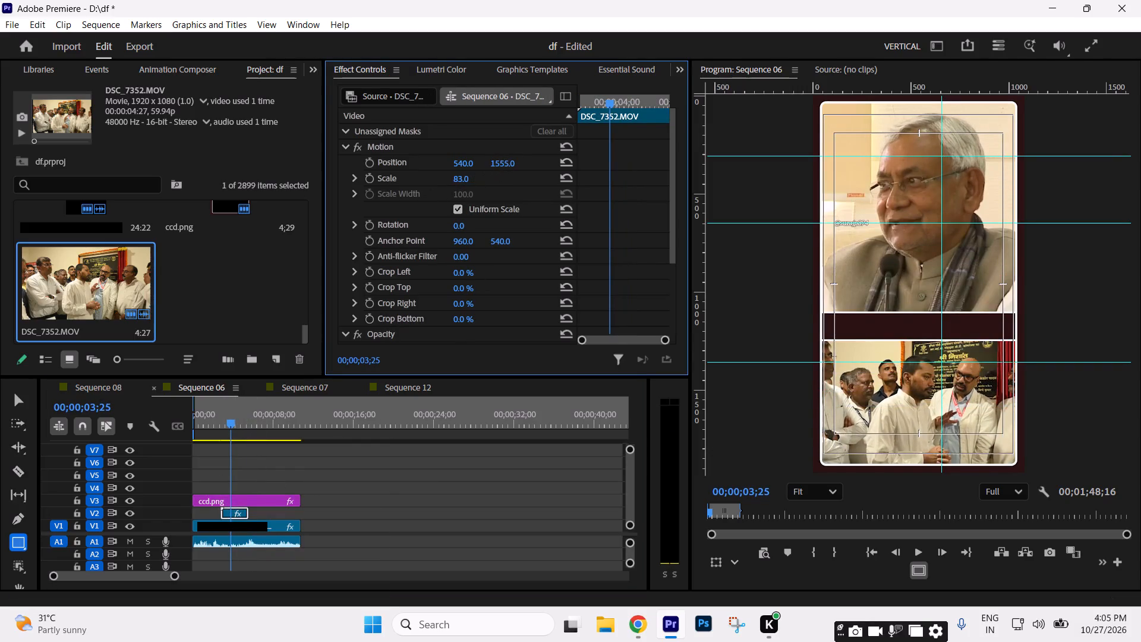
{"action": "left_click_drag", "start_coordinate": [673, 101], "coordinate": [631, 108]}
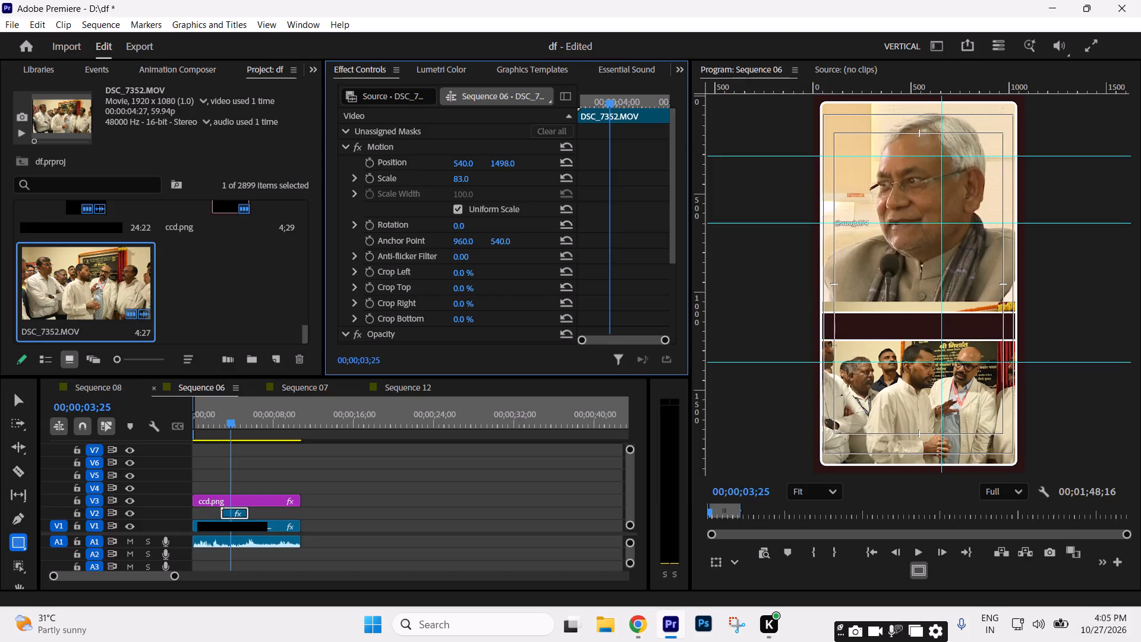
{"action": "left_click_drag", "start_coordinate": [631, 108], "coordinate": [641, 109]}
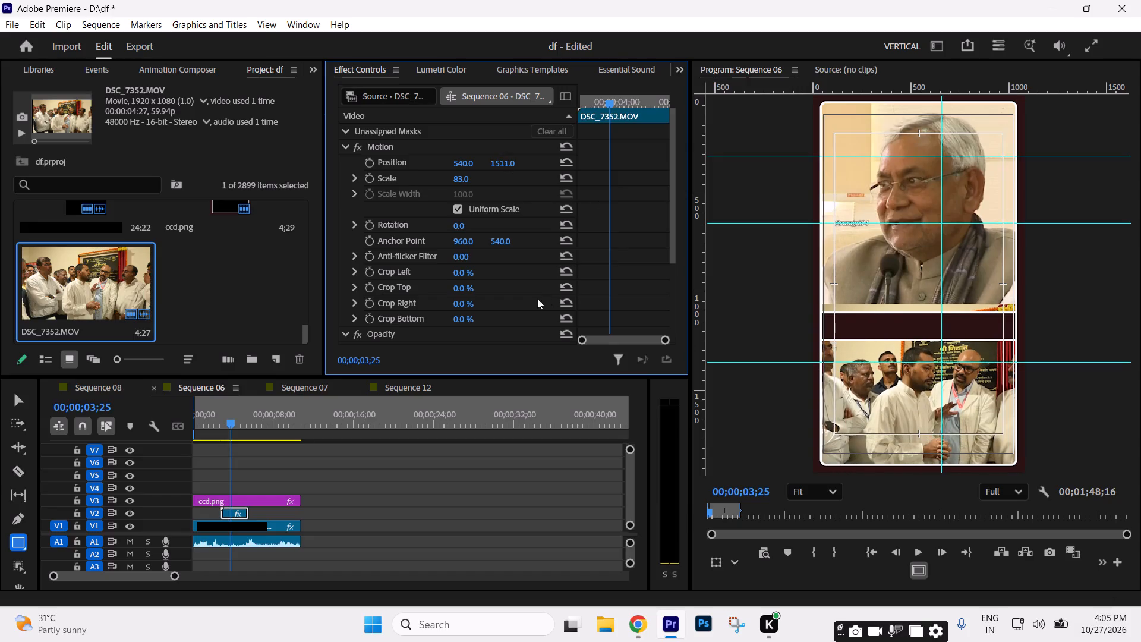
Crop the top of the DSC_7352 clip by 17% so it stays out of the speaker area, and play it back.
{"action": "scroll", "coordinate": [591, 262], "scroll_direction": "down", "scroll_amount": 4}
{"action": "left_click_drag", "start_coordinate": [455, 224], "coordinate": [461, 224]}
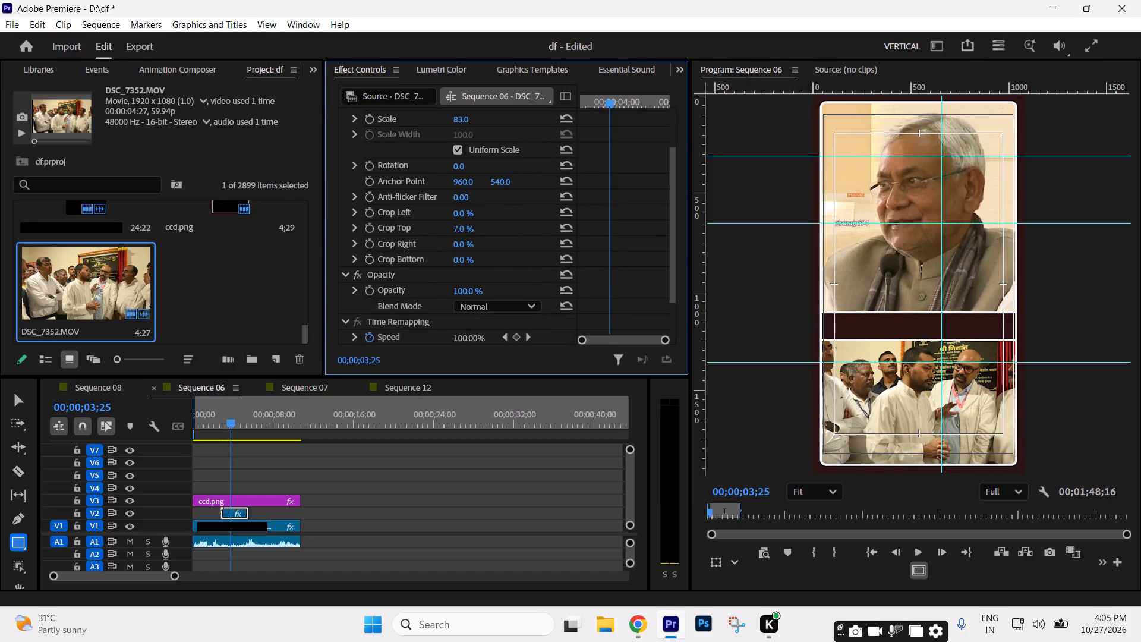
{"action": "left_click_drag", "start_coordinate": [461, 224], "coordinate": [464, 221]}
{"action": "left_click_drag", "start_coordinate": [464, 221], "coordinate": [463, 221]}
{"action": "left_click", "coordinate": [399, 476]}
{"action": "key", "text": "space"}
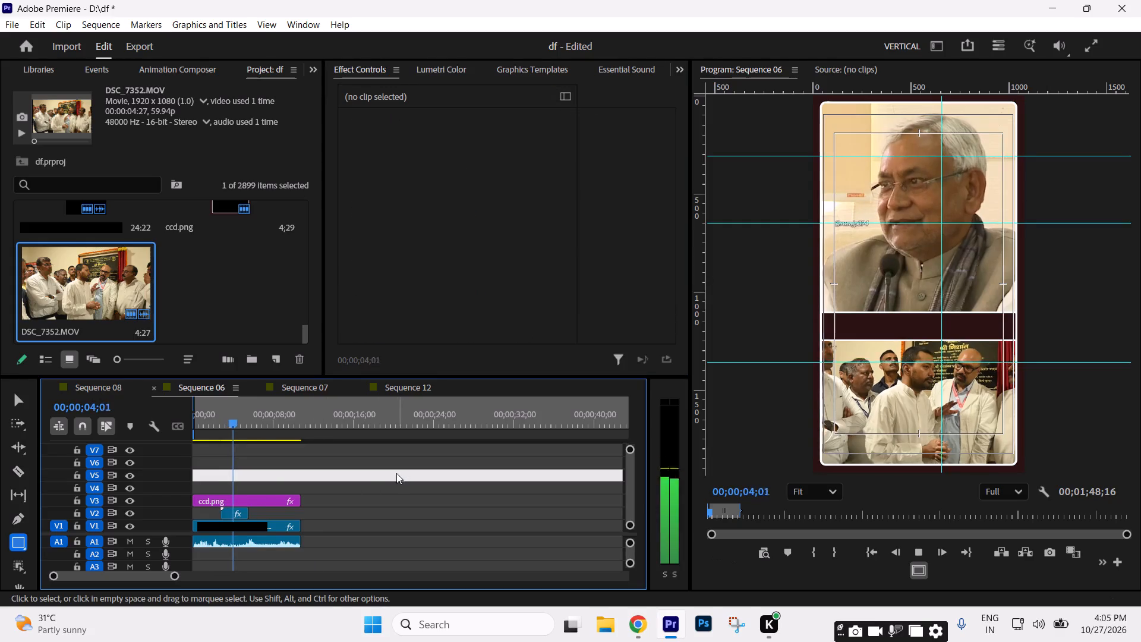
{"action": "key", "text": "space"}
{"action": "key", "text": "space"}
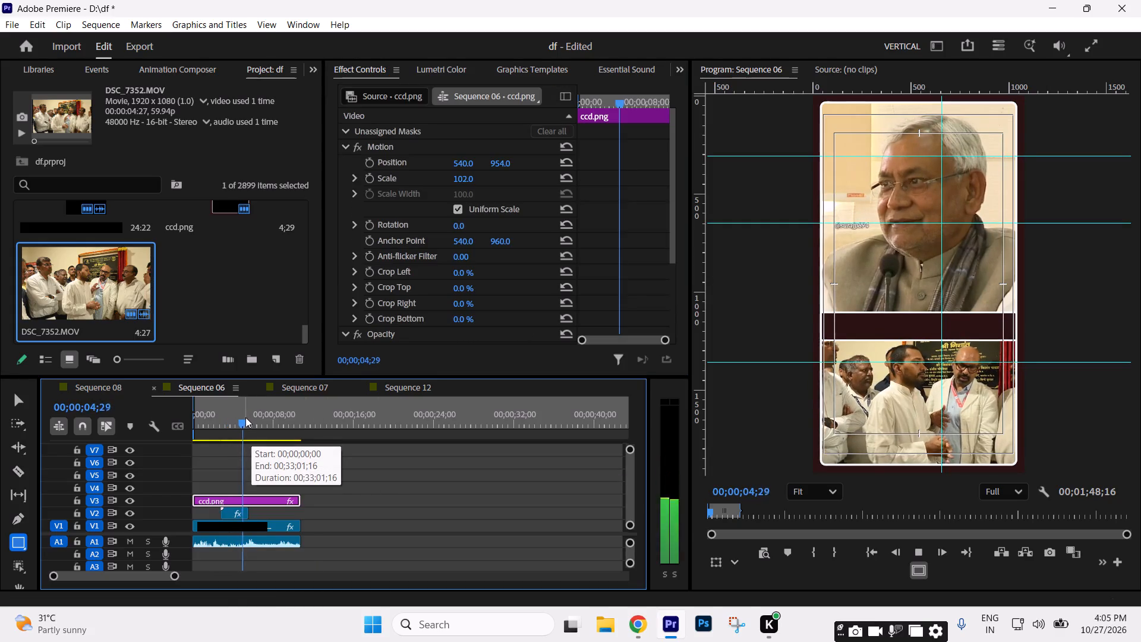
{"action": "key", "text": "space"}
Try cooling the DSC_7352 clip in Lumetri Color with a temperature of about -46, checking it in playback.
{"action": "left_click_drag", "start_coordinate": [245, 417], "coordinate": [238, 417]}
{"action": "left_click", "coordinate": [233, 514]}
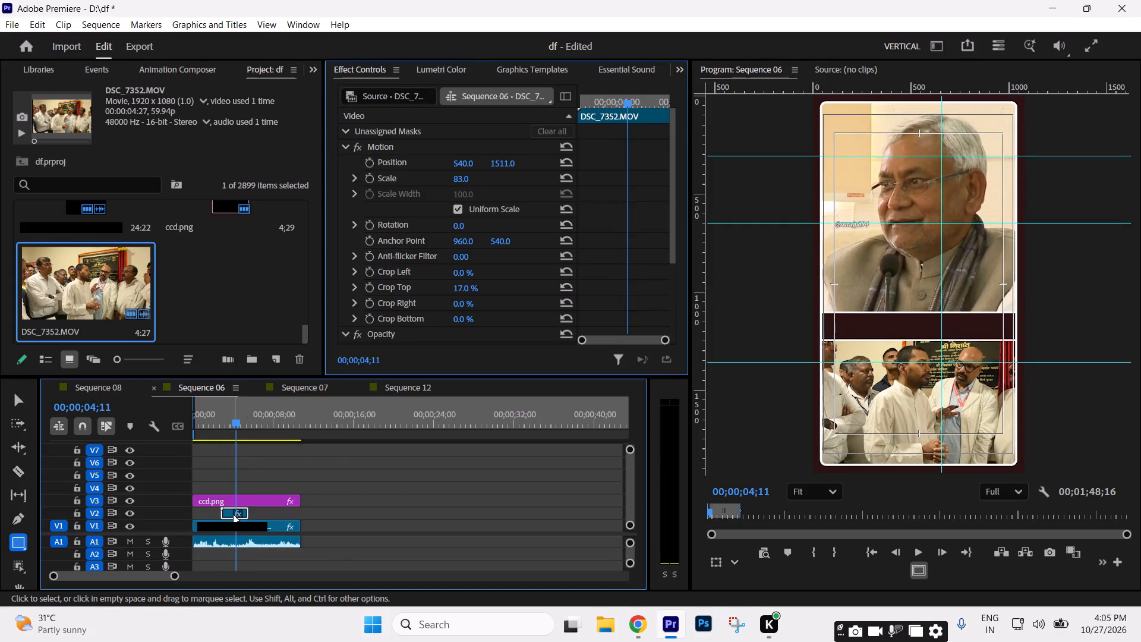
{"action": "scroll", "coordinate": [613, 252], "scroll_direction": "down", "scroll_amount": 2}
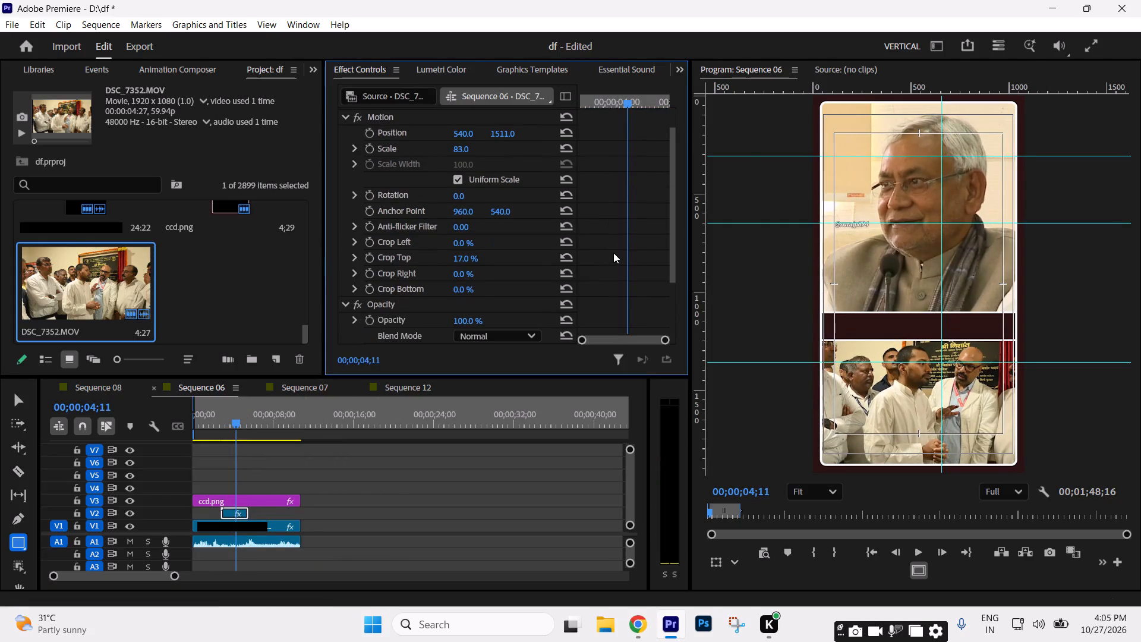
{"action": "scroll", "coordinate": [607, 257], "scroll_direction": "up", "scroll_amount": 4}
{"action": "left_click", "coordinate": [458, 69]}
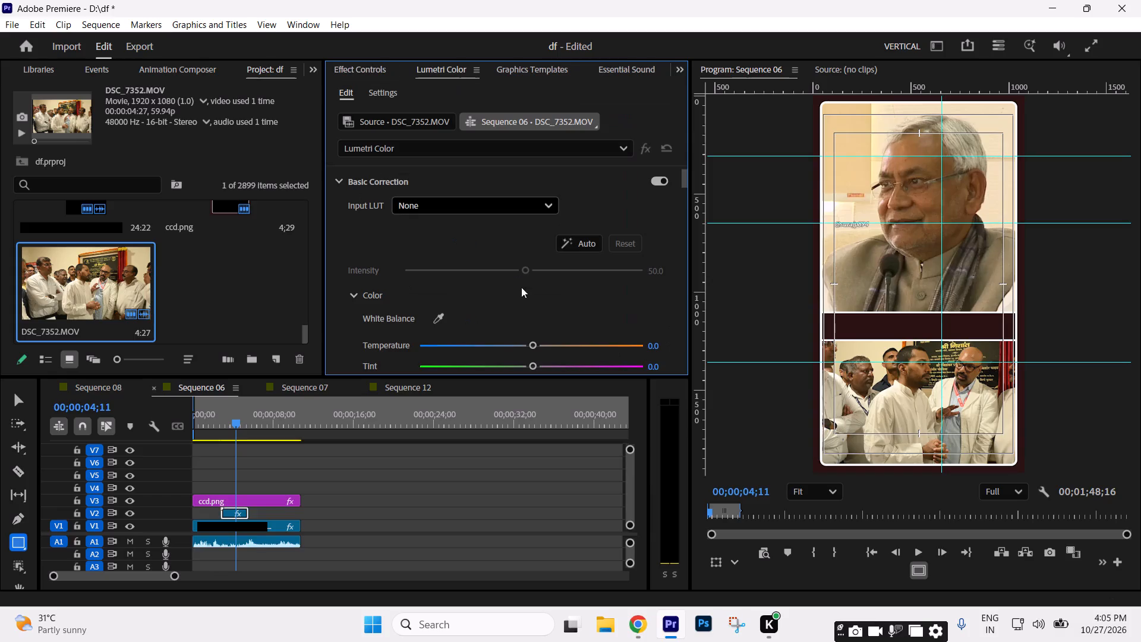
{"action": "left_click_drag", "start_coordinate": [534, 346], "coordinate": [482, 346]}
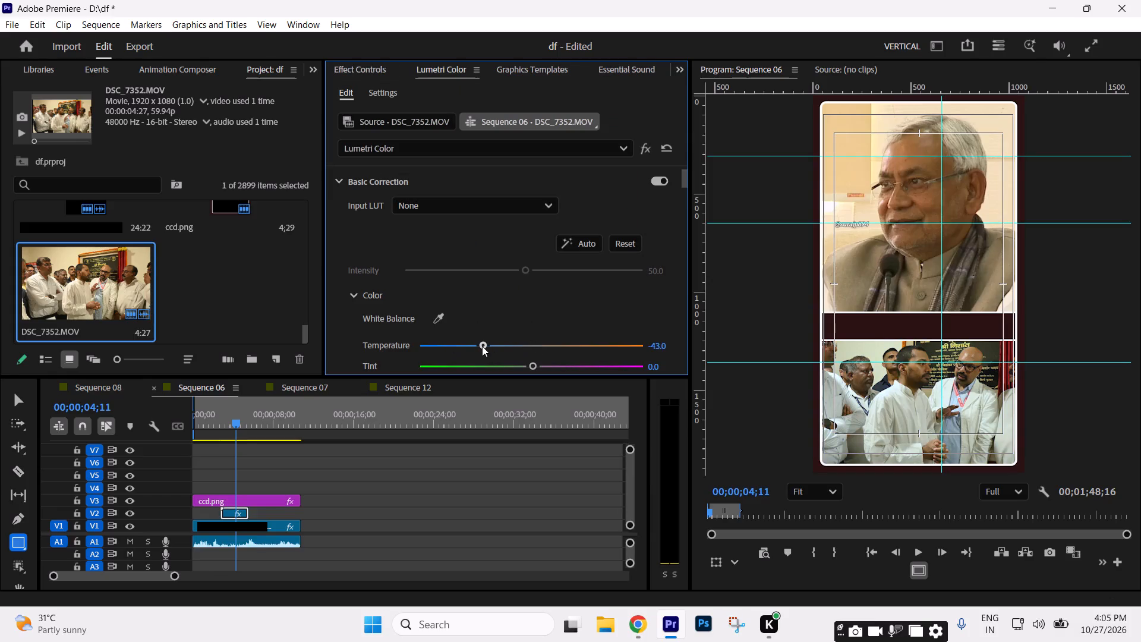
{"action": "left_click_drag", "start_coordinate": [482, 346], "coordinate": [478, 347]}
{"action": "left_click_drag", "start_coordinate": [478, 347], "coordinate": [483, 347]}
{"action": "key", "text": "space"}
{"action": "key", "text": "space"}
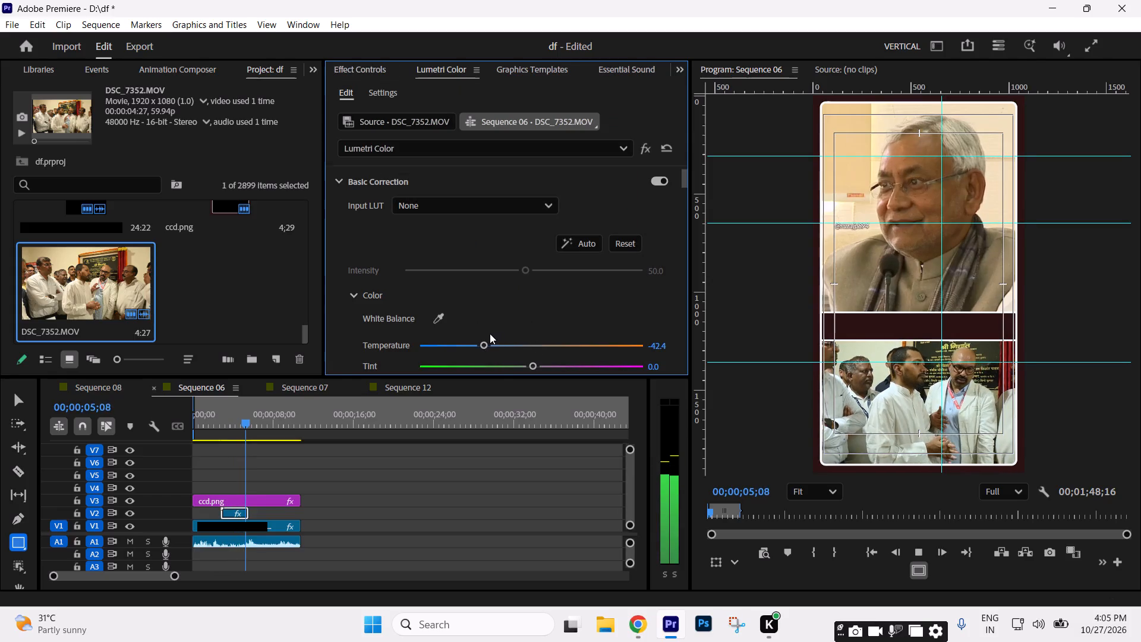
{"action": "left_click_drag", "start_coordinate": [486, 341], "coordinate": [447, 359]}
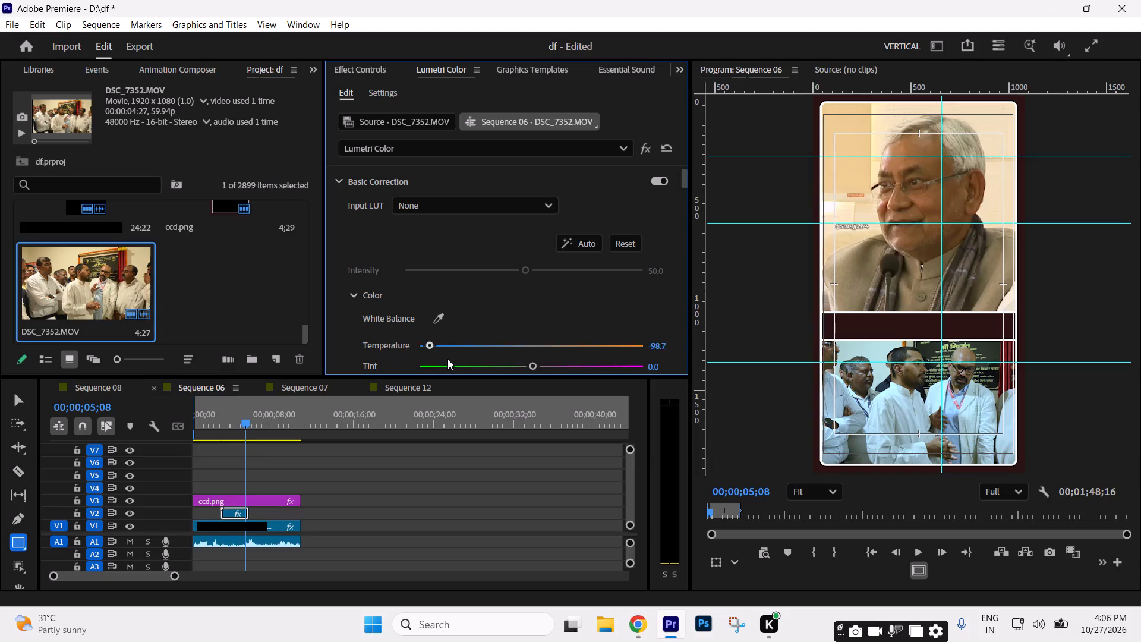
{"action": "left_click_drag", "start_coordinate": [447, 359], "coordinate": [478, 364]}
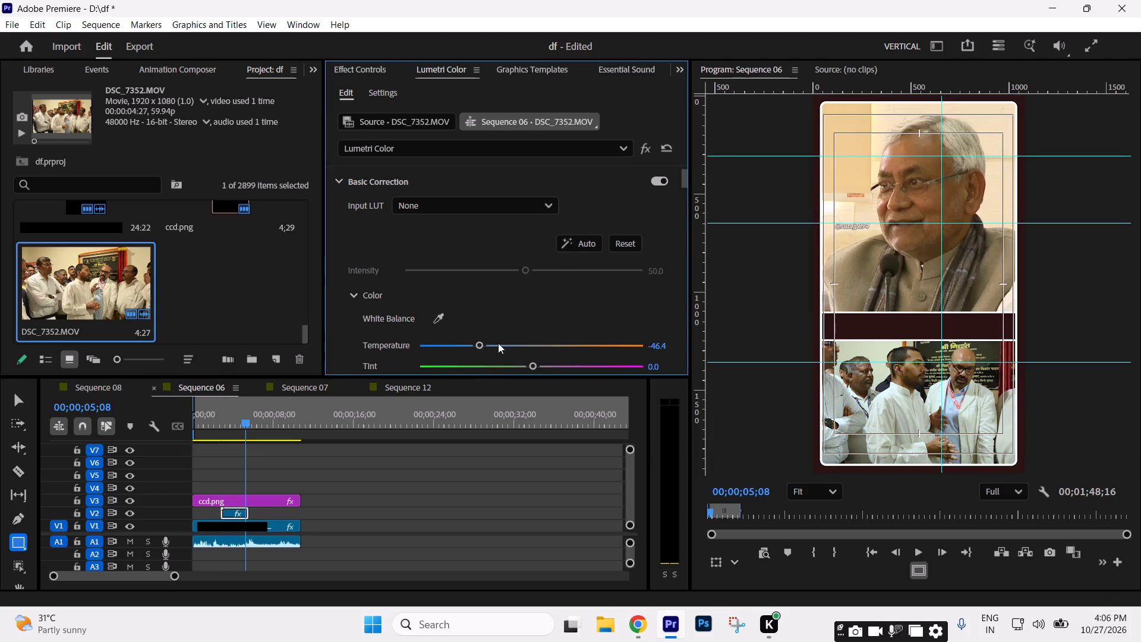
Apply Lumetri's automatic correction to the DSC_7352 clip, set its temperature to -51.0, and play it back.
{"action": "left_click", "coordinate": [580, 243]}
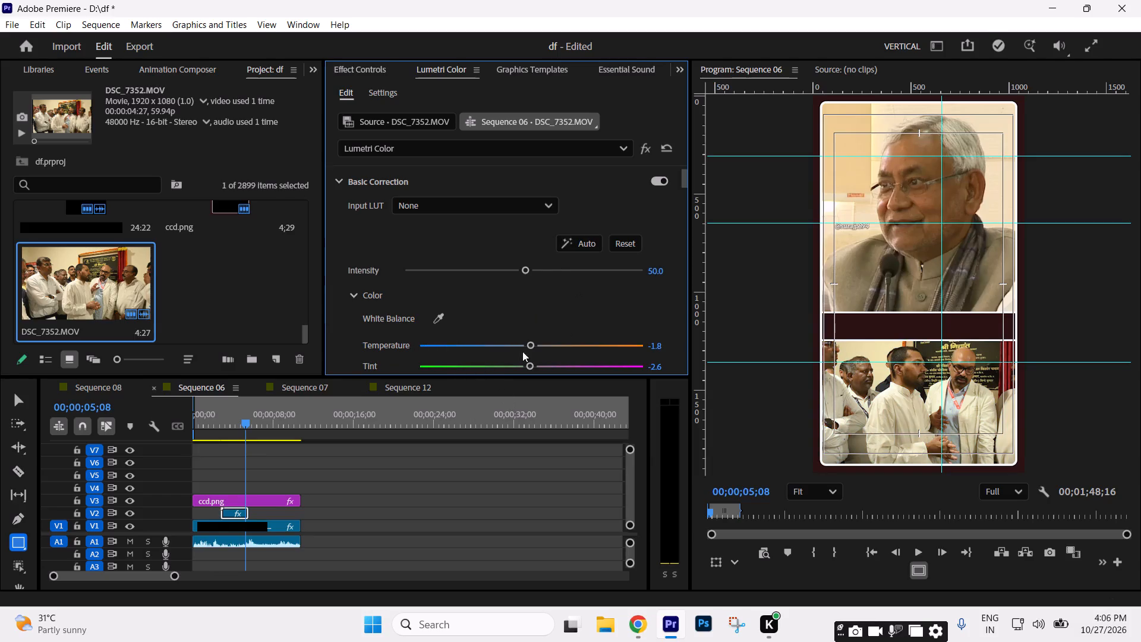
{"action": "left_click_drag", "start_coordinate": [532, 347], "coordinate": [473, 349]}
{"action": "key", "text": "space"}
{"action": "key", "text": "space"}
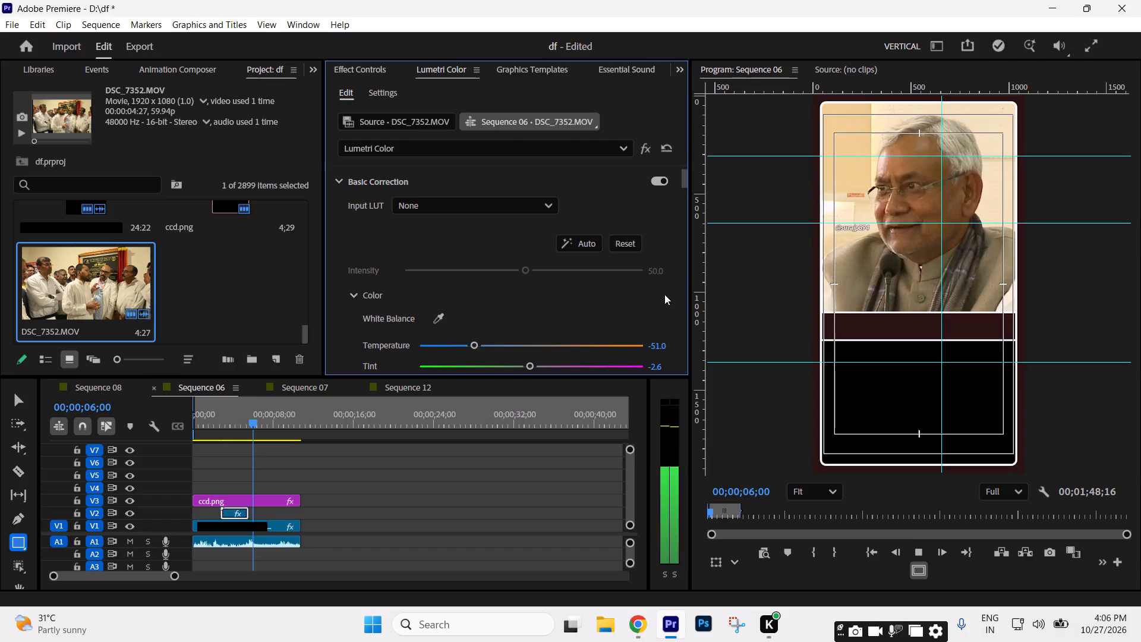
Raise the DSC_7352 clip's Lumetri exposure to 1.0 and play it back briefly.
{"action": "left_click", "coordinate": [234, 515]}
{"action": "left_click", "coordinate": [232, 407]}
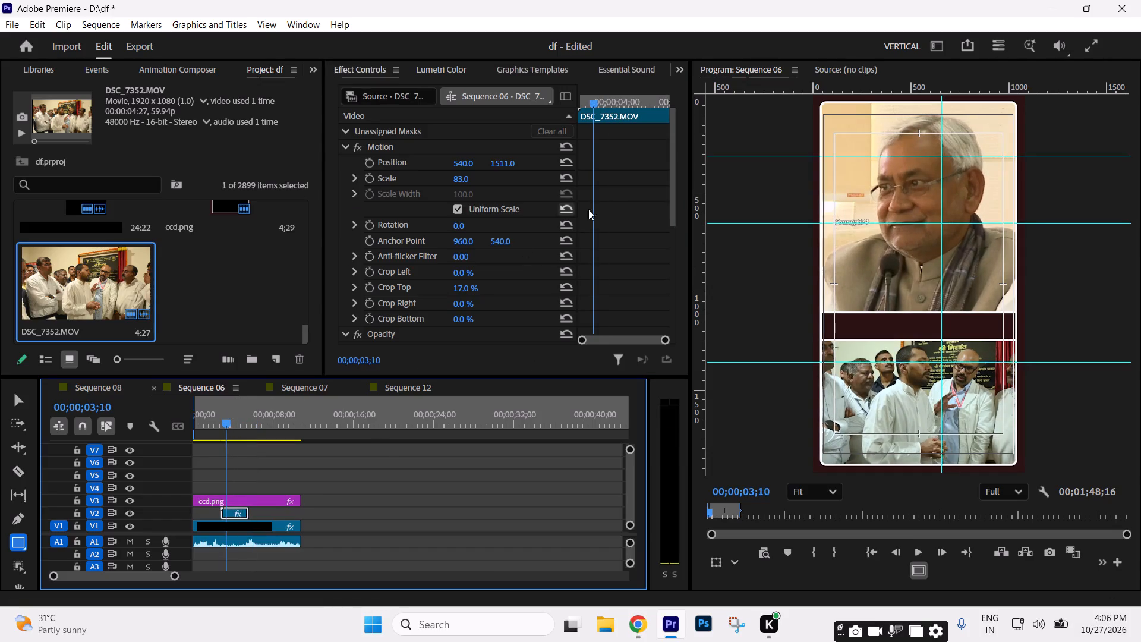
{"action": "left_click", "coordinate": [439, 72]}
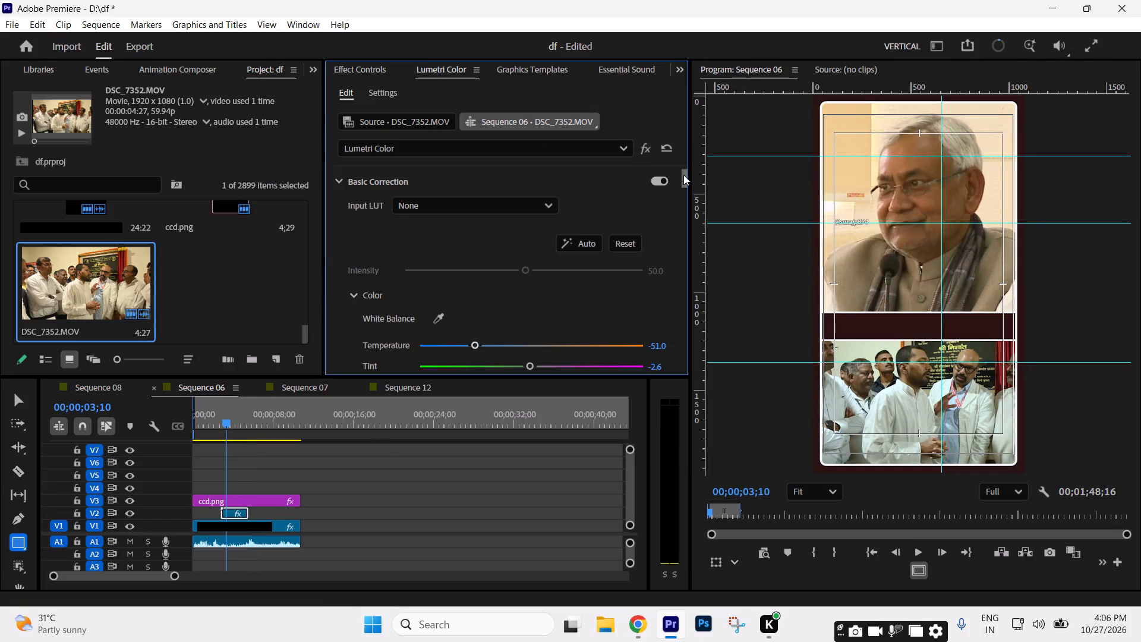
{"action": "left_click_drag", "start_coordinate": [683, 175], "coordinate": [678, 193]}
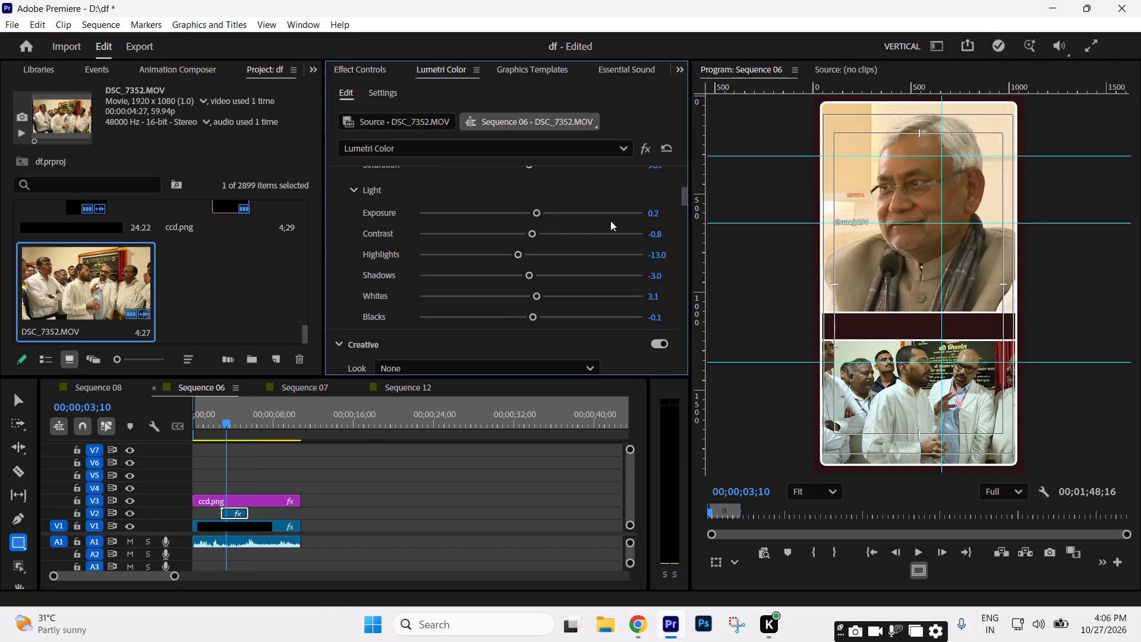
{"action": "left_click_drag", "start_coordinate": [537, 213], "coordinate": [559, 212]}
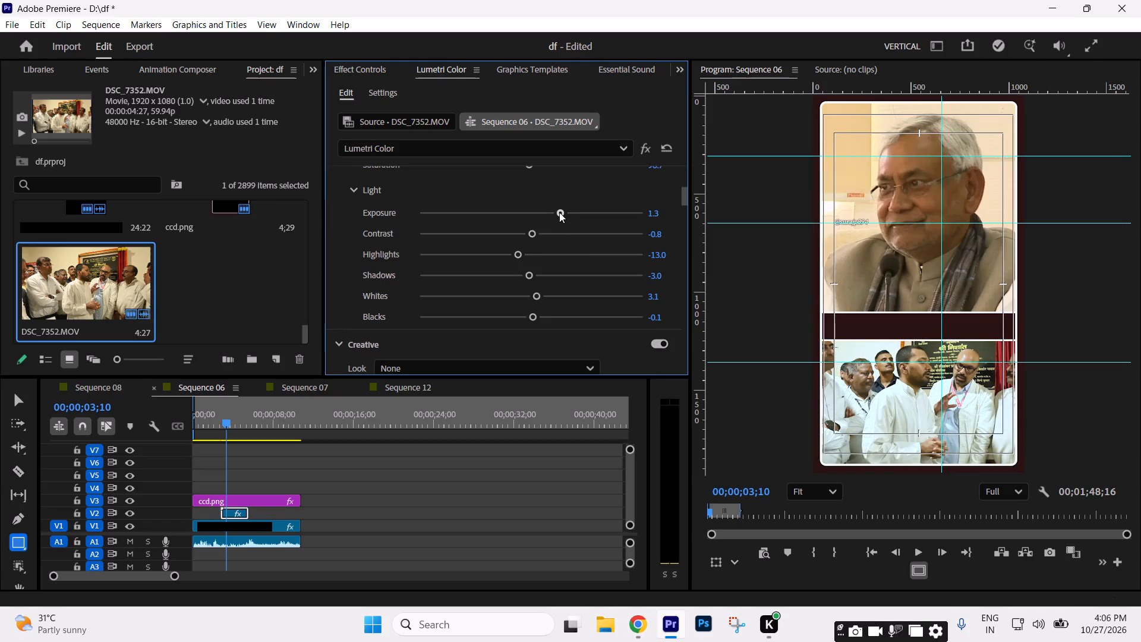
{"action": "left_click_drag", "start_coordinate": [559, 212], "coordinate": [551, 212]}
{"action": "key", "text": "space"}
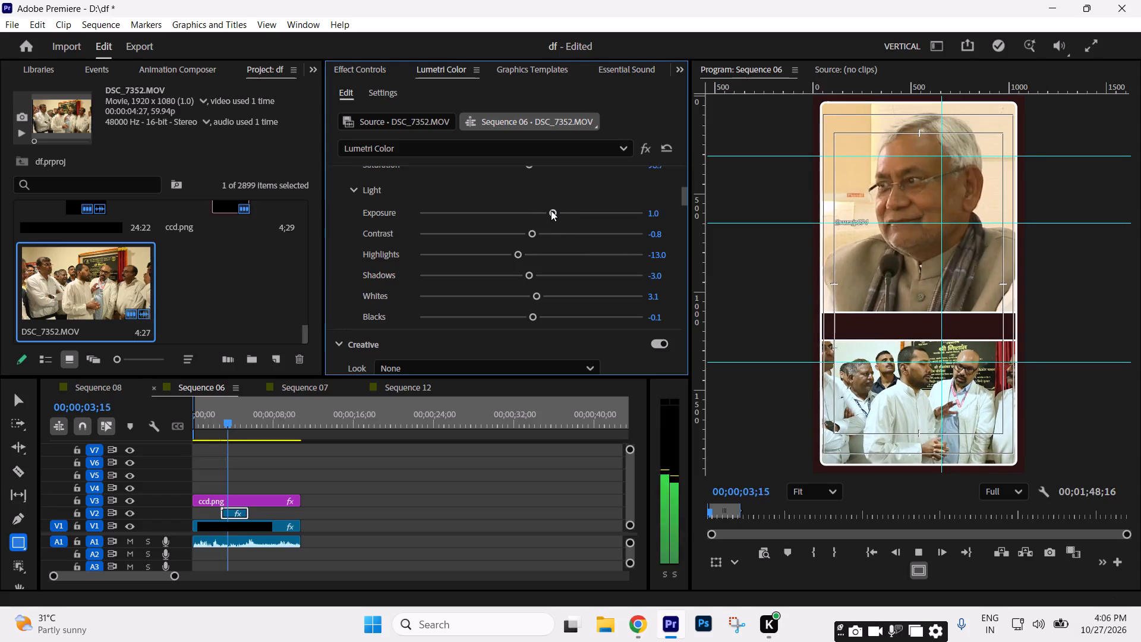
{"action": "key", "text": "space"}
Deselect the clip and save the project.
{"action": "left_click", "coordinate": [415, 496]}
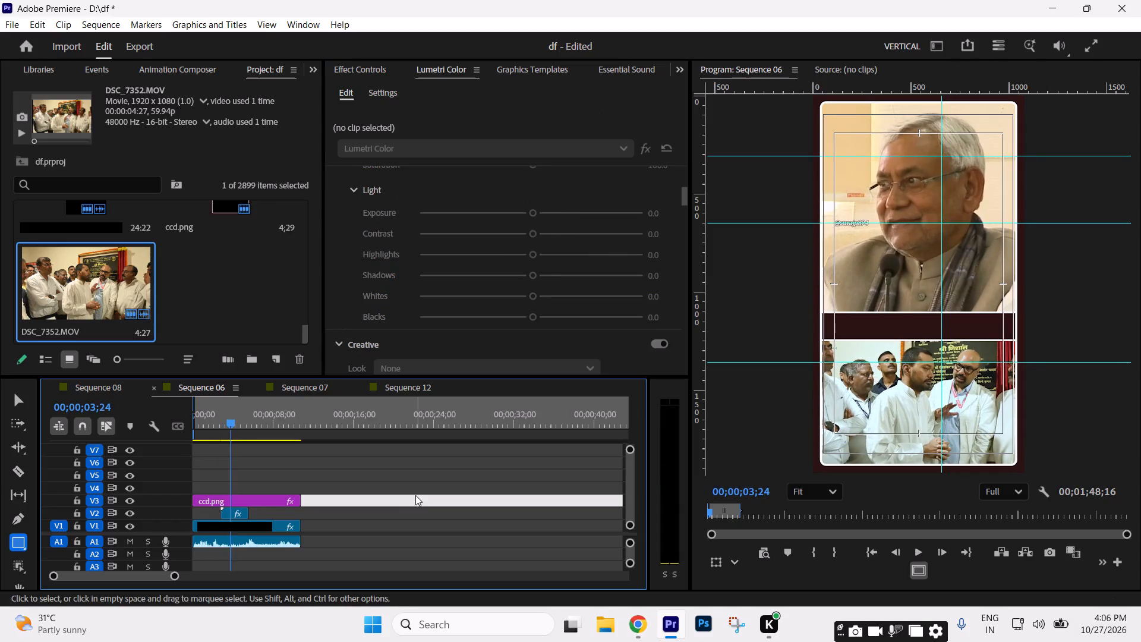
{"action": "key", "text": "ctrl+s"}
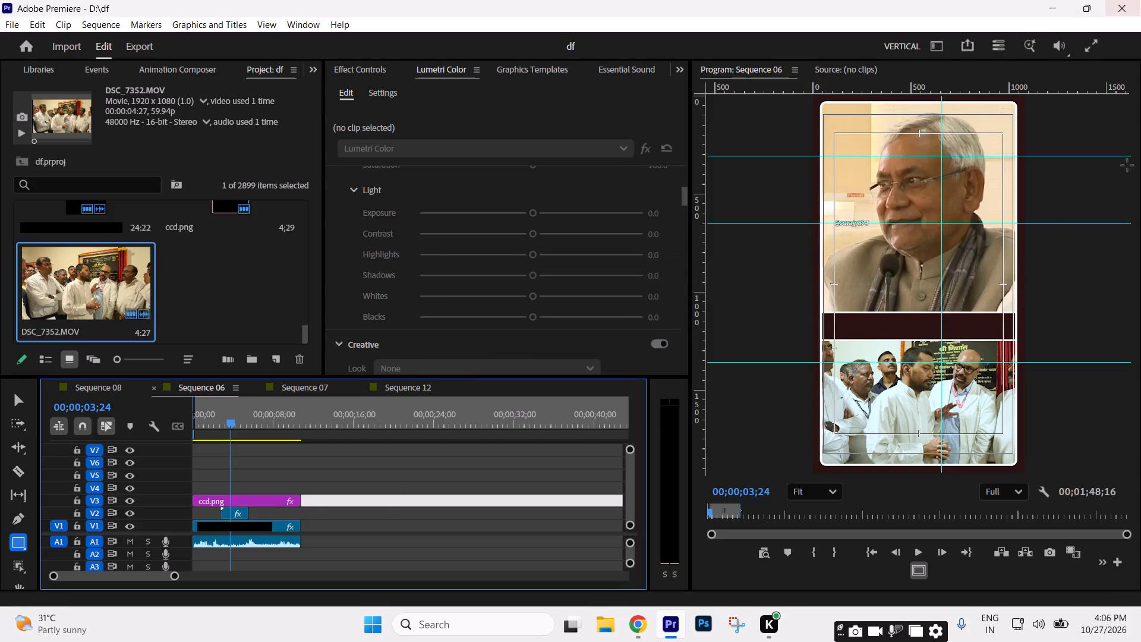
Play the opening from the start of Sequence 06 to review the framed speaker and DSC_7352 clips.
{"action": "left_click_drag", "start_coordinate": [237, 418], "coordinate": [128, 460]}
{"action": "left_click", "coordinate": [272, 474]}
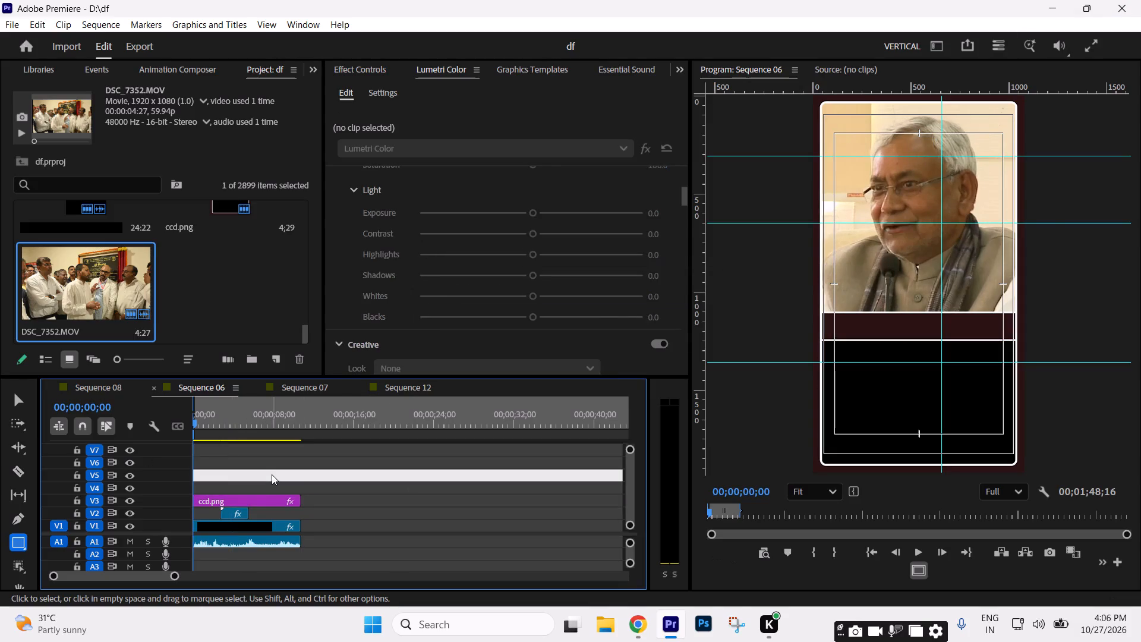
{"action": "type", "text": "--="}
{"action": "key", "text": "space"}
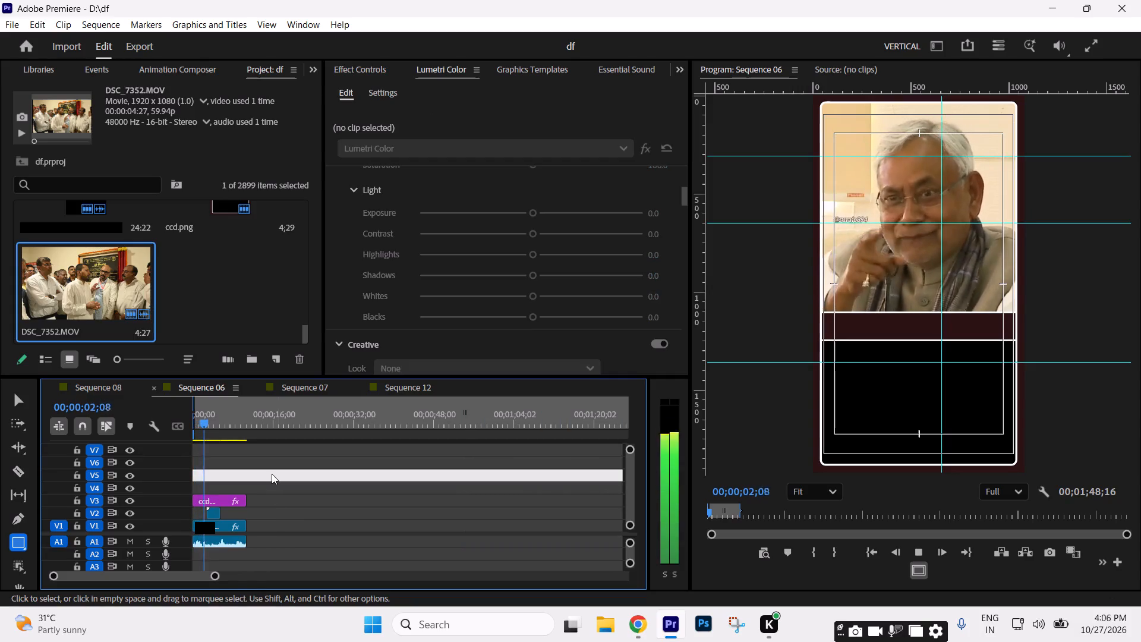
{"action": "left_click_drag", "start_coordinate": [214, 577], "coordinate": [181, 579]}
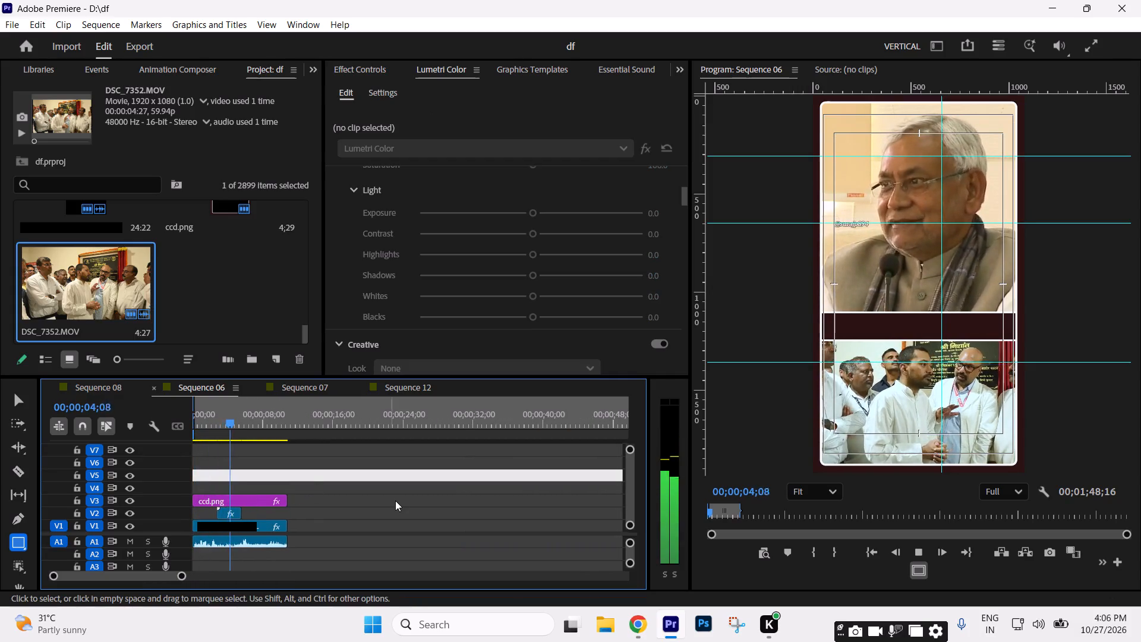
{"action": "key", "text": "space"}
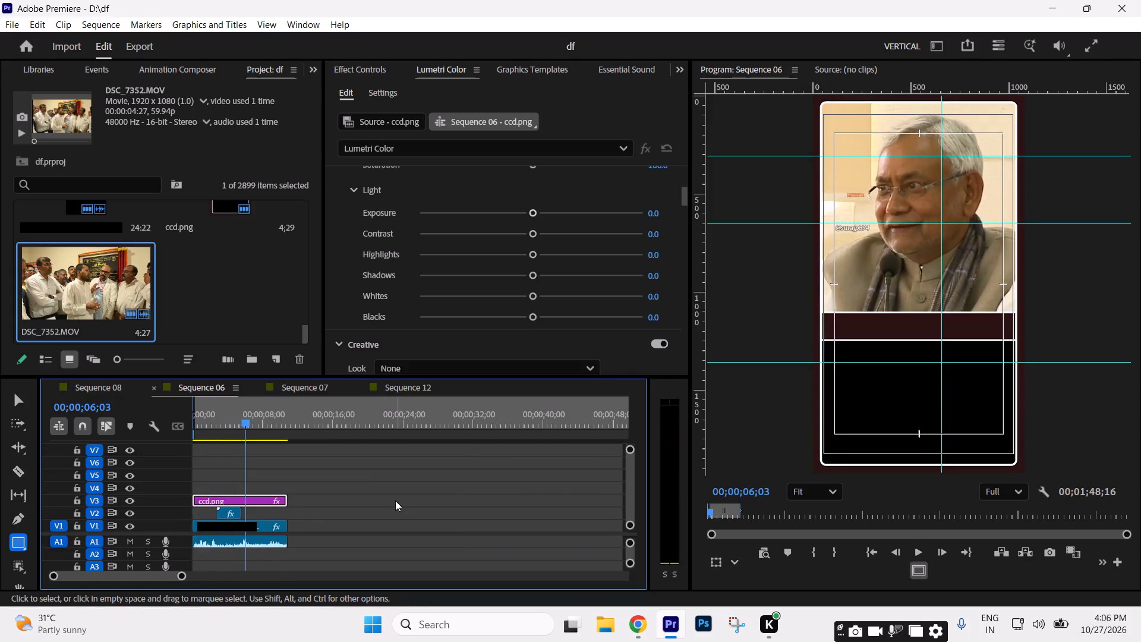
Deselect the ccd.png clip and save the project.
{"action": "left_click", "coordinate": [363, 480]}
{"action": "type", "text": "----"}
{"action": "left_click", "coordinate": [363, 480]}
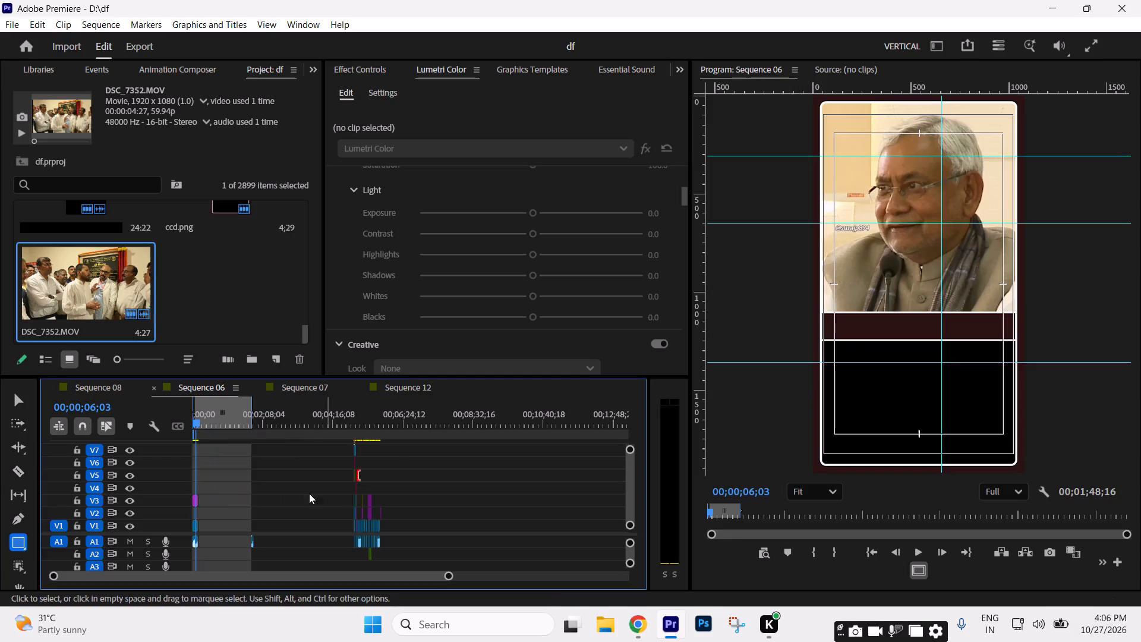
{"action": "left_click", "coordinate": [292, 497]}
{"action": "type", "text": "===--"}
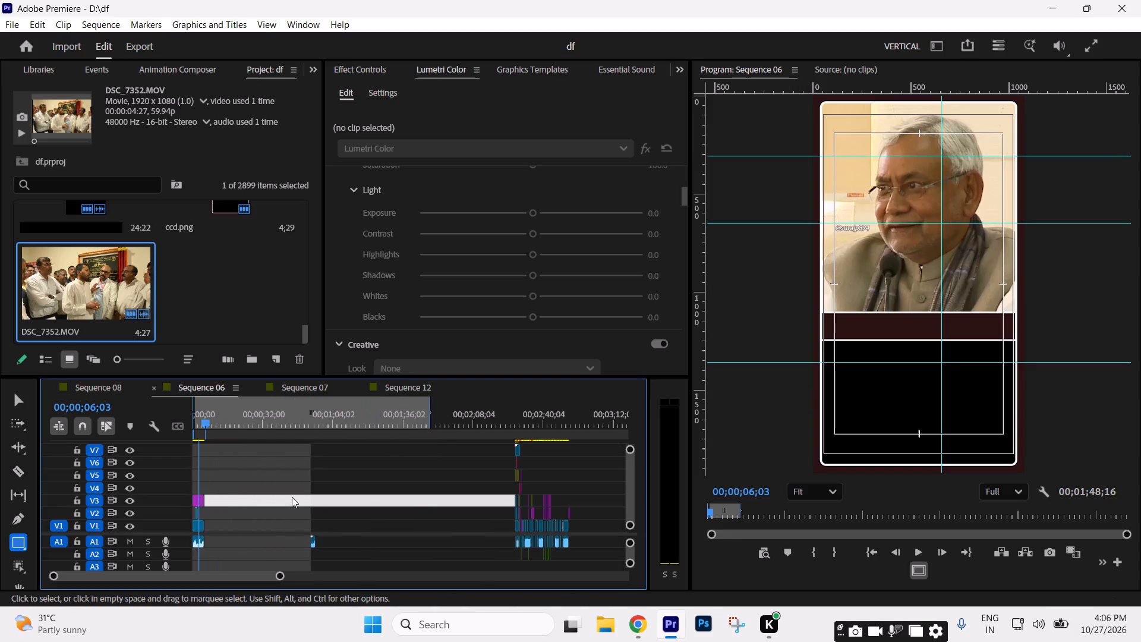
{"action": "key", "text": "ctrl+s"}
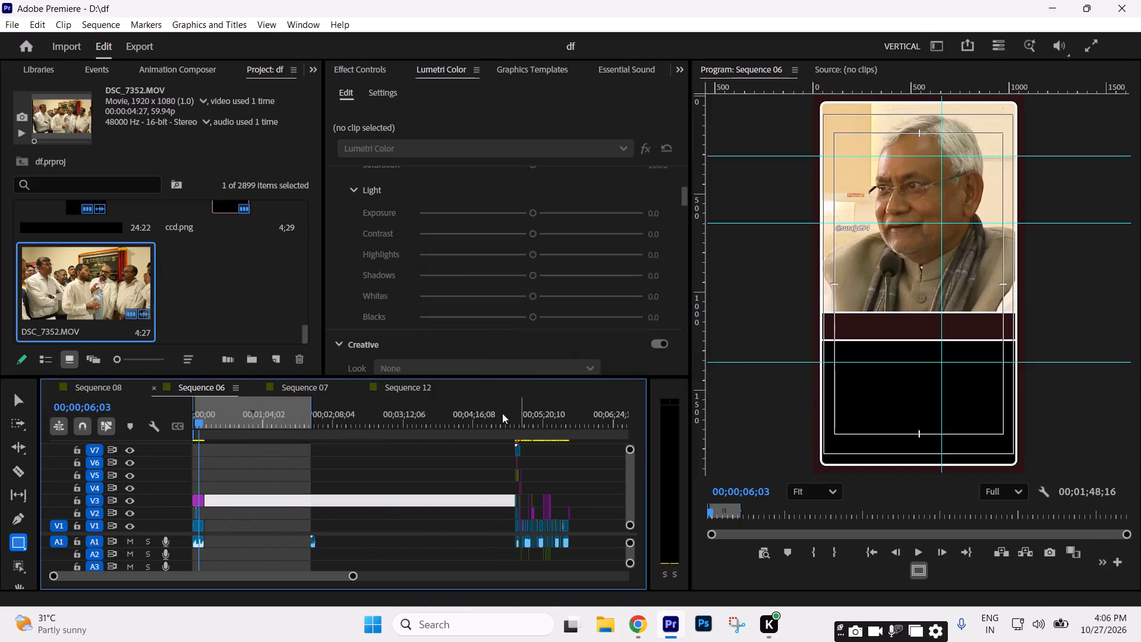
Find the DSC_6836 clip at about 00;05;40 in the existing edit further along Sequence 06 and copy it.
{"action": "left_click_drag", "start_coordinate": [511, 420], "coordinate": [528, 427]}
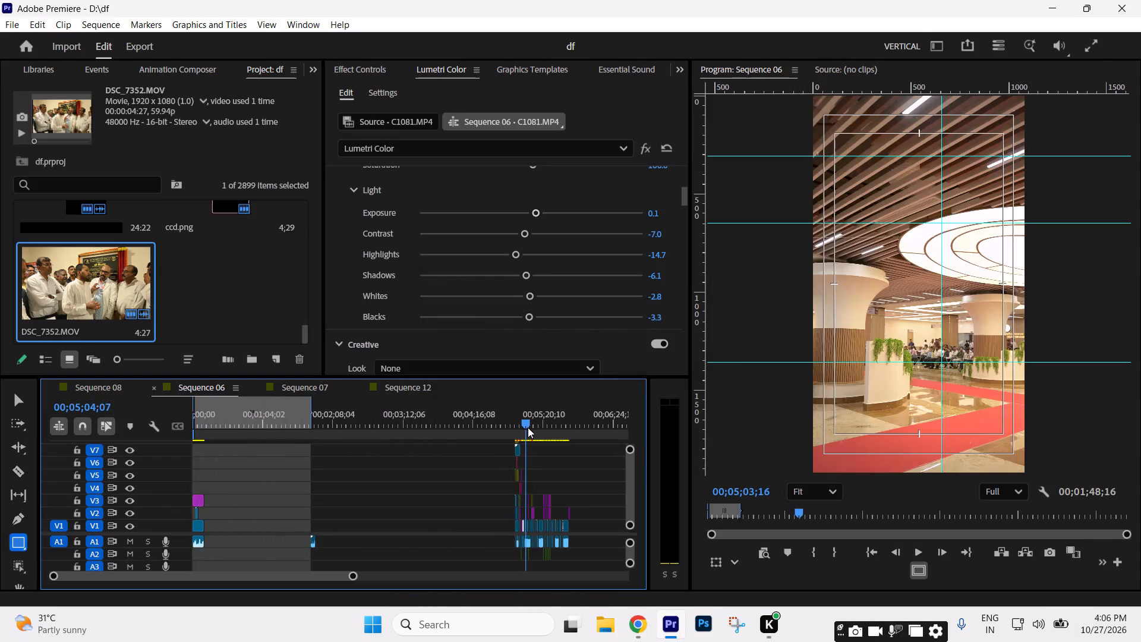
{"action": "left_click_drag", "start_coordinate": [528, 427], "coordinate": [534, 430]}
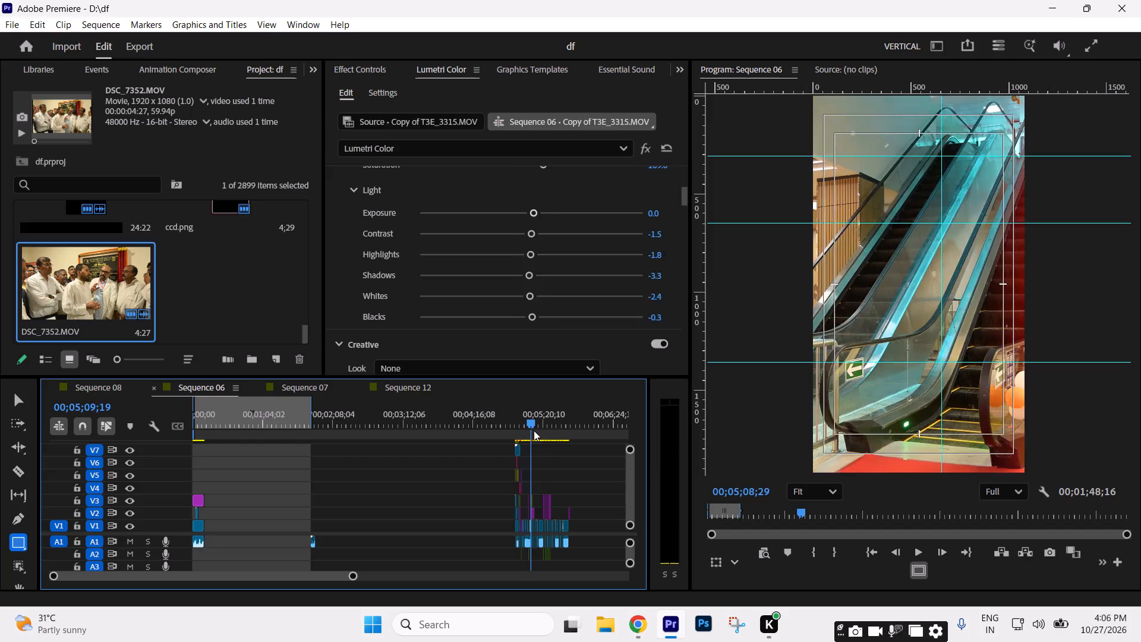
{"action": "left_click_drag", "start_coordinate": [534, 430], "coordinate": [559, 432]}
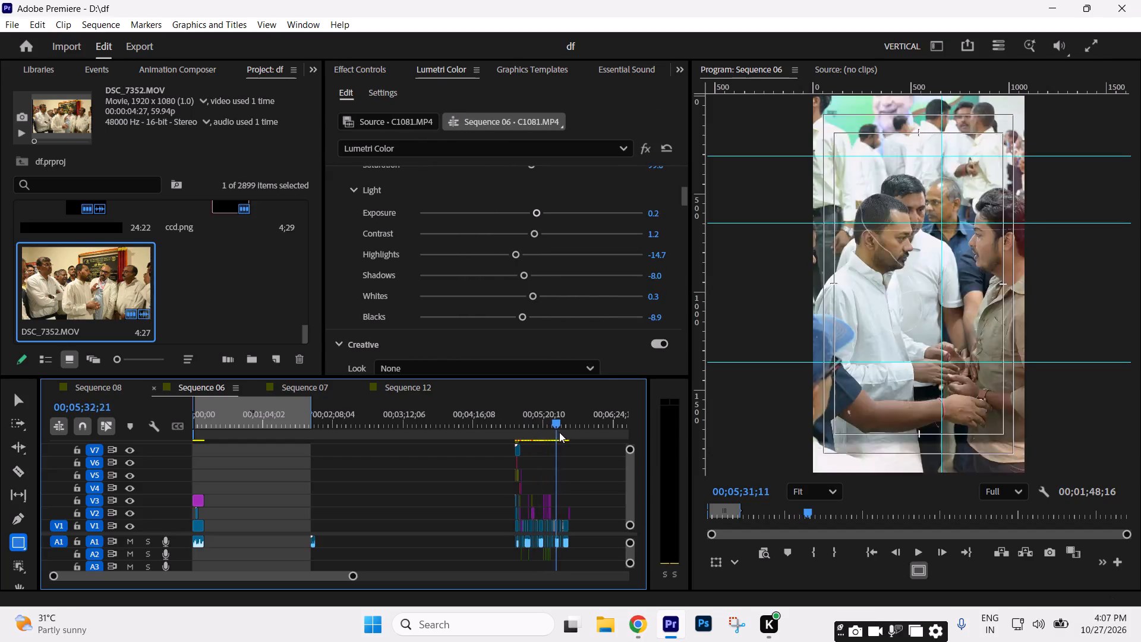
{"action": "left_click_drag", "start_coordinate": [559, 432], "coordinate": [567, 432]}
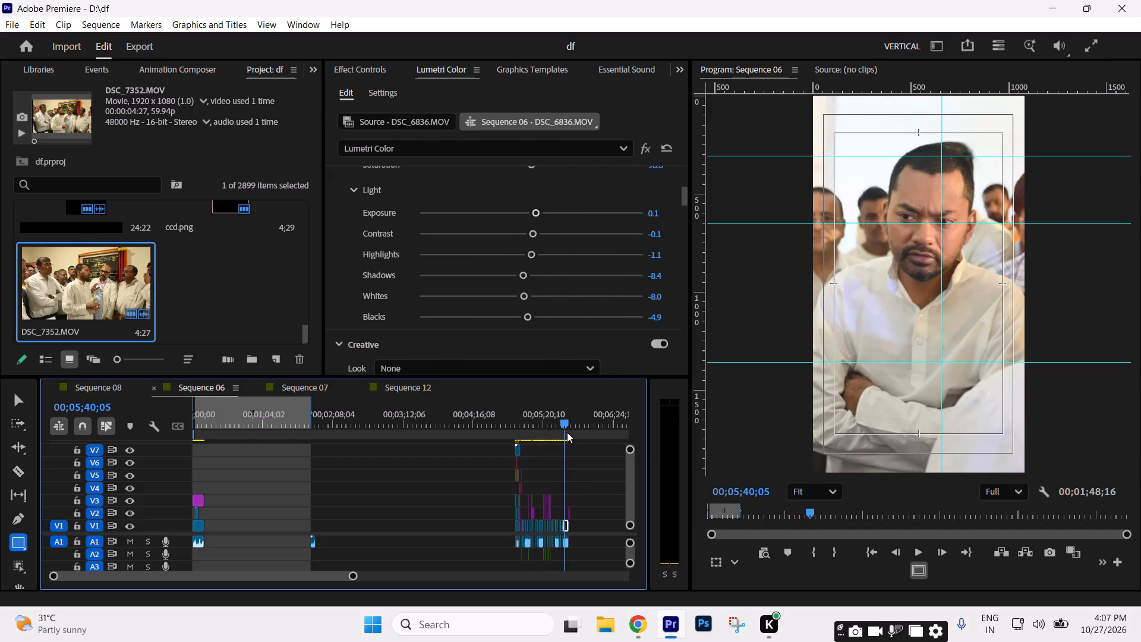
{"action": "left_click_drag", "start_coordinate": [567, 432], "coordinate": [568, 430]}
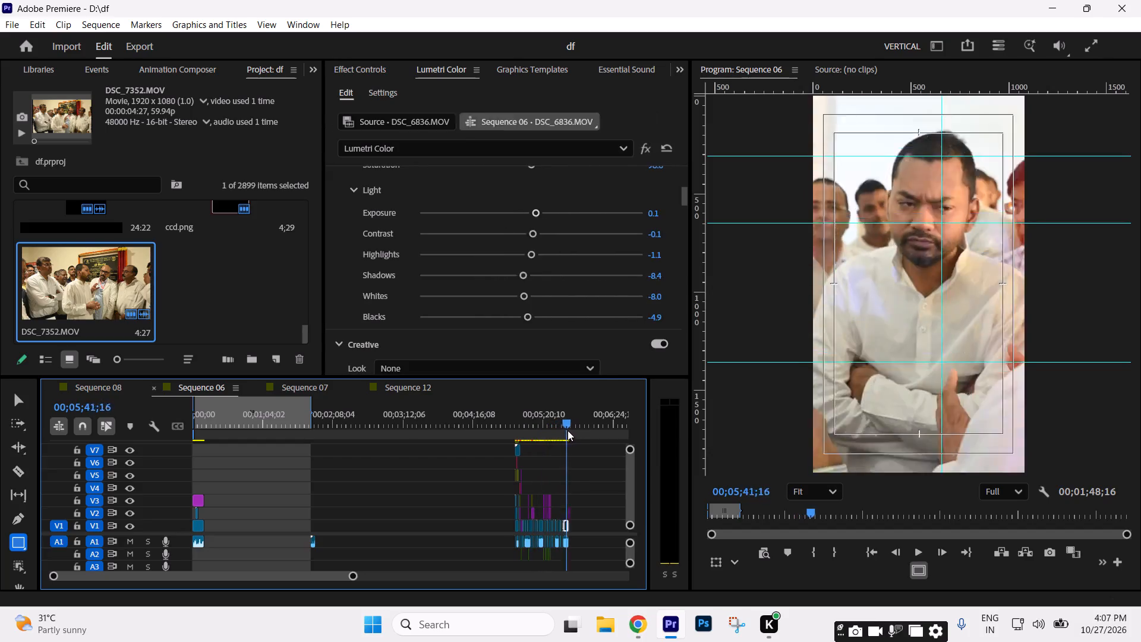
{"action": "left_click_drag", "start_coordinate": [568, 430], "coordinate": [568, 430]}
{"action": "key", "text": "equal"}
{"action": "key", "text": "equal"}
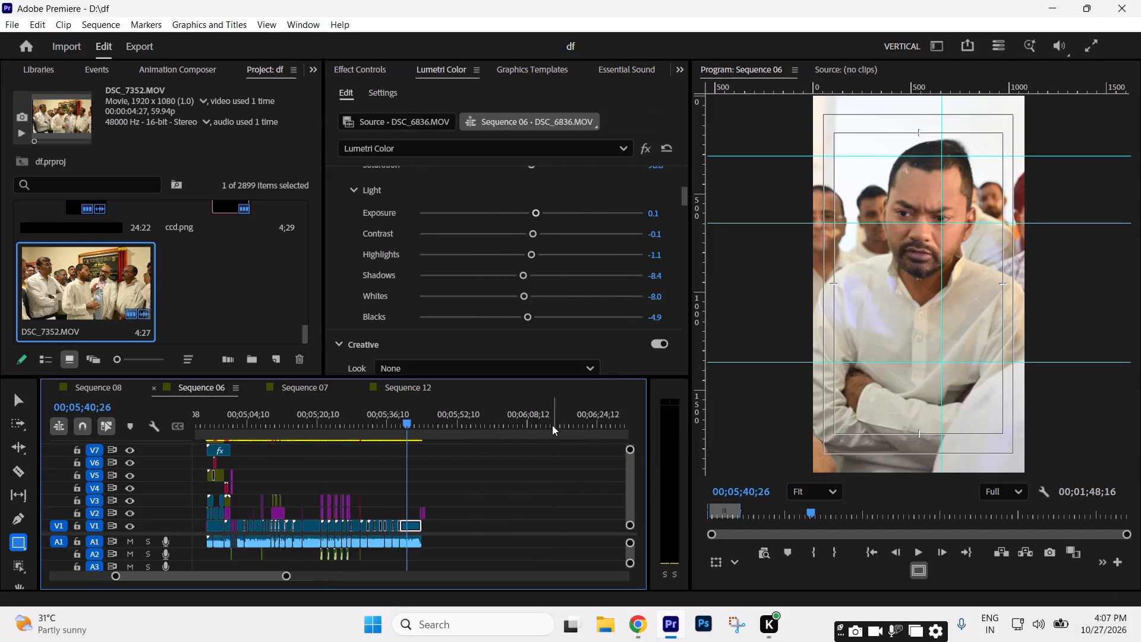
{"action": "key", "text": "equal"}
{"action": "key", "text": "equal"}
{"action": "left_click_drag", "start_coordinate": [358, 436], "coordinate": [371, 438]}
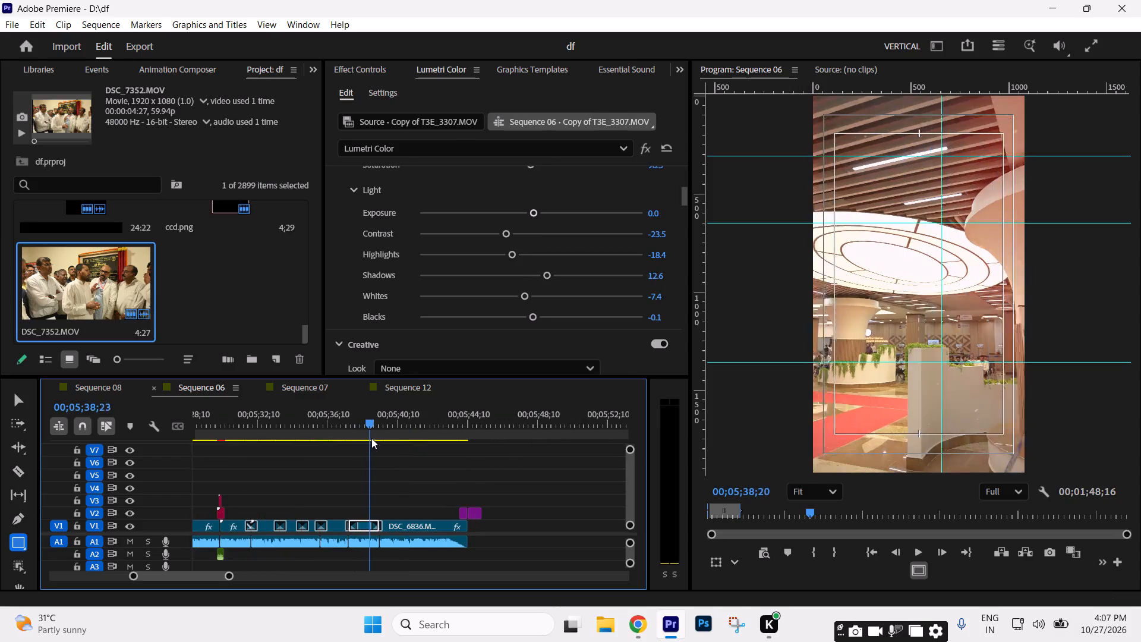
{"action": "left_click_drag", "start_coordinate": [371, 438], "coordinate": [400, 447]}
{"action": "key", "text": "minus"}
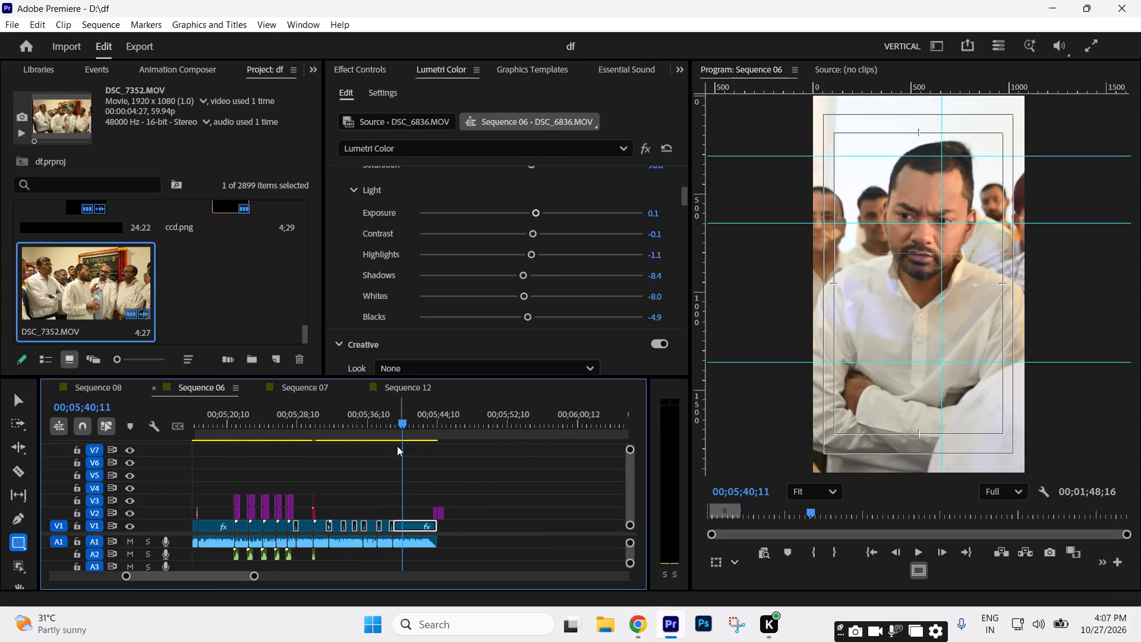
{"action": "key", "text": "ctrl+c"}
Paste the copied DSC_6836 clip on V1 in the empty area after the opening, at about 31 seconds.
{"action": "key", "text": "minus"}
{"action": "key", "text": "minus"}
{"action": "key", "text": "minus"}
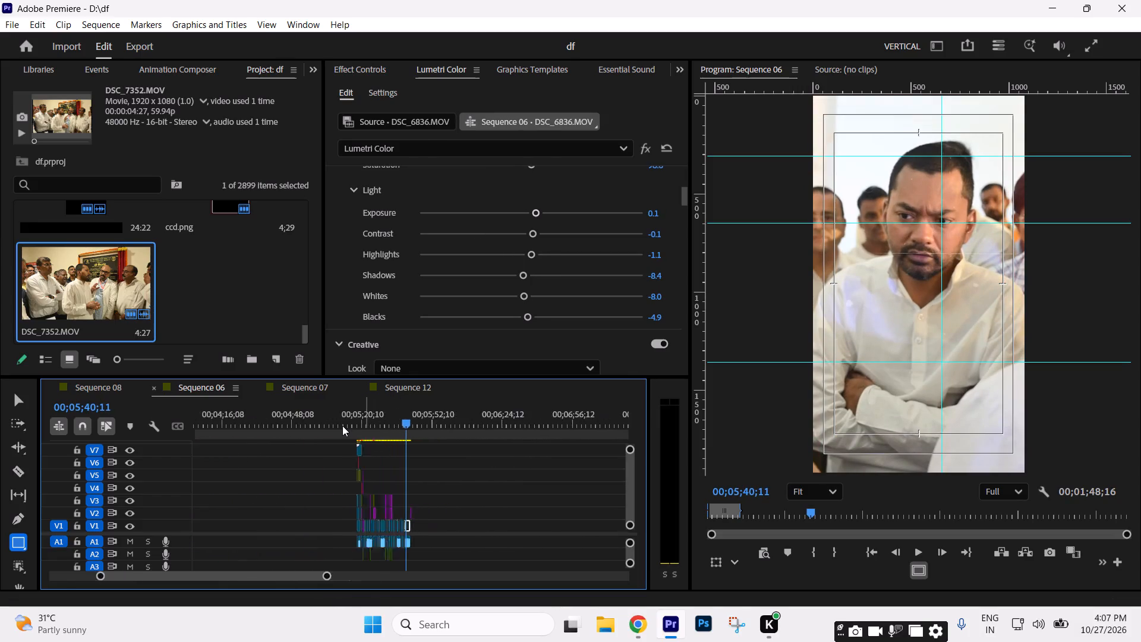
{"action": "key", "text": "minus"}
{"action": "key", "text": "minus"}
{"action": "key", "text": "minus"}
{"action": "left_click_drag", "start_coordinate": [335, 426], "coordinate": [122, 455]}
{"action": "type", "text": "=="}
{"action": "key", "text": "equal"}
{"action": "key", "text": "equal"}
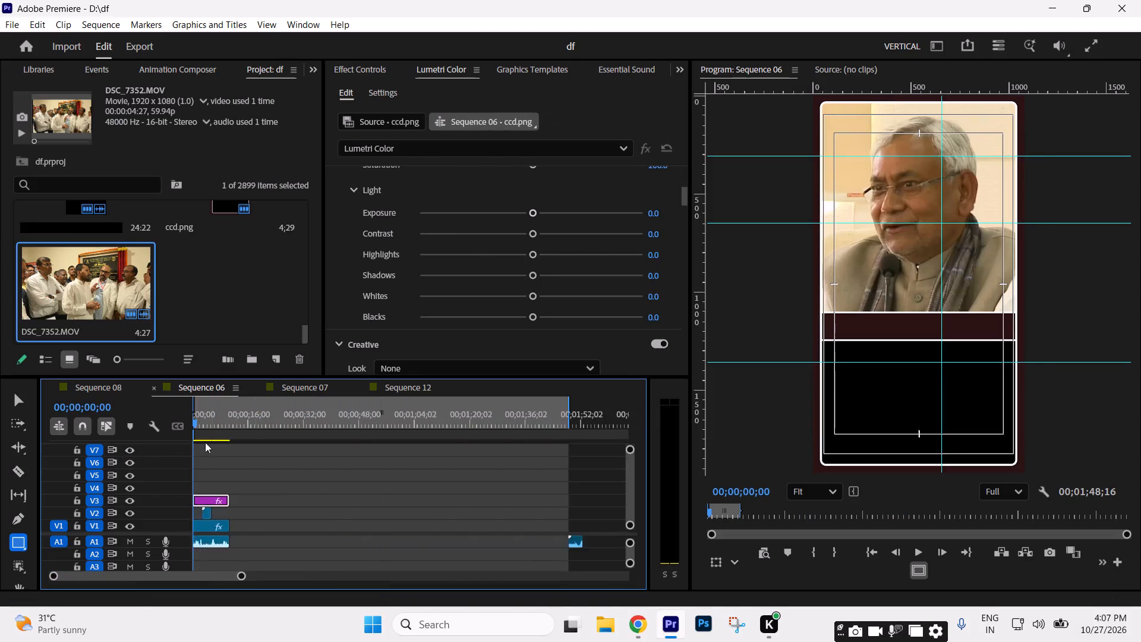
{"action": "key", "text": "equal"}
{"action": "key", "text": "equal"}
{"action": "key", "text": "equal"}
{"action": "key", "text": "equal"}
{"action": "key", "text": "equal"}
{"action": "key", "text": "equal"}
{"action": "key", "text": "minus"}
{"action": "key", "text": "minus"}
{"action": "key", "text": "minus"}
{"action": "key", "text": "minus"}
{"action": "key", "text": "minus"}
{"action": "key", "text": "minus"}
{"action": "key", "text": "minus"}
{"action": "key", "text": "minus"}
{"action": "key", "text": "minus"}
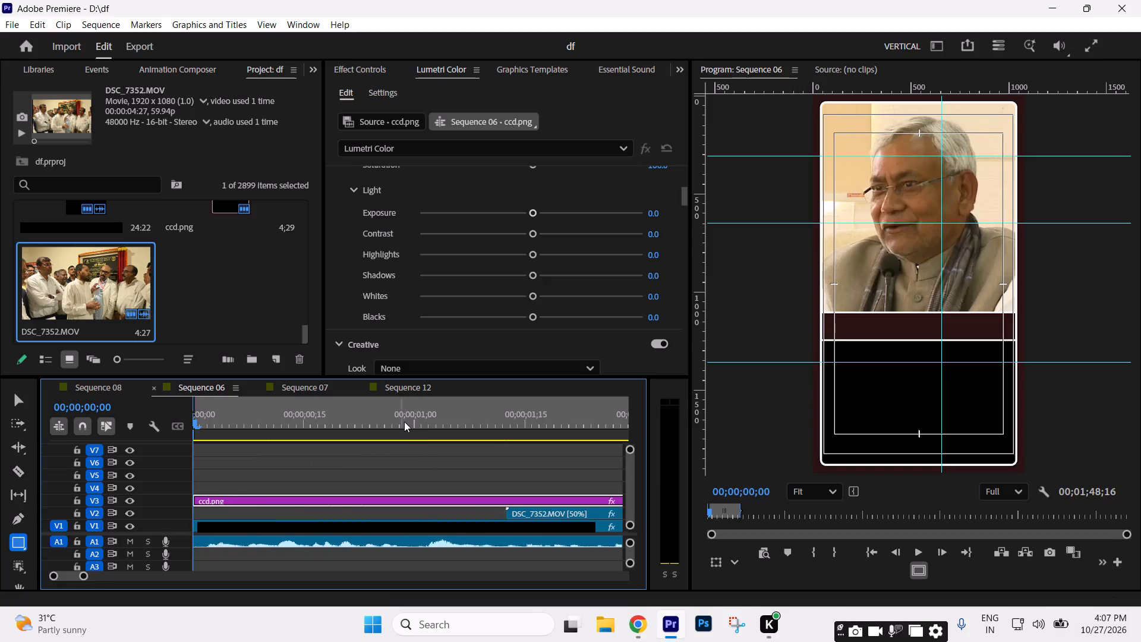
{"action": "key", "text": "equal"}
{"action": "key", "text": "equal"}
{"action": "key", "text": "equal"}
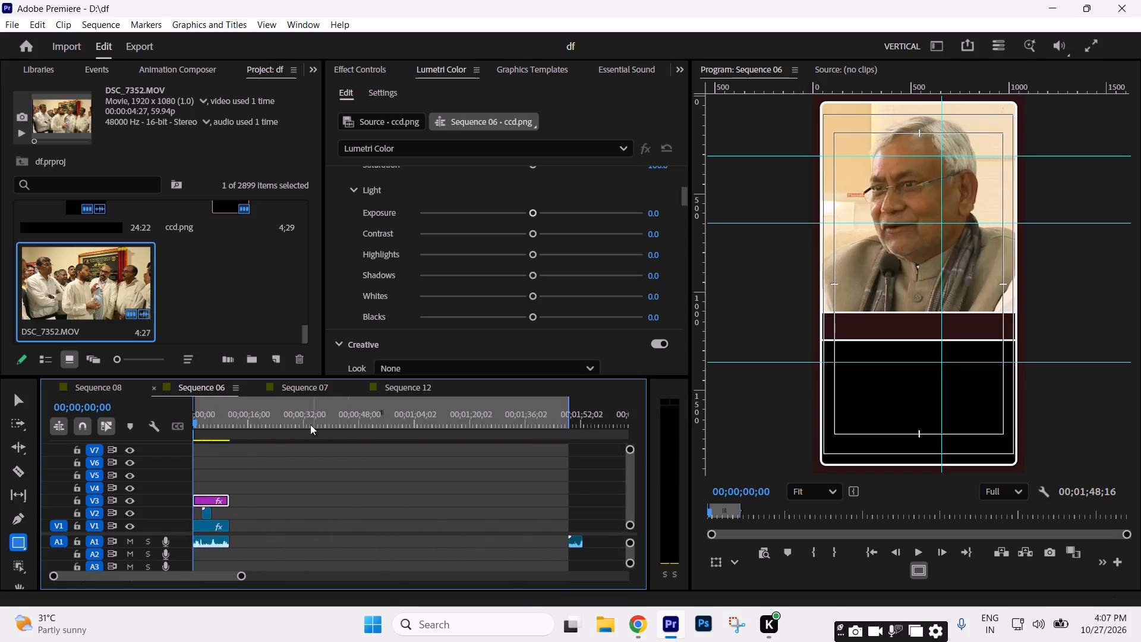
{"action": "left_click", "coordinate": [301, 420]}
{"action": "key", "text": "ctrl+v"}
{"action": "left_click", "coordinate": [305, 428]}
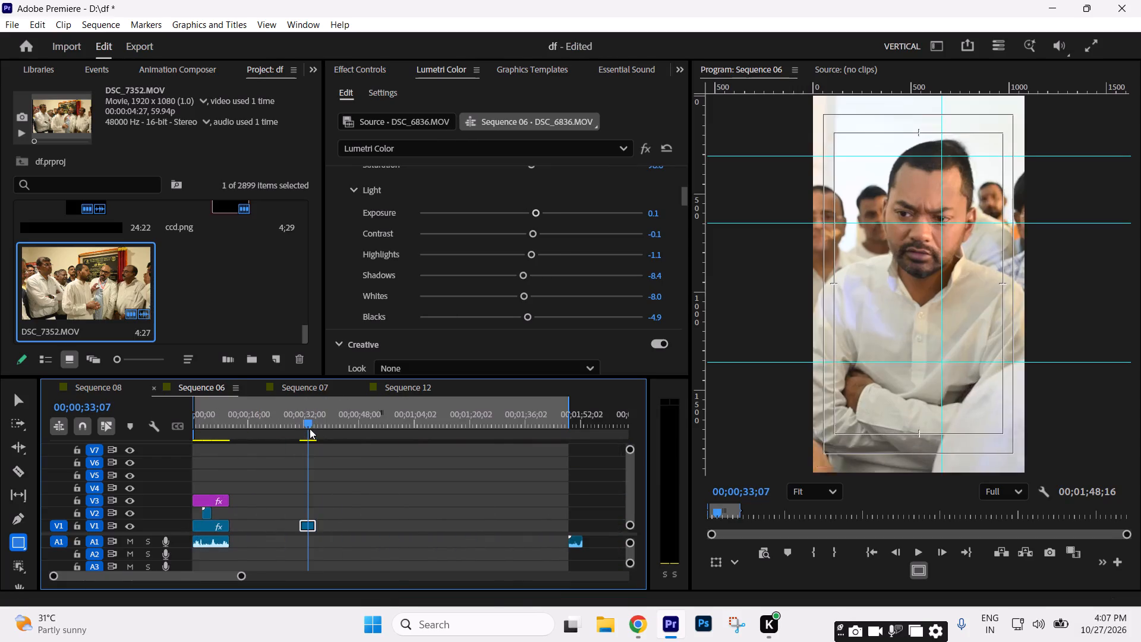
Move the pasted DSC_6836 clip to V2, directly after the DSC_7352 clip and beneath the ccd.png frame.
{"action": "key", "text": "equal"}
{"action": "left_click_drag", "start_coordinate": [410, 525], "coordinate": [374, 523]}
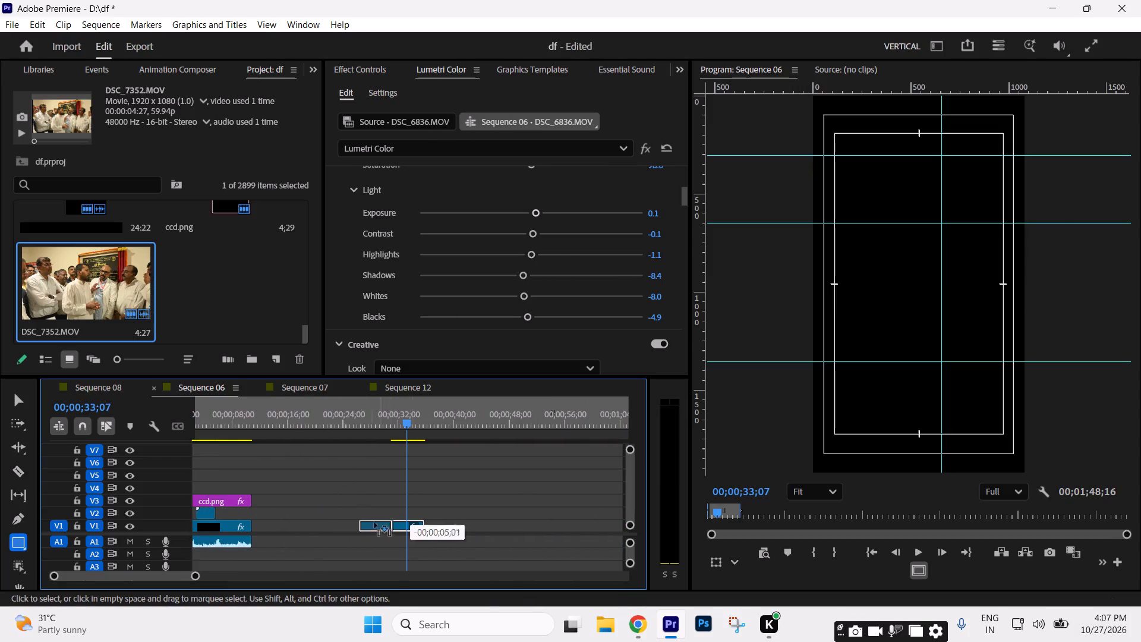
{"action": "left_click_drag", "start_coordinate": [374, 523], "coordinate": [234, 515]}
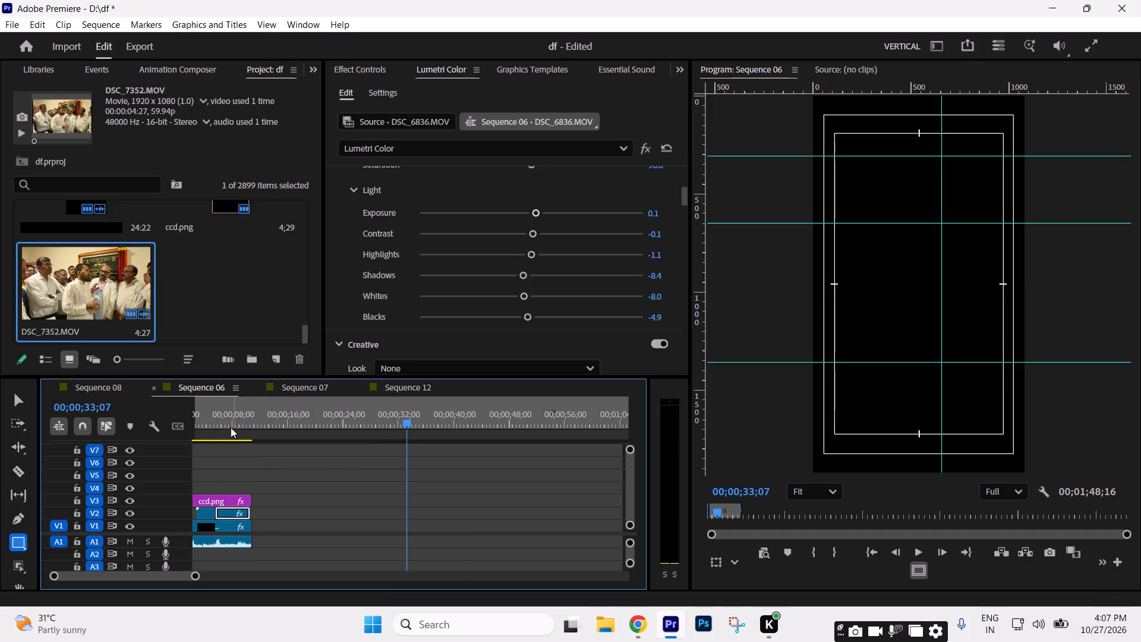
Fit DSC_6836 in the frame's lower window with scale 64.0 and position 557.0, 1543.0, and play it back briefly.
{"action": "left_click", "coordinate": [228, 421]}
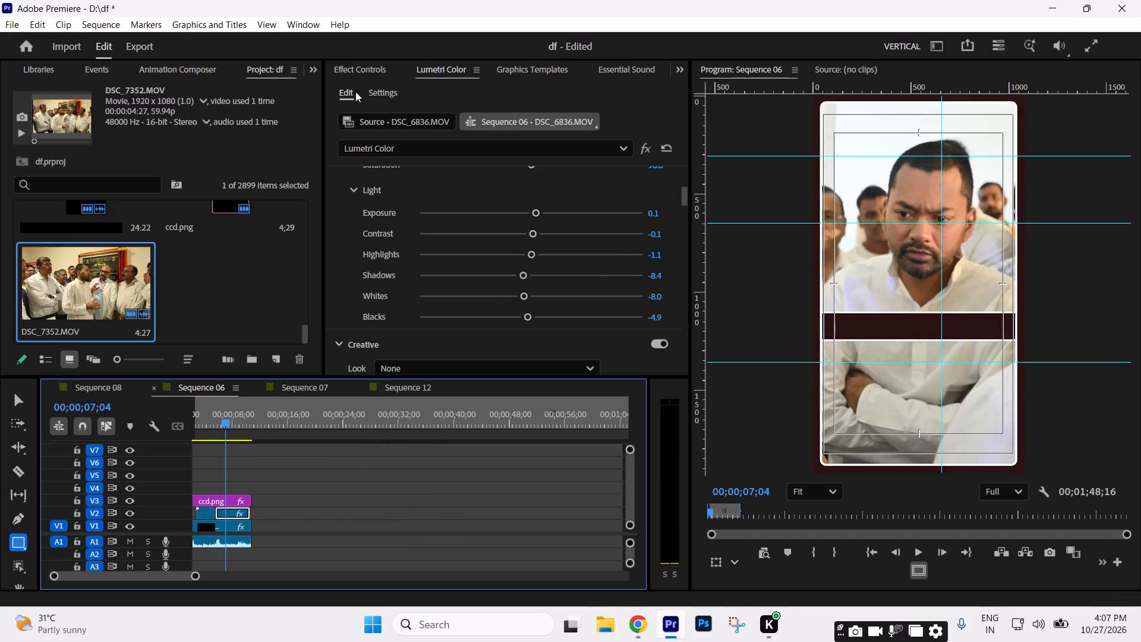
{"action": "left_click", "coordinate": [360, 68]}
{"action": "left_click_drag", "start_coordinate": [463, 180], "coordinate": [387, 182]}
{"action": "left_click_drag", "start_coordinate": [458, 166], "coordinate": [617, 181]}
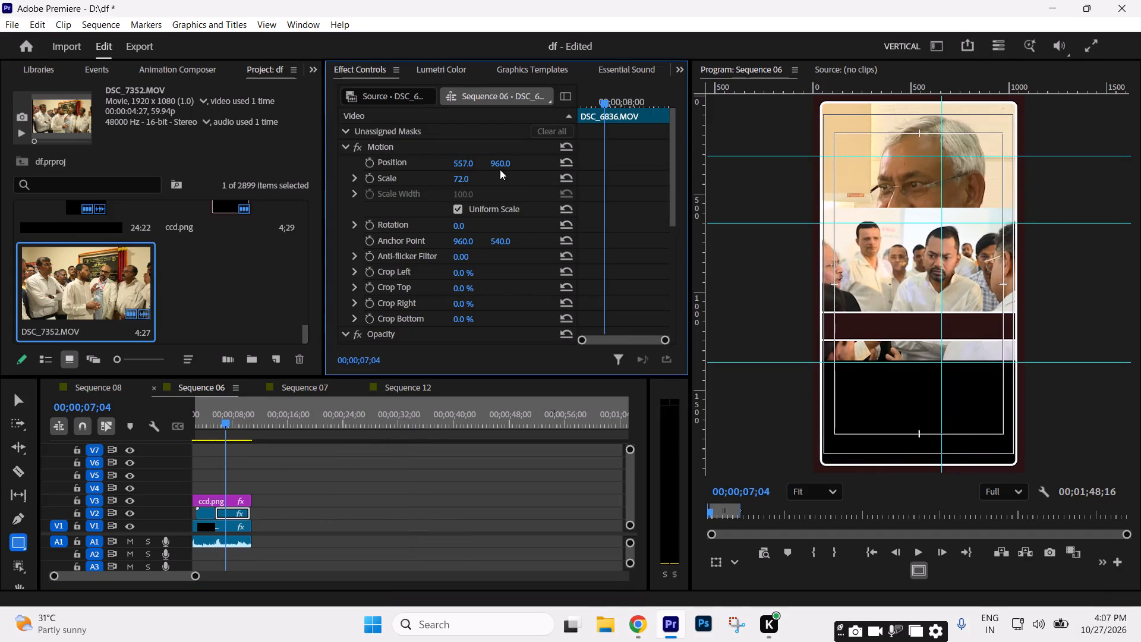
{"action": "left_click_drag", "start_coordinate": [505, 168], "coordinate": [507, 172]}
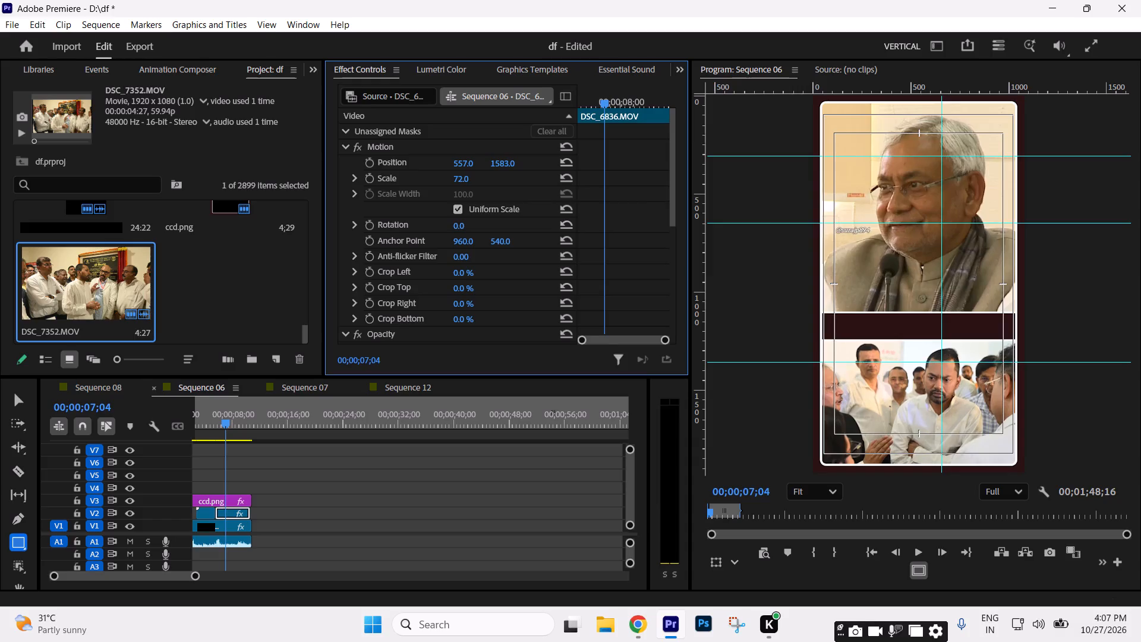
{"action": "left_click_drag", "start_coordinate": [507, 172], "coordinate": [510, 176]}
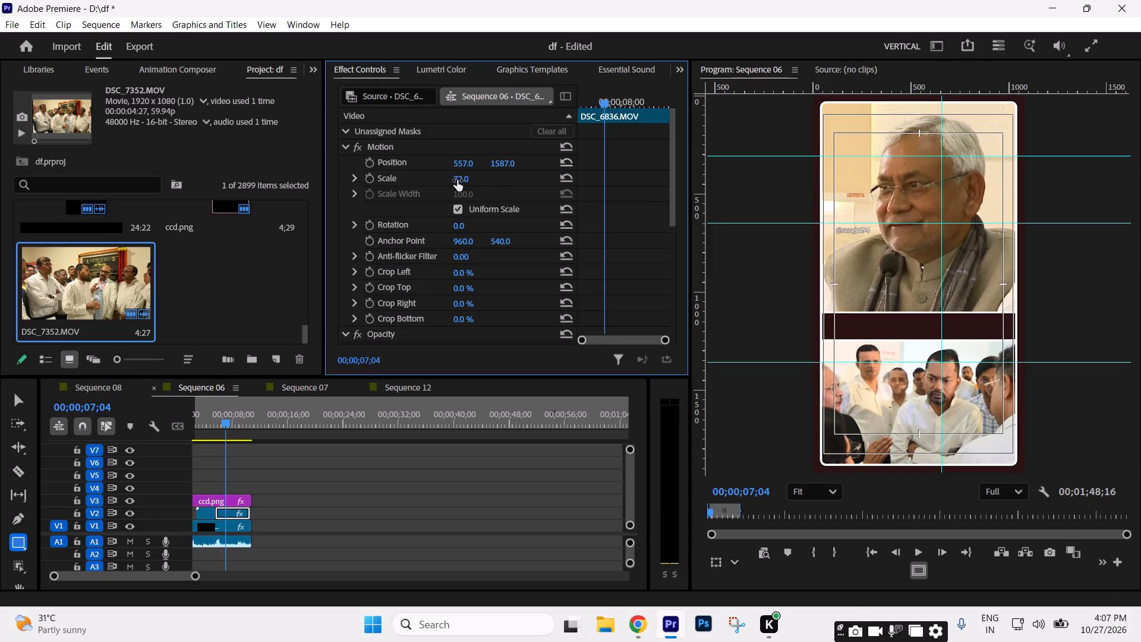
{"action": "left_click_drag", "start_coordinate": [457, 180], "coordinate": [449, 179]}
{"action": "left_click_drag", "start_coordinate": [508, 163], "coordinate": [499, 191]}
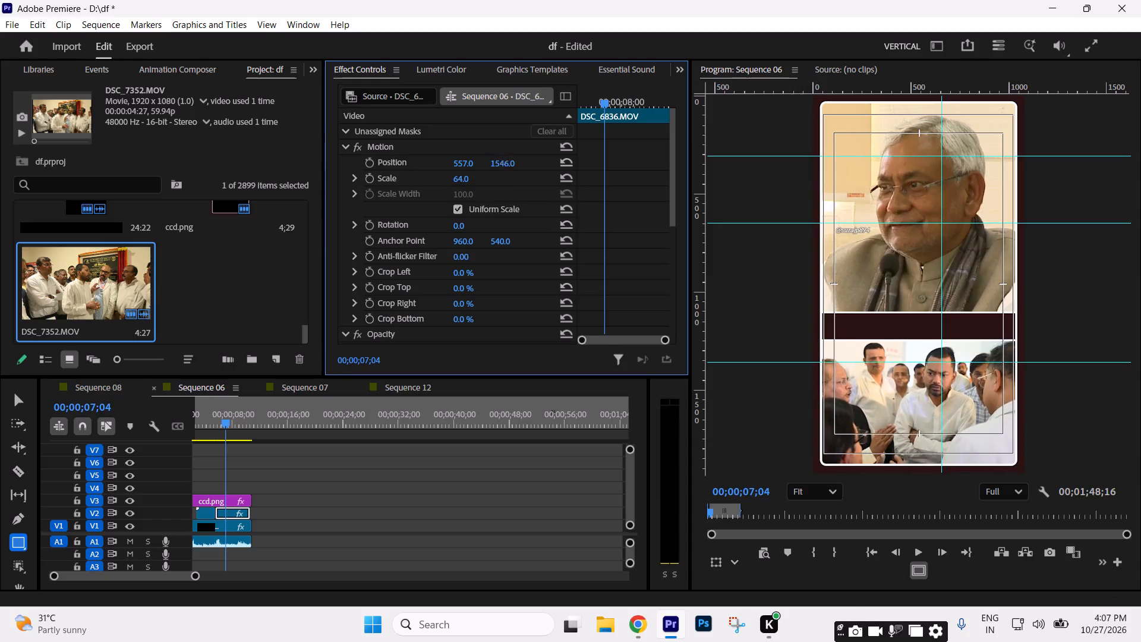
{"action": "left_click_drag", "start_coordinate": [499, 191], "coordinate": [499, 196]}
{"action": "key", "text": "space"}
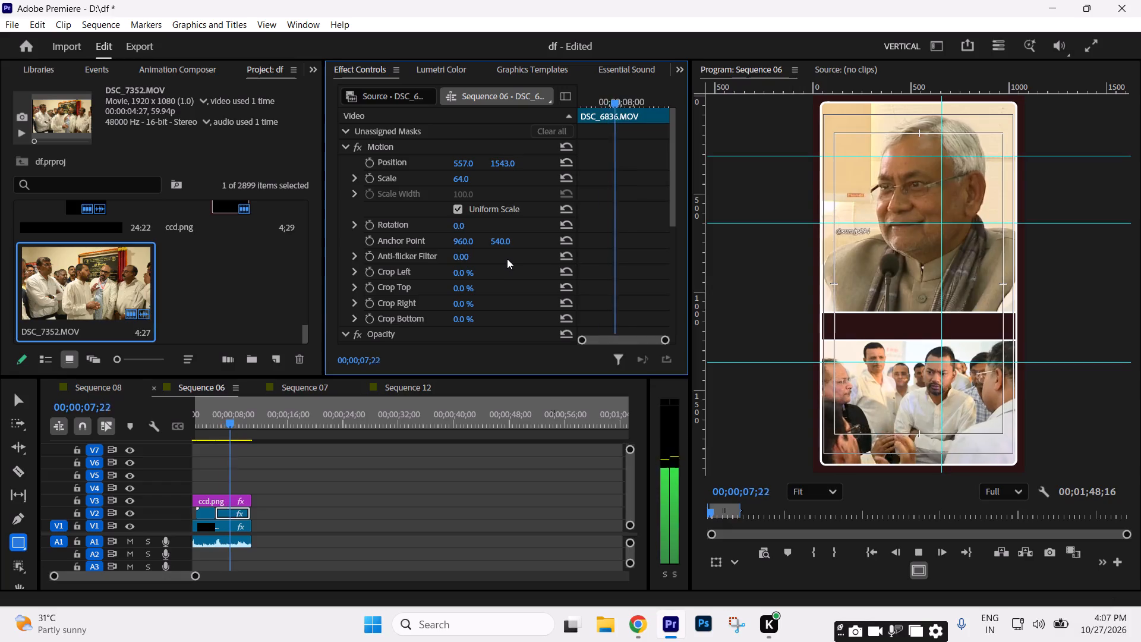
{"action": "key", "text": "space"}
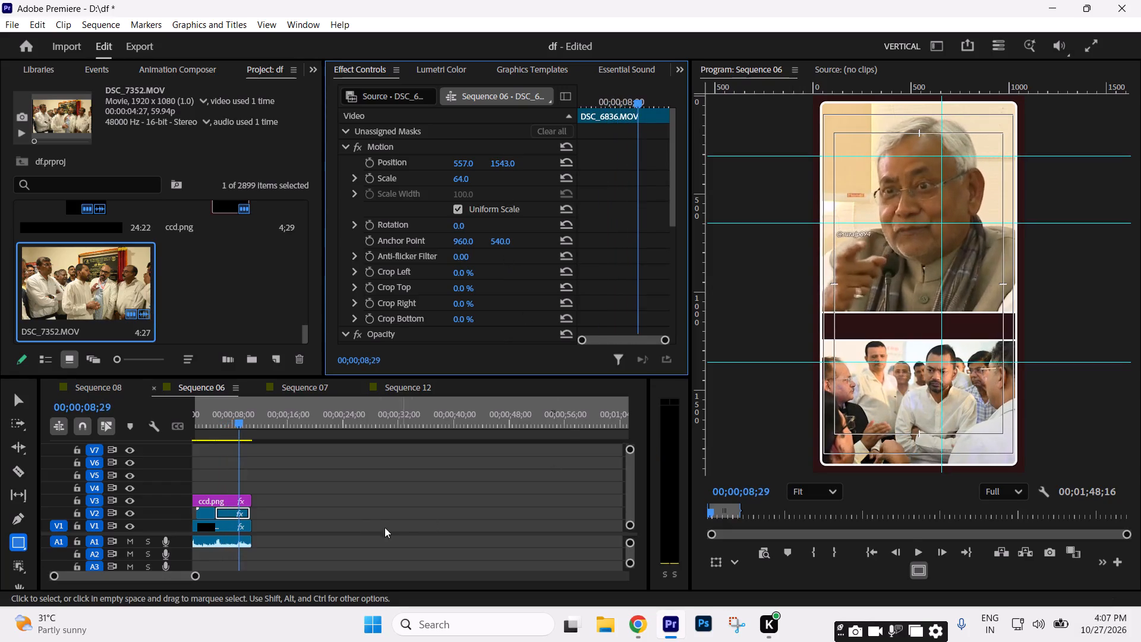
Trim the end of the DSC_6836 clip on V2 back to 00;00;08;14.
{"action": "key", "text": "equal"}
{"action": "left_click", "coordinate": [308, 503]}
{"action": "key", "text": "equal"}
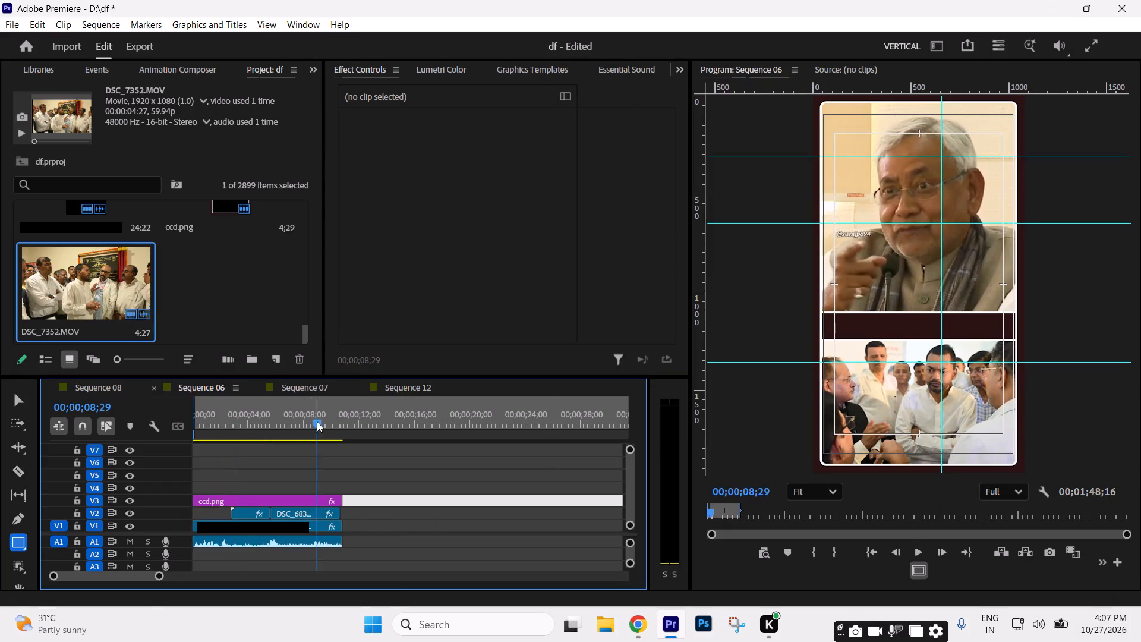
{"action": "left_click_drag", "start_coordinate": [320, 409], "coordinate": [310, 408]}
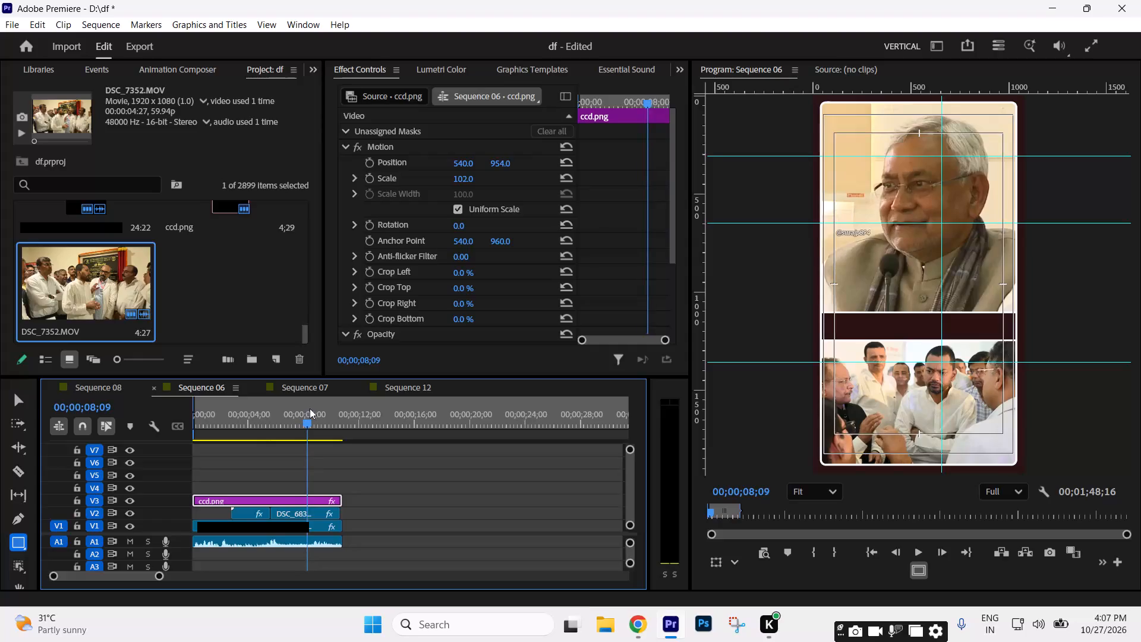
{"action": "left_click_drag", "start_coordinate": [310, 408], "coordinate": [312, 408]}
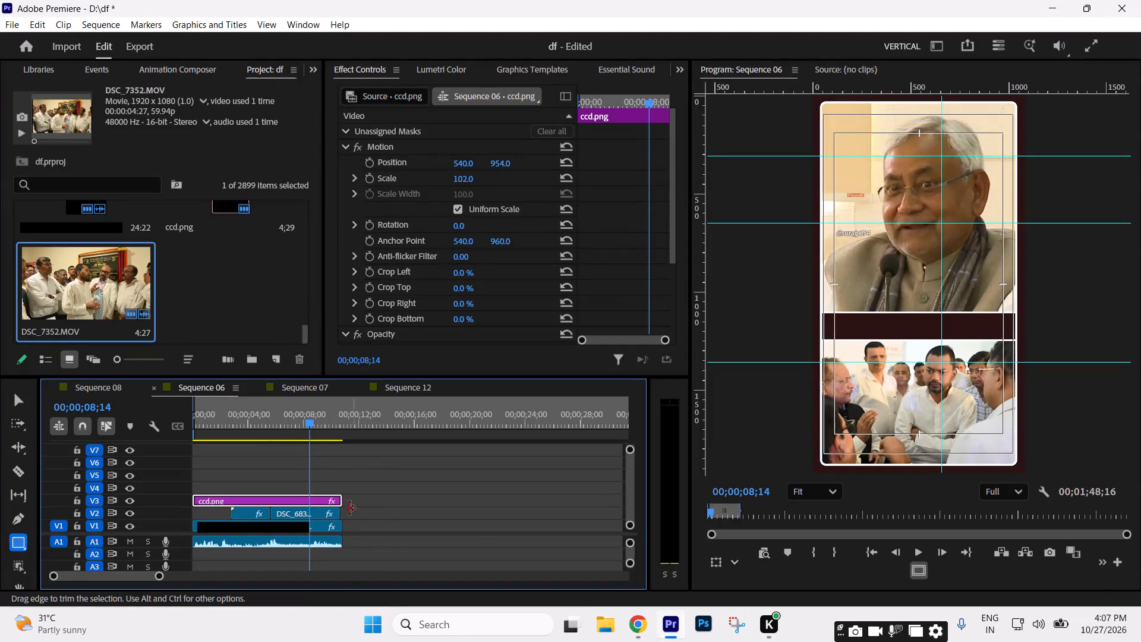
{"action": "left_click_drag", "start_coordinate": [340, 514], "coordinate": [311, 509]}
Return the playhead to 00;00;05;11, deselect the clips and save the project.
{"action": "left_click", "coordinate": [269, 420]}
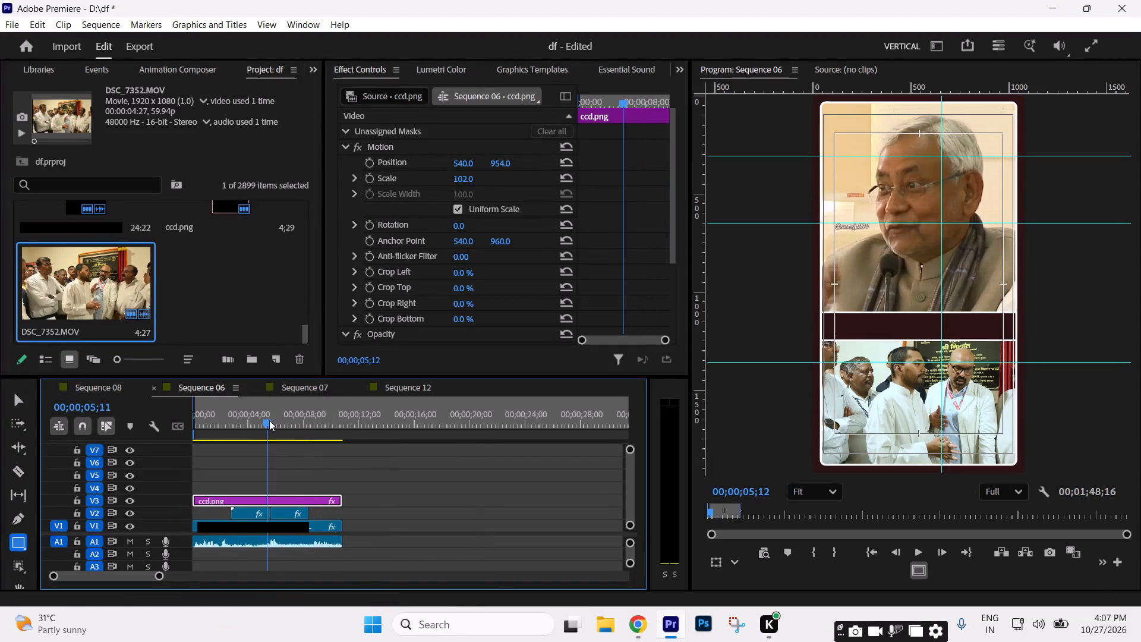
{"action": "key", "text": "minus"}
{"action": "left_click", "coordinate": [363, 493]}
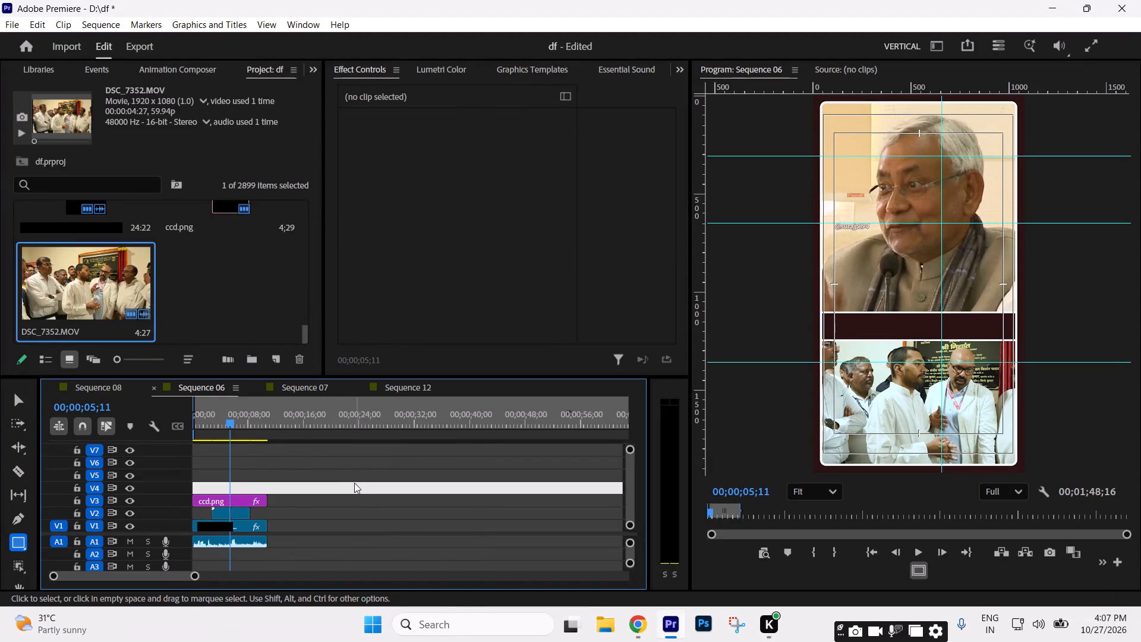
{"action": "key", "text": "ctrl+s"}
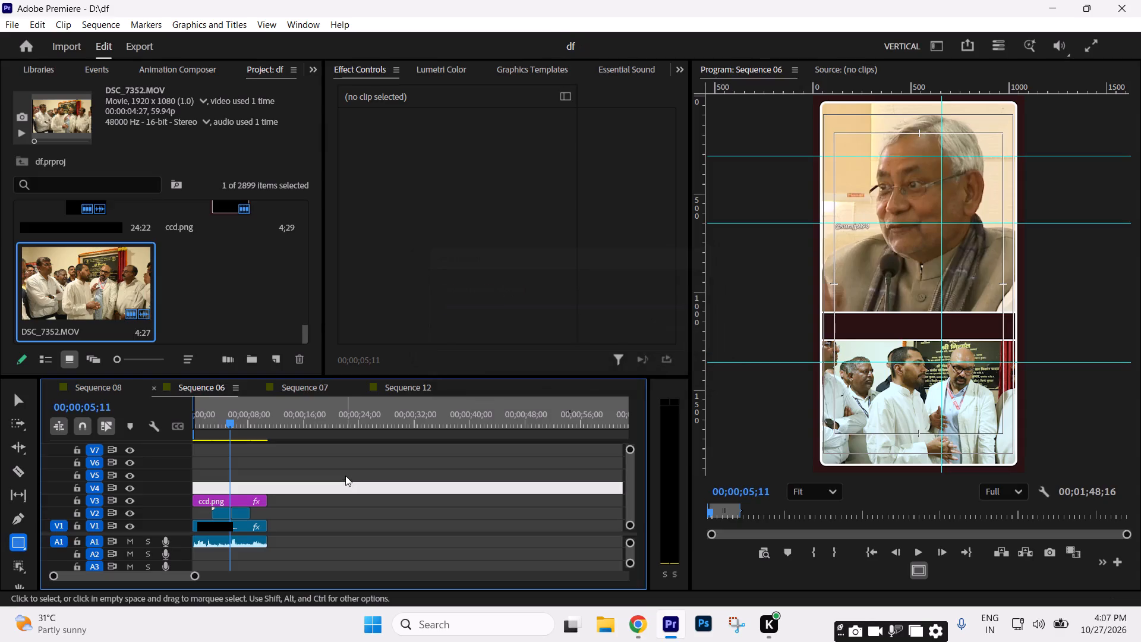
Apply the automatic Basic Correction in Lumetri Color to the DSC_6836 clip on V2.
{"action": "left_click", "coordinate": [392, 538]}
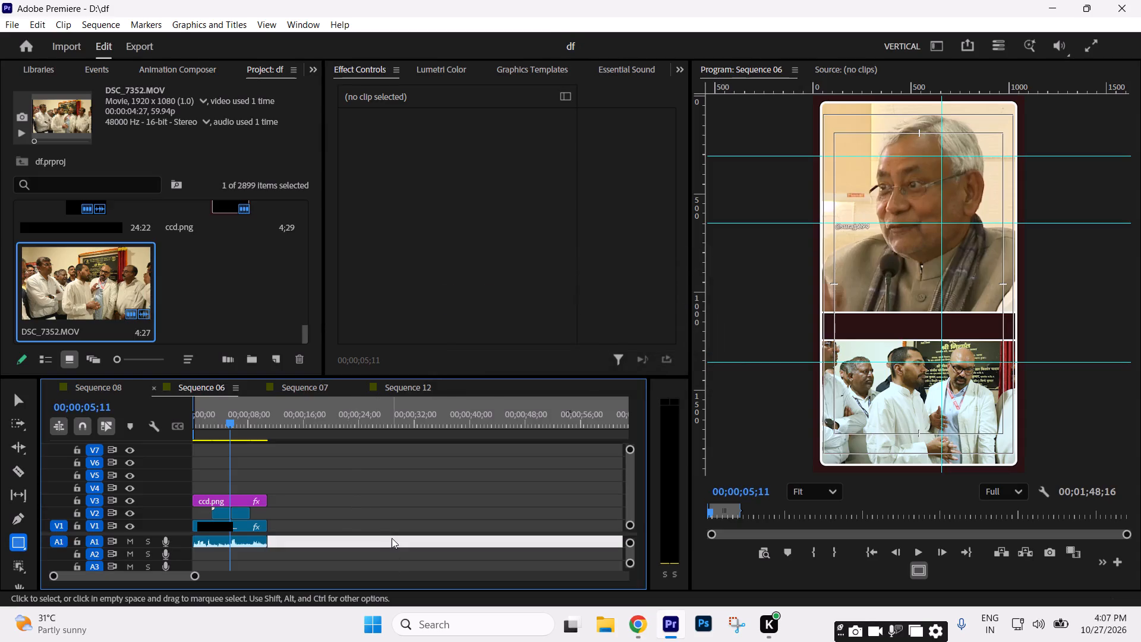
{"action": "type", "text": "-=-="}
{"action": "key", "text": "equal"}
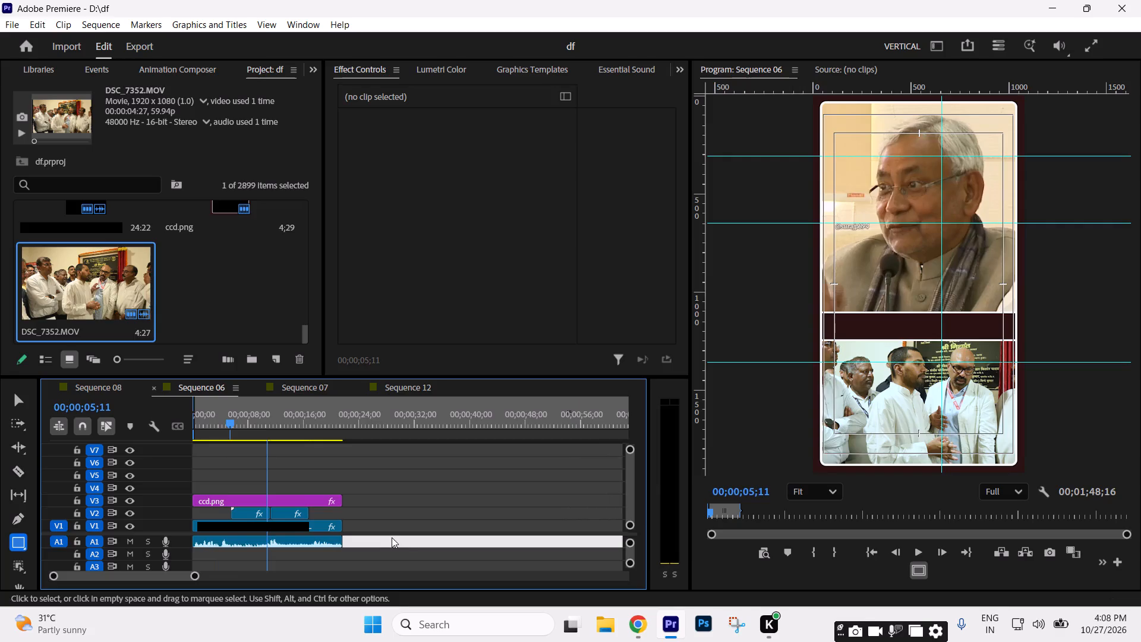
{"action": "left_click_drag", "start_coordinate": [225, 410], "coordinate": [282, 430]}
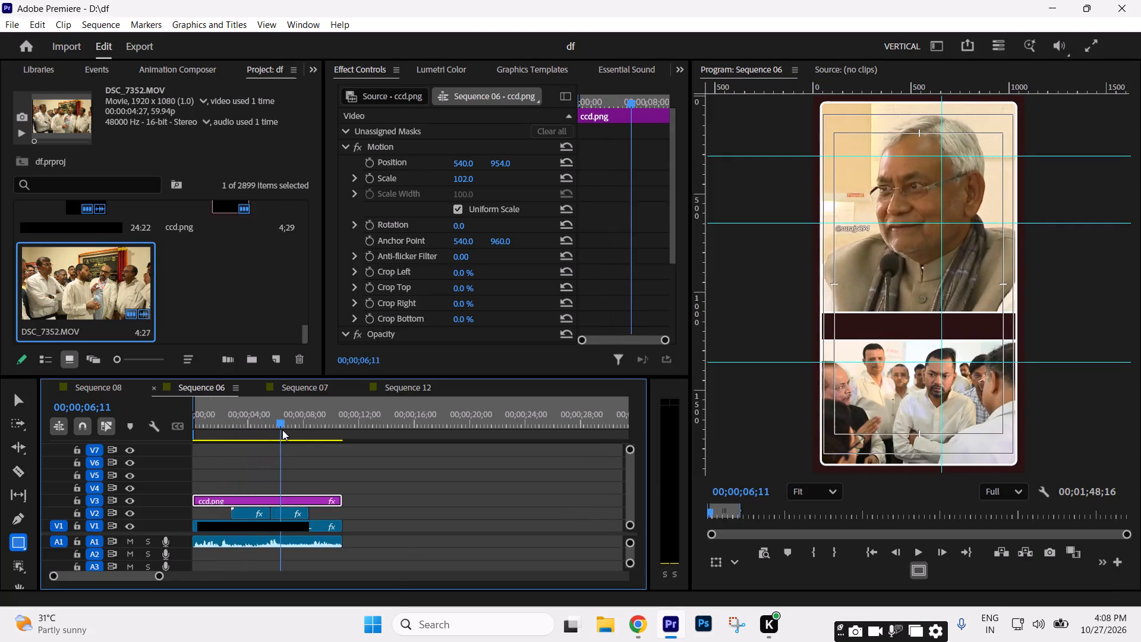
{"action": "left_click_drag", "start_coordinate": [282, 430], "coordinate": [253, 427]}
{"action": "left_click", "coordinate": [257, 512]}
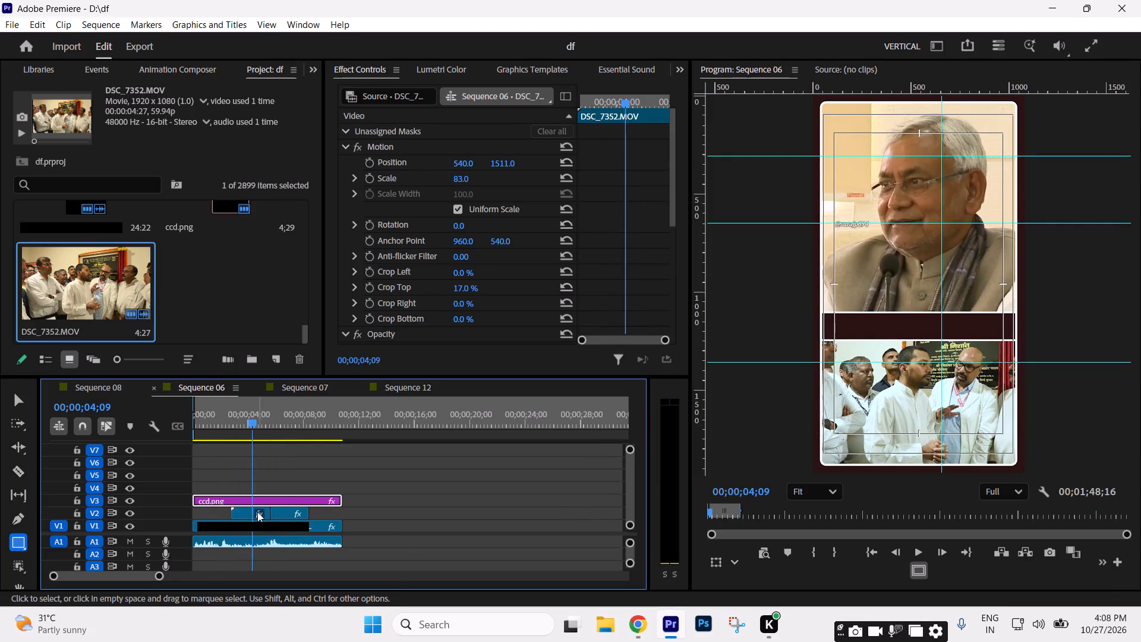
{"action": "left_click", "coordinate": [295, 437]}
{"action": "left_click", "coordinate": [294, 513]}
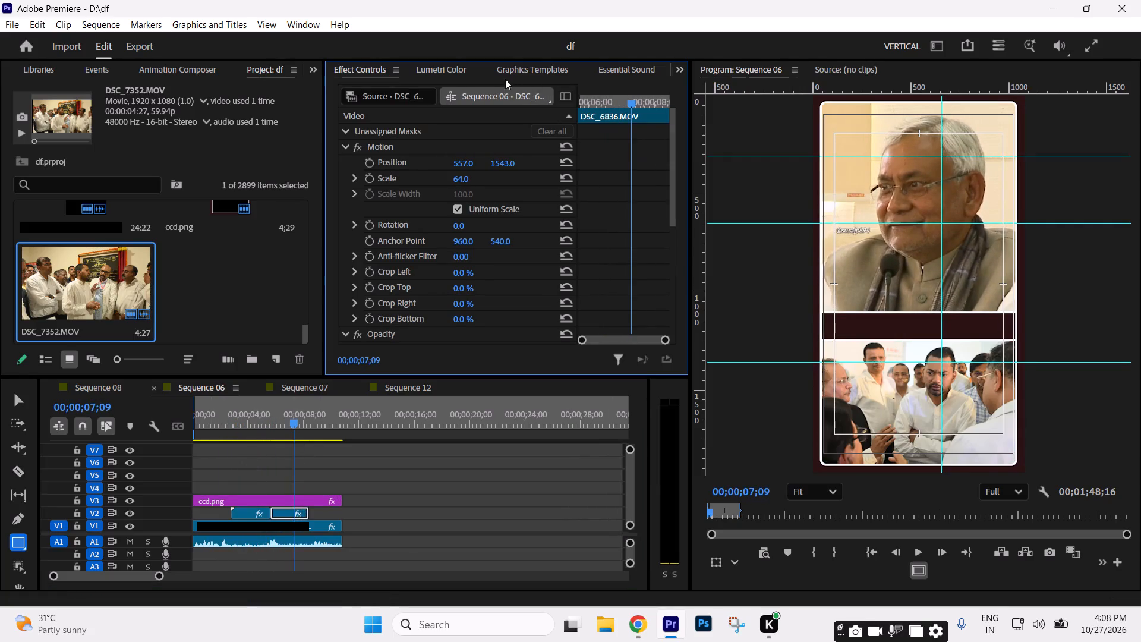
{"action": "left_click", "coordinate": [442, 73]}
{"action": "scroll", "coordinate": [632, 241], "scroll_direction": "up", "scroll_amount": 11}
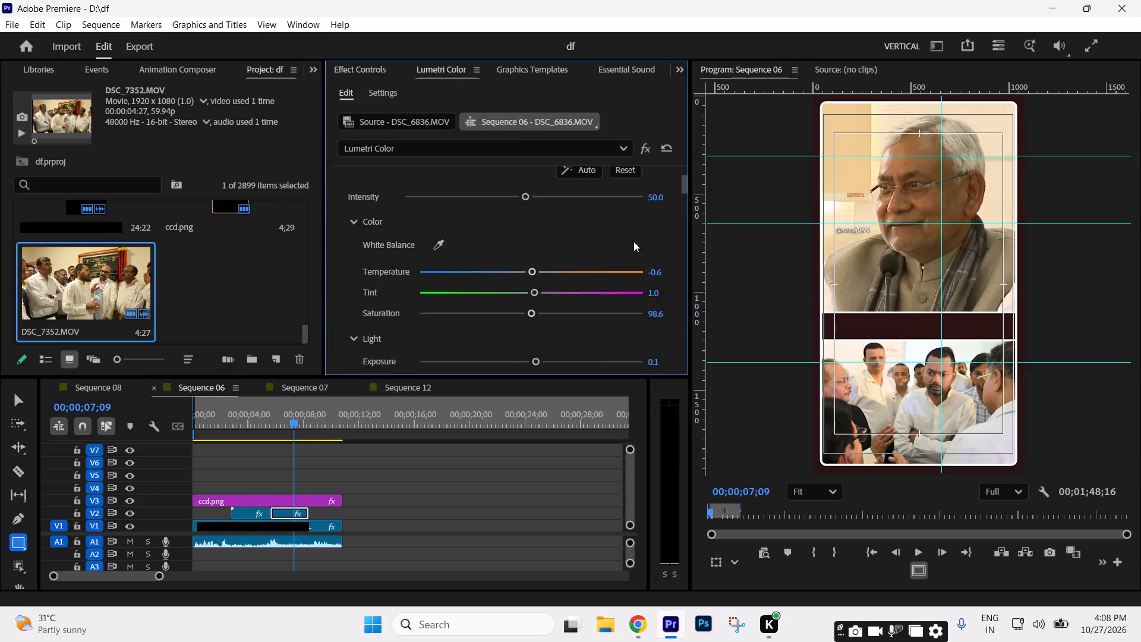
{"action": "scroll", "coordinate": [633, 241], "scroll_direction": "up", "scroll_amount": 4}
{"action": "left_click", "coordinate": [592, 243]}
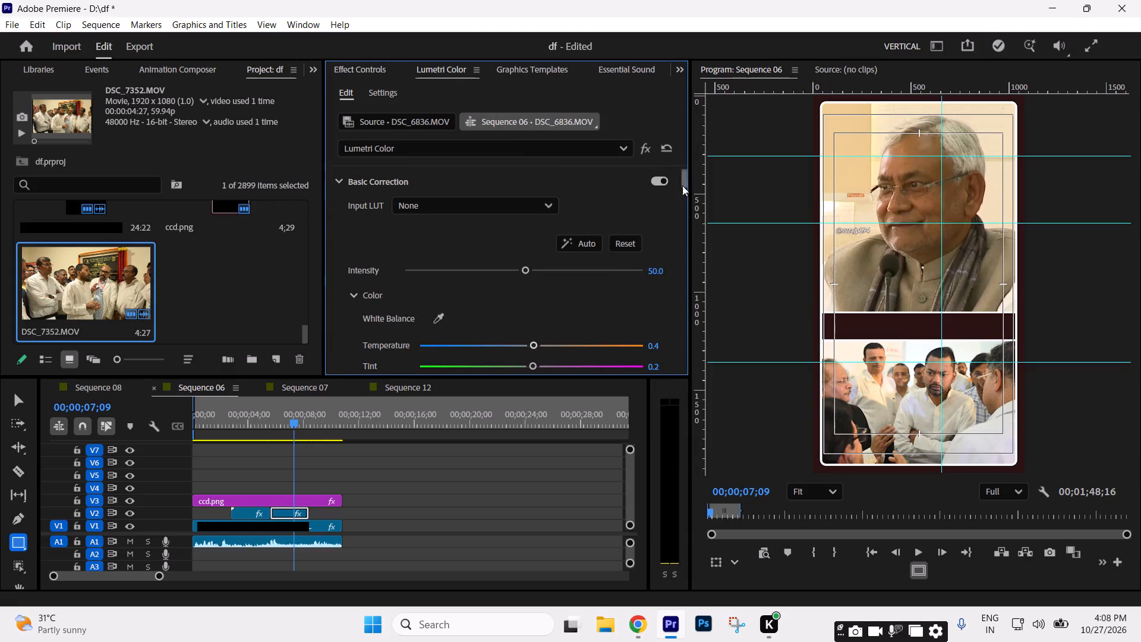
Cool the DSC_6836 clip by setting its Lumetri temperature to -25.2, and play it back briefly.
{"action": "left_click_drag", "start_coordinate": [685, 178], "coordinate": [686, 186]}
{"action": "left_click_drag", "start_coordinate": [529, 250], "coordinate": [505, 251]}
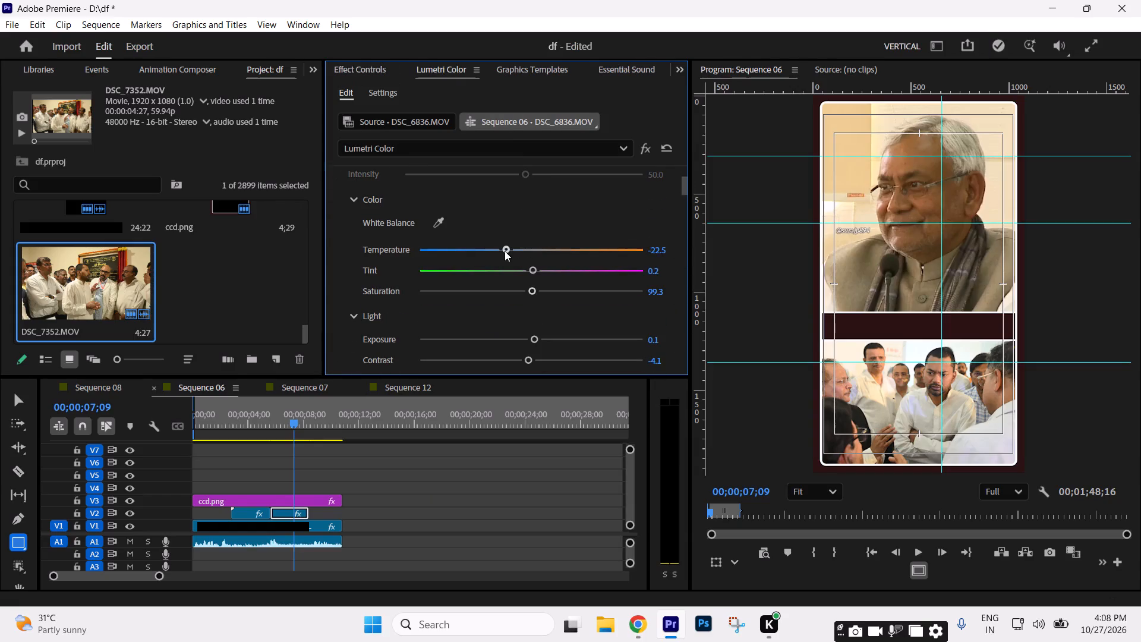
{"action": "left_click_drag", "start_coordinate": [505, 251], "coordinate": [505, 250]}
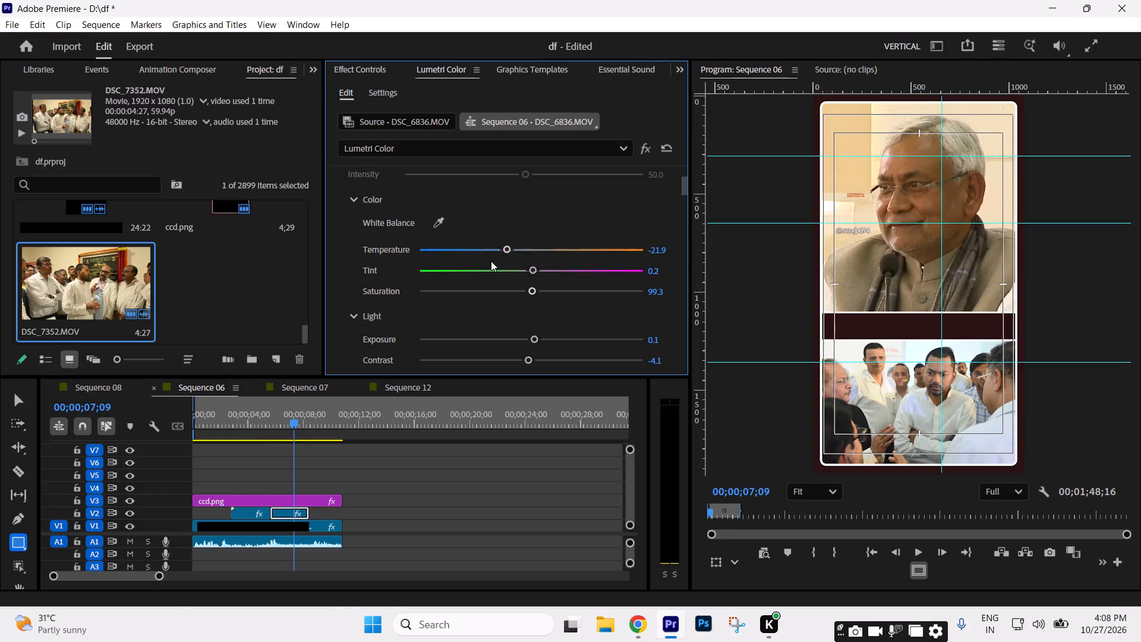
{"action": "left_click", "coordinate": [264, 412]}
{"action": "left_click", "coordinate": [282, 429]}
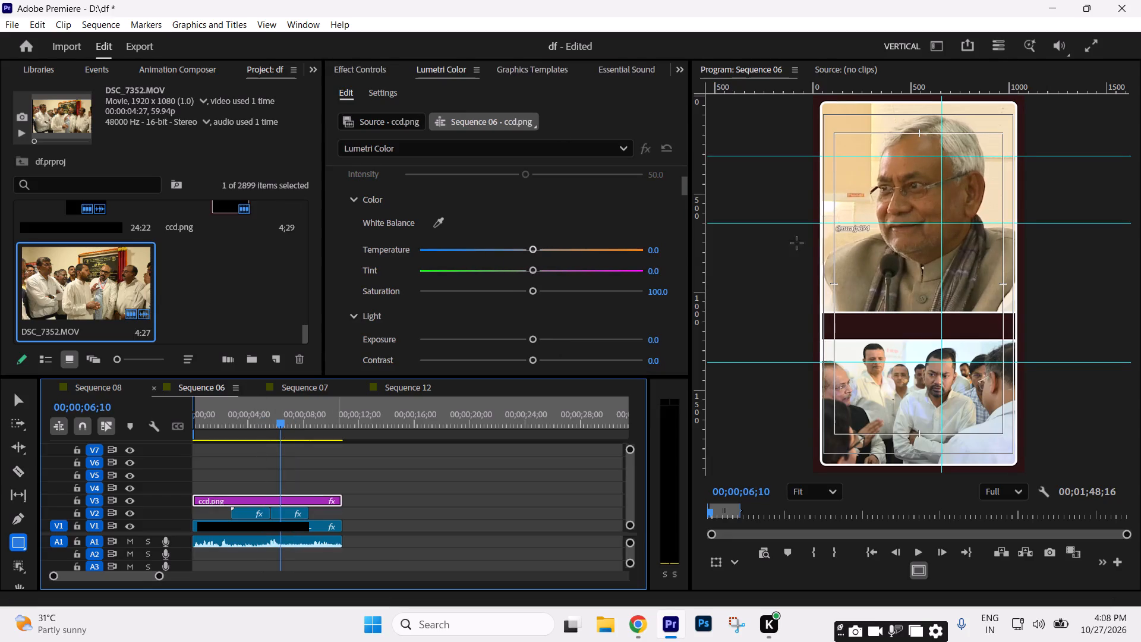
{"action": "left_click", "coordinate": [286, 509]}
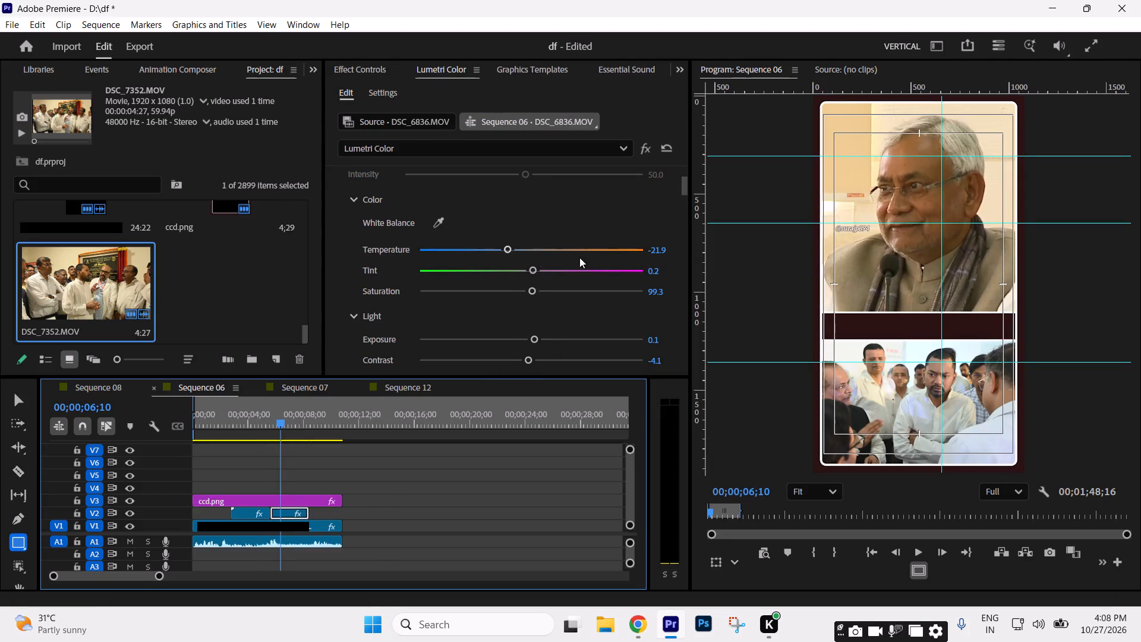
{"action": "left_click", "coordinate": [506, 251]}
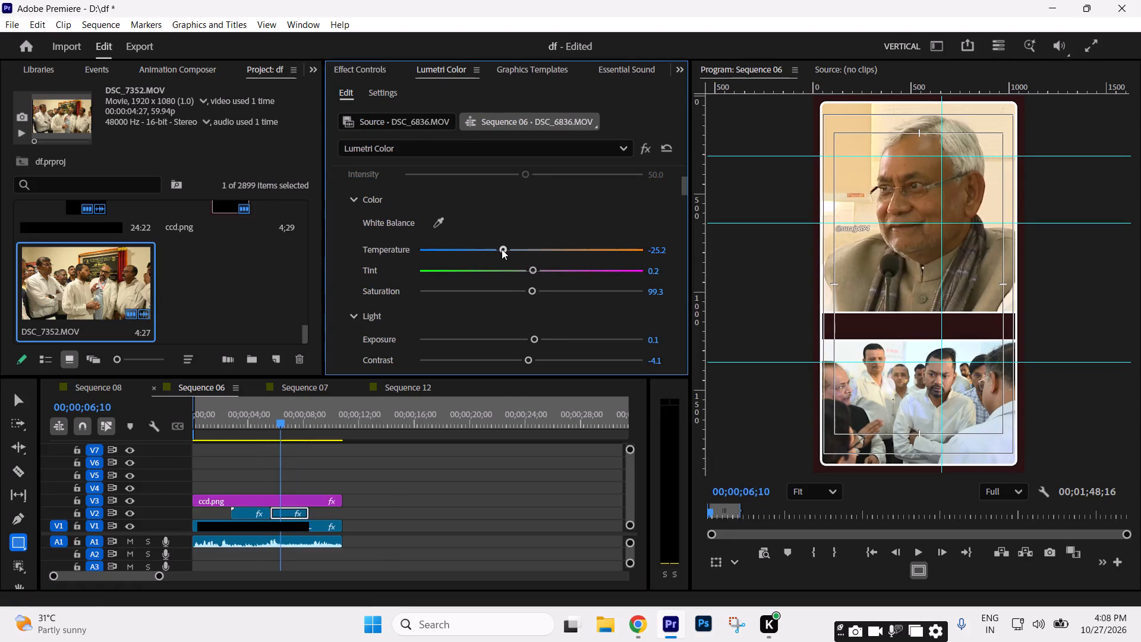
{"action": "key", "text": "space"}
{"action": "key", "text": "space"}
{"action": "left_click", "coordinate": [421, 485]}
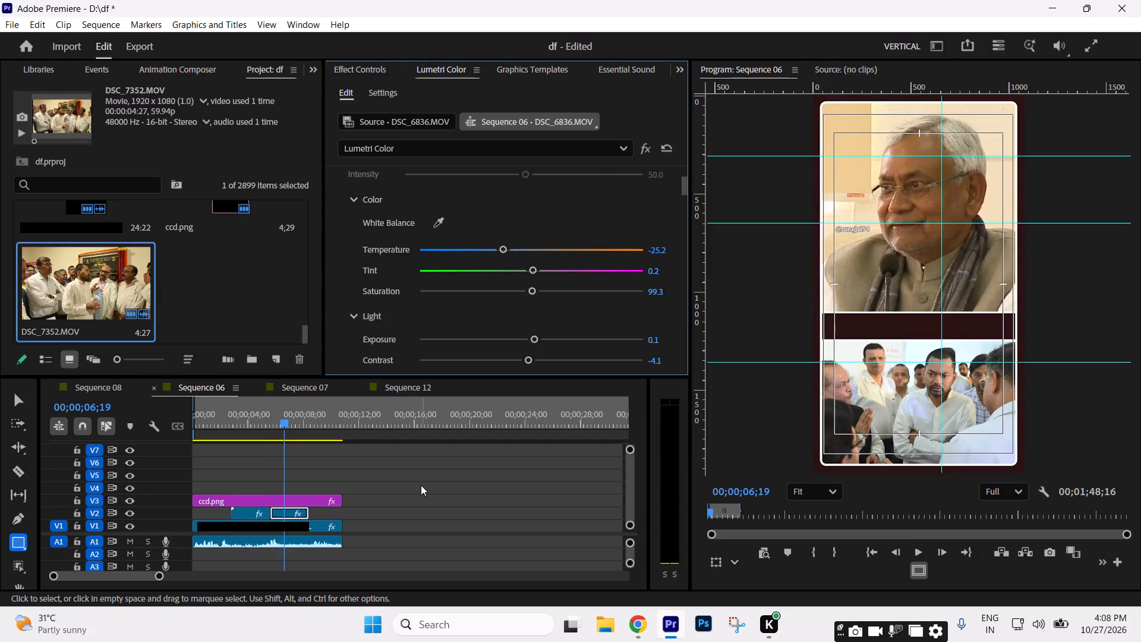
Import the DSC_7391 video from the Nis folder into the project.
{"action": "type", "text": "---"}
{"action": "left_click", "coordinate": [392, 493]}
{"action": "key", "text": "minus"}
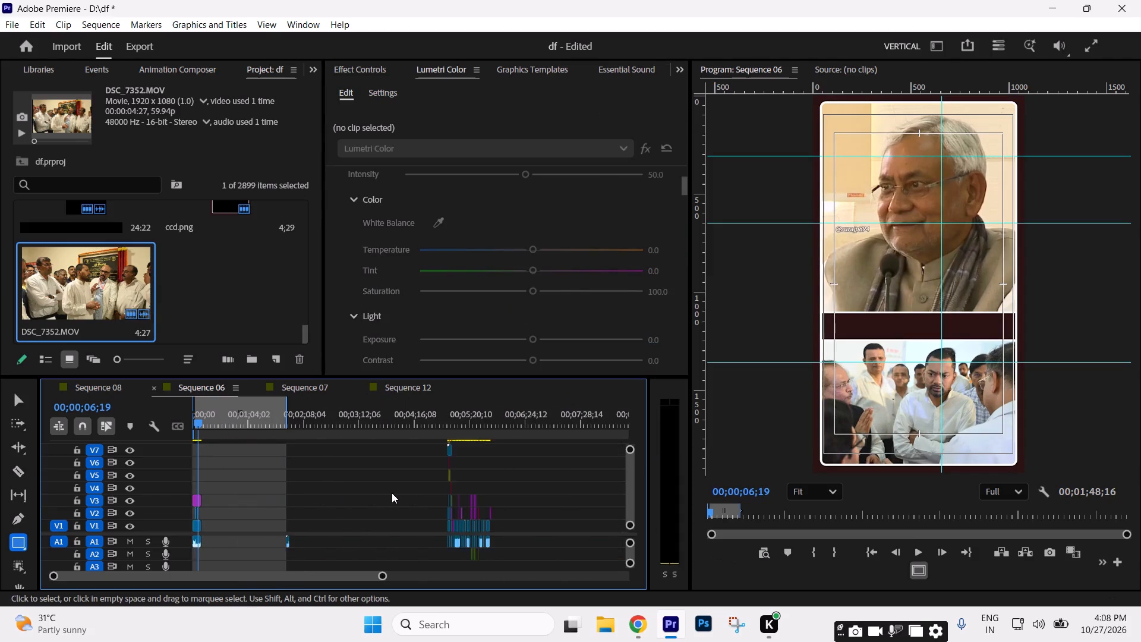
{"action": "key", "text": "minus"}
{"action": "double_click", "coordinate": [202, 278]}
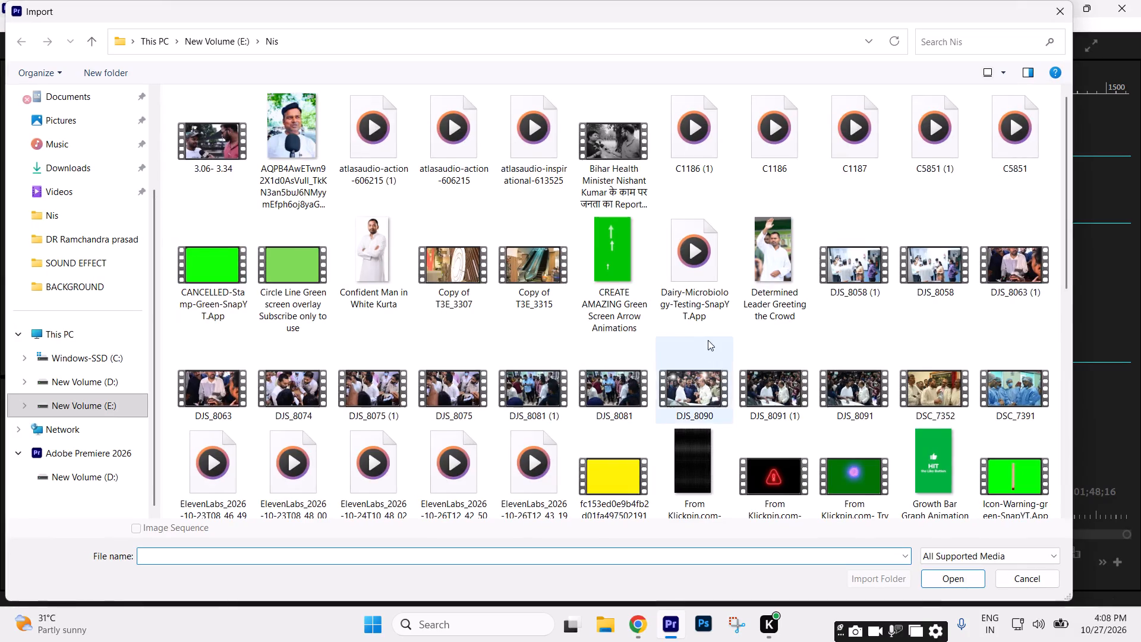
{"action": "scroll", "coordinate": [708, 340], "scroll_direction": "down", "scroll_amount": 1}
{"action": "left_click", "coordinate": [934, 264]}
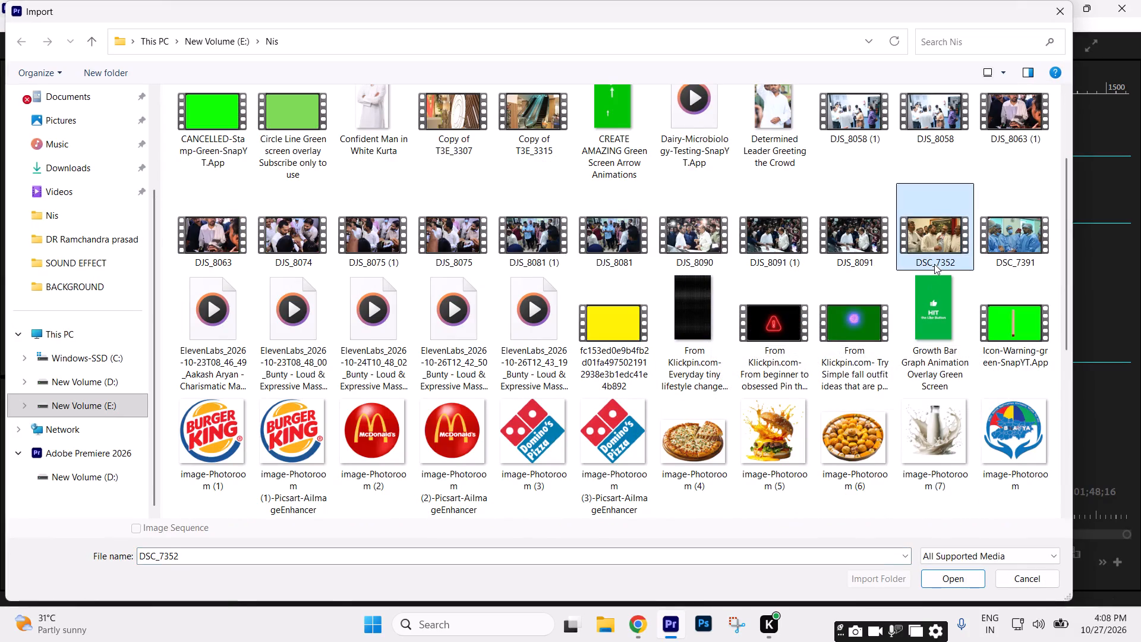
{"action": "left_click", "coordinate": [1035, 243]}
{"action": "left_click", "coordinate": [938, 582]}
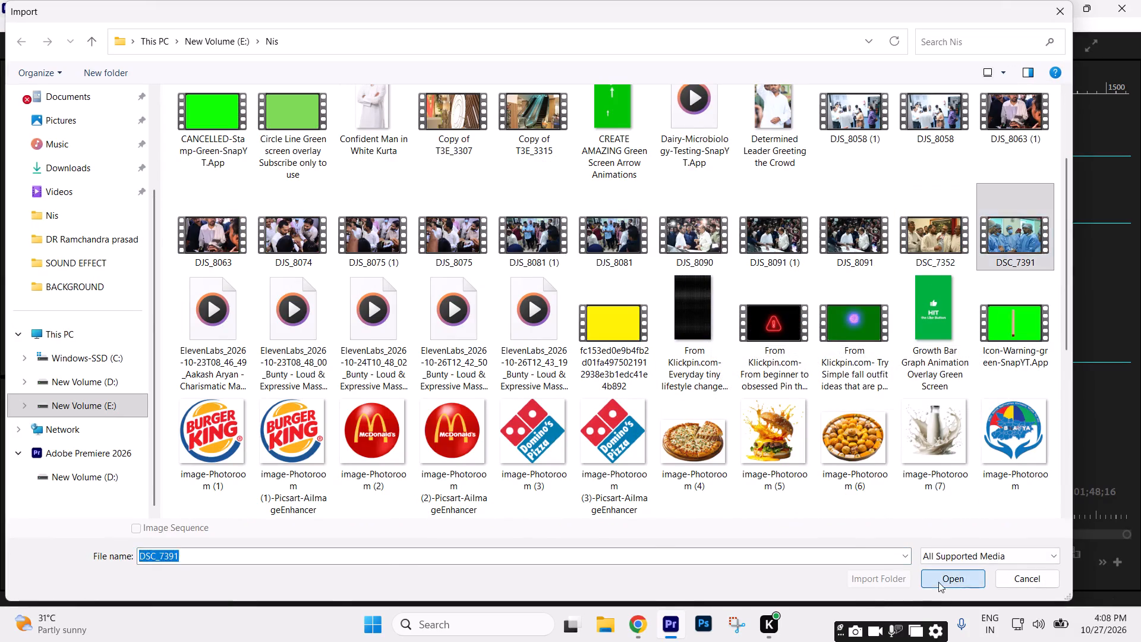
Place DSC_7391 on V1 and A1 in empty space beyond all other clips, unlink it and cut its video part.
{"action": "left_click_drag", "start_coordinate": [234, 282], "coordinate": [414, 527]}
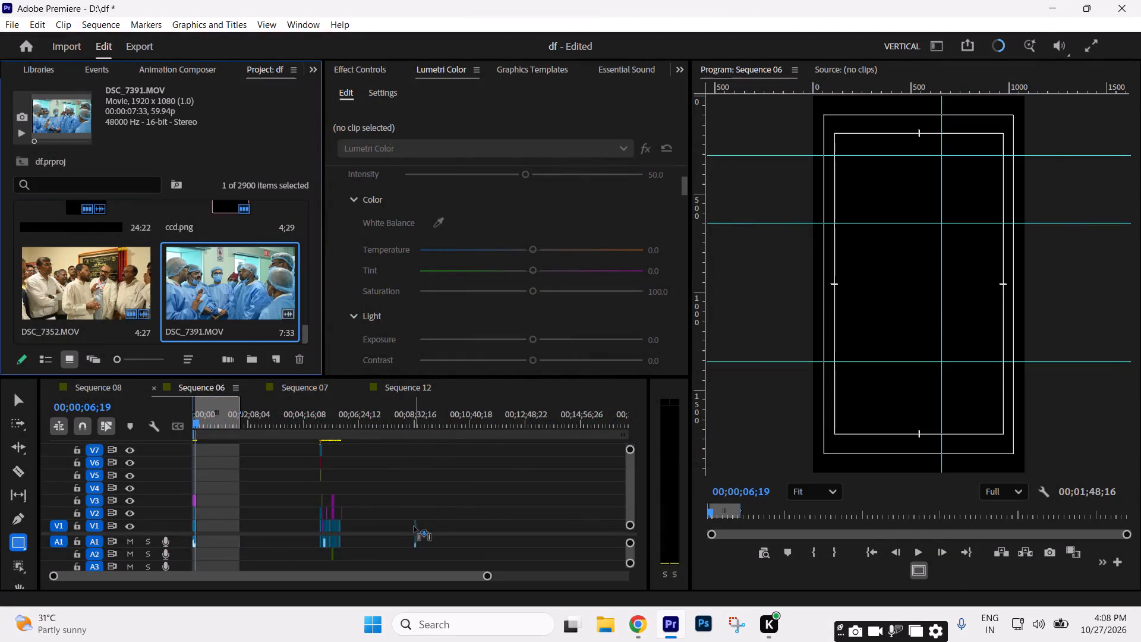
{"action": "left_click_drag", "start_coordinate": [414, 527], "coordinate": [415, 527]}
{"action": "left_click_drag", "start_coordinate": [455, 494], "coordinate": [400, 535]}
{"action": "key", "text": "ctrl+l"}
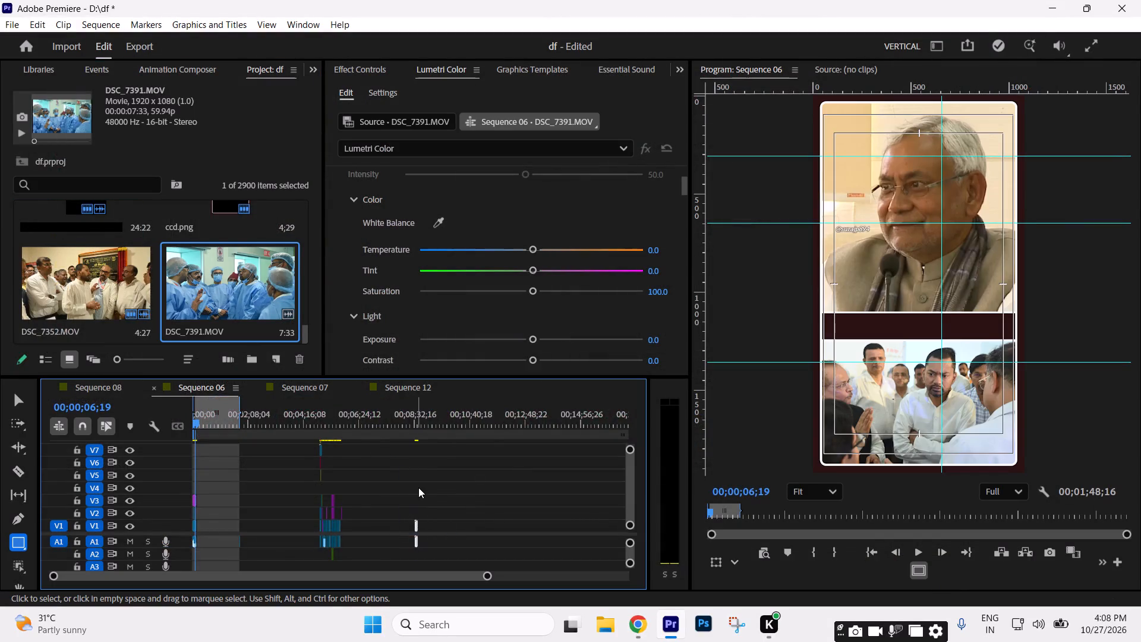
{"action": "key", "text": "ctrl+x"}
Paste the DSC_7391 video on V1 at 00;00;12;07, just past the end of the opening clips.
{"action": "left_click_drag", "start_coordinate": [262, 414], "coordinate": [5, 451]}
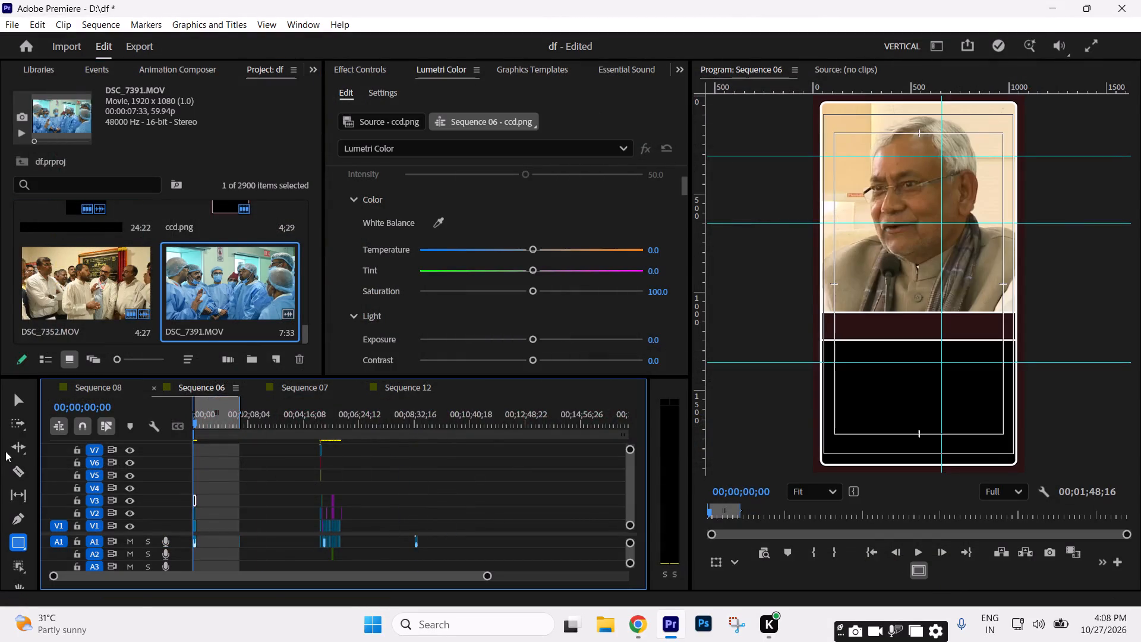
{"action": "key", "text": "equal"}
{"action": "key", "text": "equal"}
{"action": "type", "text": "=="}
{"action": "key", "text": "equal"}
{"action": "left_click", "coordinate": [363, 412]}
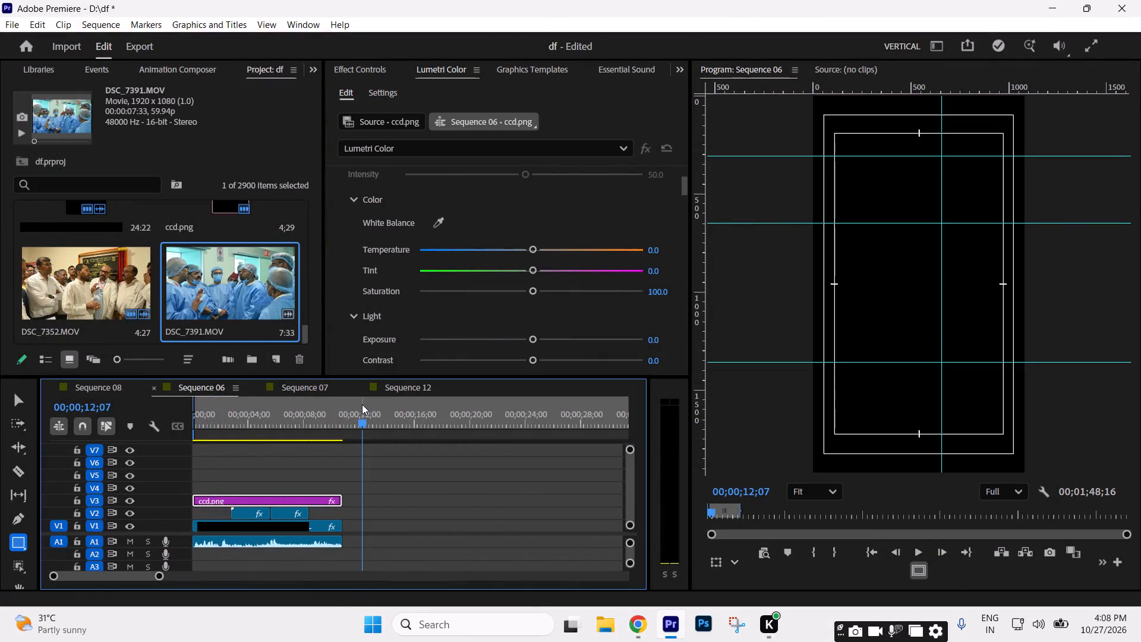
{"action": "key", "text": "v"}
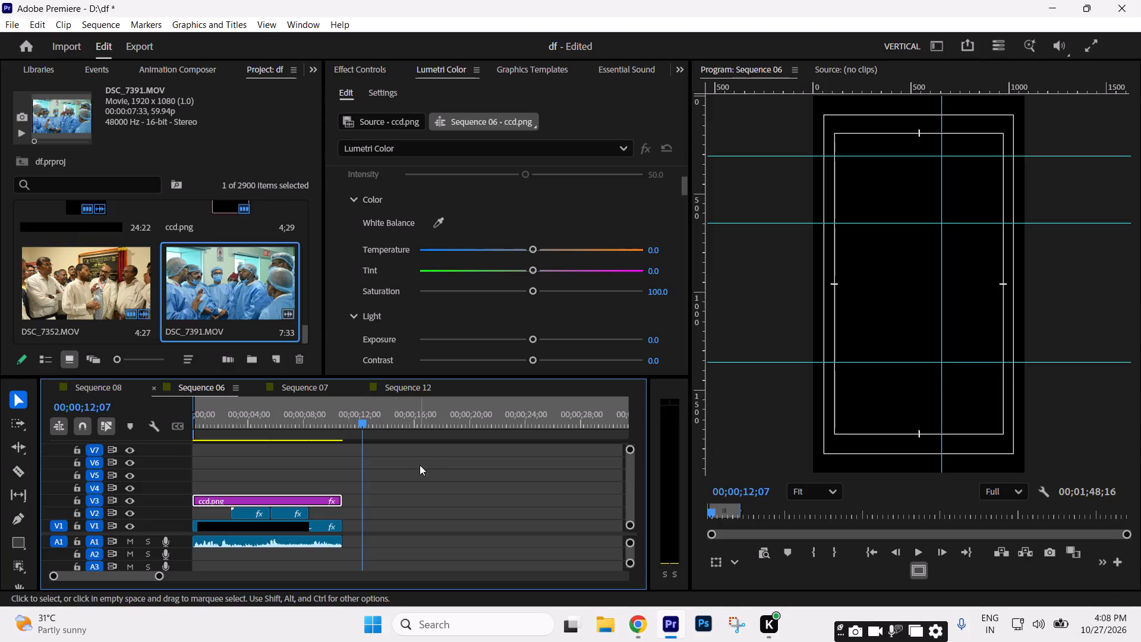
{"action": "key", "text": "shift+v"}
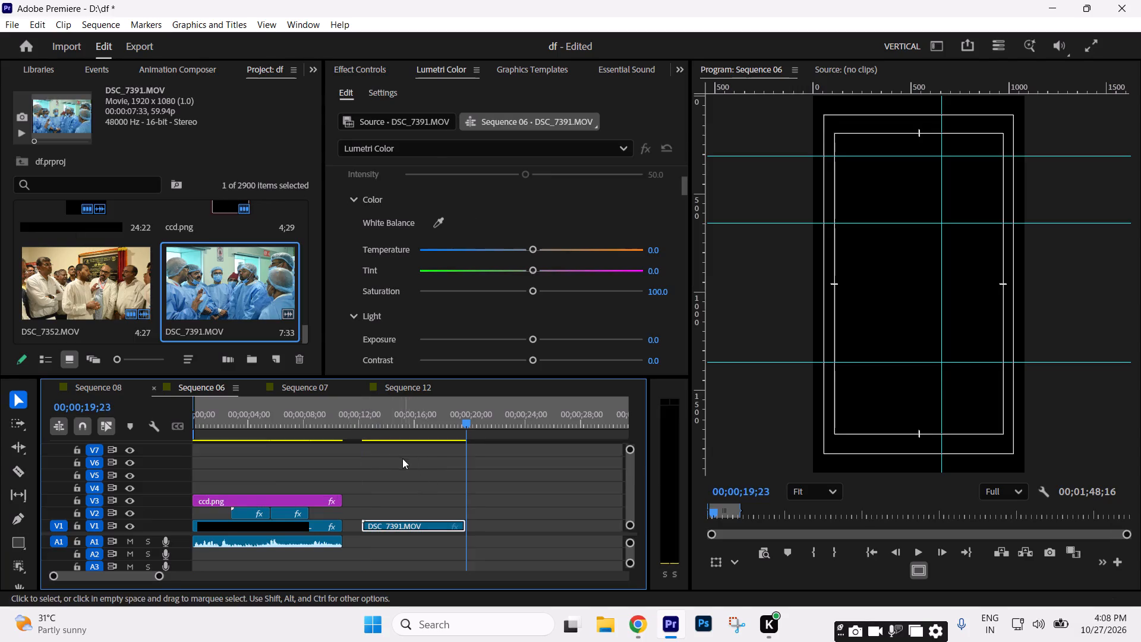
Scrub through DSC_7391 for a usable section and trim the clip's start to 00;00;18;13.
{"action": "left_click_drag", "start_coordinate": [359, 423], "coordinate": [431, 436]}
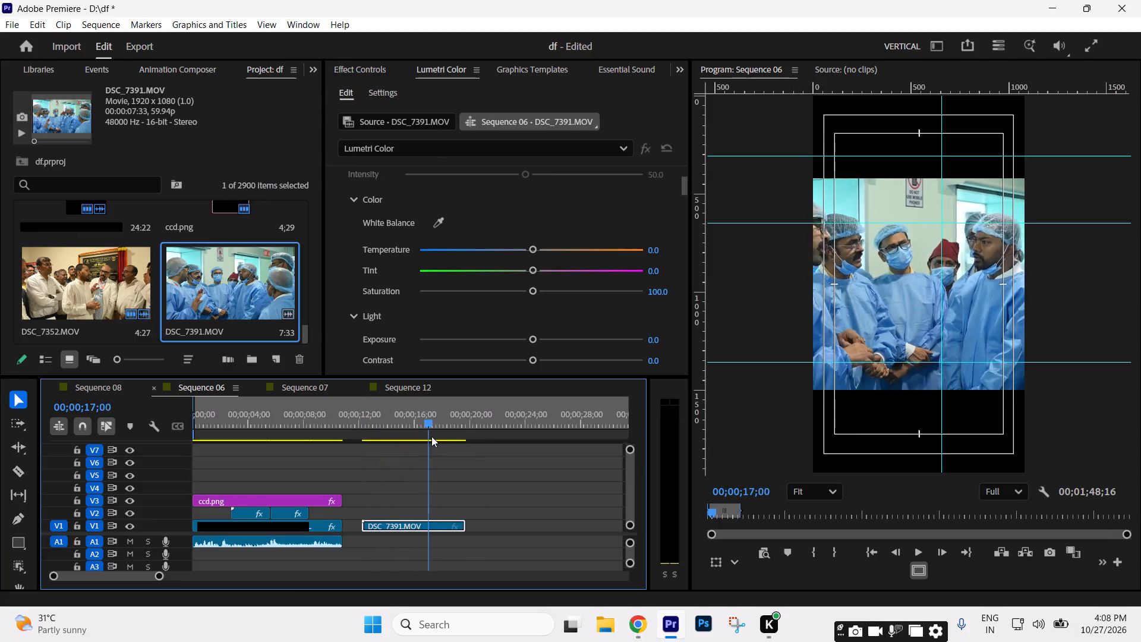
{"action": "left_click_drag", "start_coordinate": [431, 436], "coordinate": [422, 430]}
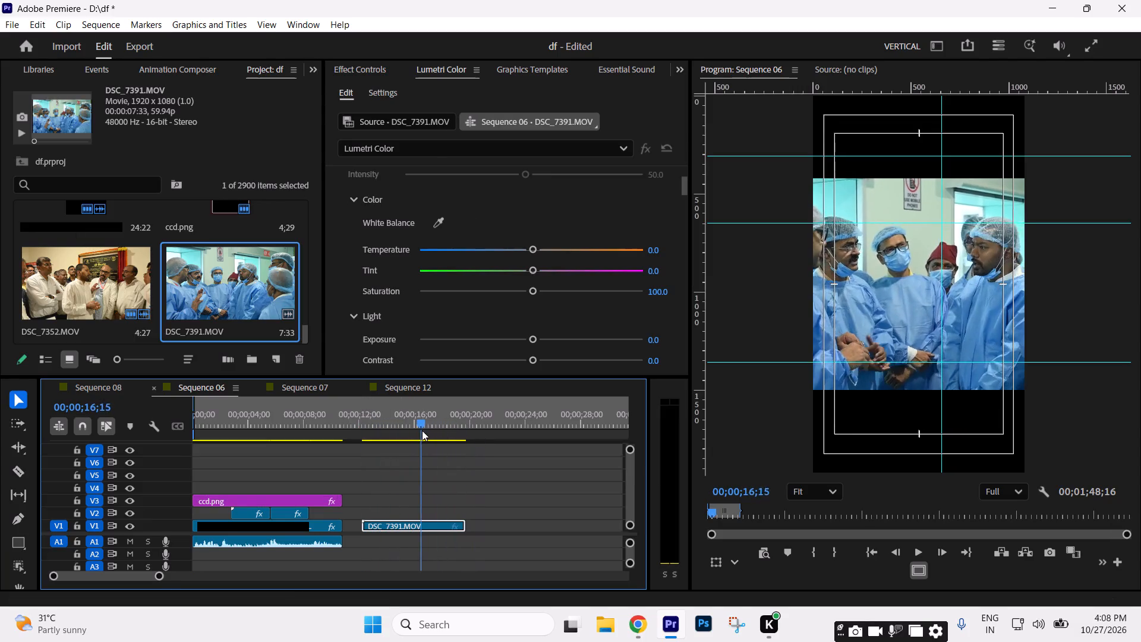
{"action": "left_click_drag", "start_coordinate": [422, 430], "coordinate": [412, 429]}
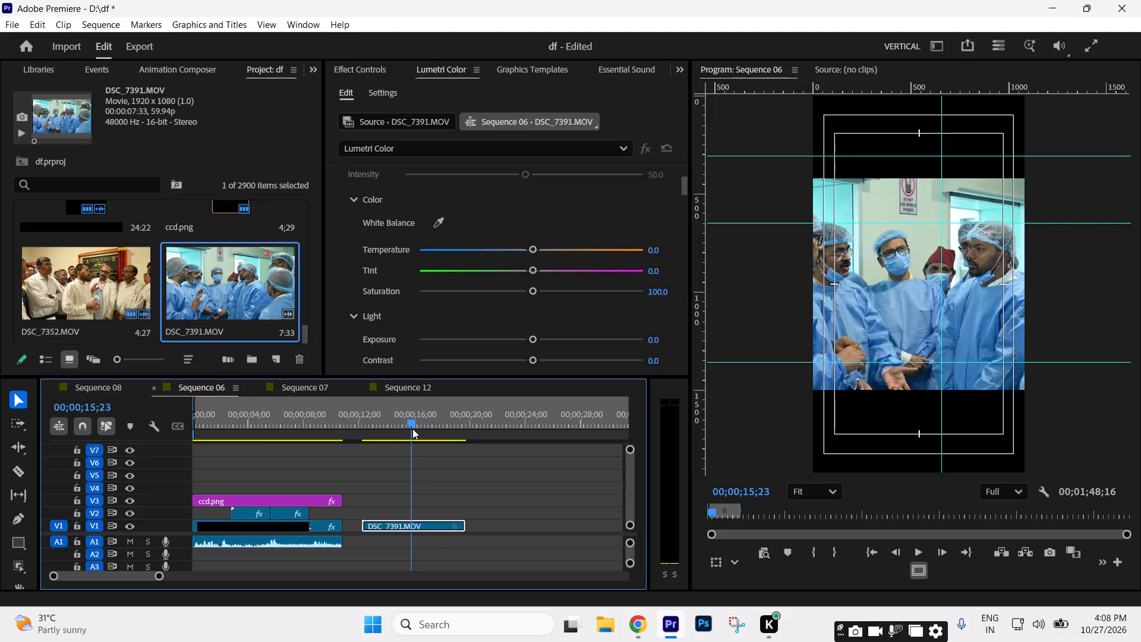
{"action": "left_click_drag", "start_coordinate": [412, 429], "coordinate": [395, 424]}
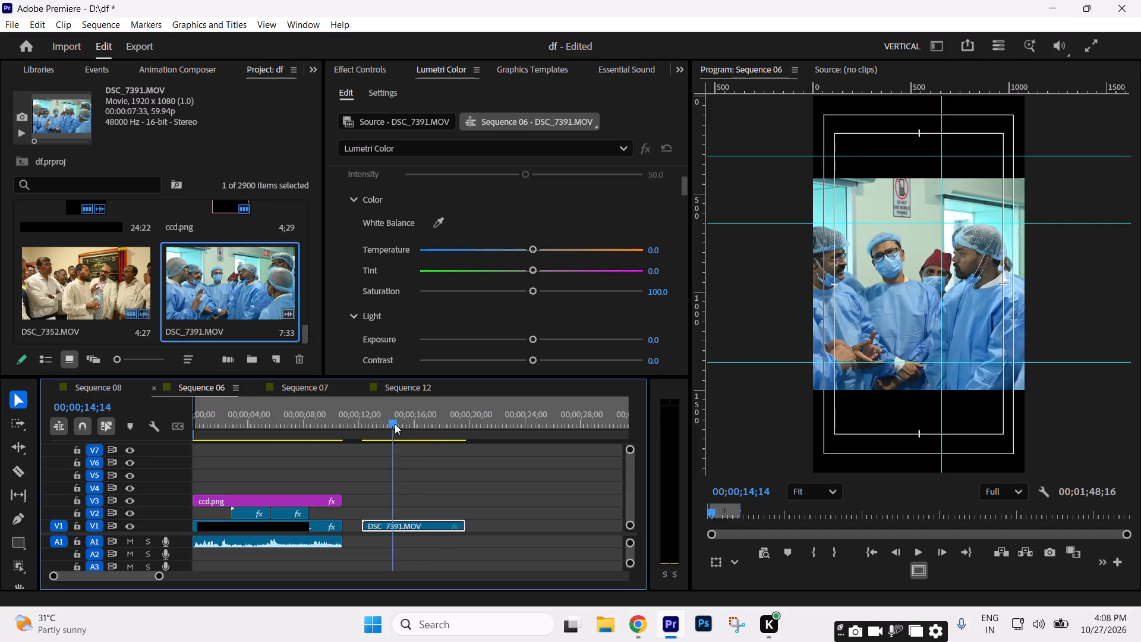
{"action": "left_click_drag", "start_coordinate": [395, 424], "coordinate": [367, 418]}
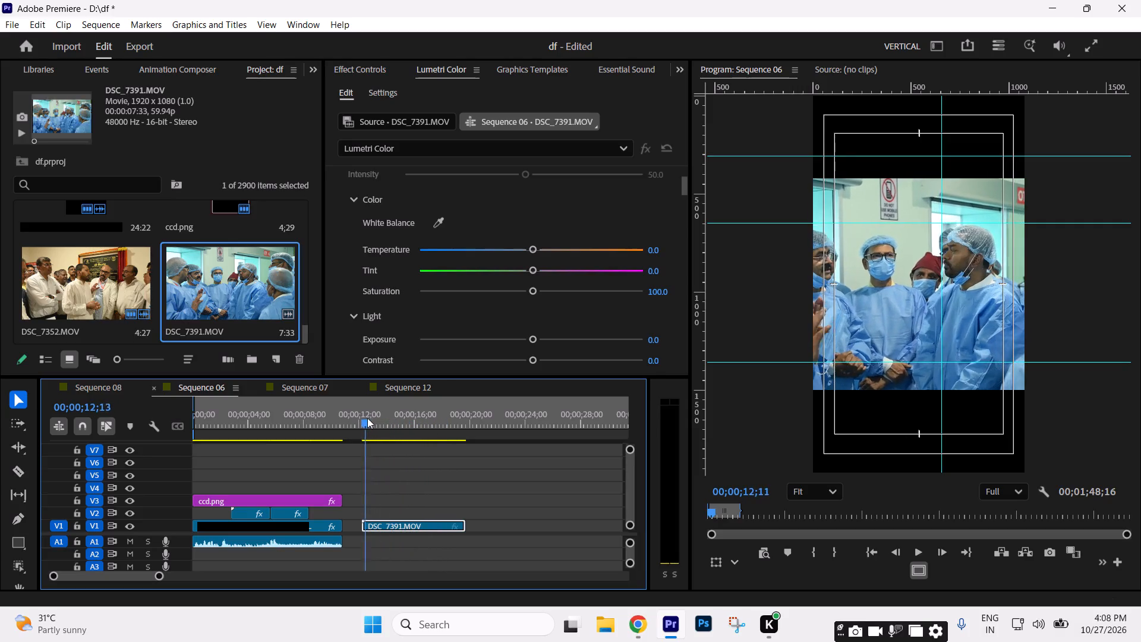
{"action": "left_click_drag", "start_coordinate": [367, 418], "coordinate": [434, 425]}
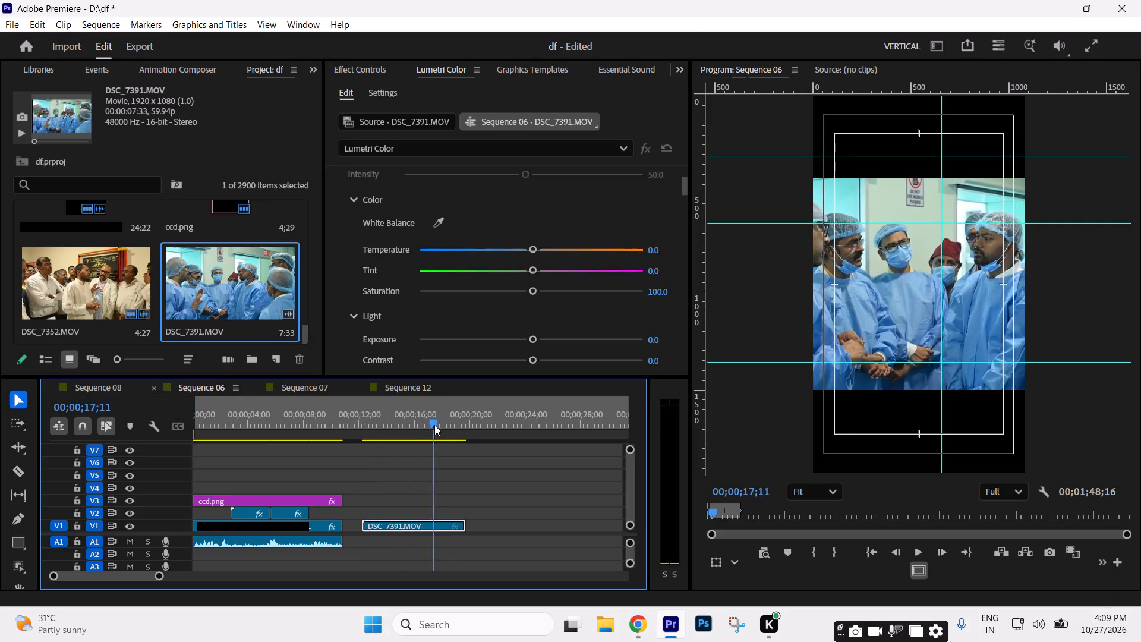
{"action": "left_click_drag", "start_coordinate": [434, 425], "coordinate": [450, 424]}
{"action": "left_click_drag", "start_coordinate": [365, 525], "coordinate": [449, 513]}
Move the trimmed DSC_7391 clip to V2 beneath ccd.png, with its end aligned to the end of ccd.png.
{"action": "left_click_drag", "start_coordinate": [456, 524], "coordinate": [335, 512]}
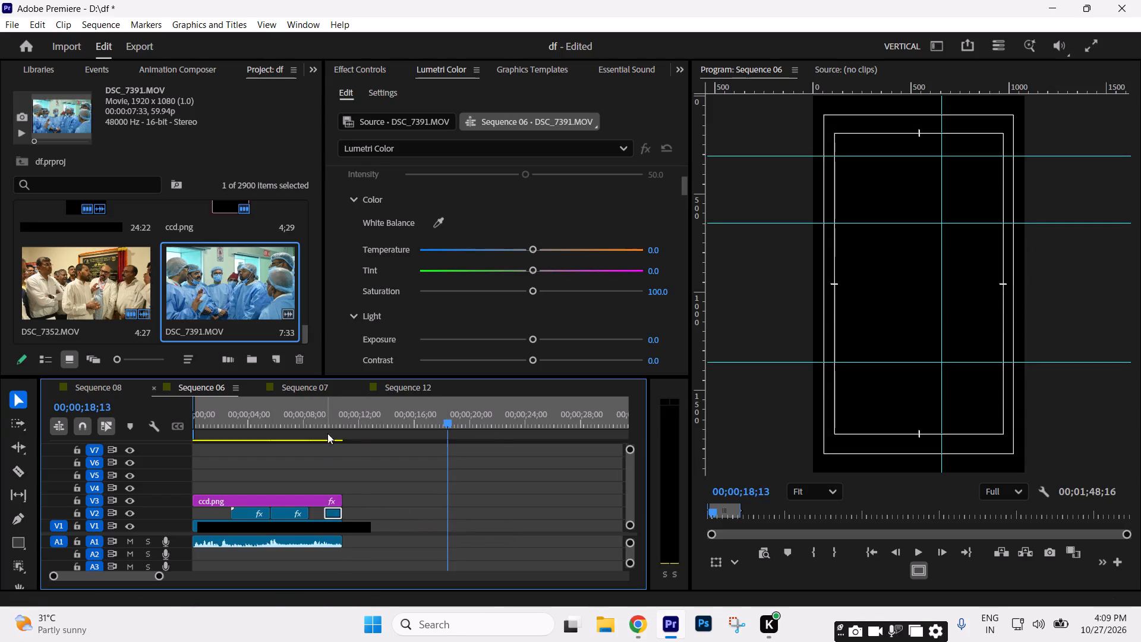
{"action": "left_click", "coordinate": [331, 417]}
{"action": "key", "text": "equal"}
{"action": "key", "text": "equal"}
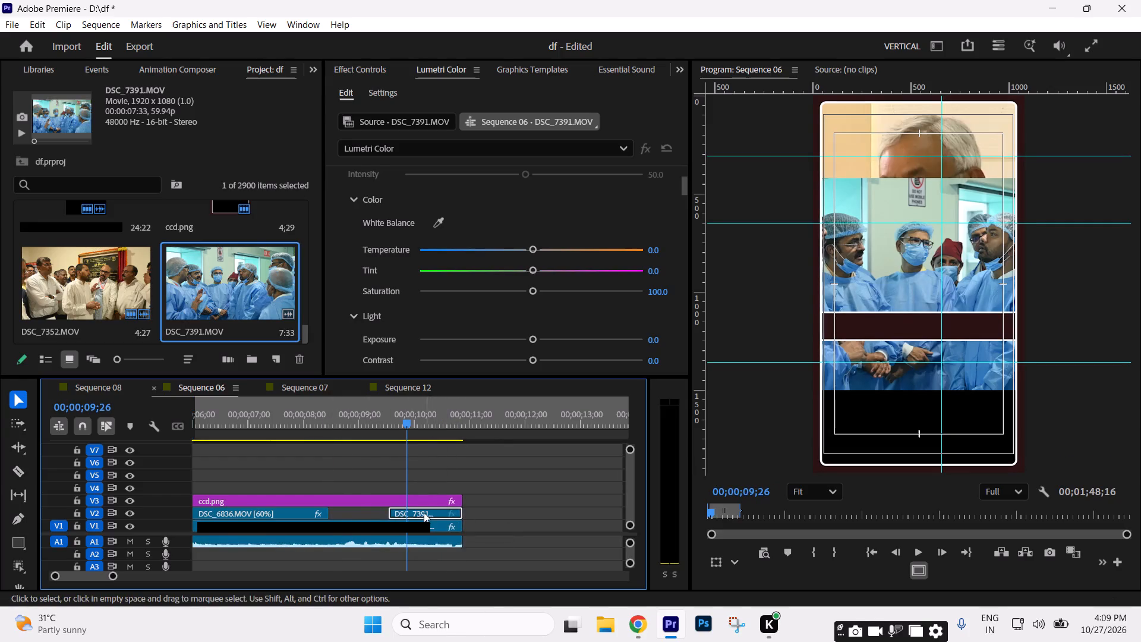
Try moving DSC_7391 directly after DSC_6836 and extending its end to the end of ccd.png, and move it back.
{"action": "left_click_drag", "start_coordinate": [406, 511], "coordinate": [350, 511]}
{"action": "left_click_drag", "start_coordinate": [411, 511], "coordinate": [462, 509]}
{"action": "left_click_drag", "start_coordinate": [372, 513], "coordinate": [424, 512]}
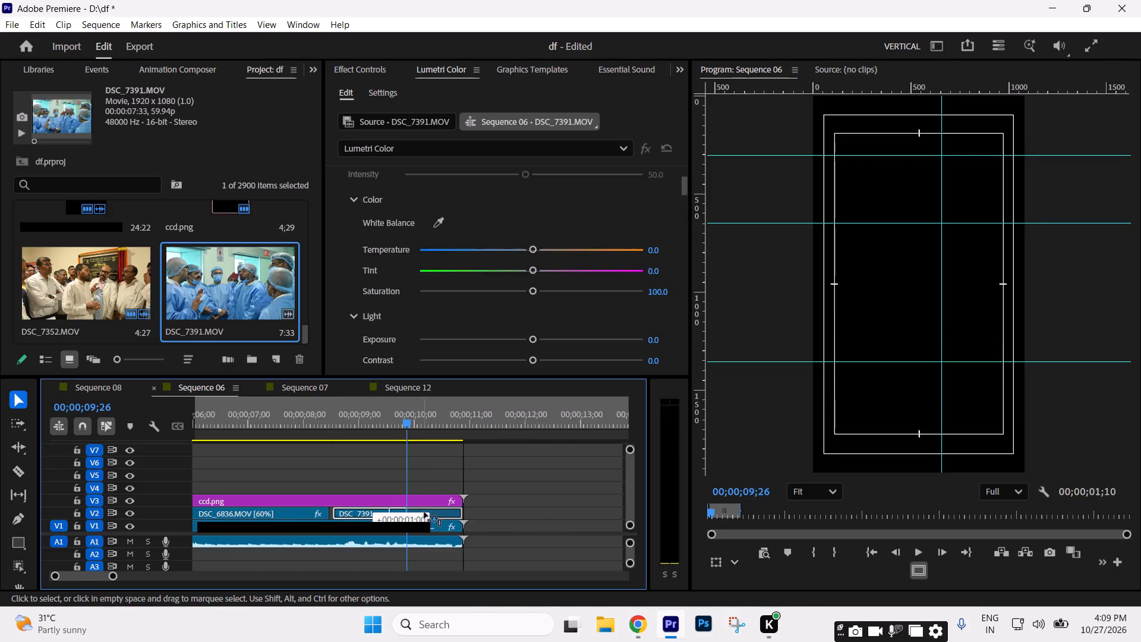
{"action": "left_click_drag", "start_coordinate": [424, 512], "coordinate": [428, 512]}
Extend the start of DSC_7391 on V2 back to the end of the DSC_6836 clip.
{"action": "left_click_drag", "start_coordinate": [387, 512], "coordinate": [324, 510]}
Set the DSC_7391 clip's Scale to 65 and Position to 413, 1530 so it fills the lower window of the frame.
{"action": "left_click_drag", "start_coordinate": [325, 404], "coordinate": [336, 407]}
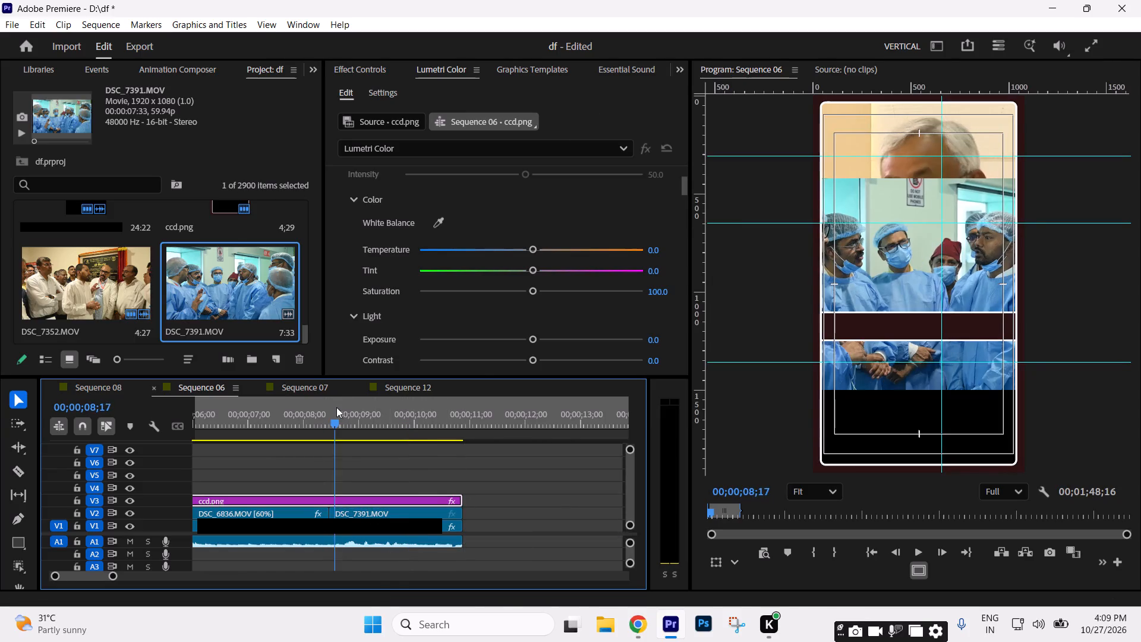
{"action": "left_click_drag", "start_coordinate": [336, 407], "coordinate": [362, 424]}
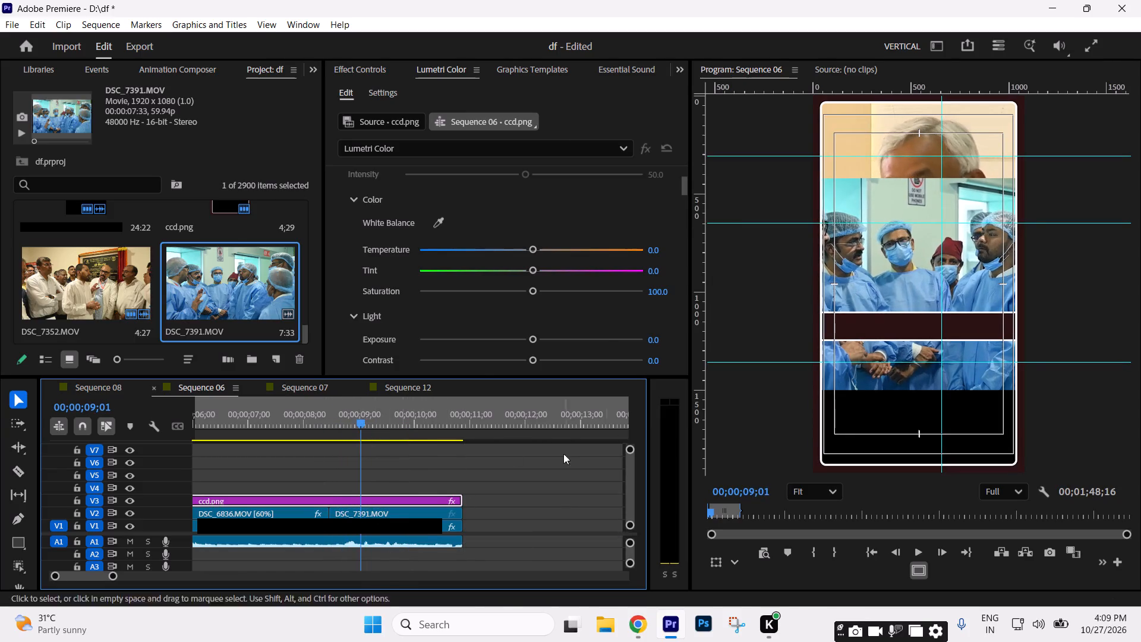
{"action": "left_click", "coordinate": [406, 512]}
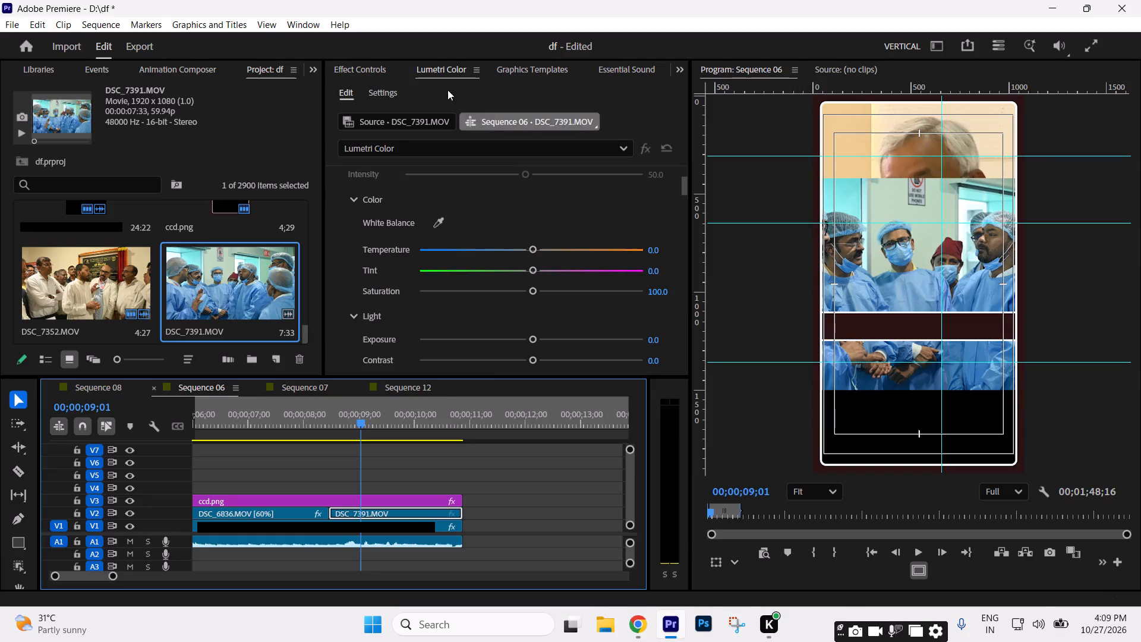
{"action": "left_click", "coordinate": [382, 67]}
{"action": "left_click_drag", "start_coordinate": [462, 178], "coordinate": [430, 181]}
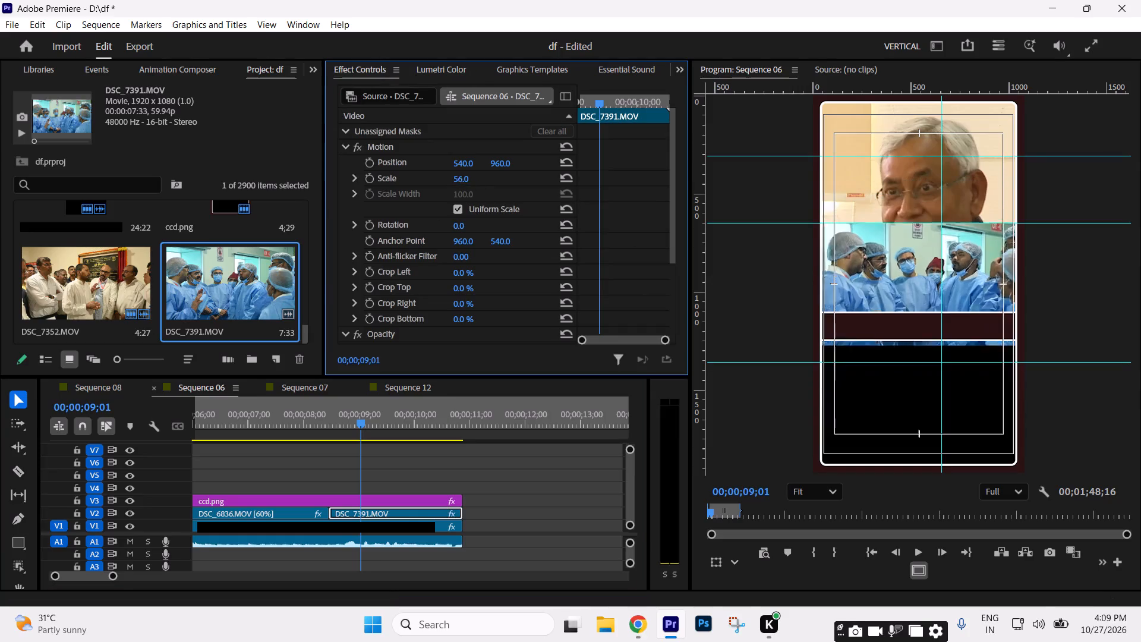
{"action": "left_click_drag", "start_coordinate": [430, 181], "coordinate": [436, 182]}
{"action": "left_click_drag", "start_coordinate": [497, 163], "coordinate": [931, 24]}
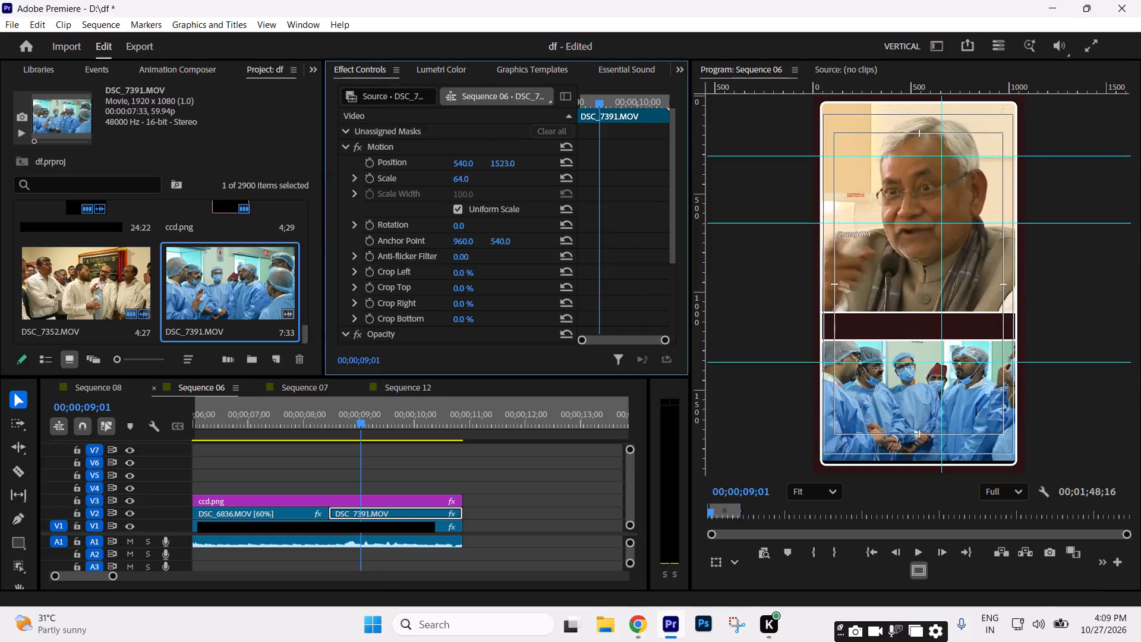
{"action": "left_click_drag", "start_coordinate": [931, 24], "coordinate": [917, 27]}
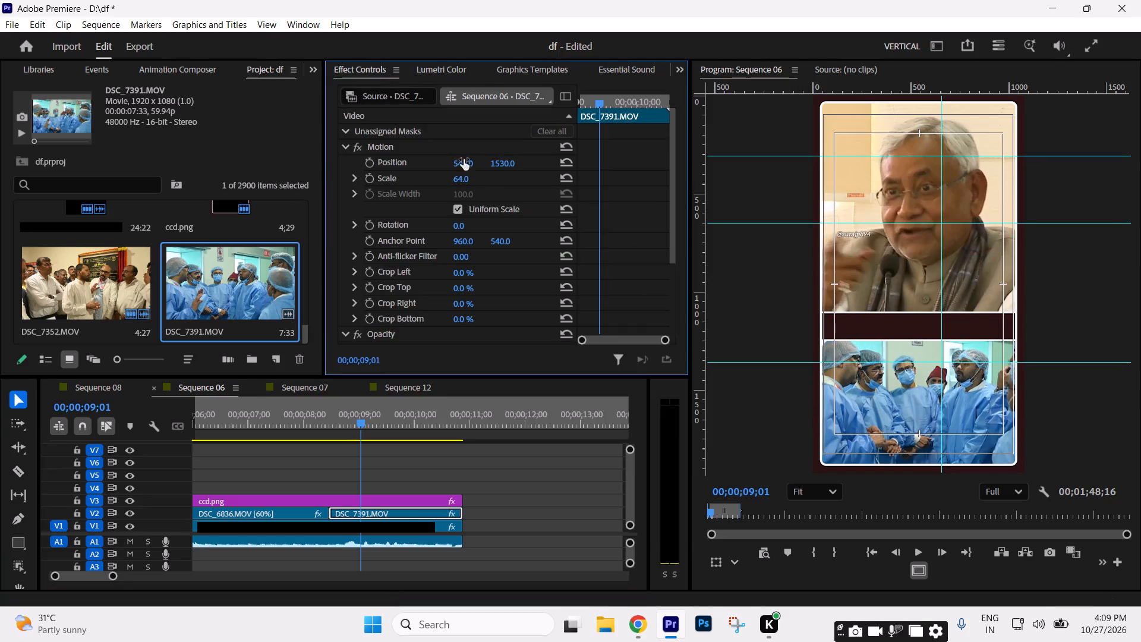
{"action": "left_click_drag", "start_coordinate": [464, 159], "coordinate": [370, 177]}
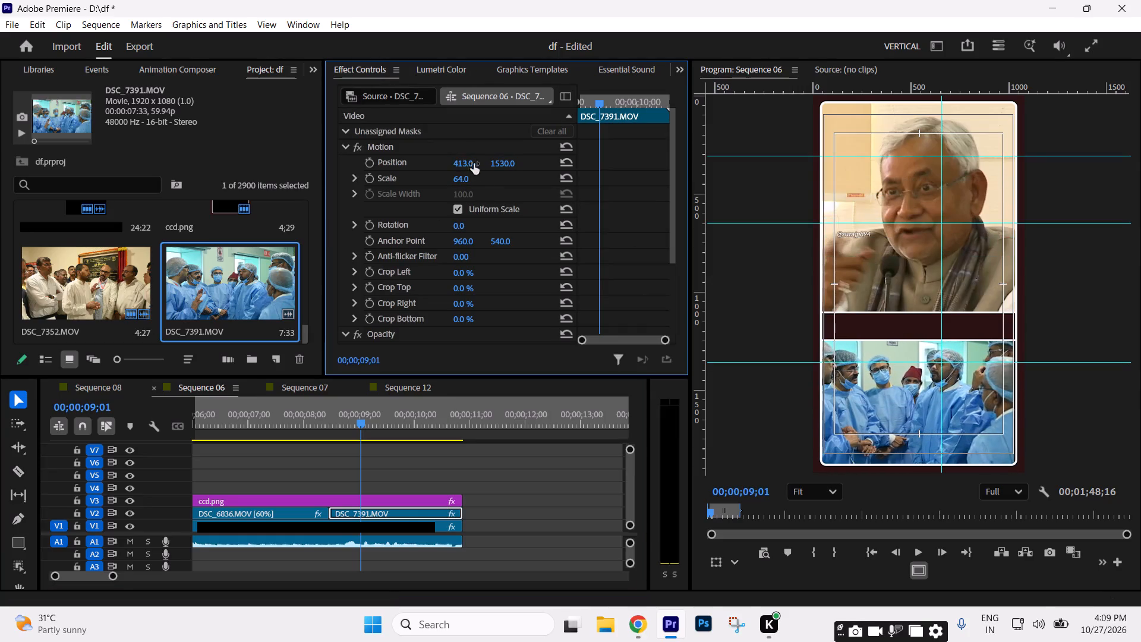
{"action": "left_click", "coordinate": [466, 178]}
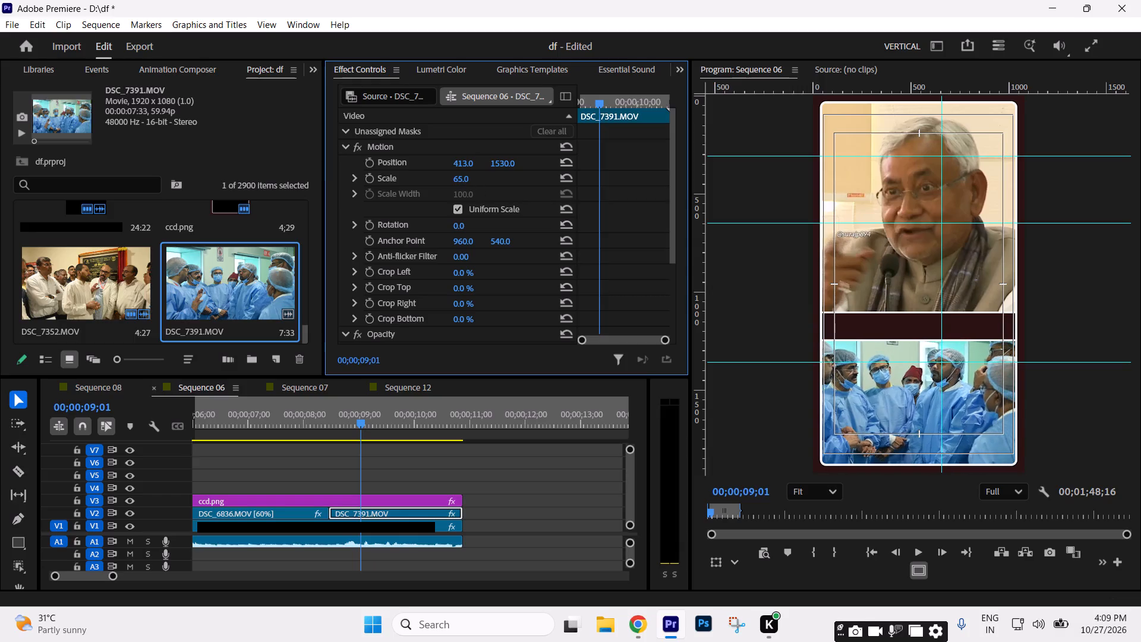
Set the speed of the DSC_7391 clip on V2 to 60%.
{"action": "left_click", "coordinate": [538, 472]}
{"action": "left_click", "coordinate": [422, 502]}
{"action": "left_click", "coordinate": [418, 519]}
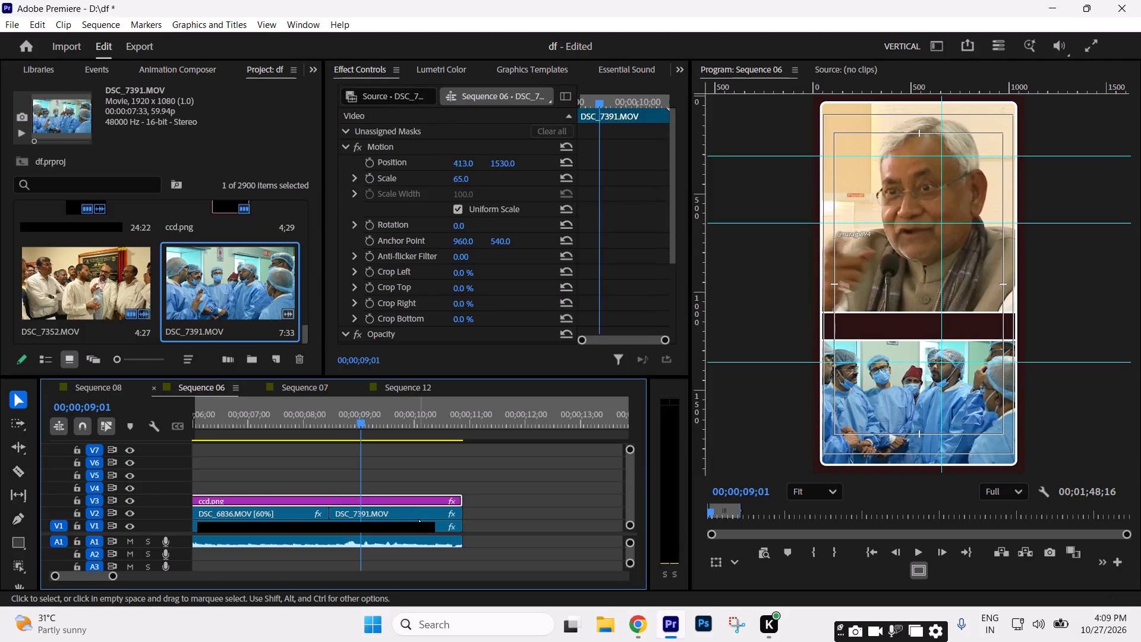
{"action": "key", "text": "ctrl+r"}
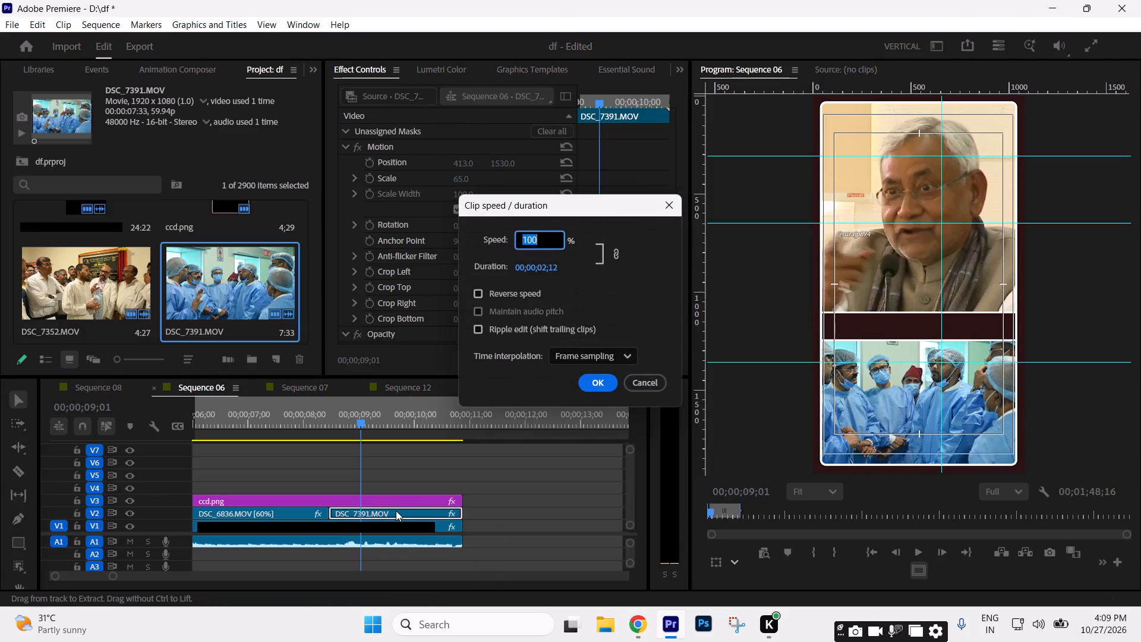
{"action": "key", "text": "6"}
{"action": "key", "text": "0"}
{"action": "key", "text": "Return"}
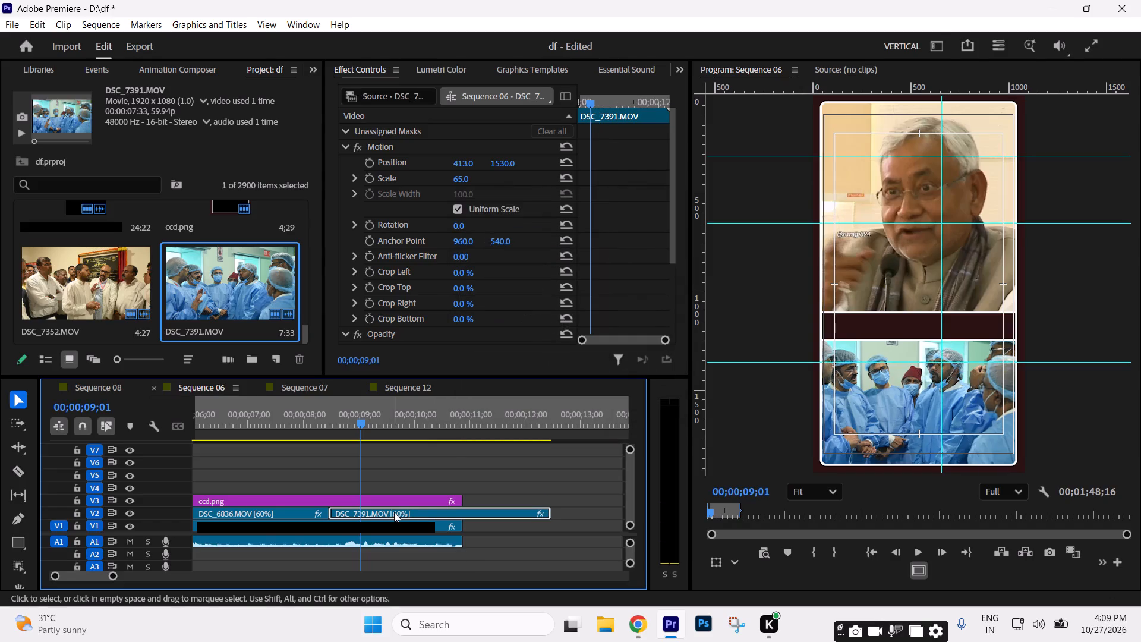
Play through the slowed DSC_7391, trim its start to 00;00;09;00 and move it back against the end of DSC_6836.
{"action": "key", "text": "space"}
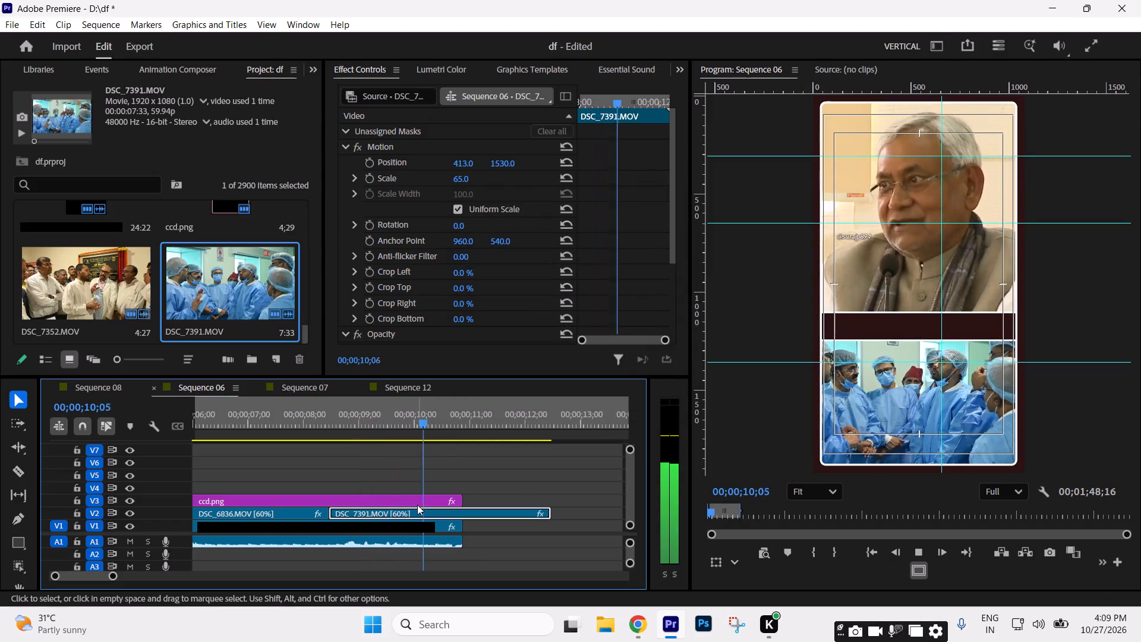
{"action": "key", "text": "space"}
{"action": "left_click_drag", "start_coordinate": [434, 430], "coordinate": [373, 424]}
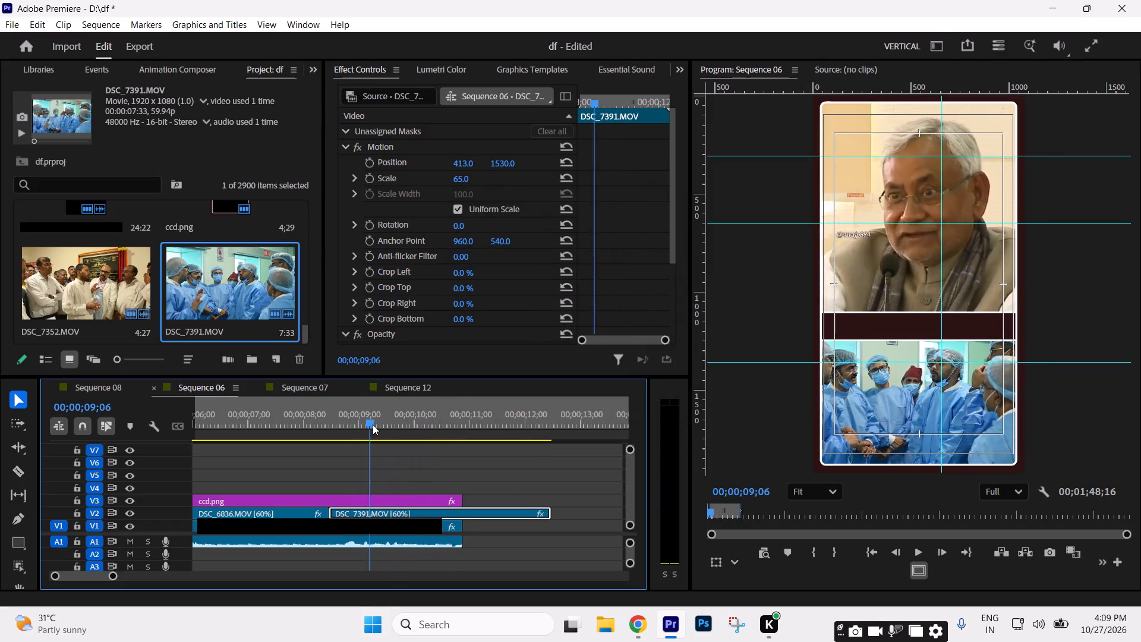
{"action": "left_click_drag", "start_coordinate": [373, 424], "coordinate": [362, 429]}
{"action": "left_click_drag", "start_coordinate": [334, 512], "coordinate": [358, 509]}
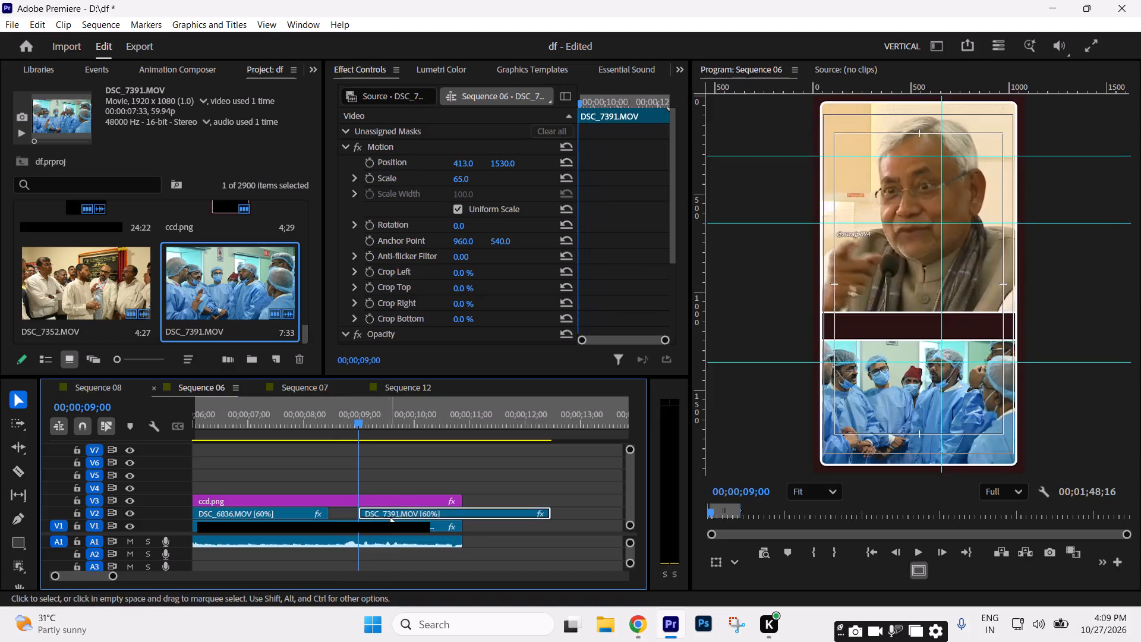
{"action": "left_click_drag", "start_coordinate": [390, 516], "coordinate": [363, 511]}
Trim the end of DSC_7391 on V2 to the end of ccd.png.
{"action": "key", "text": "space"}
{"action": "left_click_drag", "start_coordinate": [525, 513], "coordinate": [474, 512]}
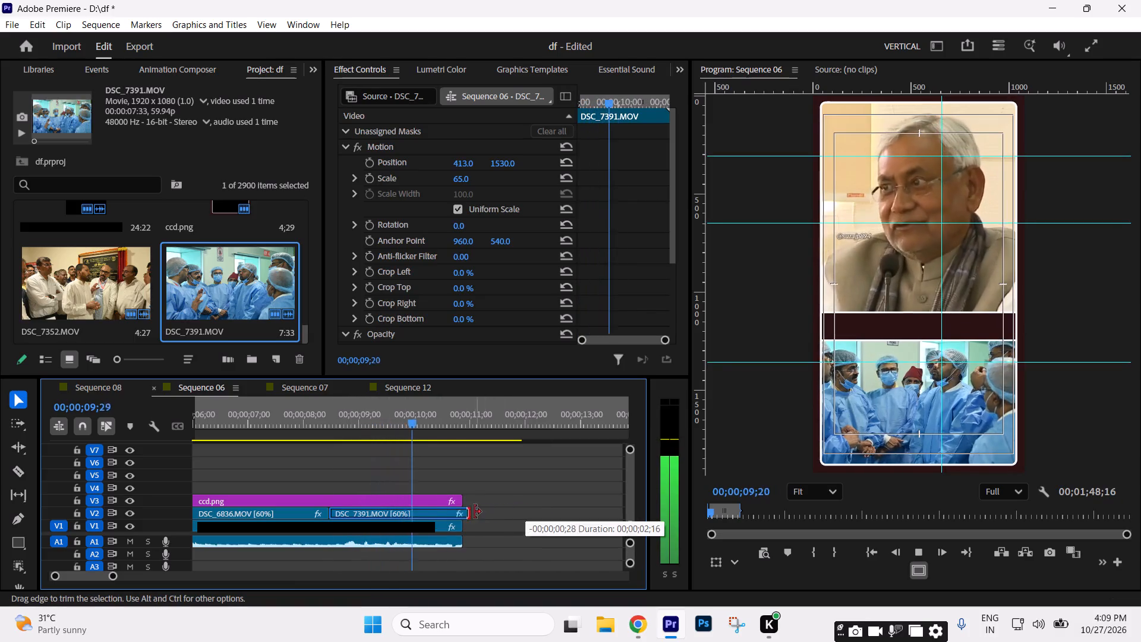
{"action": "left_click_drag", "start_coordinate": [474, 512], "coordinate": [469, 511]}
{"action": "key", "text": "space"}
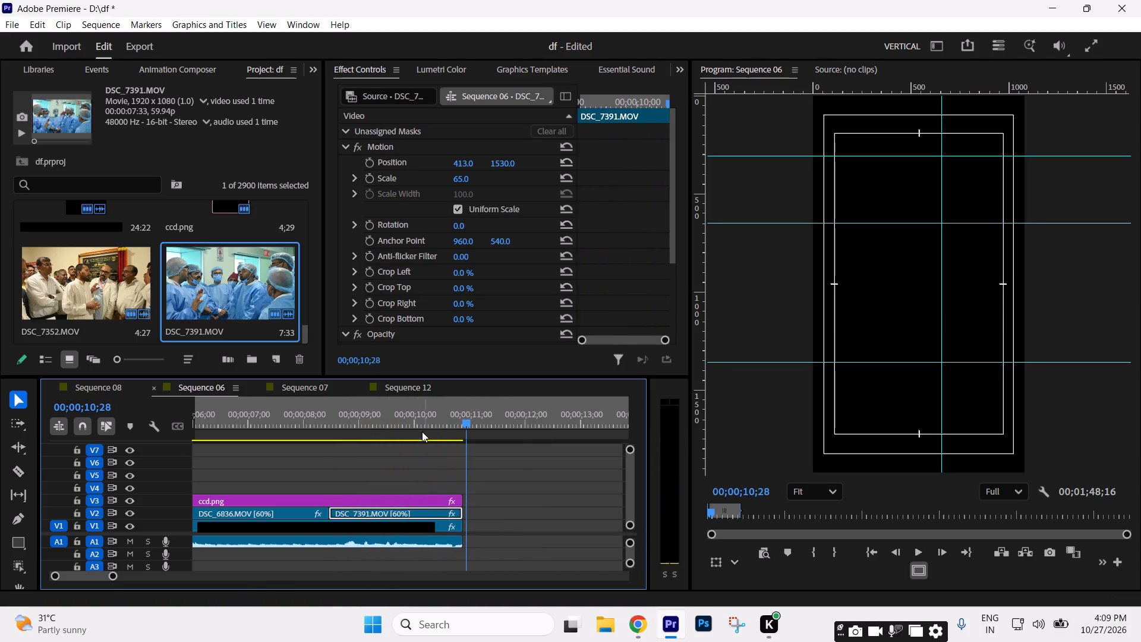
Play the reel opening from the start to review the speaker clip and the footage below it.
{"action": "left_click", "coordinate": [414, 418]}
{"action": "left_click", "coordinate": [483, 460]}
{"action": "key", "text": "minus"}
{"action": "key", "text": "minus"}
{"action": "key", "text": "minus"}
{"action": "key", "text": "equal"}
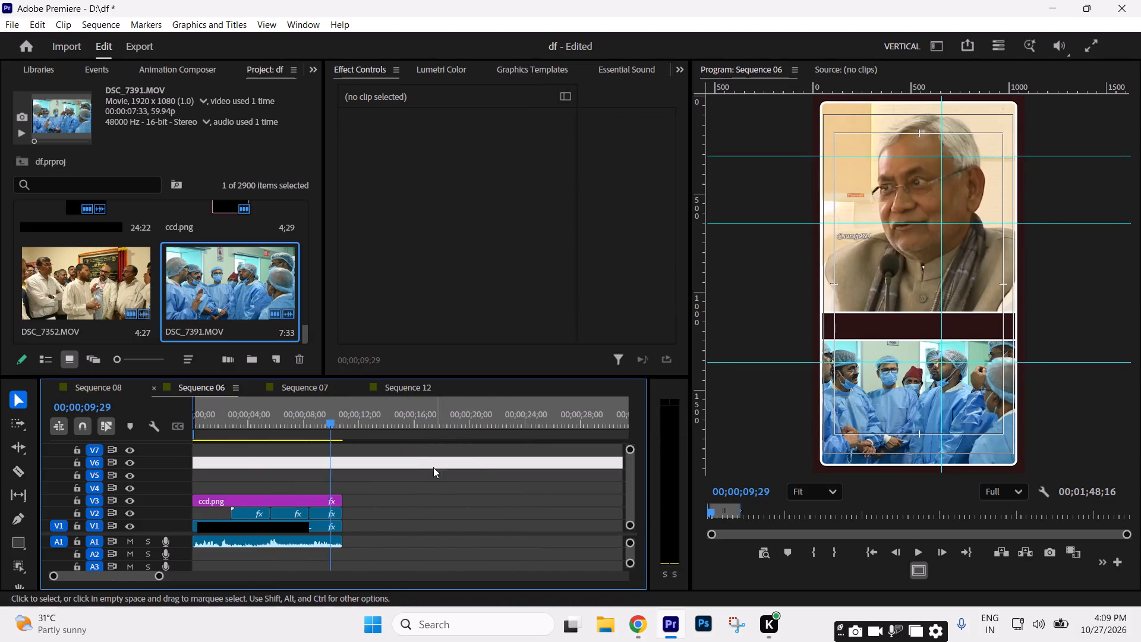
{"action": "left_click_drag", "start_coordinate": [245, 429], "coordinate": [10, 473]}
{"action": "key", "text": "space"}
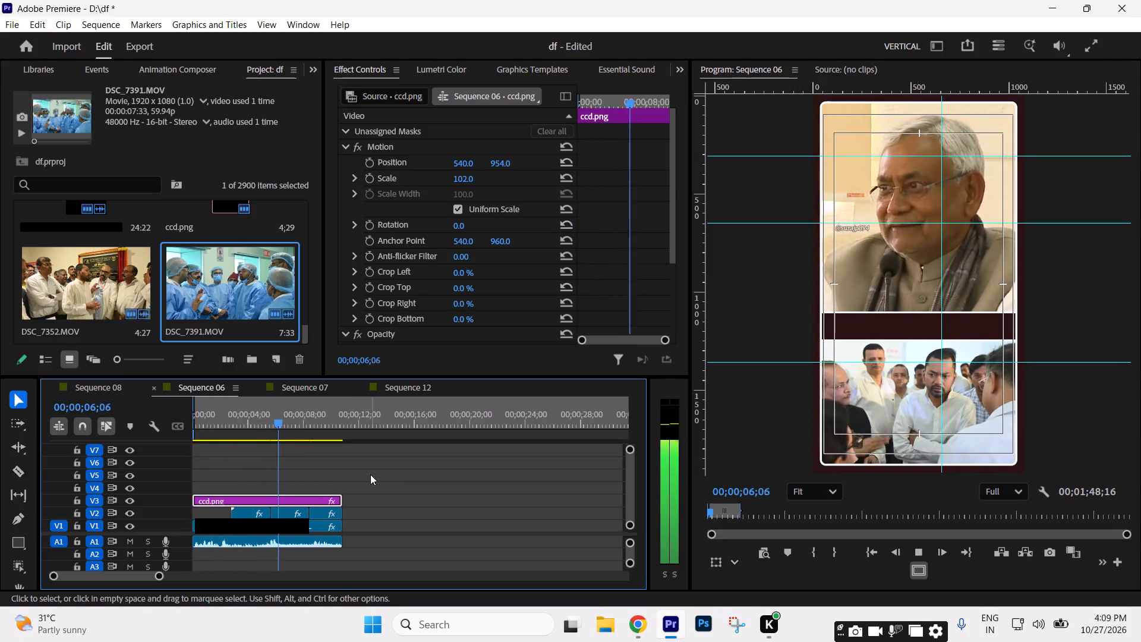
{"action": "key", "text": "space"}
{"action": "left_click", "coordinate": [370, 474]}
{"action": "type", "text": "----"}
{"action": "type", "text": "=="}
{"action": "key", "text": "space"}
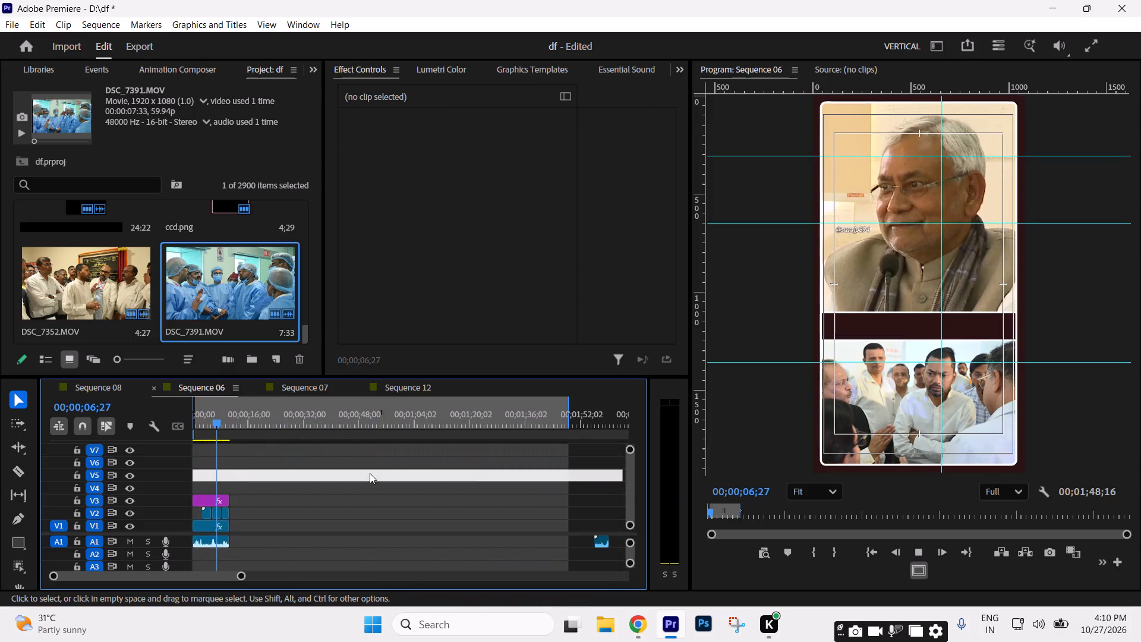
{"action": "key", "text": "space"}
{"action": "left_click", "coordinate": [377, 489]}
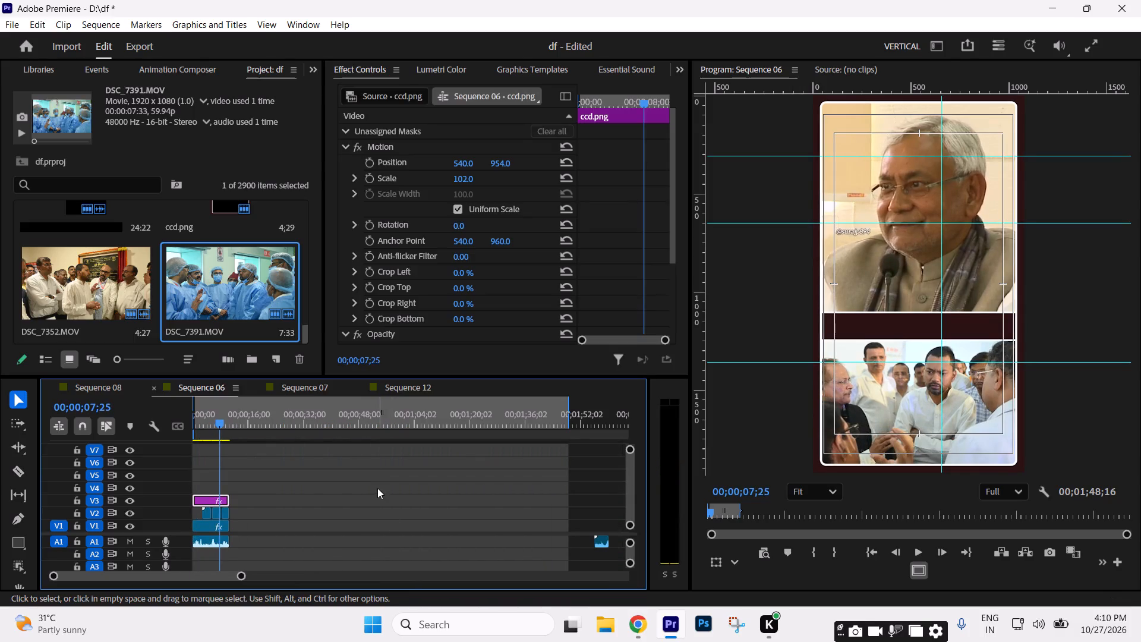
Save the project, scrub through the opening up to its end, and save again.
{"action": "key", "text": "ctrl+s"}
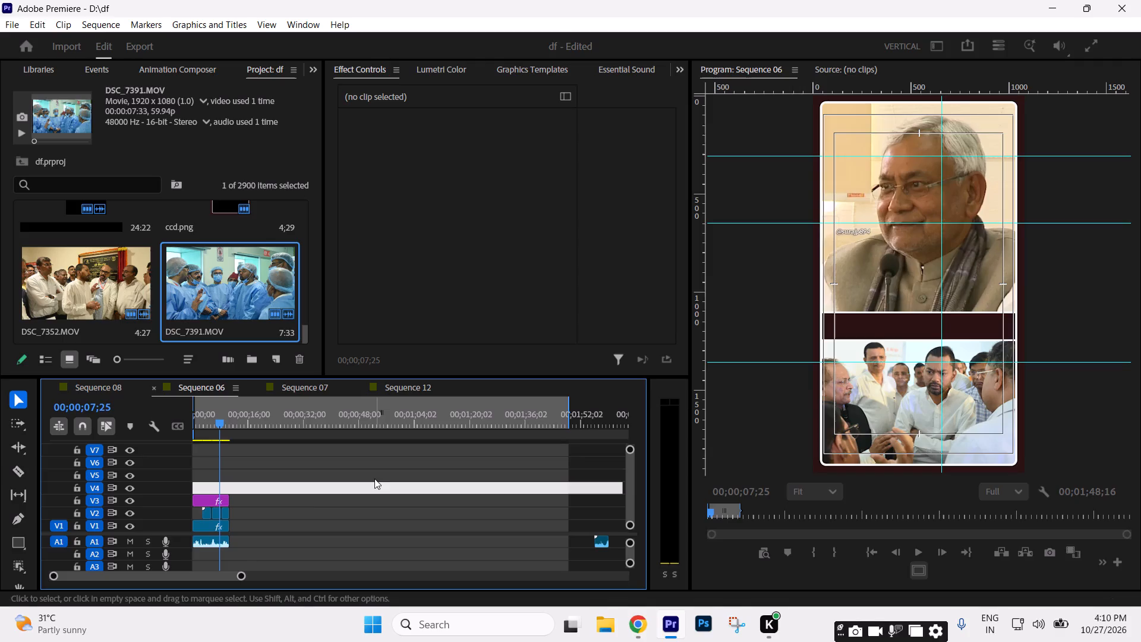
{"action": "left_click_drag", "start_coordinate": [219, 414], "coordinate": [215, 417]}
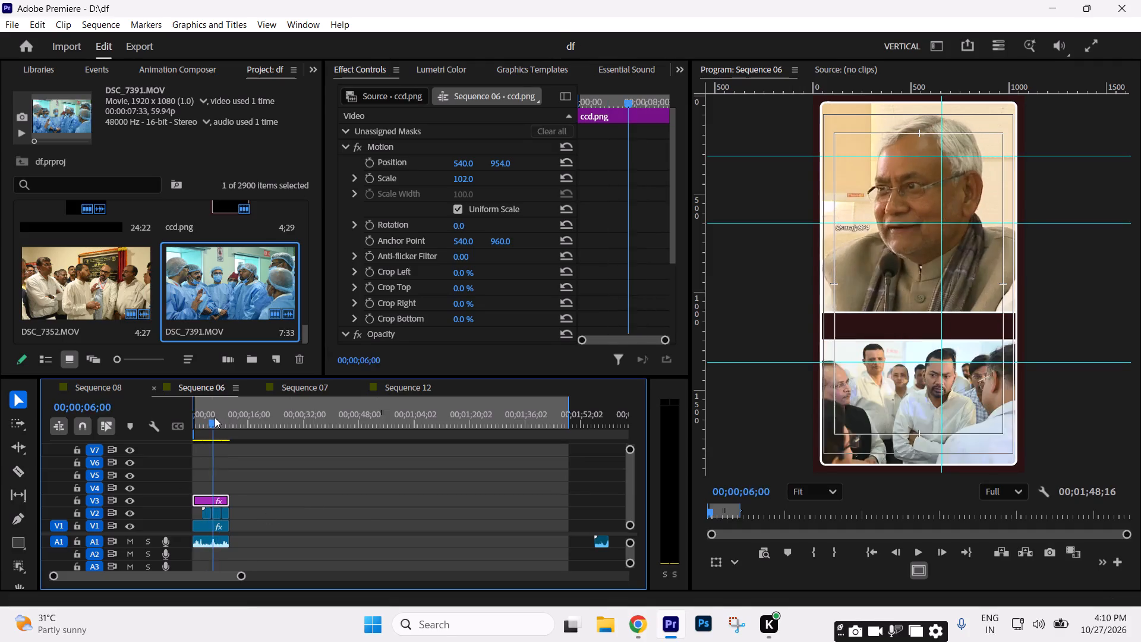
{"action": "left_click_drag", "start_coordinate": [215, 417], "coordinate": [203, 416]}
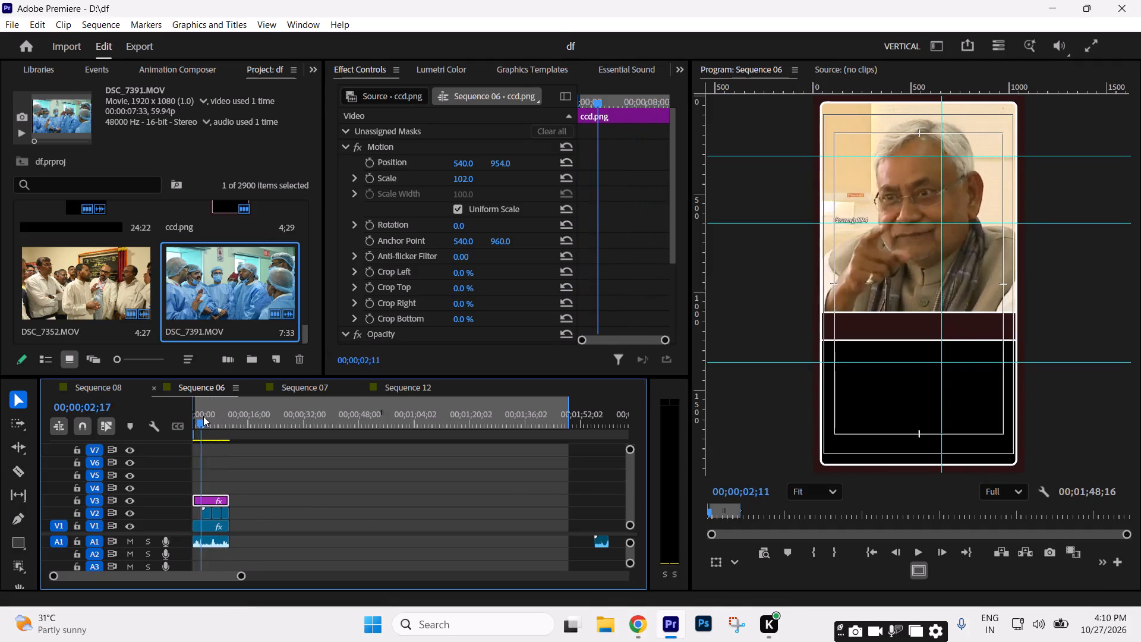
{"action": "left_click_drag", "start_coordinate": [203, 416], "coordinate": [230, 420]}
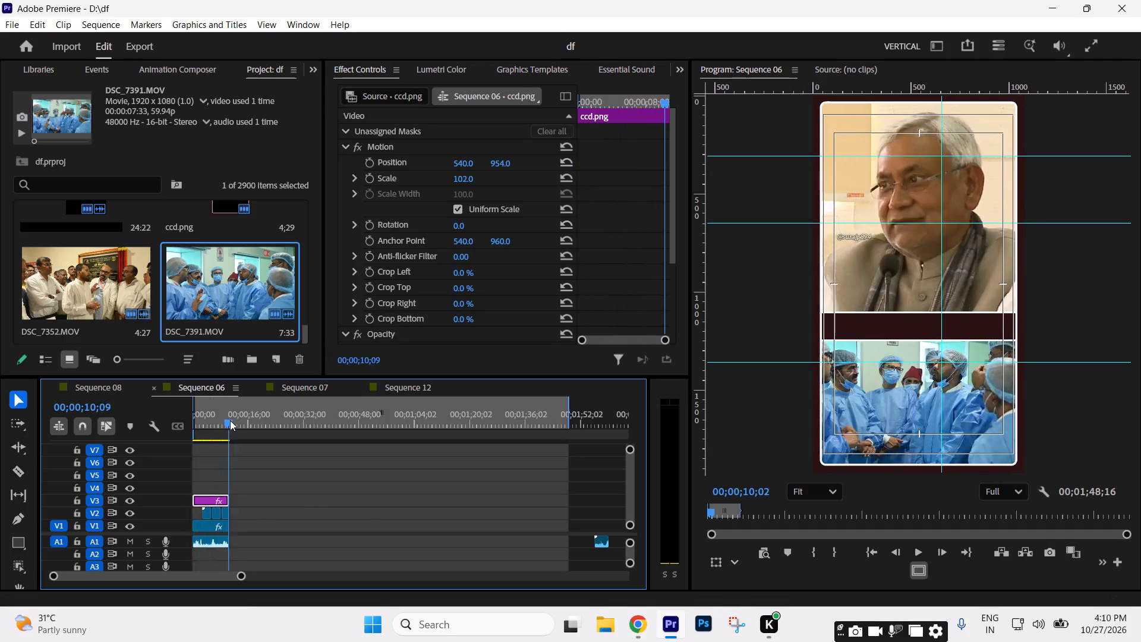
{"action": "left_click_drag", "start_coordinate": [230, 420], "coordinate": [237, 424]}
{"action": "left_click", "coordinate": [326, 505]}
{"action": "key", "text": "ctrl+s"}
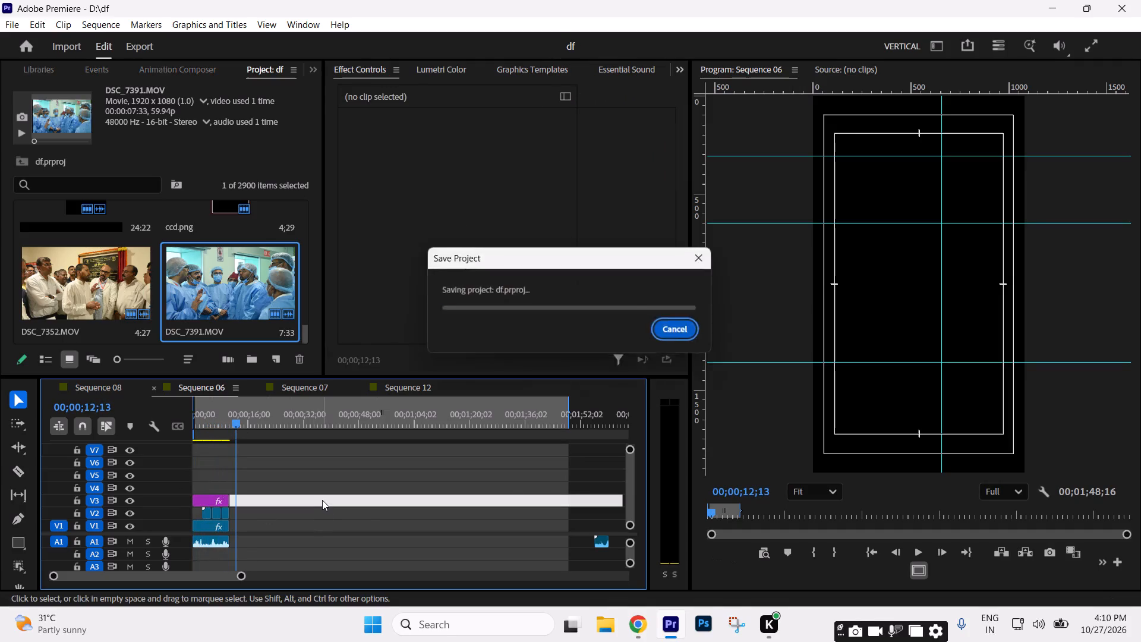
{"action": "left_click", "coordinate": [322, 499]}
{"action": "left_click", "coordinate": [321, 499]}
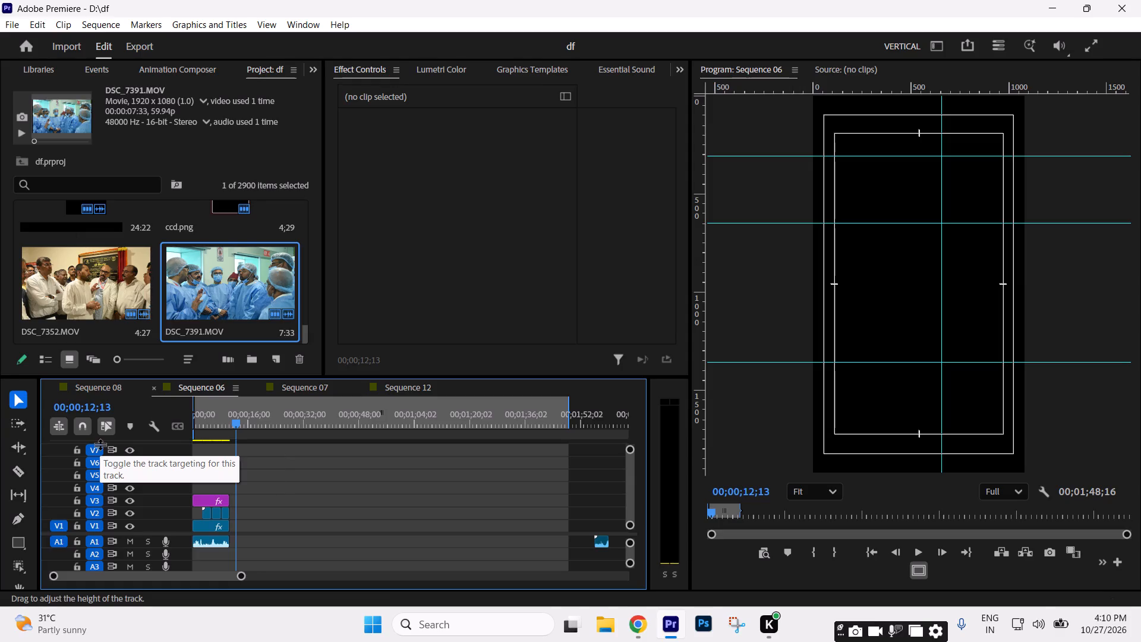
Play the opening again from the start to check when the lower footage begins and changes.
{"action": "left_click", "coordinate": [371, 482]}
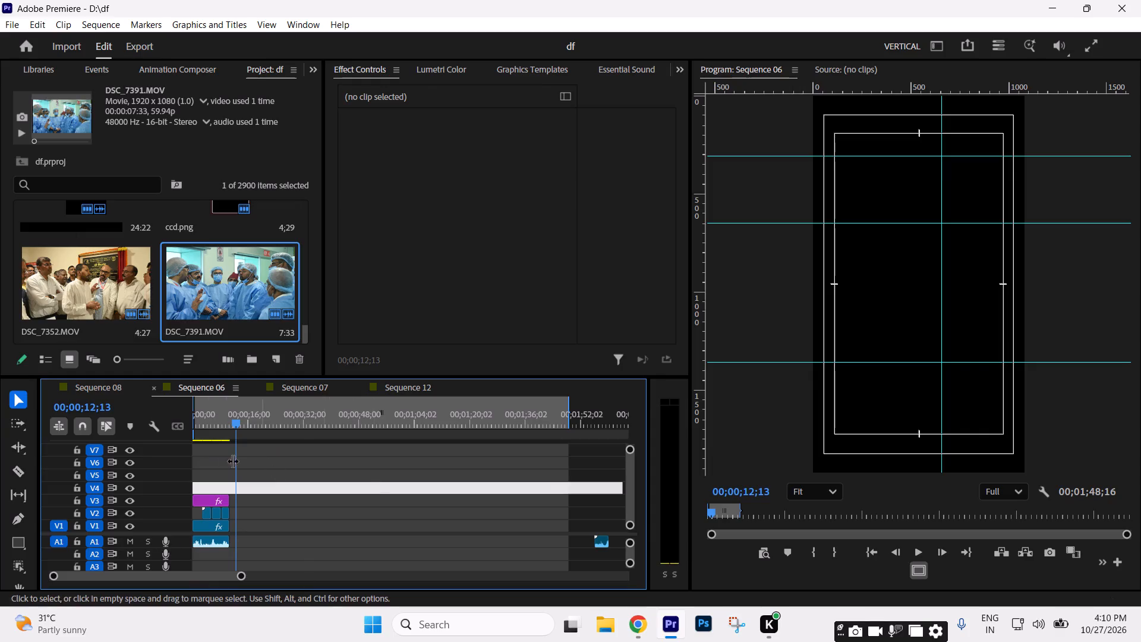
{"action": "left_click_drag", "start_coordinate": [216, 423], "coordinate": [141, 439]}
{"action": "left_click", "coordinate": [366, 462]}
{"action": "key", "text": "space"}
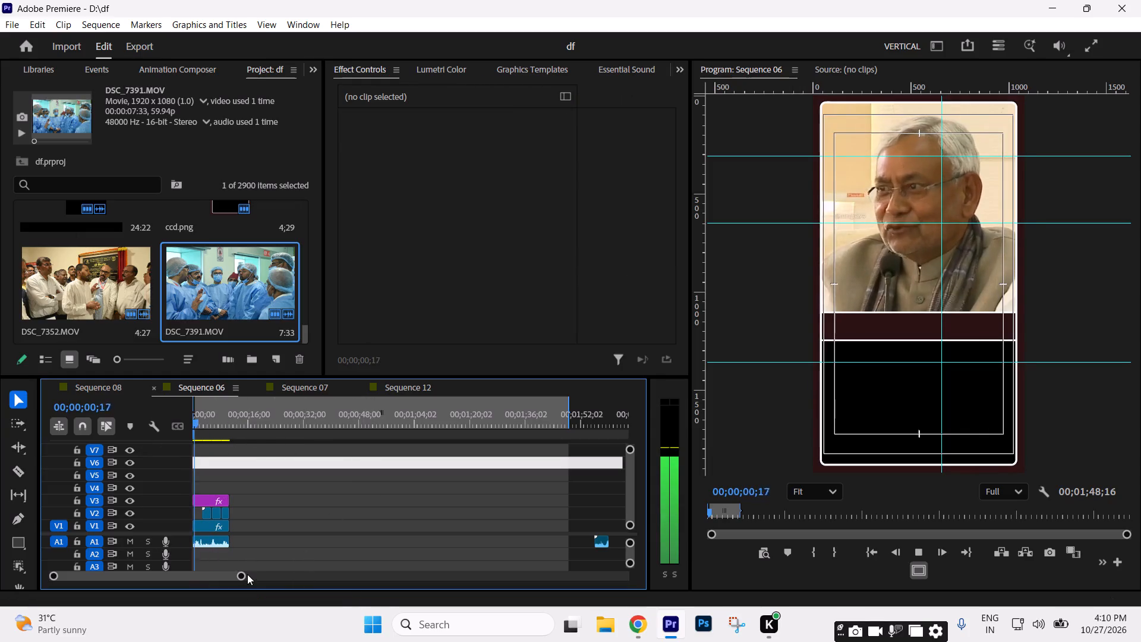
{"action": "left_click_drag", "start_coordinate": [244, 574], "coordinate": [163, 576]}
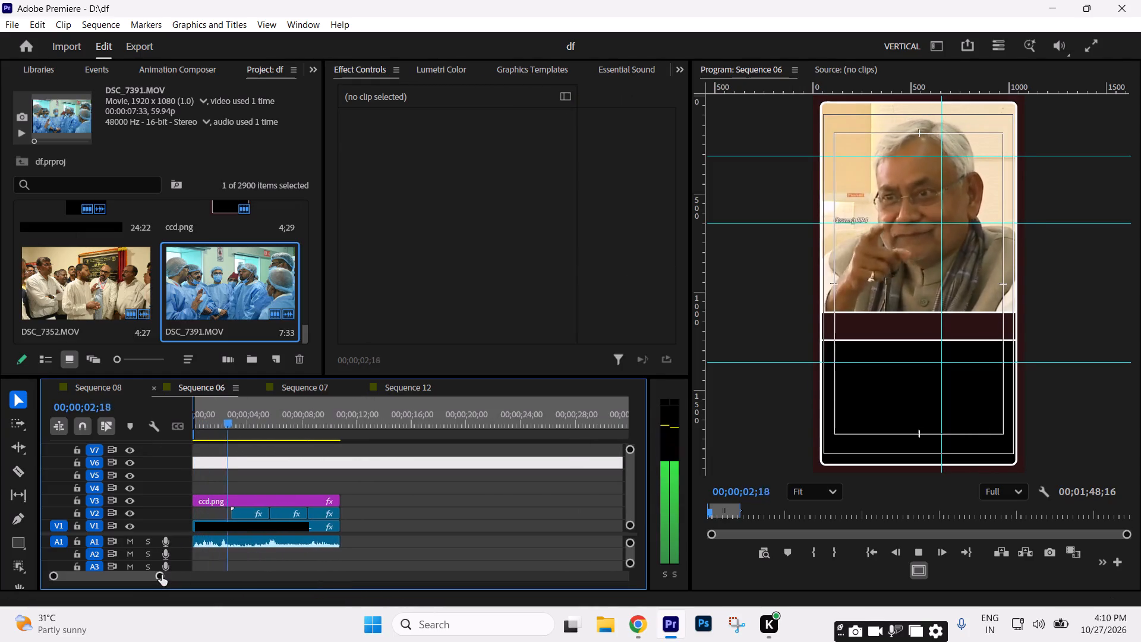
{"action": "key", "text": "space"}
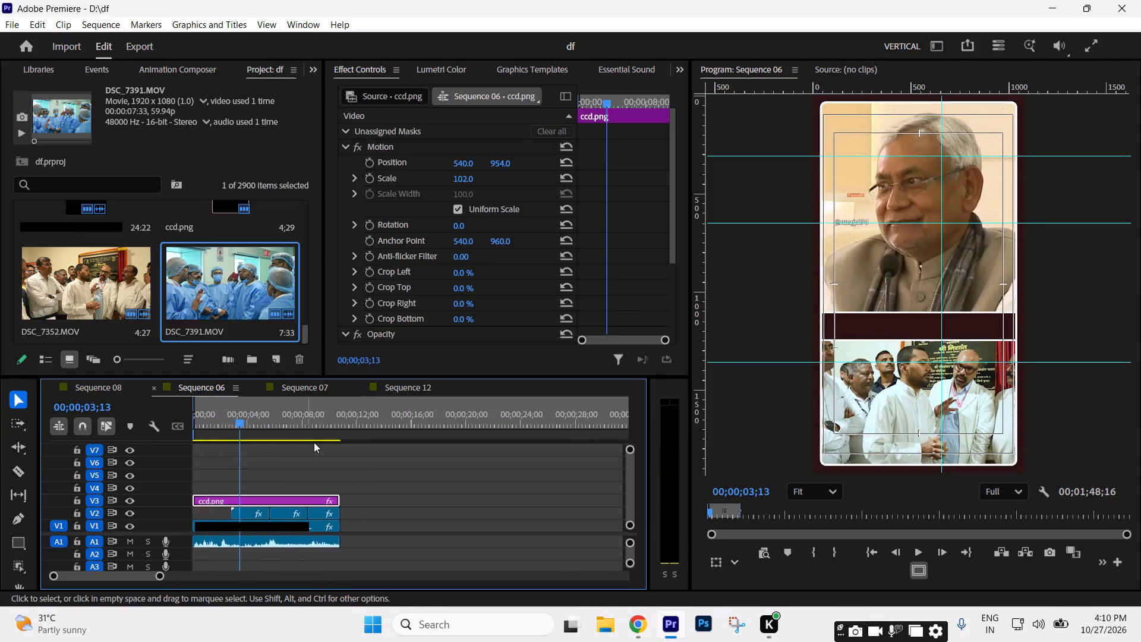
{"action": "key", "text": "space"}
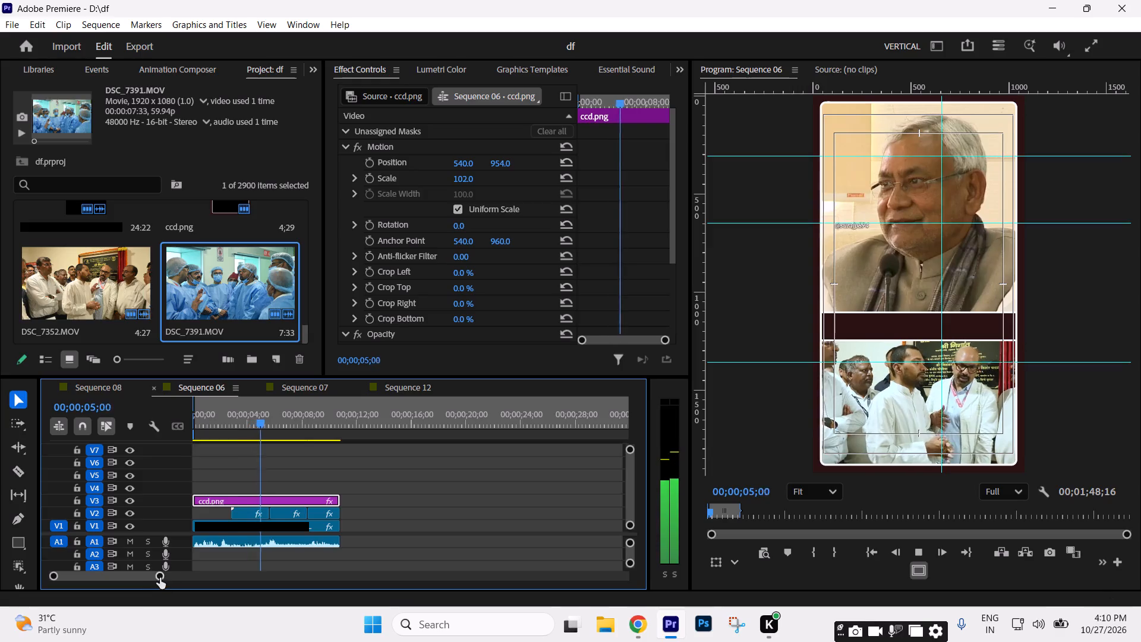
{"action": "left_click_drag", "start_coordinate": [160, 578], "coordinate": [170, 578]}
{"action": "key", "text": "space"}
Move DSC_7352 out of the opening to V4 at about 00;00;19 and put DSC_7391 in its place before DSC_6836 on V2.
{"action": "left_click_drag", "start_coordinate": [239, 511], "coordinate": [421, 494]}
{"action": "left_click_drag", "start_coordinate": [300, 514], "coordinate": [240, 516]}
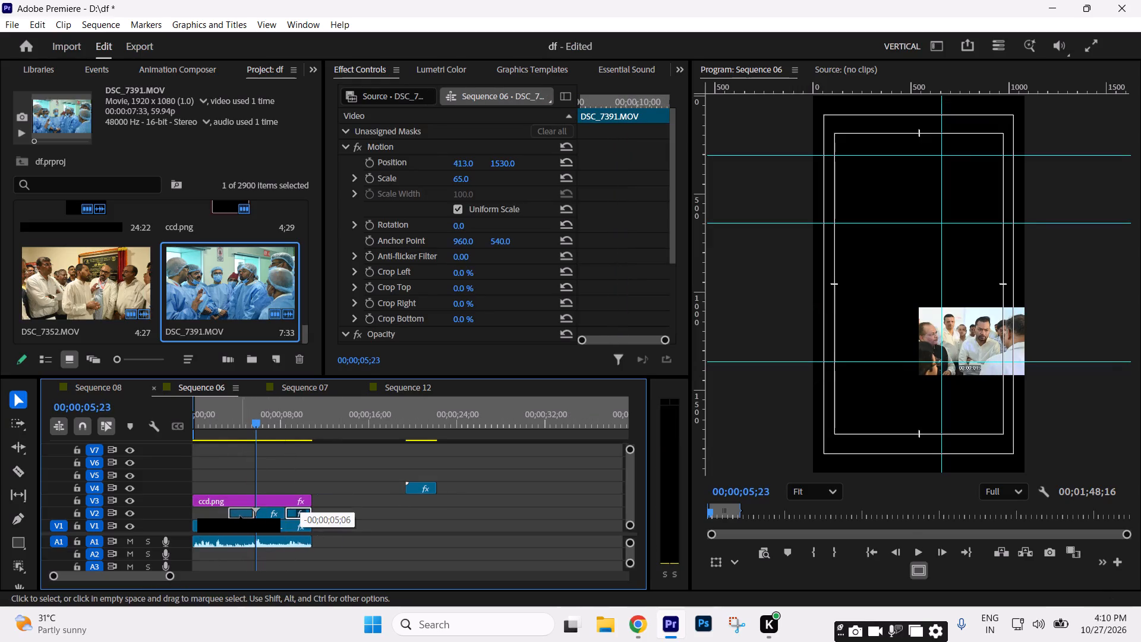
{"action": "left_click_drag", "start_coordinate": [240, 516], "coordinate": [236, 516]}
Move DSC_7391 on V2 earlier to about 00;00;02;00 and extend its end toward the start of DSC_6836.
{"action": "left_click_drag", "start_coordinate": [225, 421], "coordinate": [218, 423]}
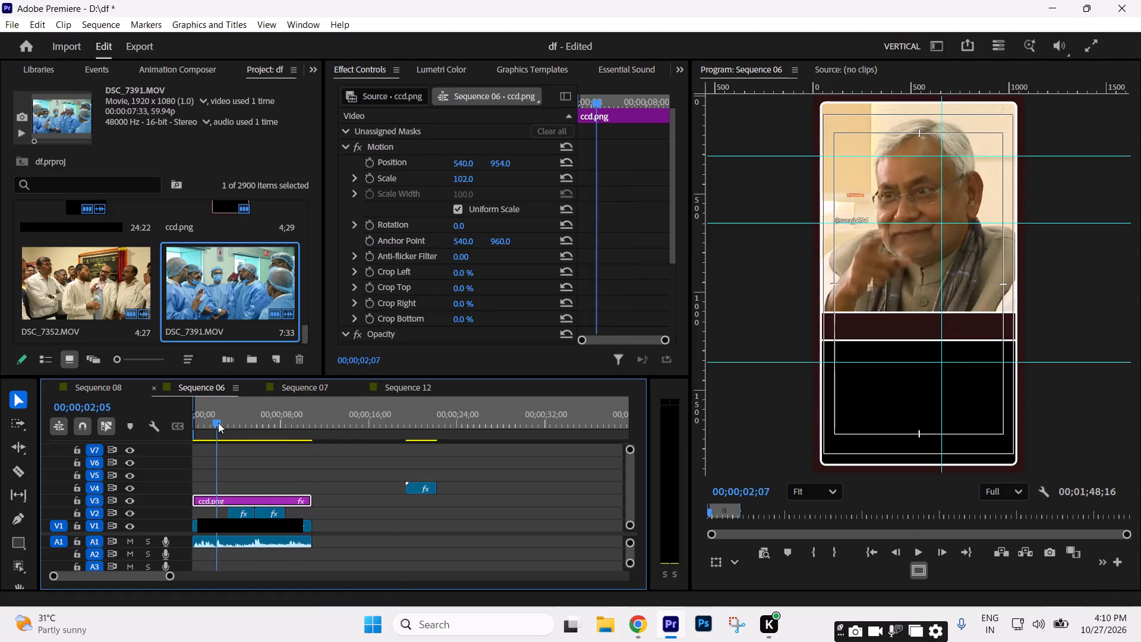
{"action": "left_click_drag", "start_coordinate": [218, 423], "coordinate": [218, 423]}
{"action": "key", "text": "space"}
{"action": "key", "text": "space"}
{"action": "left_click_drag", "start_coordinate": [172, 576], "coordinate": [156, 572]}
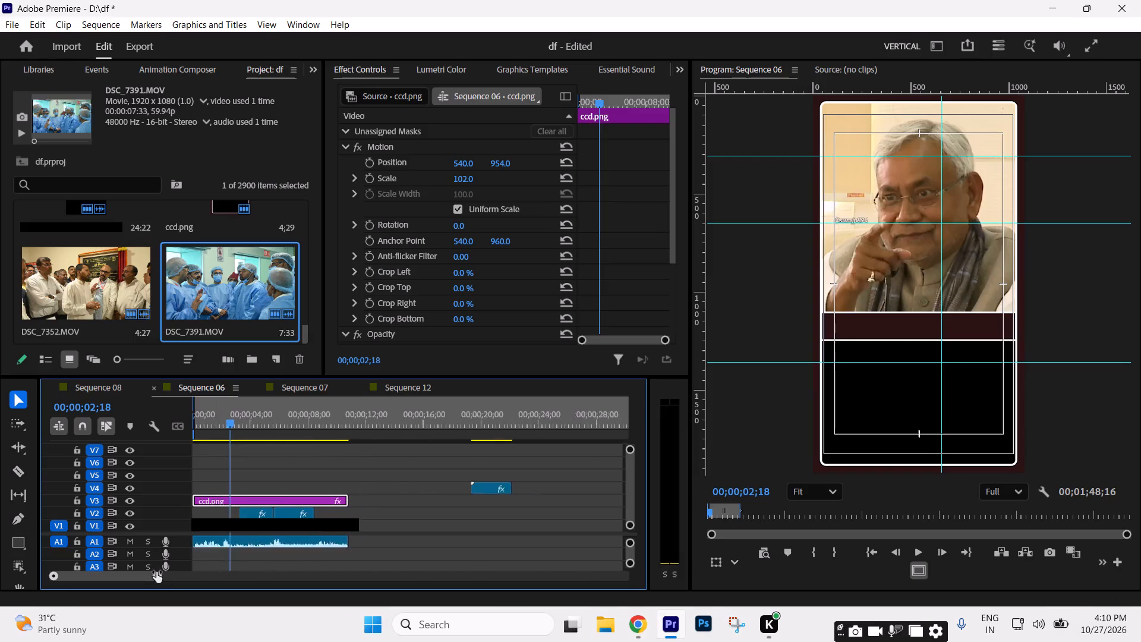
{"action": "left_click_drag", "start_coordinate": [156, 572], "coordinate": [134, 574]}
{"action": "left_click_drag", "start_coordinate": [301, 509], "coordinate": [267, 513]}
{"action": "left_click_drag", "start_coordinate": [314, 512], "coordinate": [327, 511]}
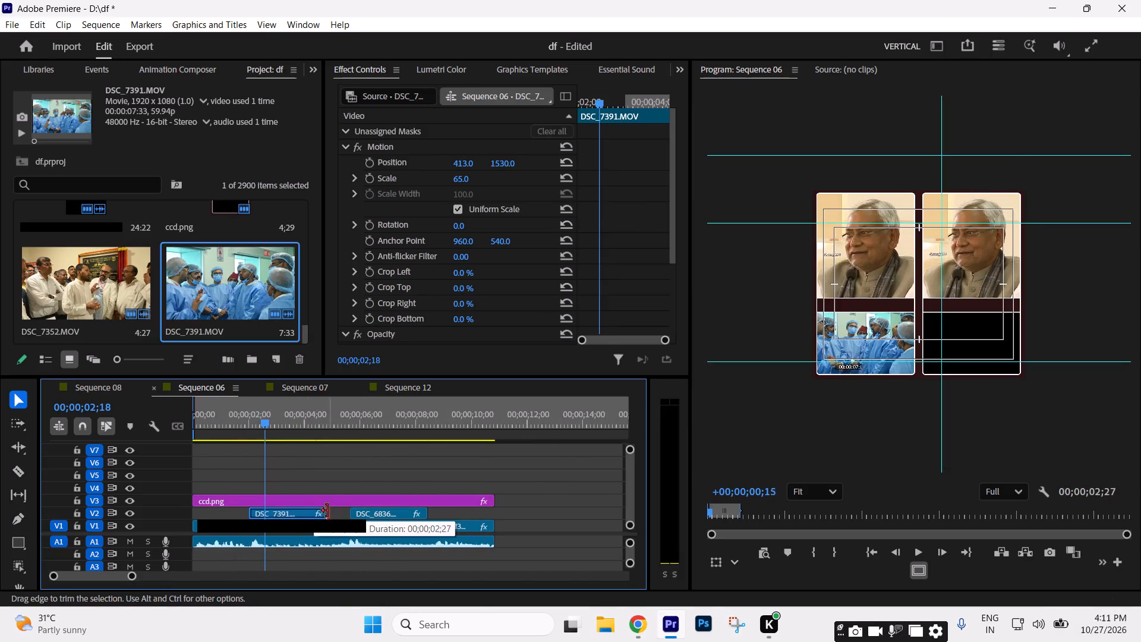
{"action": "left_click_drag", "start_coordinate": [327, 511], "coordinate": [353, 507]}
Move DSC_7352 from V4 back into the opening on V2, just after DSC_6836.
{"action": "left_click_drag", "start_coordinate": [131, 576], "coordinate": [141, 575]}
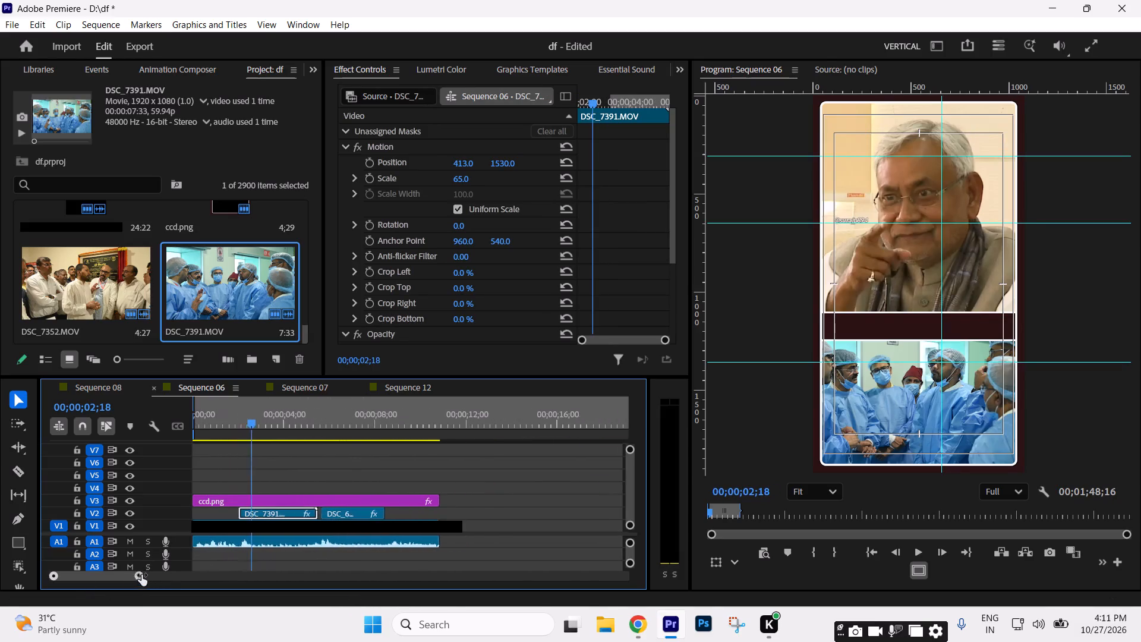
{"action": "left_click_drag", "start_coordinate": [141, 575], "coordinate": [167, 575]}
{"action": "left_click_drag", "start_coordinate": [426, 487], "coordinate": [310, 516]}
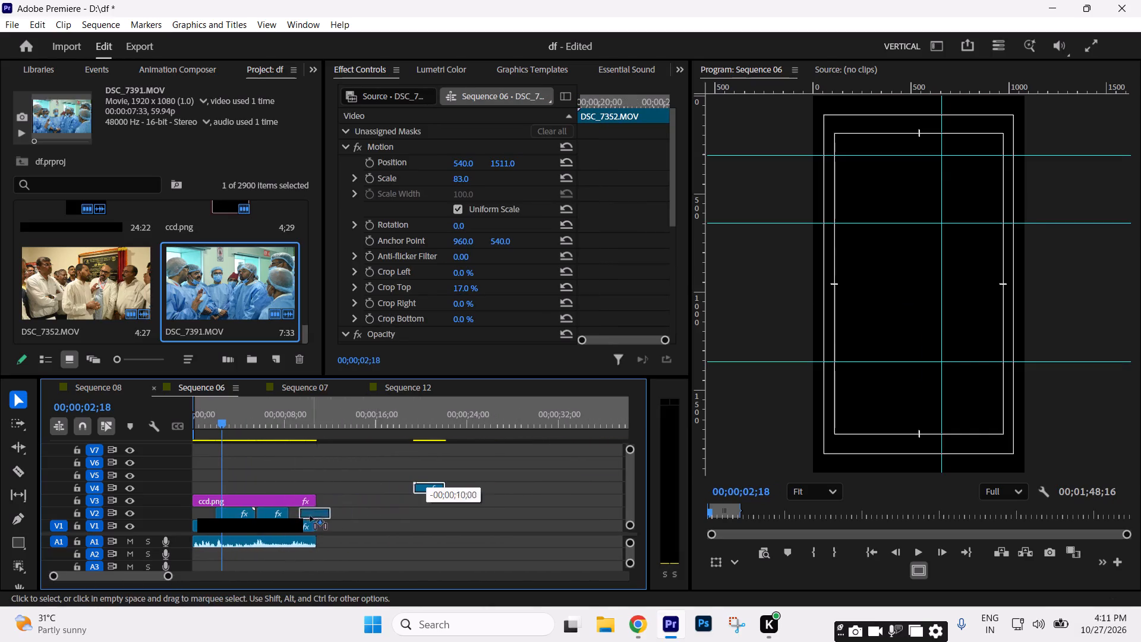
{"action": "left_click_drag", "start_coordinate": [310, 516], "coordinate": [305, 516]}
Close the gaps on V2 so DSC_6836 and DSC_7352 follow directly after DSC_7391.
{"action": "left_click", "coordinate": [269, 410]}
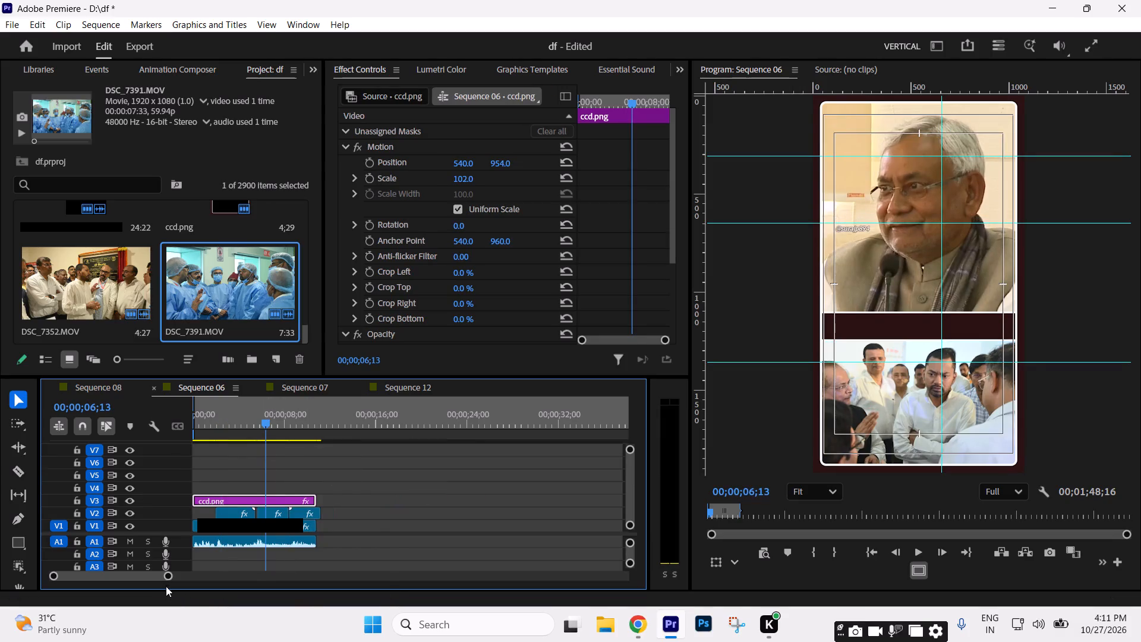
{"action": "left_click_drag", "start_coordinate": [168, 579], "coordinate": [121, 582]}
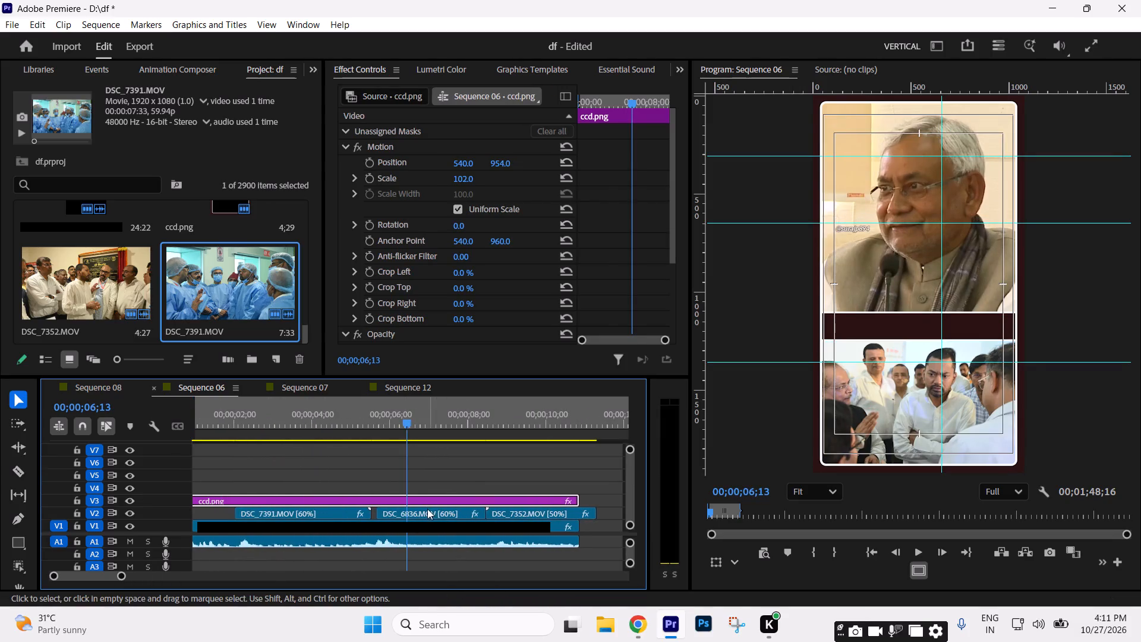
{"action": "left_click_drag", "start_coordinate": [427, 509], "coordinate": [422, 510]}
{"action": "left_click", "coordinate": [509, 512]}
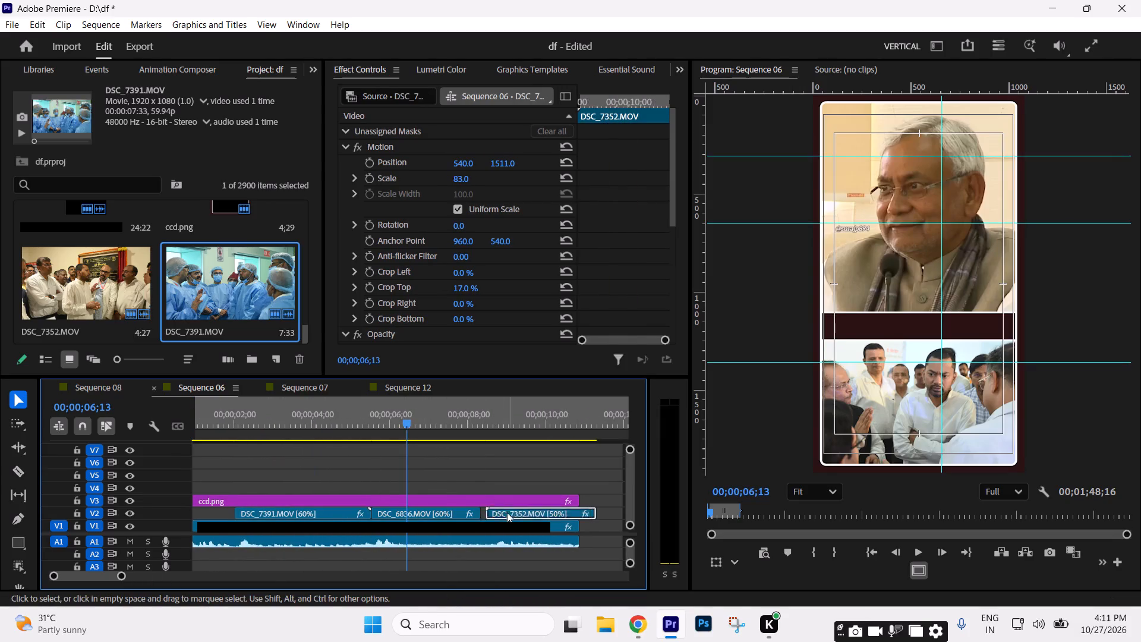
Trim the end of DSC_7352 to match the end of the ccd.png frame, and save the project.
{"action": "left_click_drag", "start_coordinate": [595, 512], "coordinate": [587, 511]}
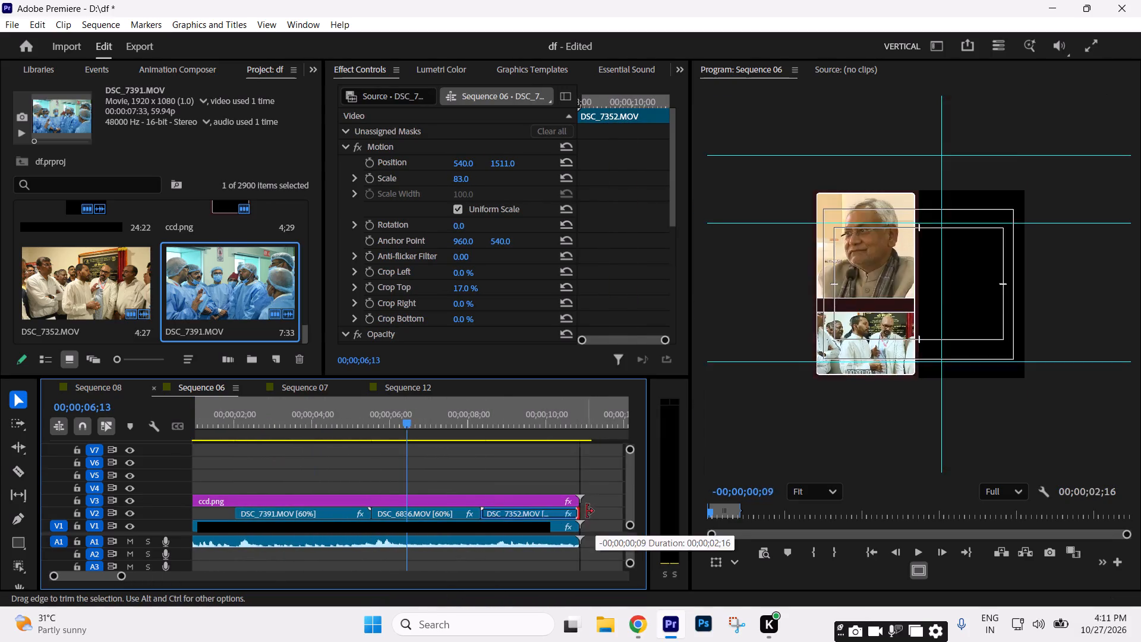
{"action": "left_click_drag", "start_coordinate": [587, 511], "coordinate": [585, 511]}
{"action": "left_click", "coordinate": [603, 493]}
{"action": "left_click", "coordinate": [603, 486]}
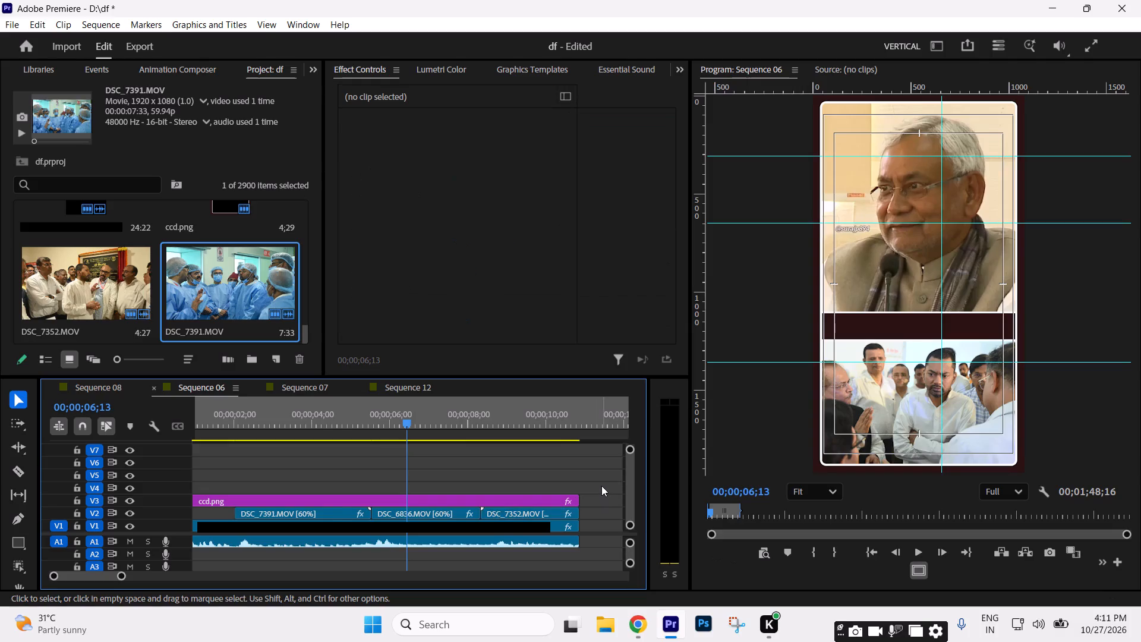
{"action": "key", "text": "minus"}
{"action": "key", "text": "minus"}
{"action": "key", "text": "equal"}
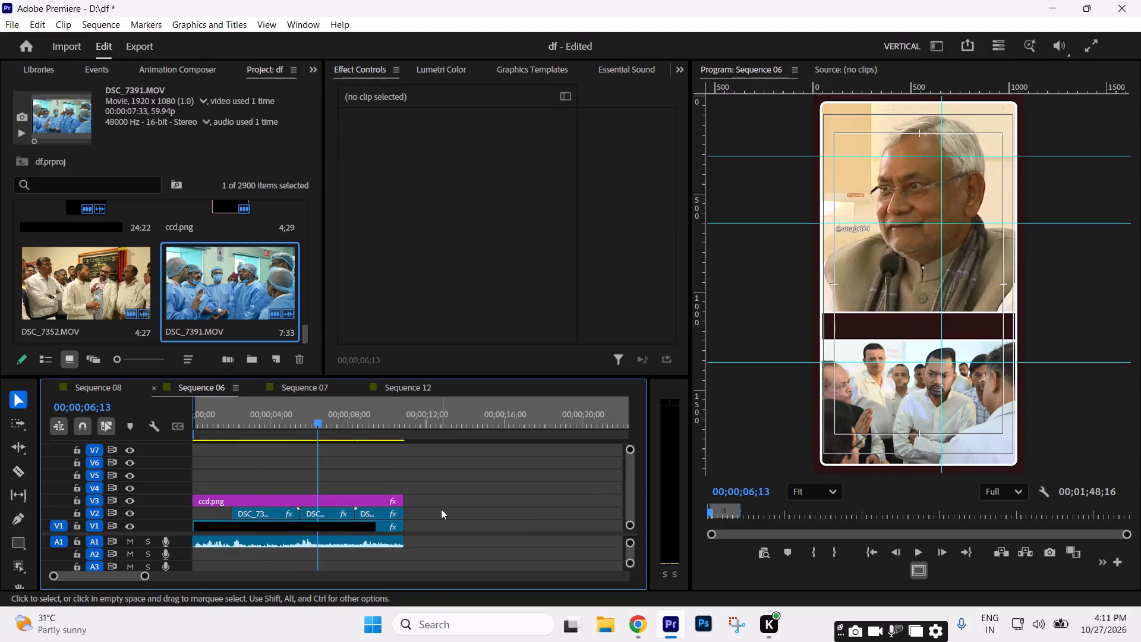
{"action": "key", "text": "ctrl+s"}
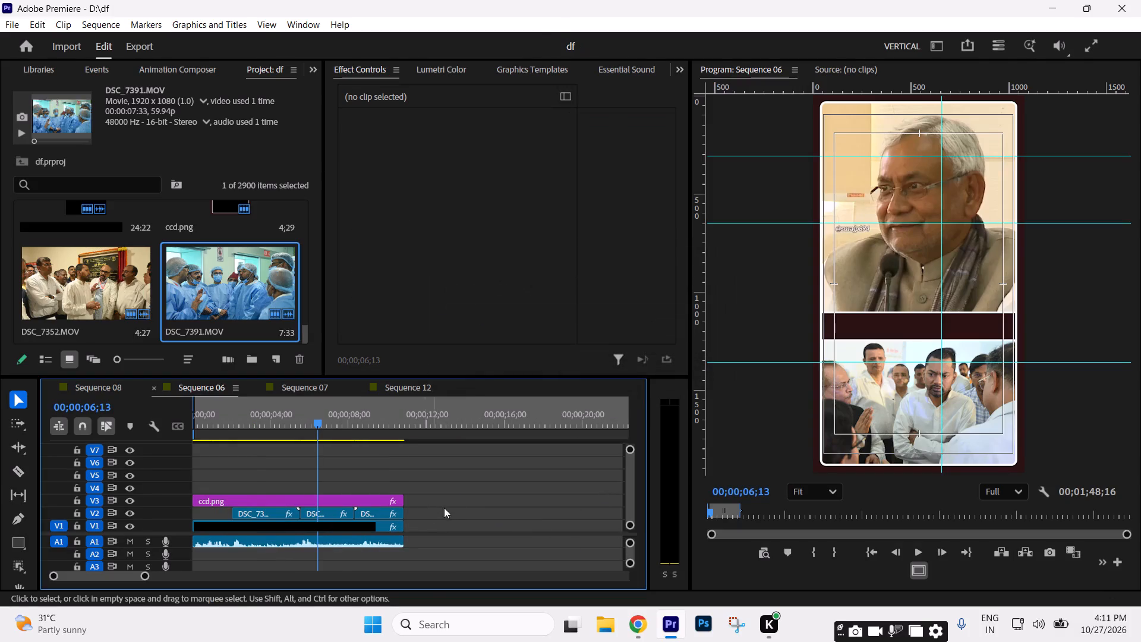
Play the start of the reel opening to check the speaker clip's sound.
{"action": "left_click_drag", "start_coordinate": [272, 421], "coordinate": [102, 445]}
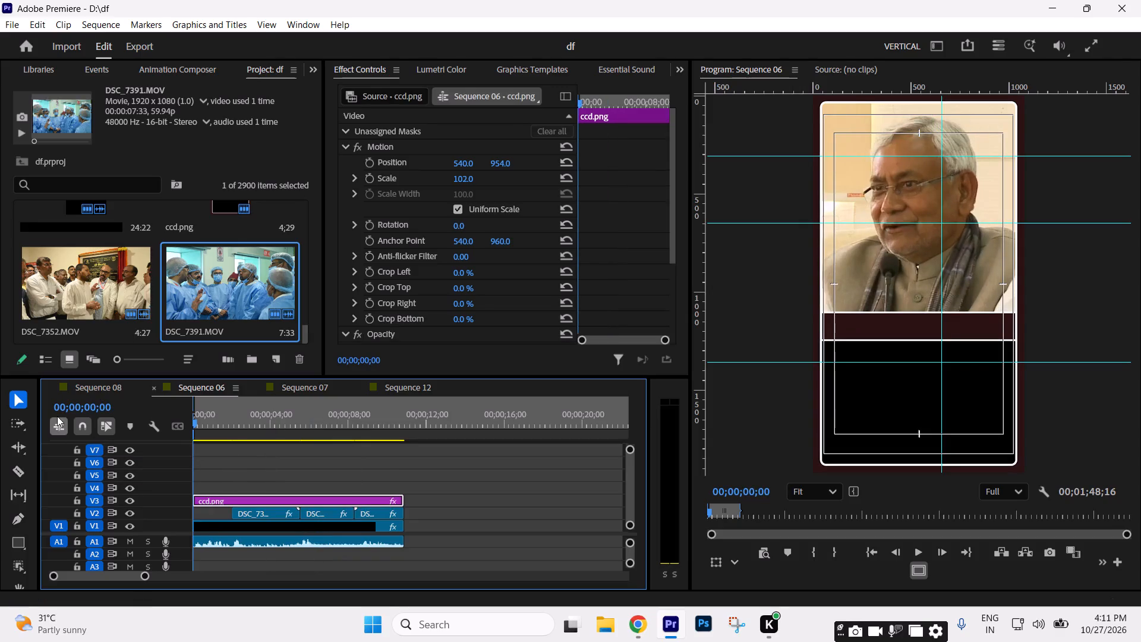
{"action": "key", "text": "space"}
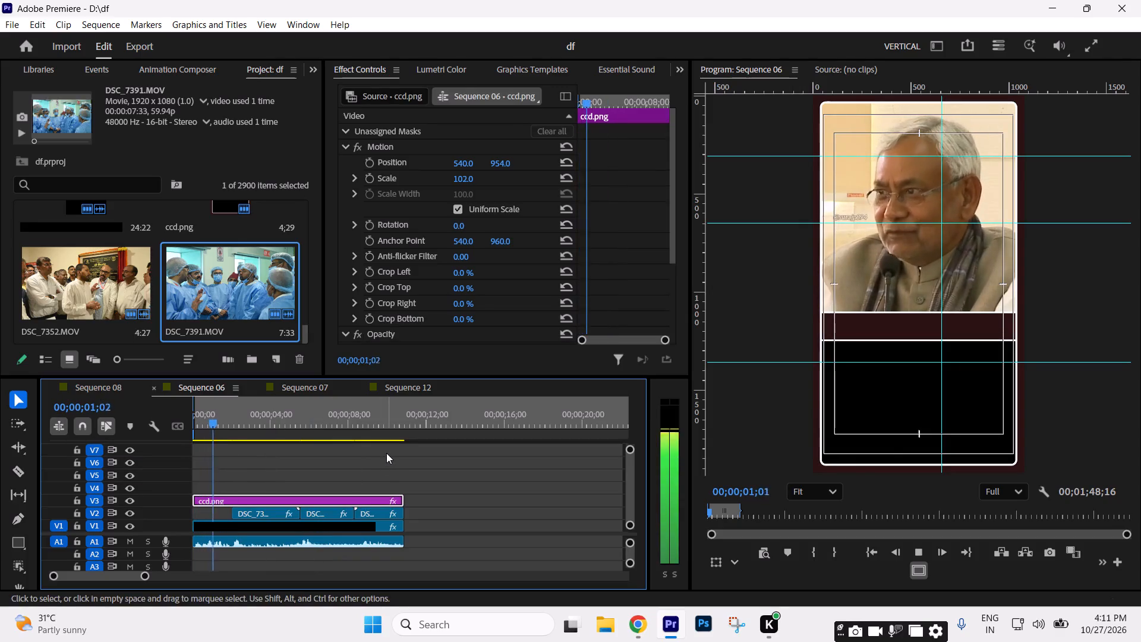
{"action": "left_click_drag", "start_coordinate": [242, 425], "coordinate": [172, 454]}
{"action": "key", "text": "space"}
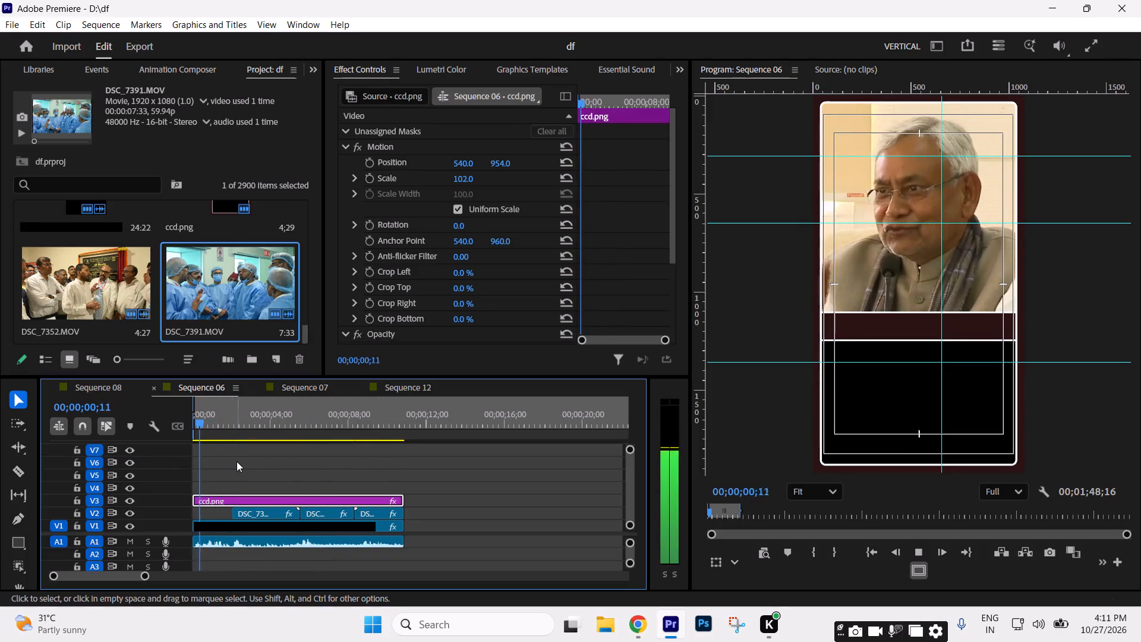
{"action": "key", "text": "space"}
Remove the DeNoise effect from the speaker clip's audio.
{"action": "left_click", "coordinate": [231, 542]}
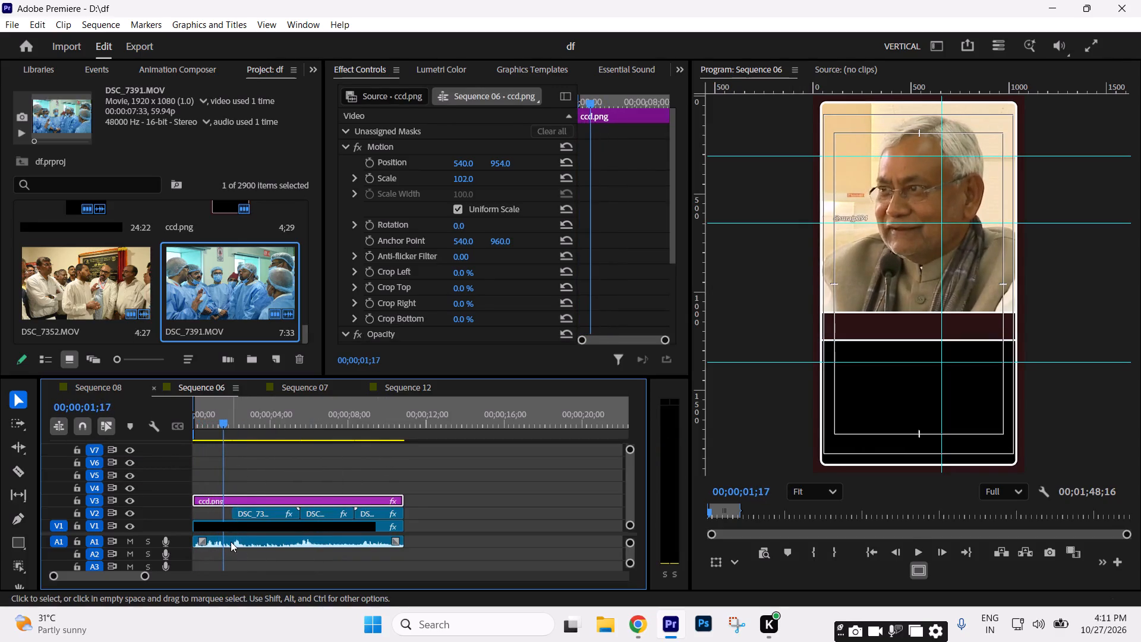
{"action": "scroll", "coordinate": [646, 185], "scroll_direction": "down", "scroll_amount": 9}
{"action": "scroll", "coordinate": [650, 234], "scroll_direction": "down", "scroll_amount": 4}
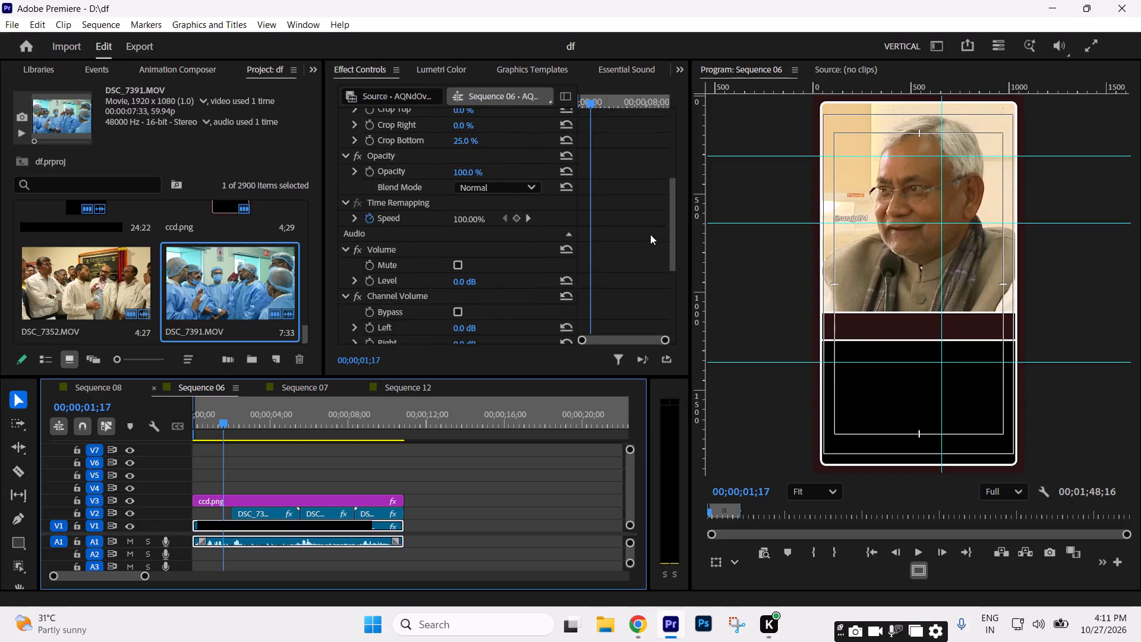
{"action": "scroll", "coordinate": [650, 234], "scroll_direction": "down", "scroll_amount": 9}
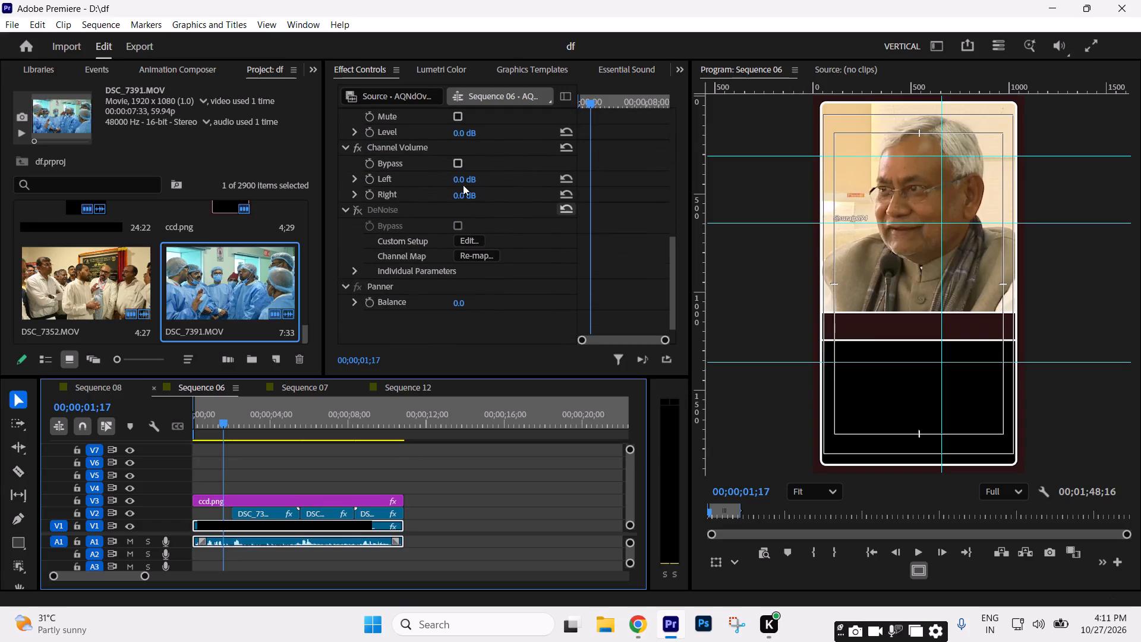
{"action": "left_click", "coordinate": [390, 210]}
{"action": "key", "text": "Delete"}
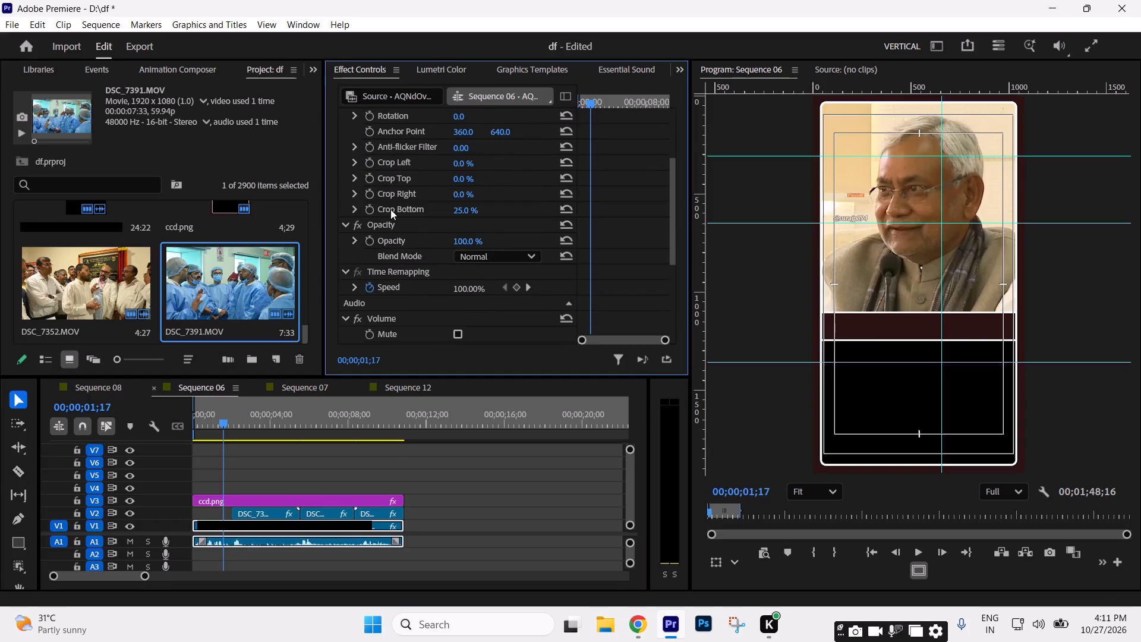
Play the opening from the start to its end to review the sound and the three lower clips.
{"action": "key", "text": "Up"}
{"action": "key", "text": "space"}
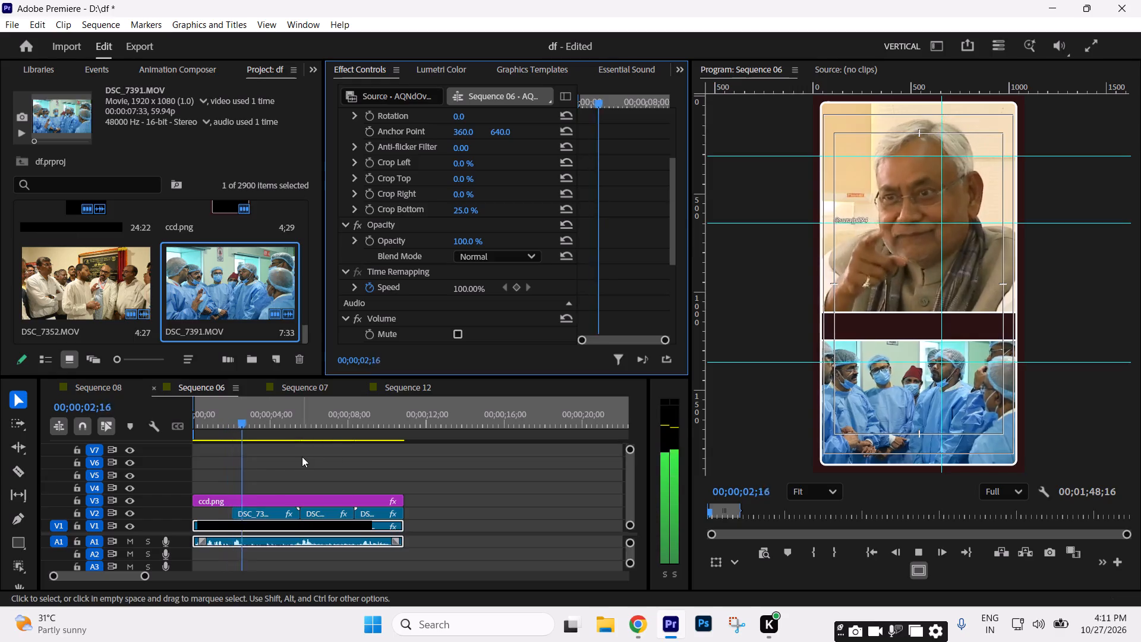
{"action": "key", "text": "space"}
{"action": "key", "text": "space"}
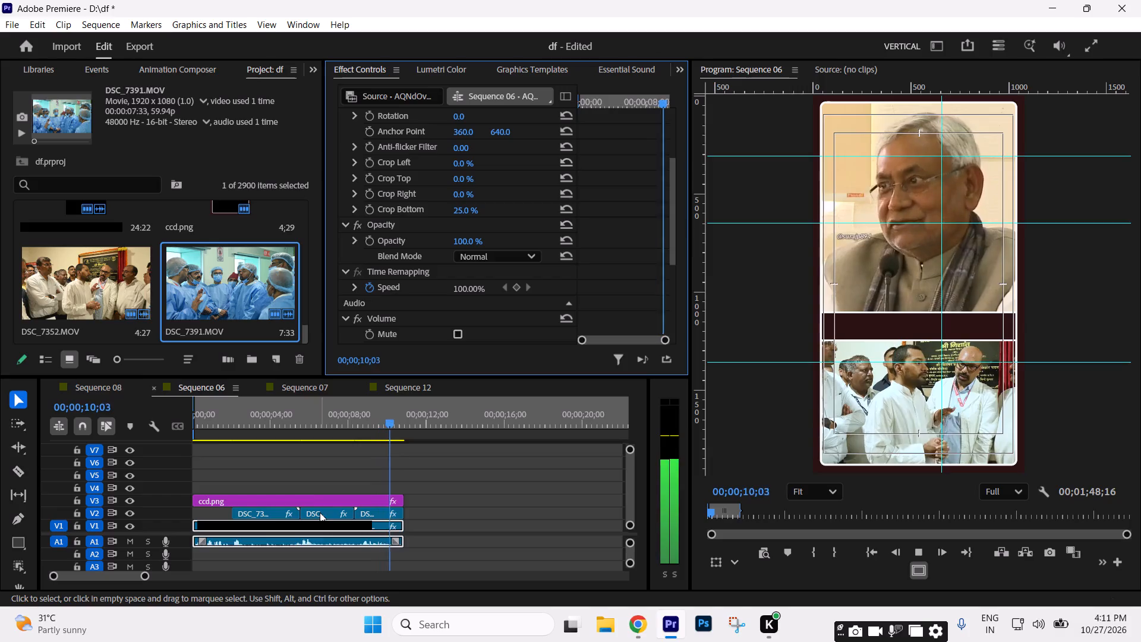
{"action": "key", "text": "space"}
Look beyond the opening in Sequence 06 and sample the material at about 00;01;58 and 00;05;10.
{"action": "left_click_drag", "start_coordinate": [142, 577], "coordinate": [211, 579]}
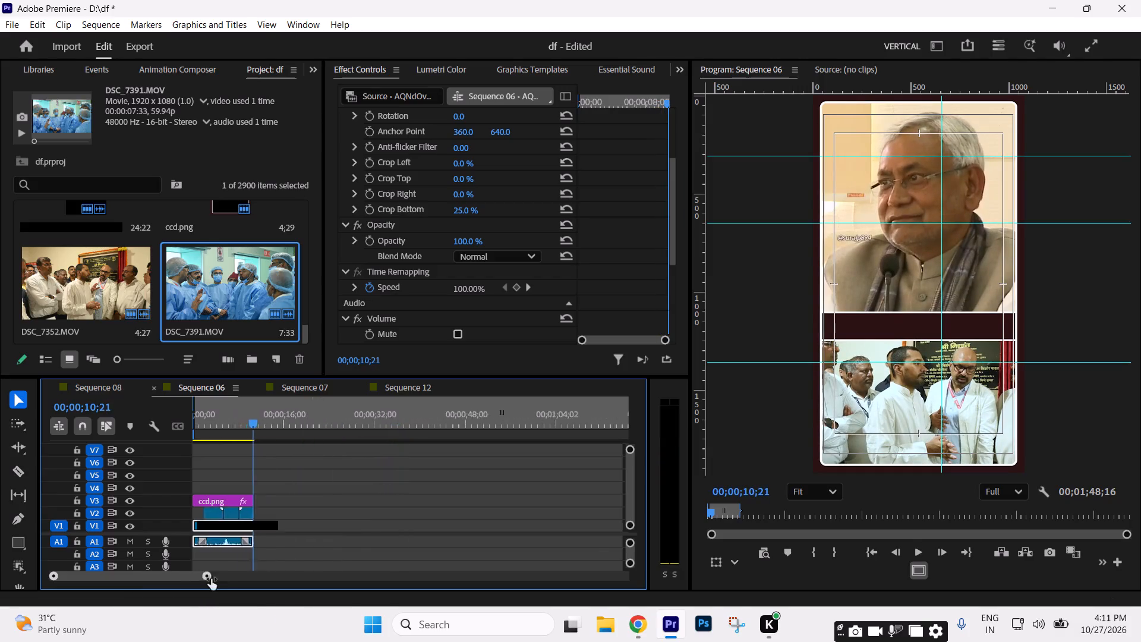
{"action": "left_click_drag", "start_coordinate": [211, 579], "coordinate": [237, 579]}
{"action": "left_click_drag", "start_coordinate": [248, 426], "coordinate": [437, 429]}
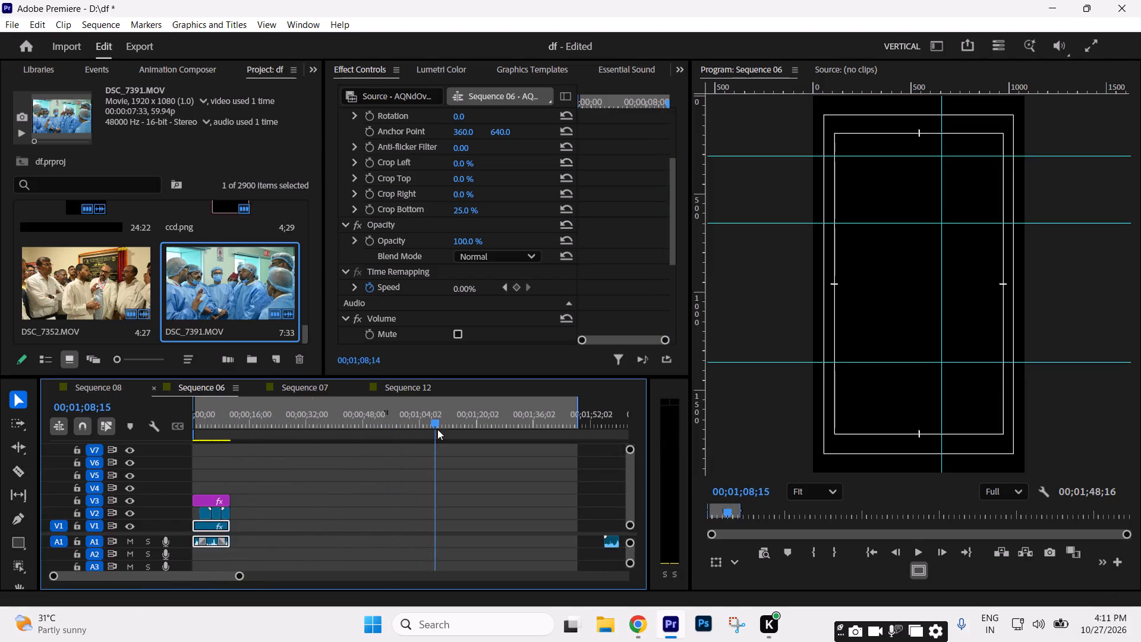
{"action": "left_click_drag", "start_coordinate": [437, 429], "coordinate": [294, 440]}
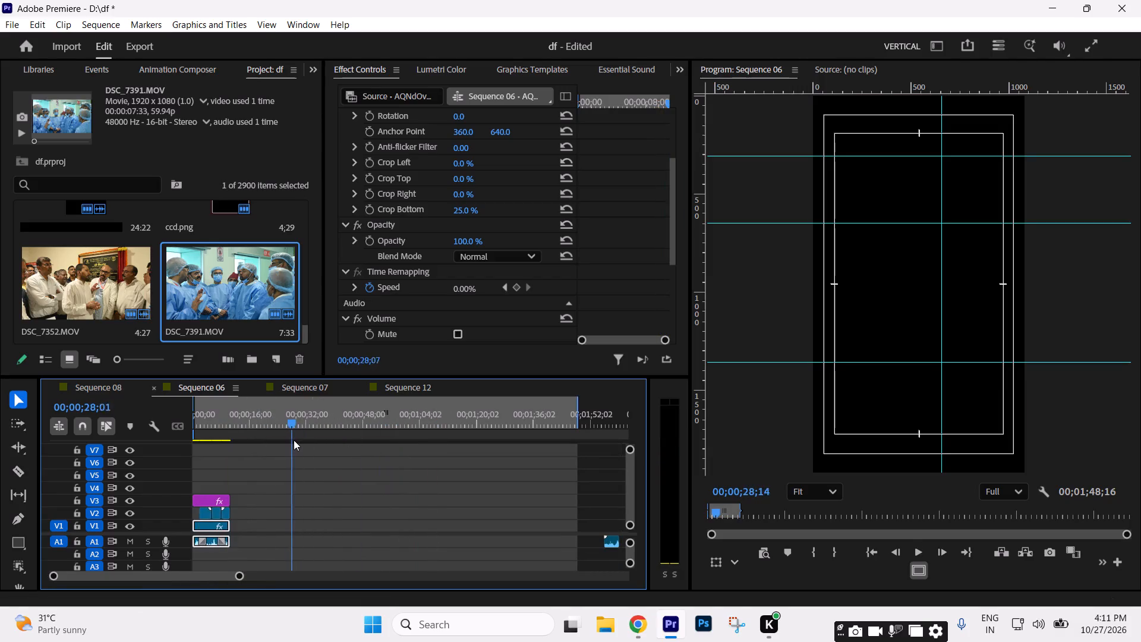
{"action": "left_click_drag", "start_coordinate": [294, 440], "coordinate": [292, 440]}
{"action": "left_click", "coordinate": [370, 536]}
{"action": "left_click_drag", "start_coordinate": [239, 575], "coordinate": [357, 573]}
{"action": "left_click", "coordinate": [324, 417]}
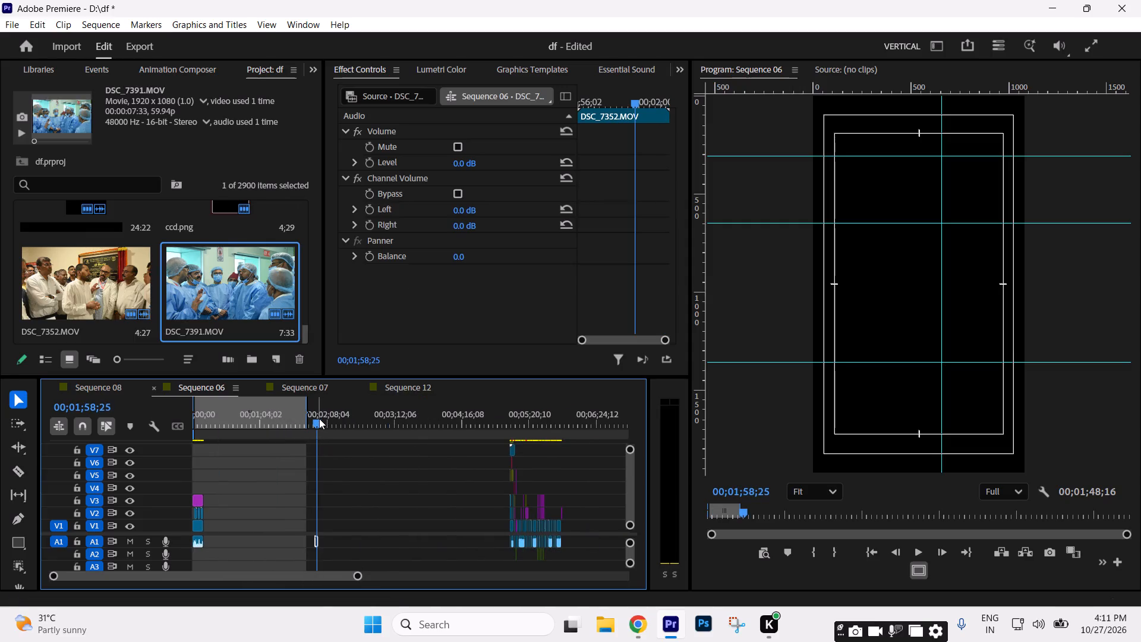
{"action": "key", "text": "space"}
{"action": "left_click_drag", "start_coordinate": [358, 577], "coordinate": [442, 578]}
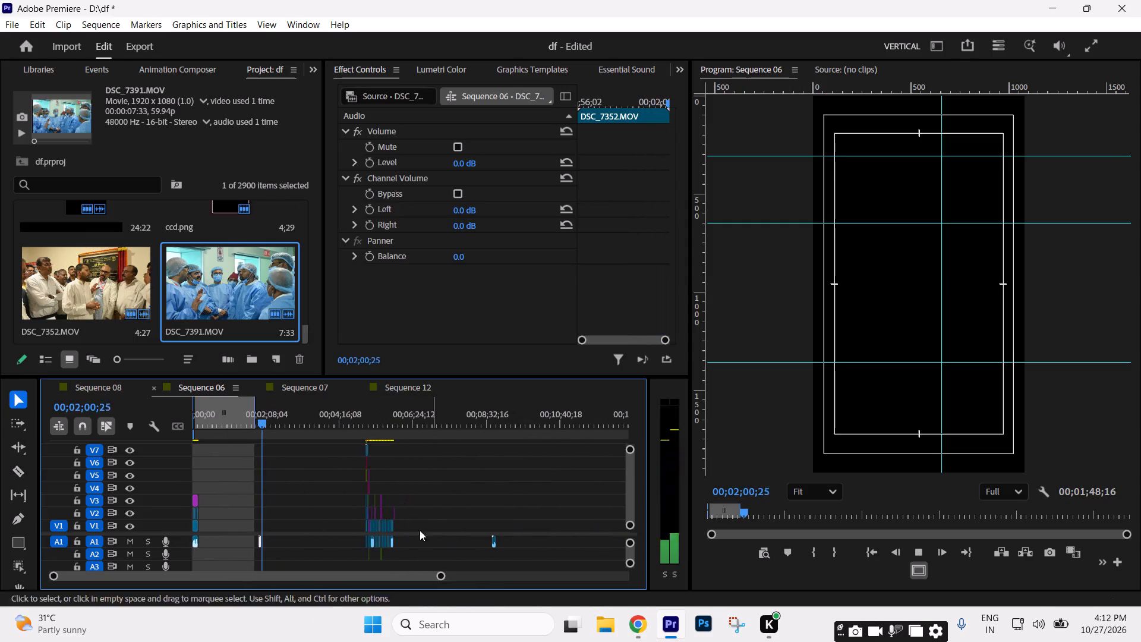
{"action": "key", "text": "space"}
{"action": "left_click_drag", "start_coordinate": [365, 419], "coordinate": [374, 421]}
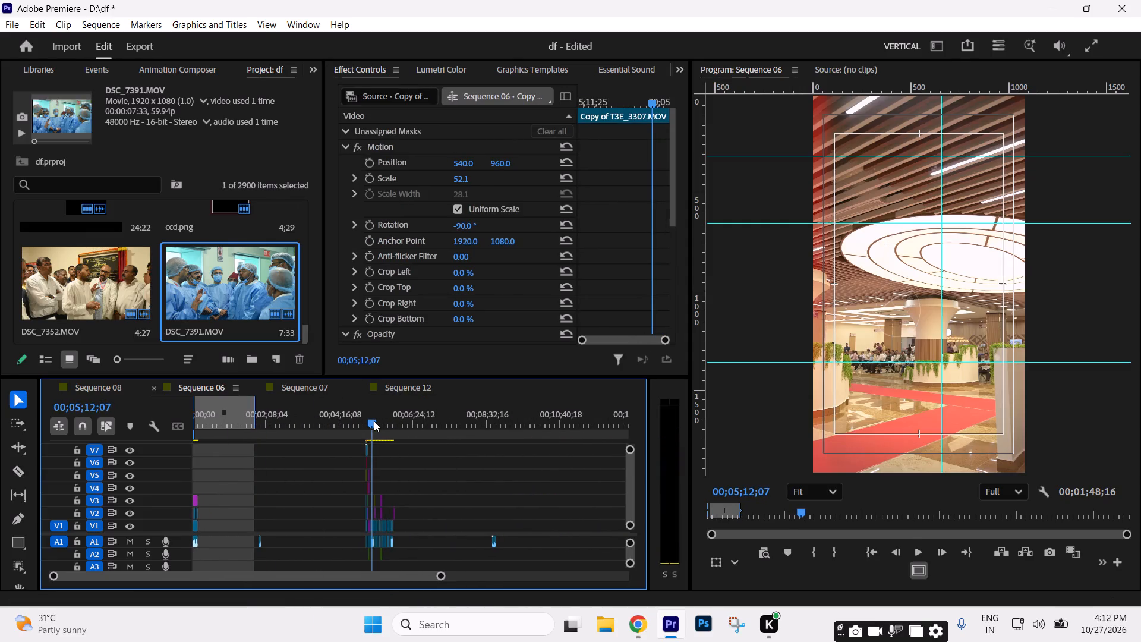
{"action": "left_click_drag", "start_coordinate": [374, 421], "coordinate": [372, 421]}
{"action": "key", "text": "space"}
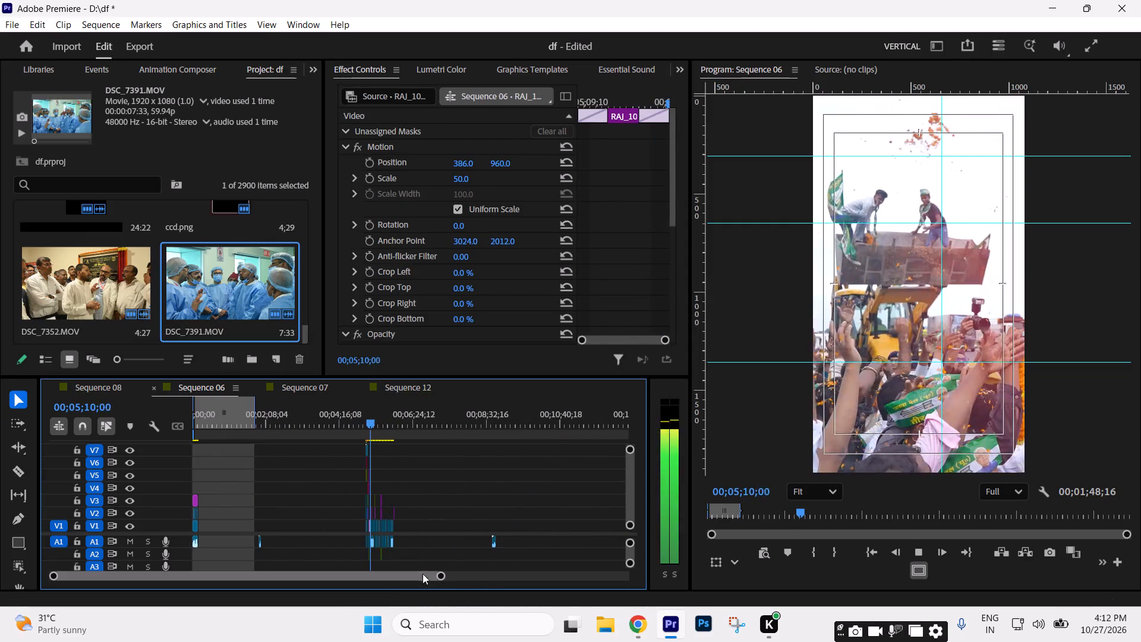
{"action": "key", "text": "space"}
Scrub and play through the existing edit between about 00;05;10 and 00;05;50 to examine its footage.
{"action": "left_click_drag", "start_coordinate": [442, 576], "coordinate": [168, 588]}
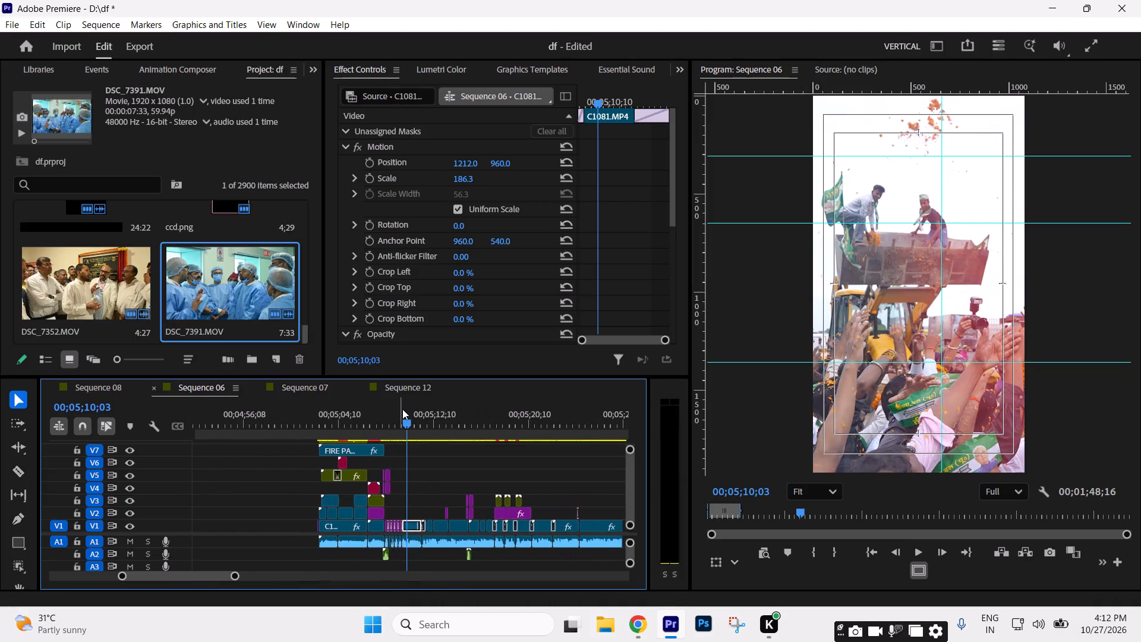
{"action": "left_click_drag", "start_coordinate": [402, 409], "coordinate": [439, 416]}
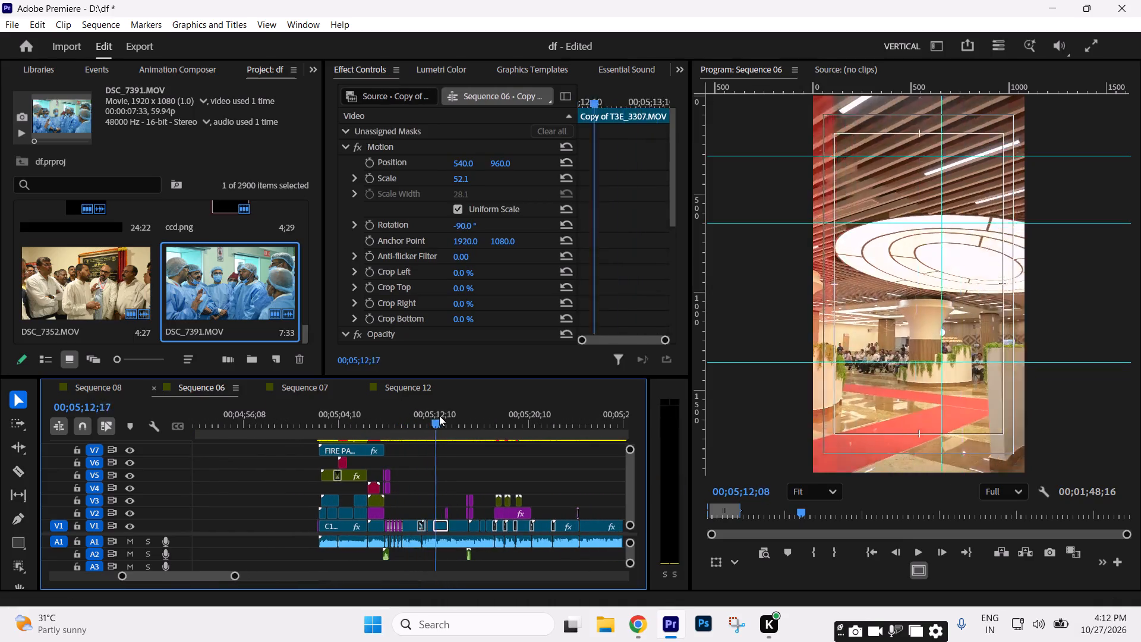
{"action": "left_click_drag", "start_coordinate": [439, 416], "coordinate": [593, 417]}
{"action": "key", "text": "space"}
{"action": "key", "text": "space"}
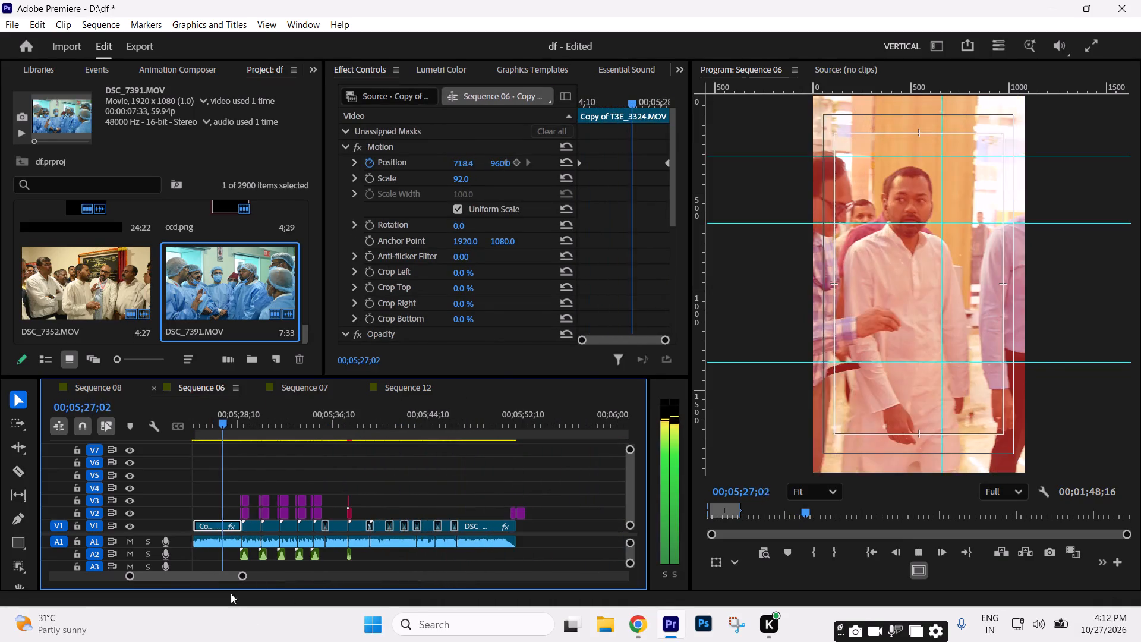
{"action": "left_click_drag", "start_coordinate": [242, 577], "coordinate": [326, 571]}
{"action": "left_click_drag", "start_coordinate": [421, 402], "coordinate": [455, 416]}
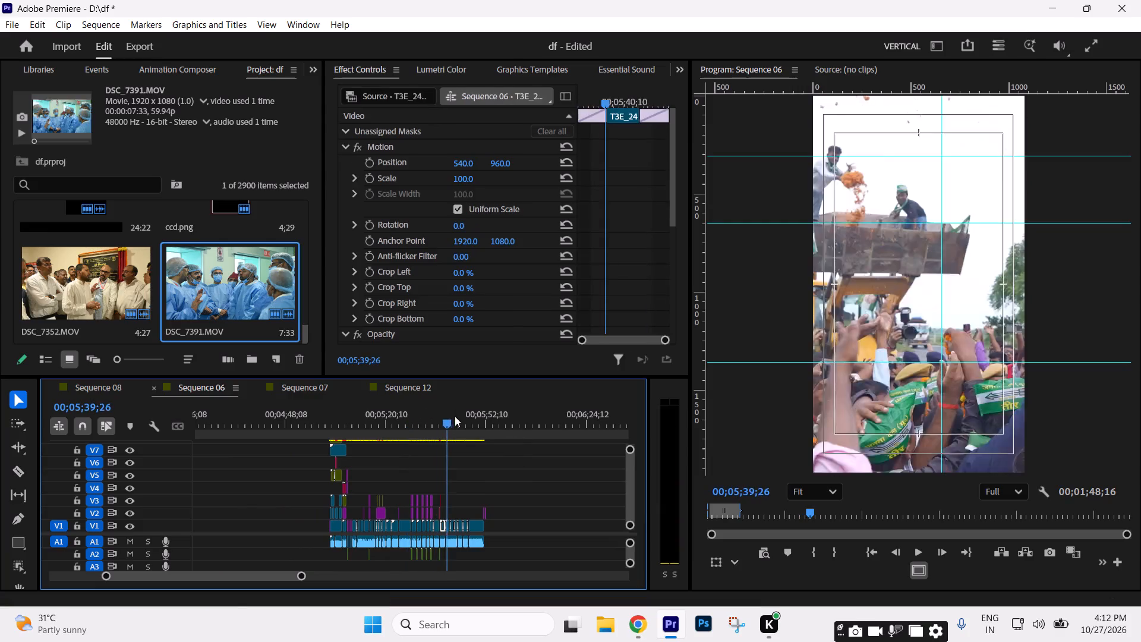
{"action": "left_click_drag", "start_coordinate": [455, 416], "coordinate": [431, 411]}
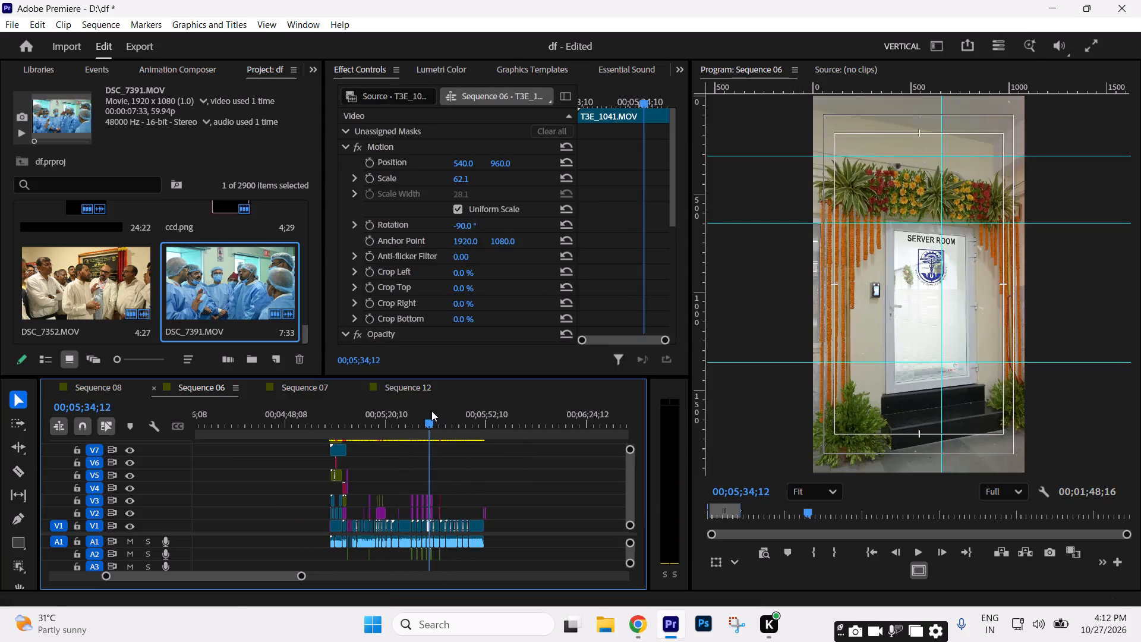
{"action": "left_click_drag", "start_coordinate": [431, 411], "coordinate": [482, 414]}
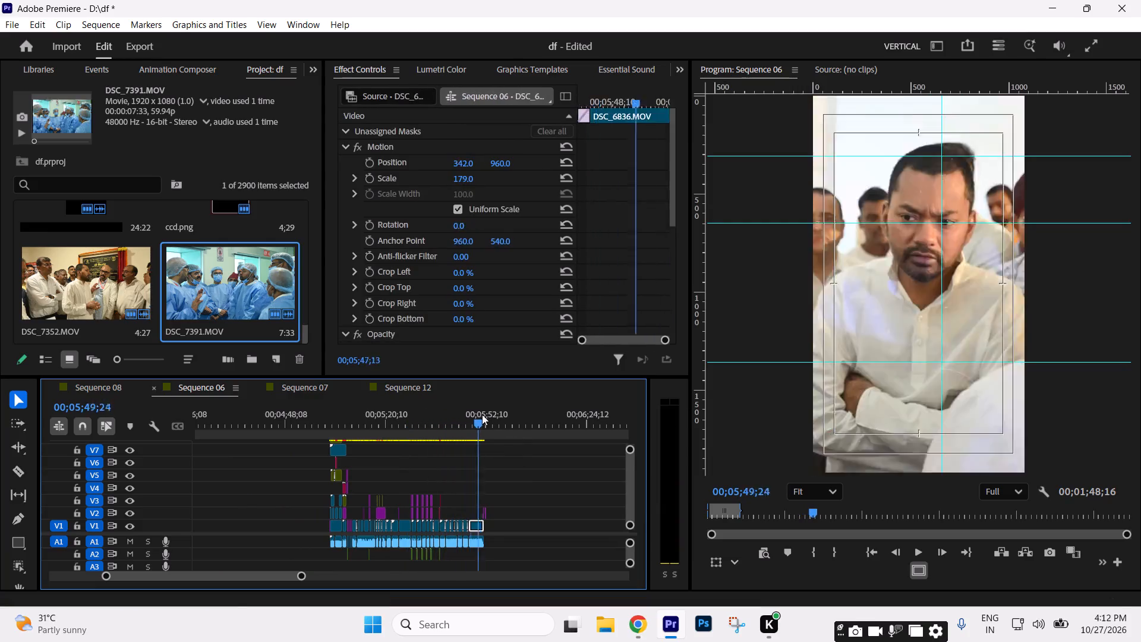
{"action": "left_click_drag", "start_coordinate": [482, 414], "coordinate": [377, 414]}
Switch to Sequence 07.
{"action": "left_click", "coordinate": [305, 388]}
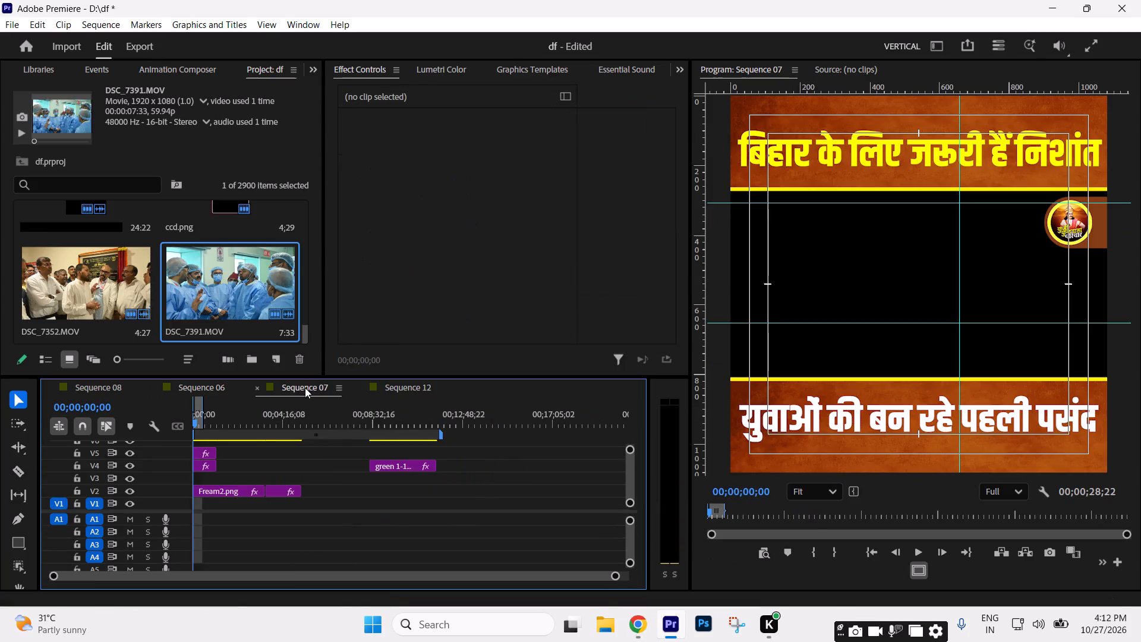
Switch to Sequence 12 and skim its edit from the end back to about 00;00;13, looking for reusable footage.
{"action": "left_click", "coordinate": [405, 382]}
{"action": "left_click_drag", "start_coordinate": [261, 424], "coordinate": [267, 423]}
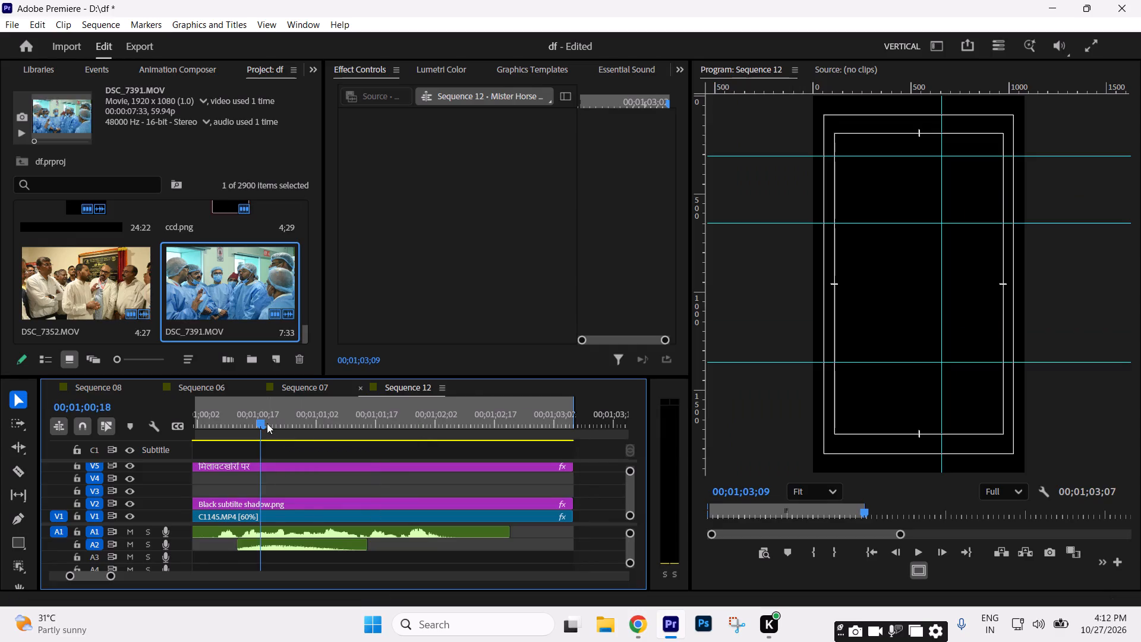
{"action": "left_click_drag", "start_coordinate": [267, 423], "coordinate": [309, 432]}
{"action": "key", "text": "minus"}
{"action": "key", "text": "minus"}
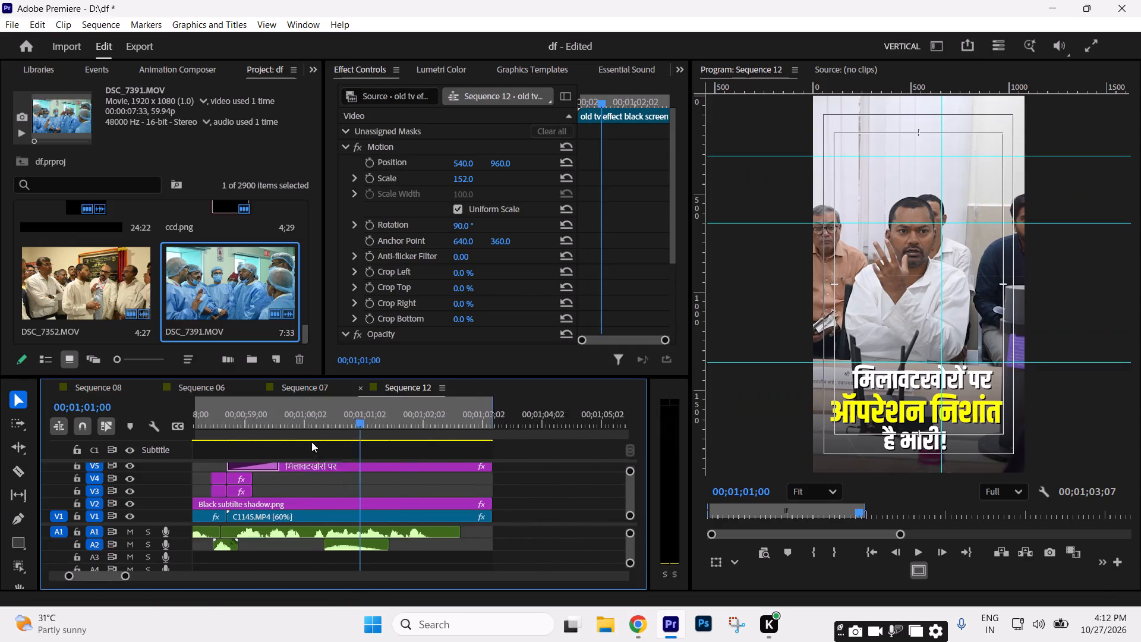
{"action": "key", "text": "minus"}
{"action": "key", "text": "minus"}
{"action": "key", "text": "minus"}
{"action": "left_click_drag", "start_coordinate": [277, 433], "coordinate": [238, 440]}
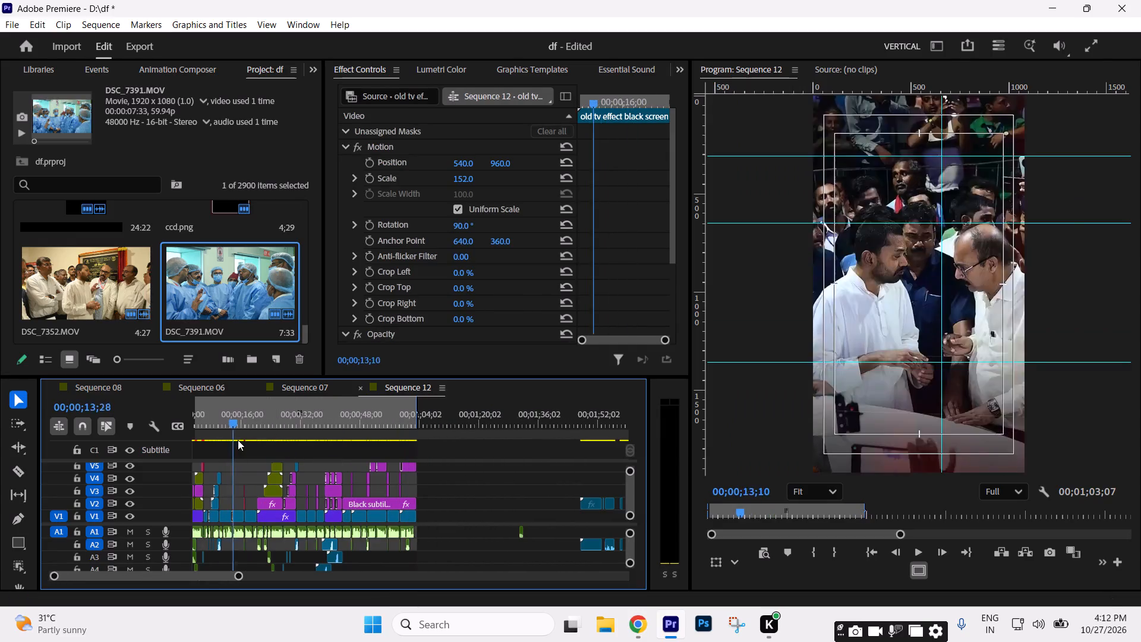
{"action": "left_click_drag", "start_coordinate": [238, 440], "coordinate": [256, 423]}
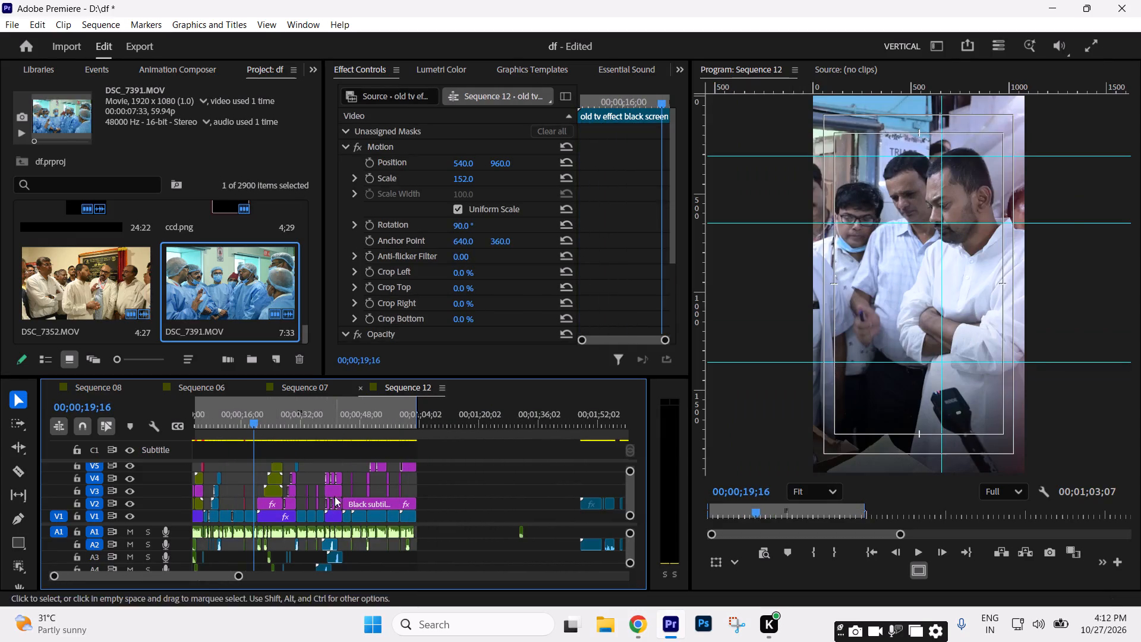
{"action": "left_click", "coordinate": [467, 484]}
Save the project.
{"action": "key", "text": "ctrl+s"}
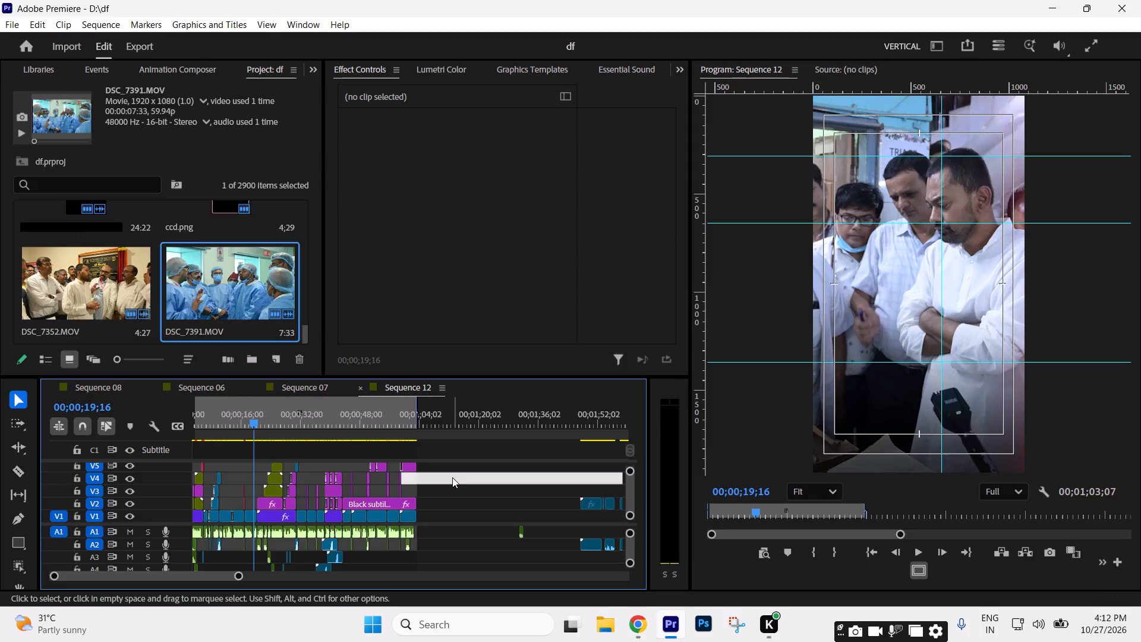
Scrub through the first half minute of Sequence 12 to examine its shots.
{"action": "scroll", "coordinate": [830, 388], "scroll_direction": "down", "scroll_amount": 1}
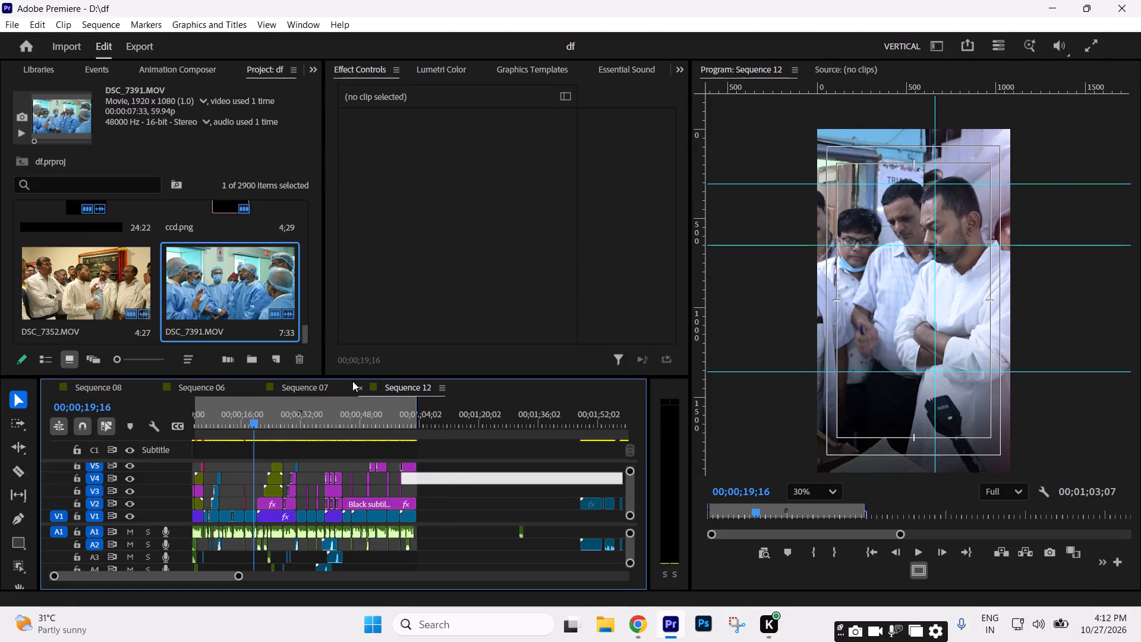
{"action": "key", "text": "Home"}
{"action": "left_click", "coordinate": [222, 432]}
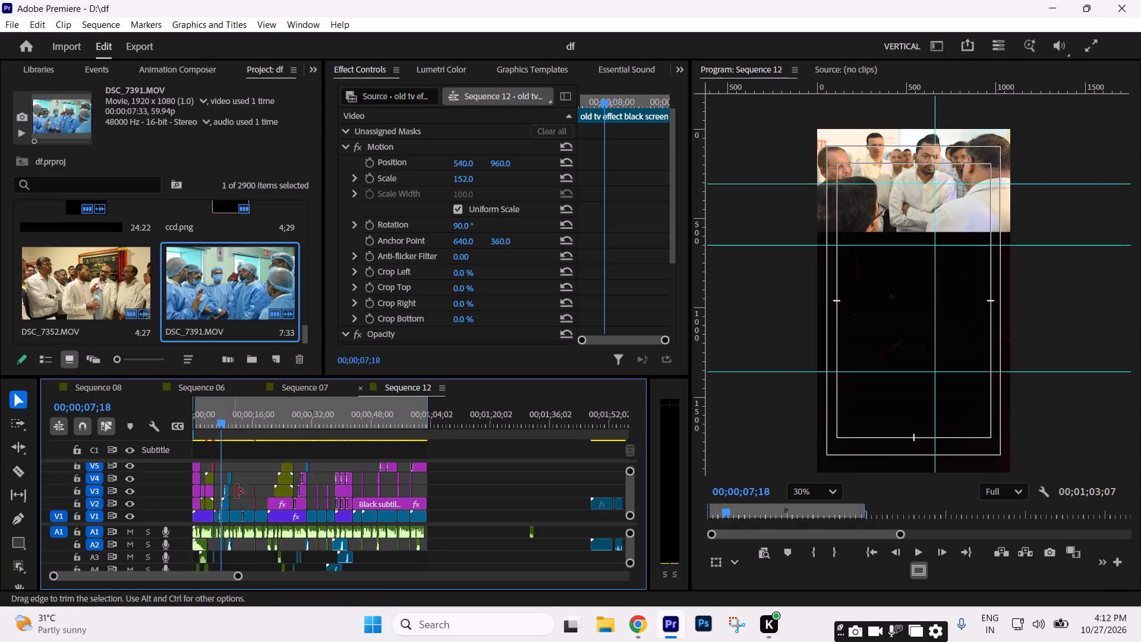
{"action": "left_click_drag", "start_coordinate": [226, 422], "coordinate": [247, 431]}
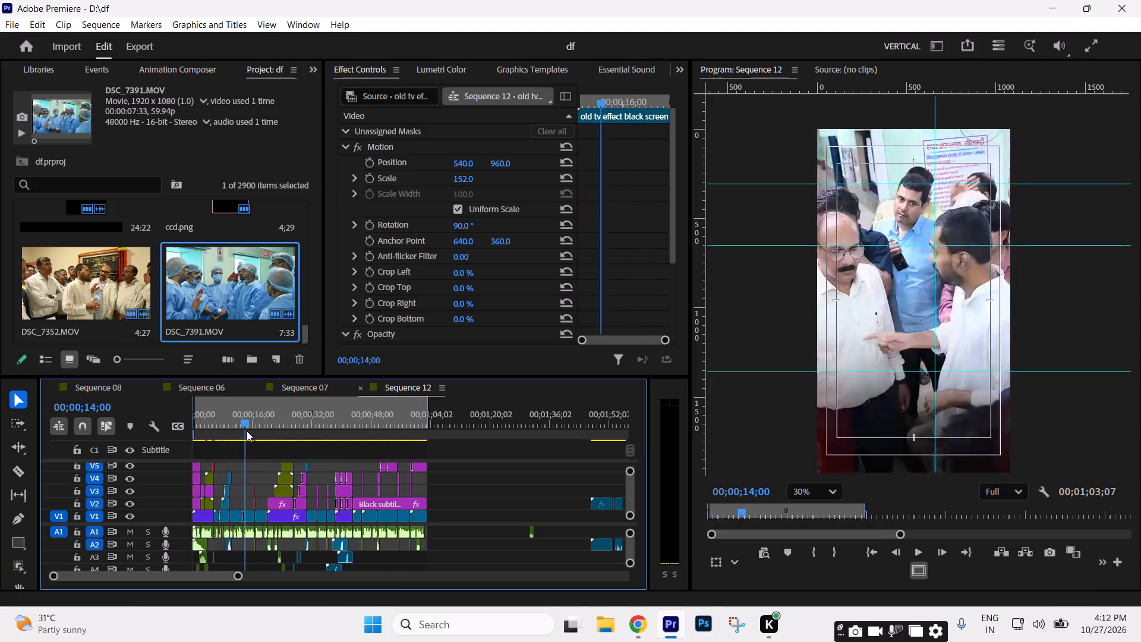
{"action": "left_click_drag", "start_coordinate": [247, 431], "coordinate": [300, 434]}
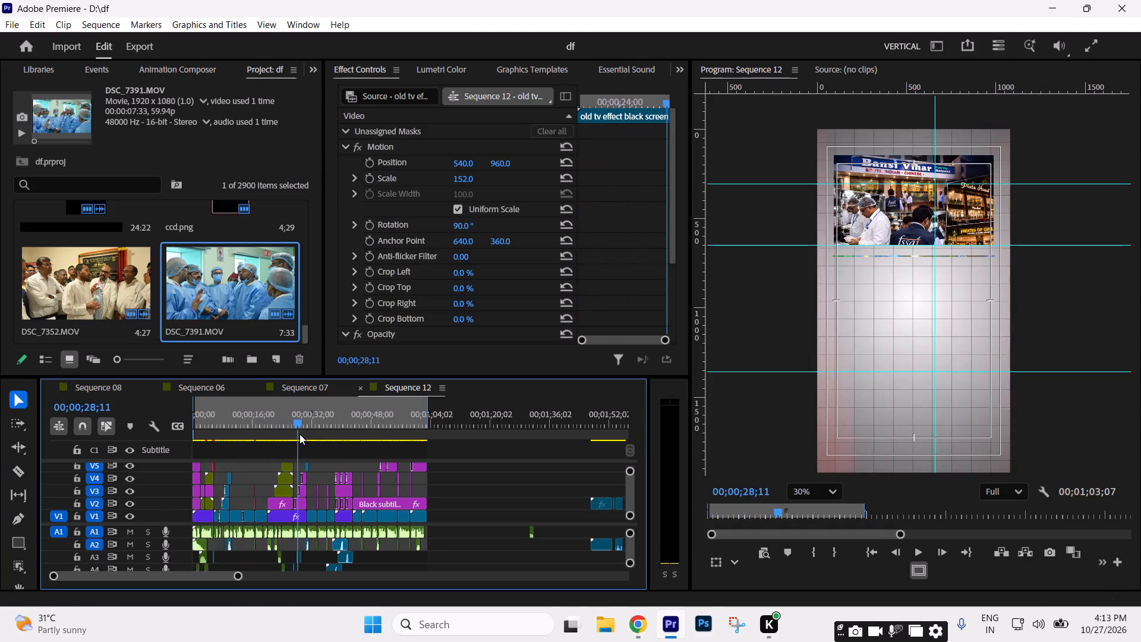
{"action": "left_click_drag", "start_coordinate": [300, 434], "coordinate": [260, 438]}
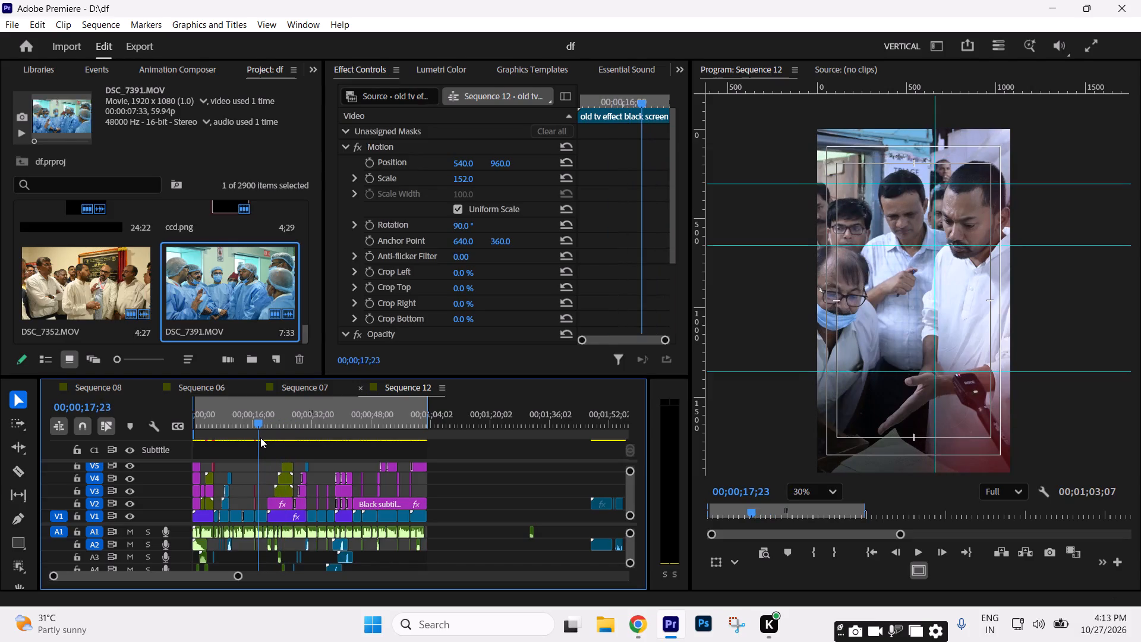
Play Sequence 12 from its start to about 00;00;07 to review the opening with sound.
{"action": "key", "text": "Home"}
{"action": "key", "text": "space"}
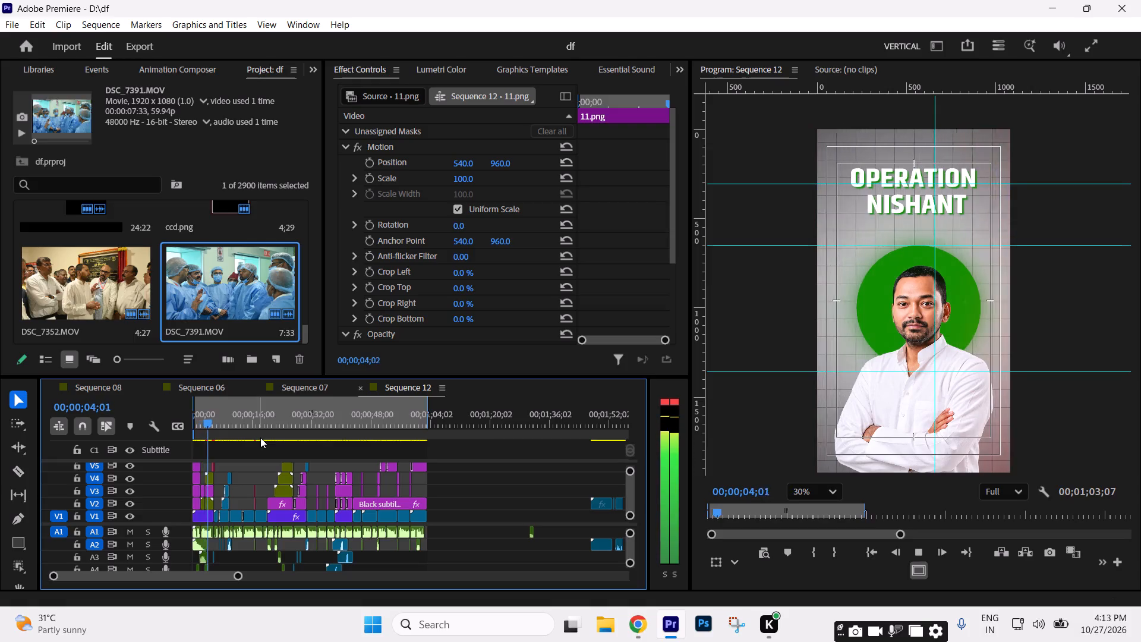
{"action": "key", "text": "space"}
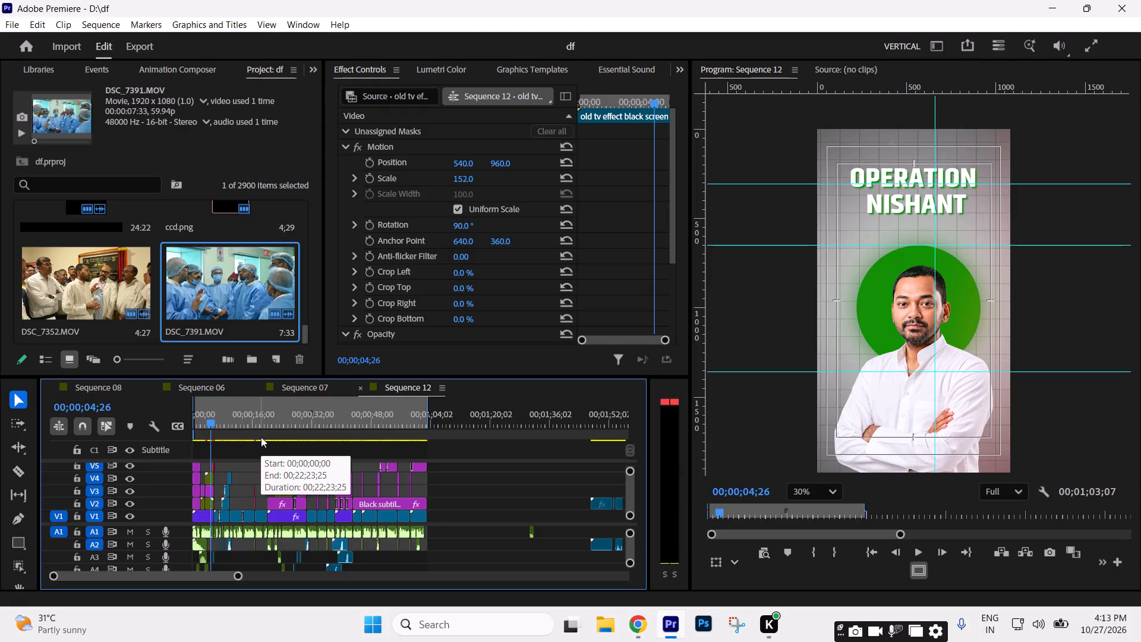
{"action": "key", "text": "space"}
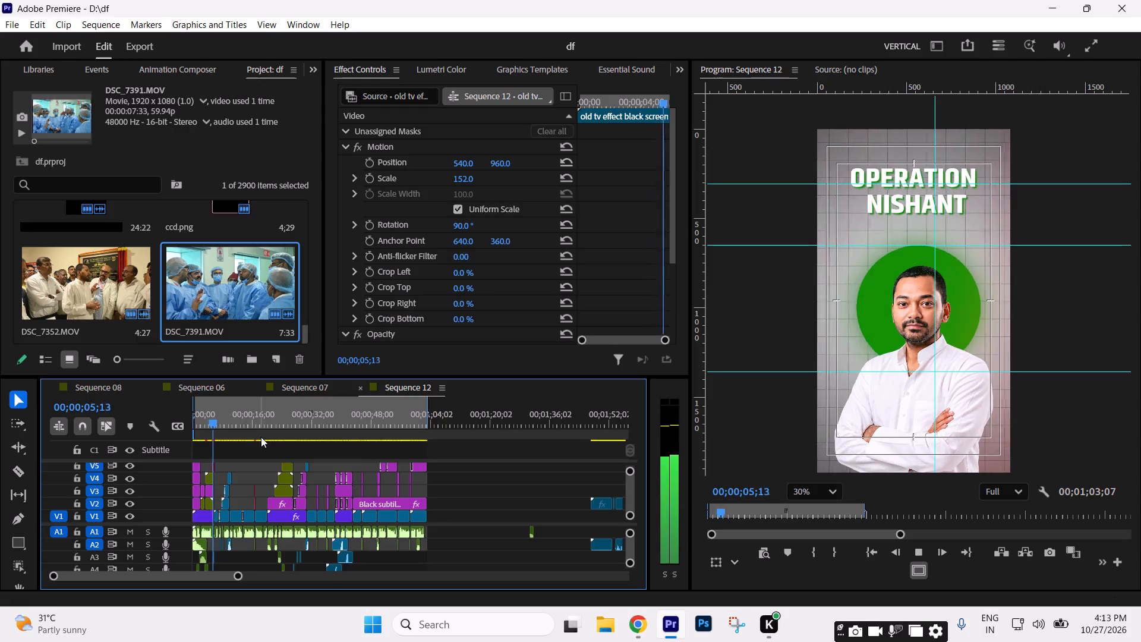
{"action": "key", "text": "space"}
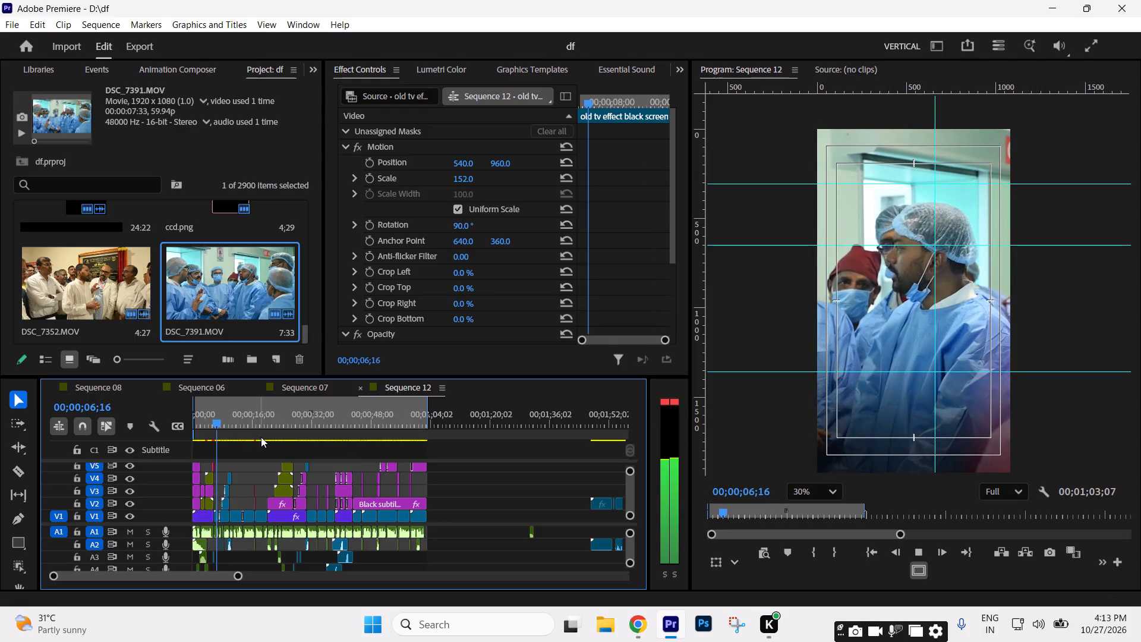
{"action": "key", "text": "space"}
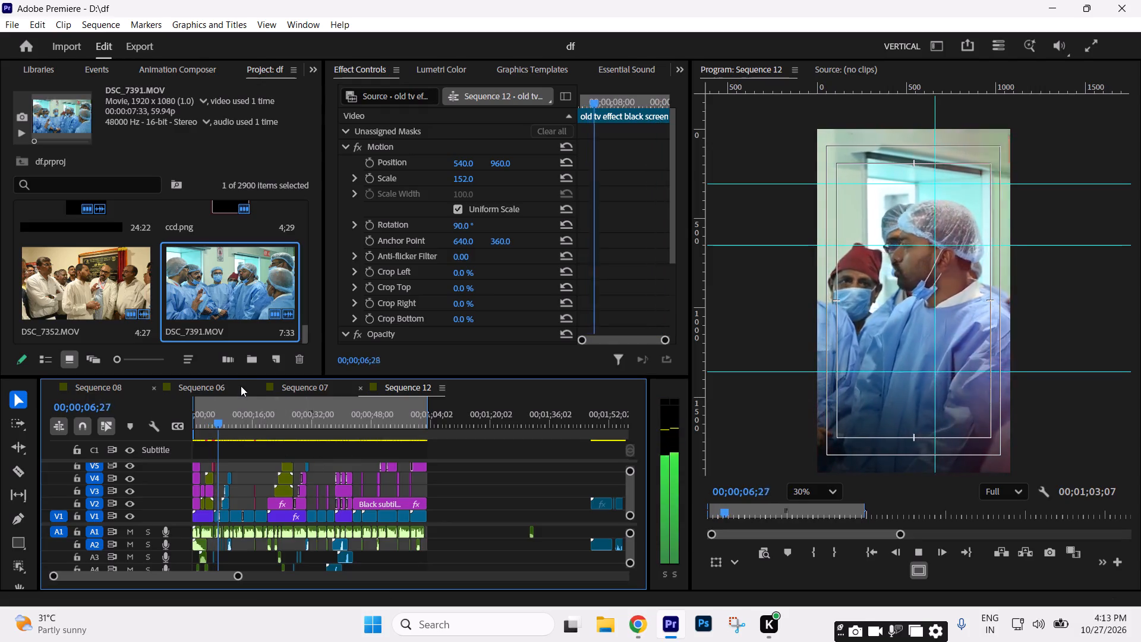
Return to Sequence 06 and scrub its existing edit from about 00;05;17 to 00;05;37 for usable shots.
{"action": "left_click", "coordinate": [208, 385]}
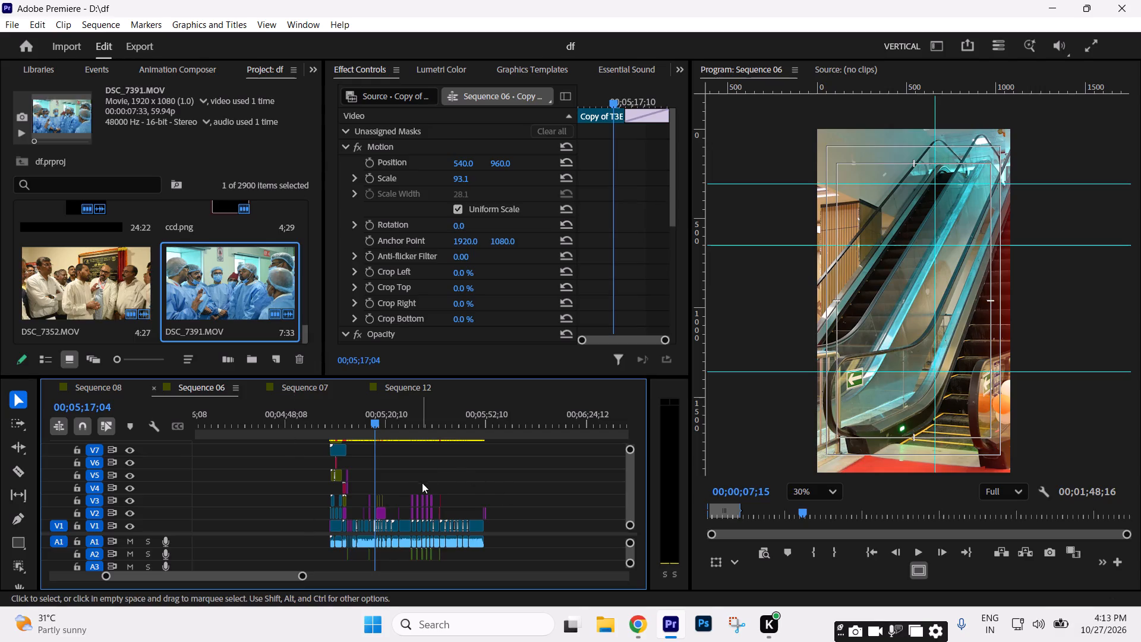
{"action": "left_click", "coordinate": [431, 469]}
{"action": "left_click_drag", "start_coordinate": [376, 418], "coordinate": [428, 422]}
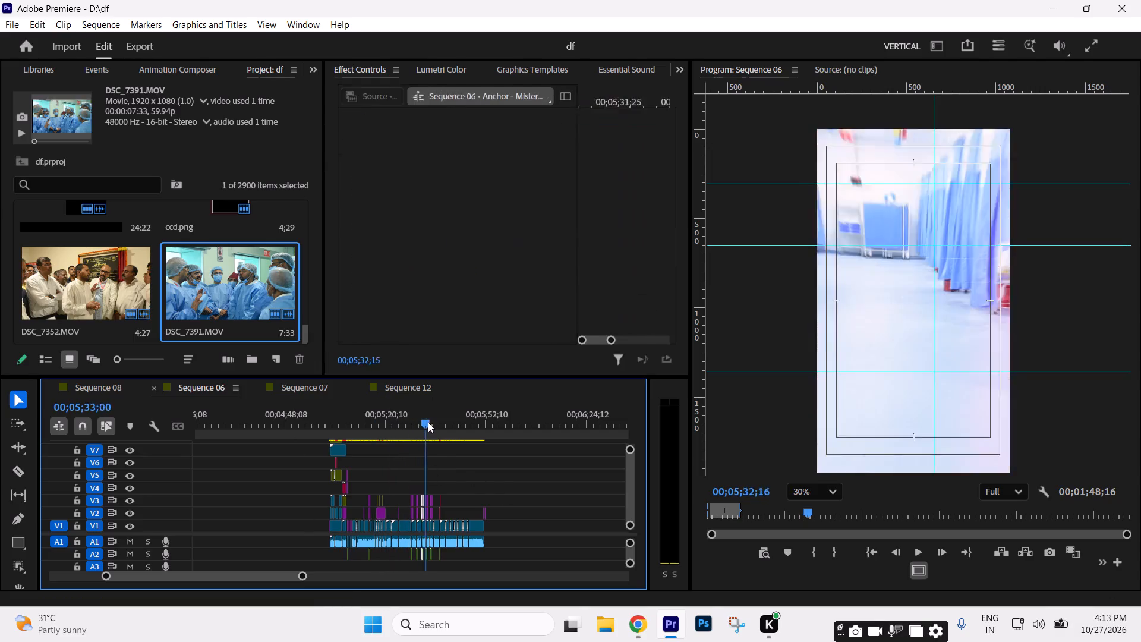
{"action": "left_click_drag", "start_coordinate": [428, 422], "coordinate": [441, 426]}
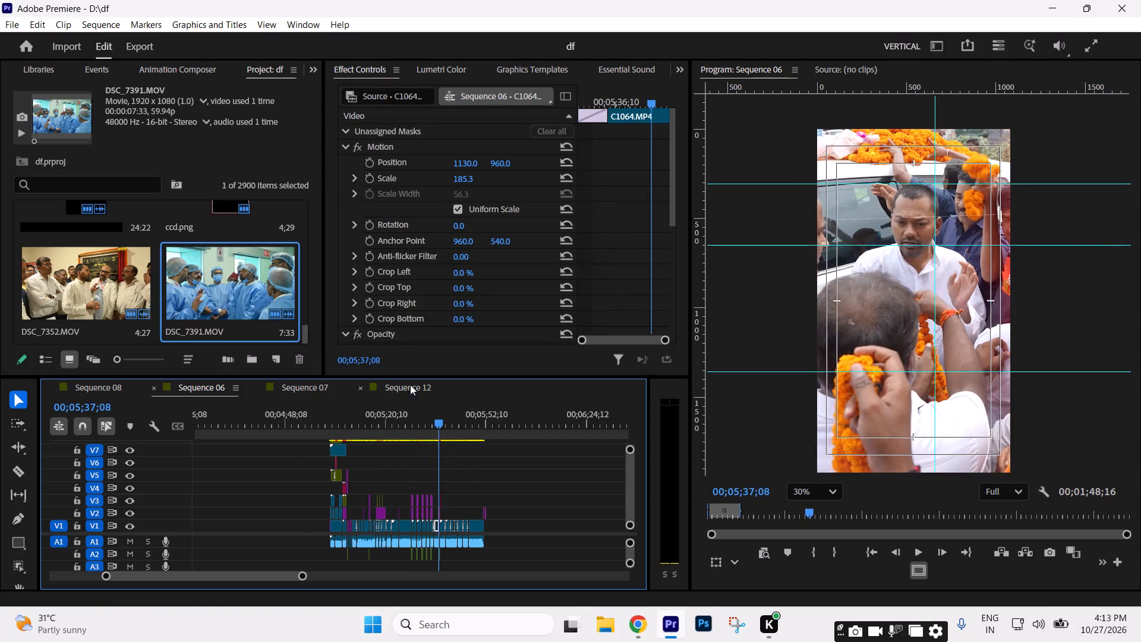
Look through Sequence 12 for a suitable shot and copy the T3E_0860.MOV clip on V1 at about 00;00;51.
{"action": "left_click", "coordinate": [409, 385]}
{"action": "left_click_drag", "start_coordinate": [229, 420], "coordinate": [241, 423]}
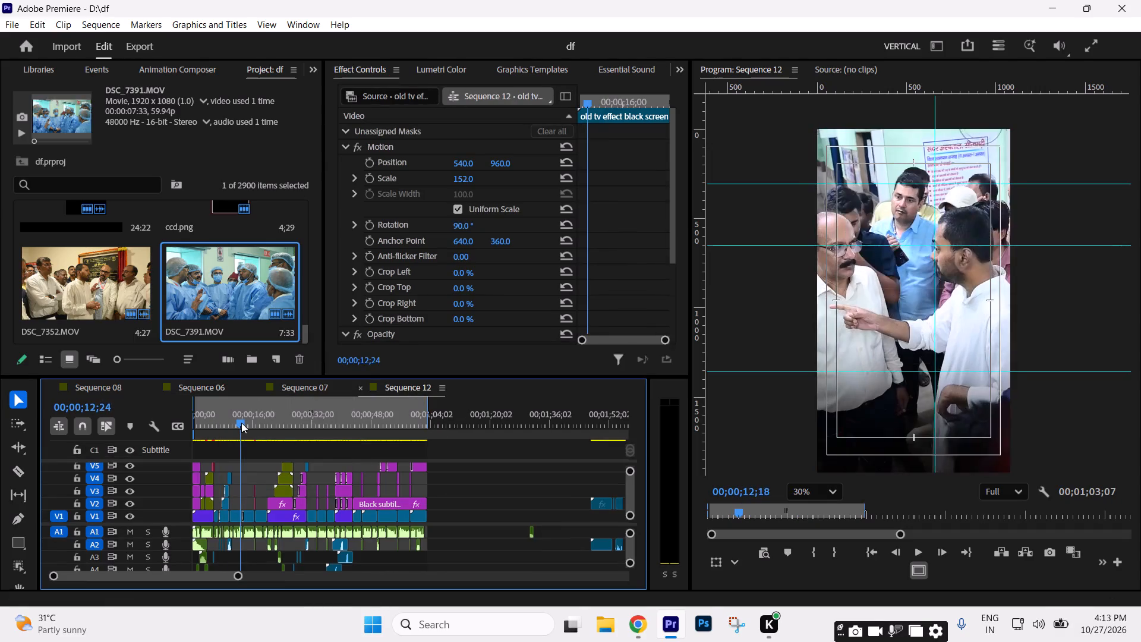
{"action": "left_click_drag", "start_coordinate": [241, 423], "coordinate": [254, 430]}
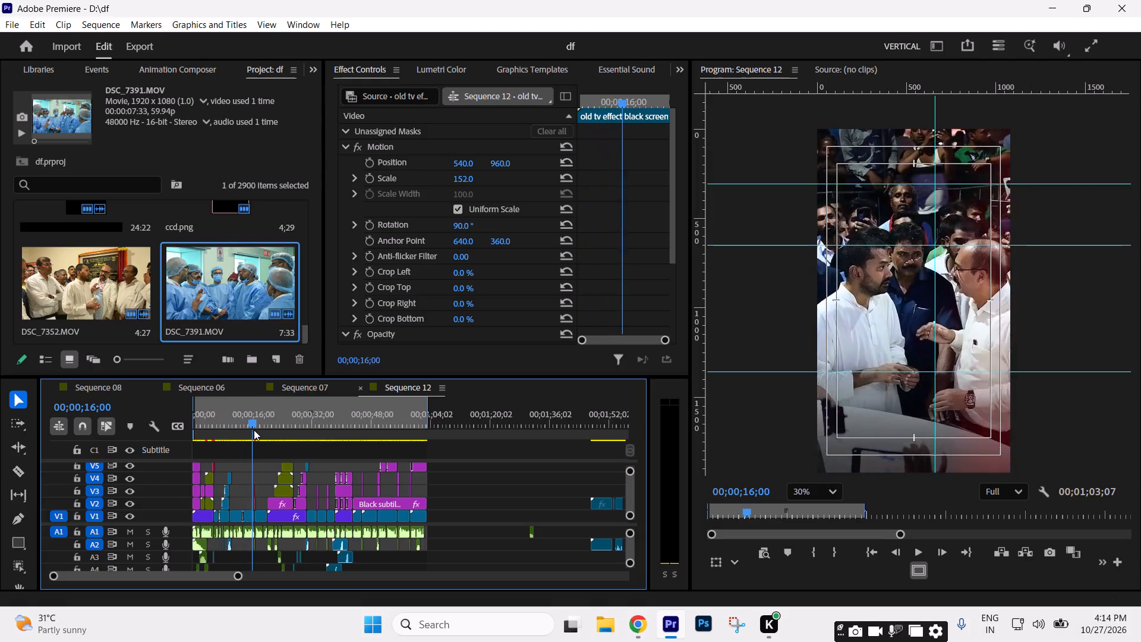
{"action": "left_click_drag", "start_coordinate": [254, 430], "coordinate": [269, 435]}
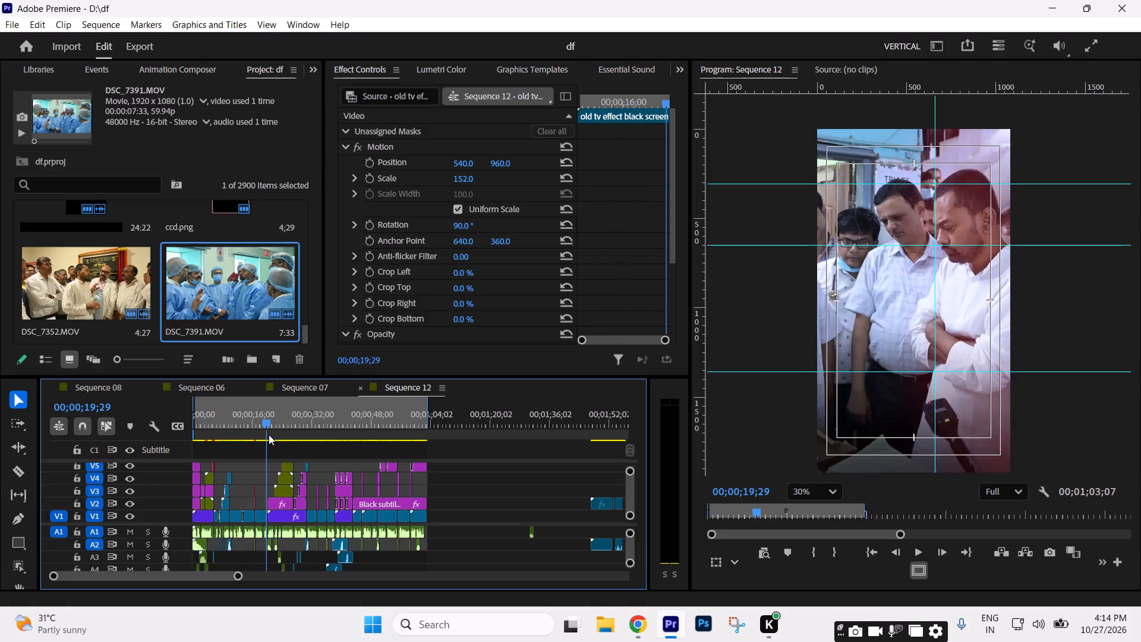
{"action": "left_click_drag", "start_coordinate": [269, 435], "coordinate": [261, 434]}
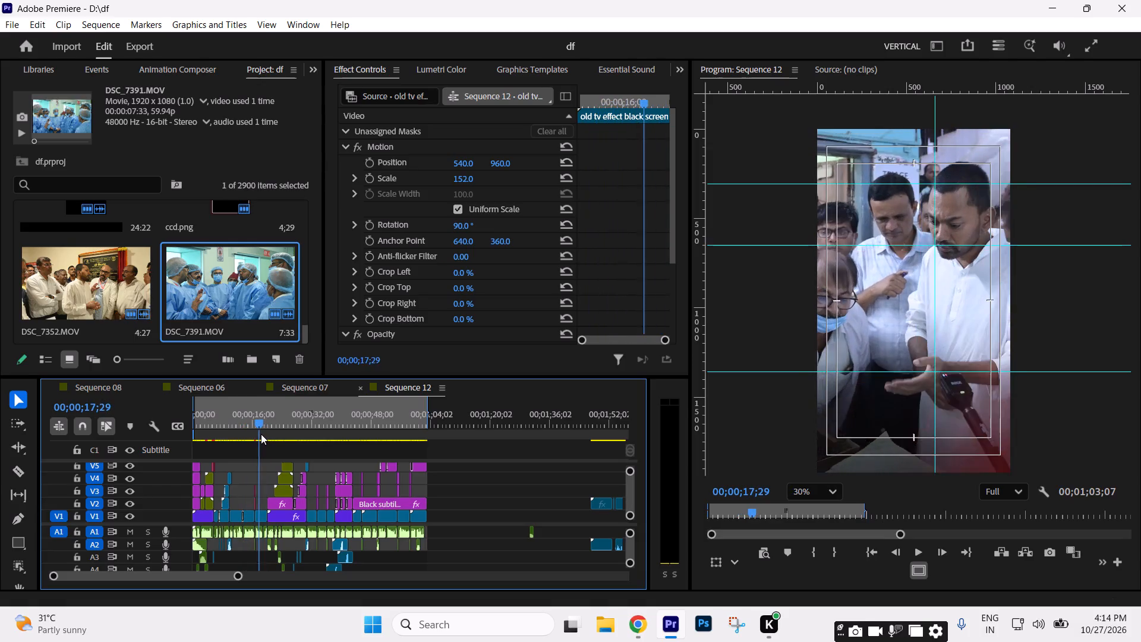
{"action": "left_click_drag", "start_coordinate": [261, 434], "coordinate": [325, 443]}
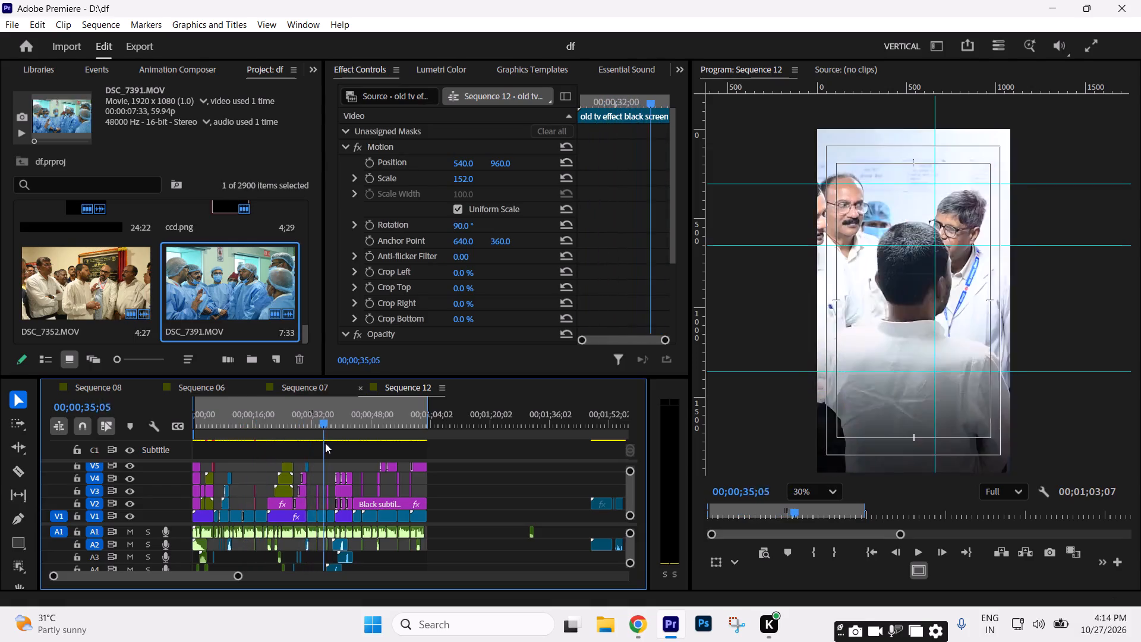
{"action": "left_click_drag", "start_coordinate": [325, 443], "coordinate": [359, 452]}
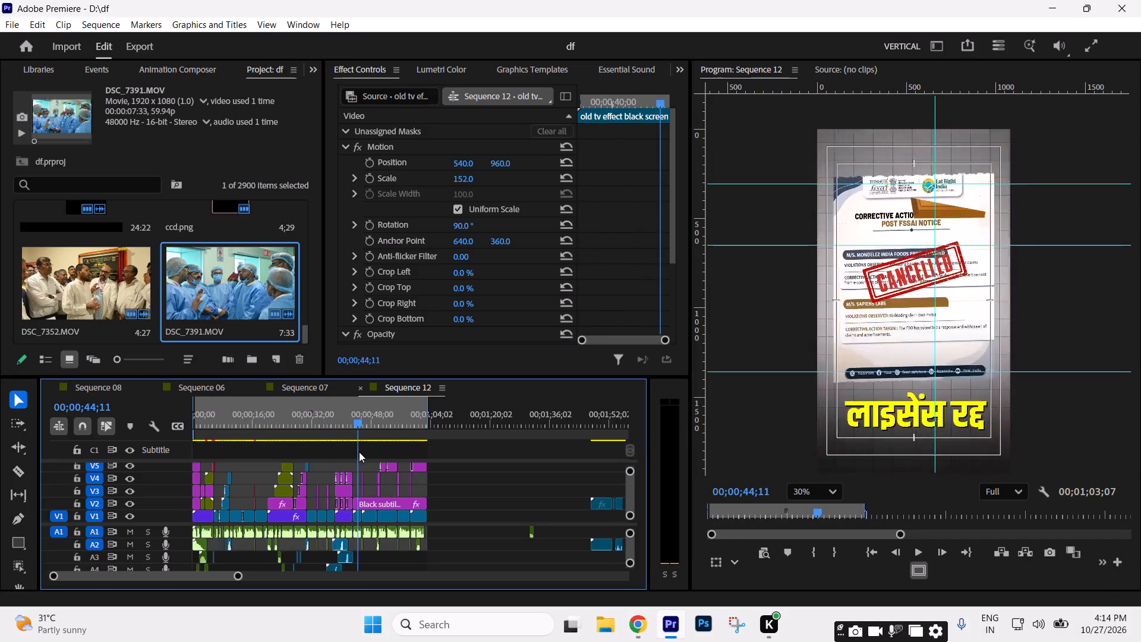
{"action": "left_click_drag", "start_coordinate": [359, 452], "coordinate": [387, 458]}
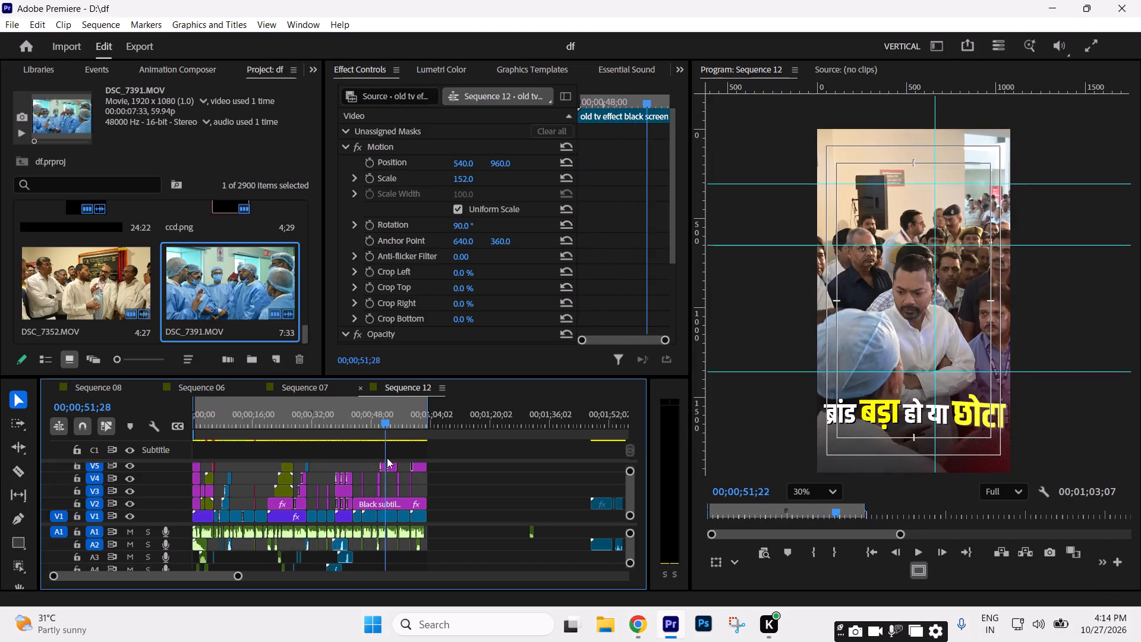
{"action": "left_click_drag", "start_coordinate": [387, 458], "coordinate": [387, 458]}
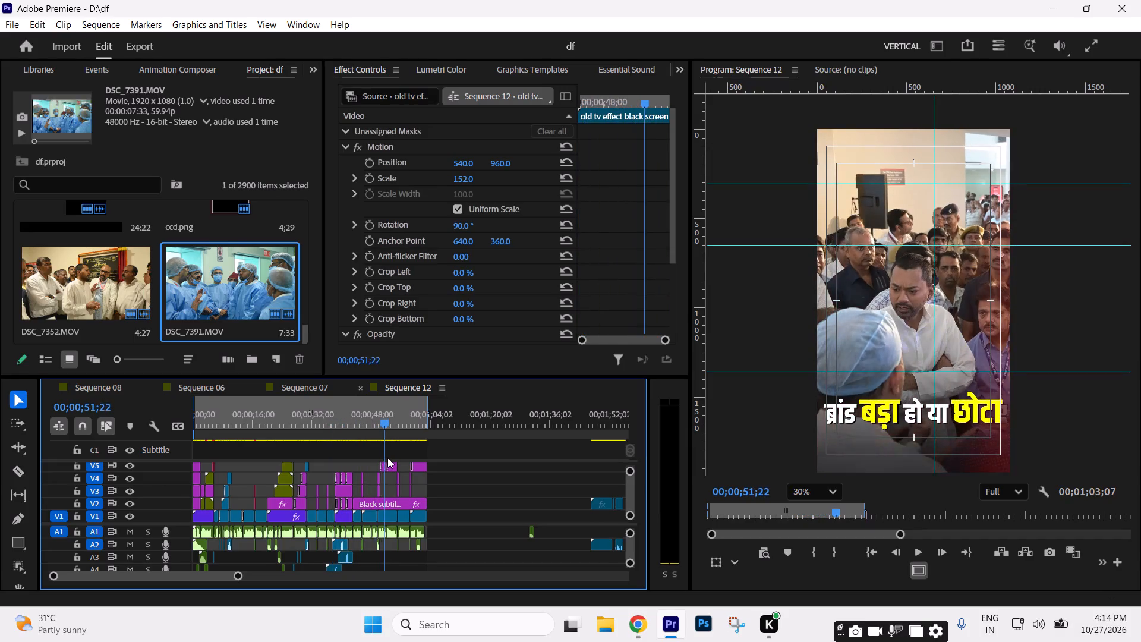
{"action": "left_click_drag", "start_coordinate": [387, 458], "coordinate": [384, 458]}
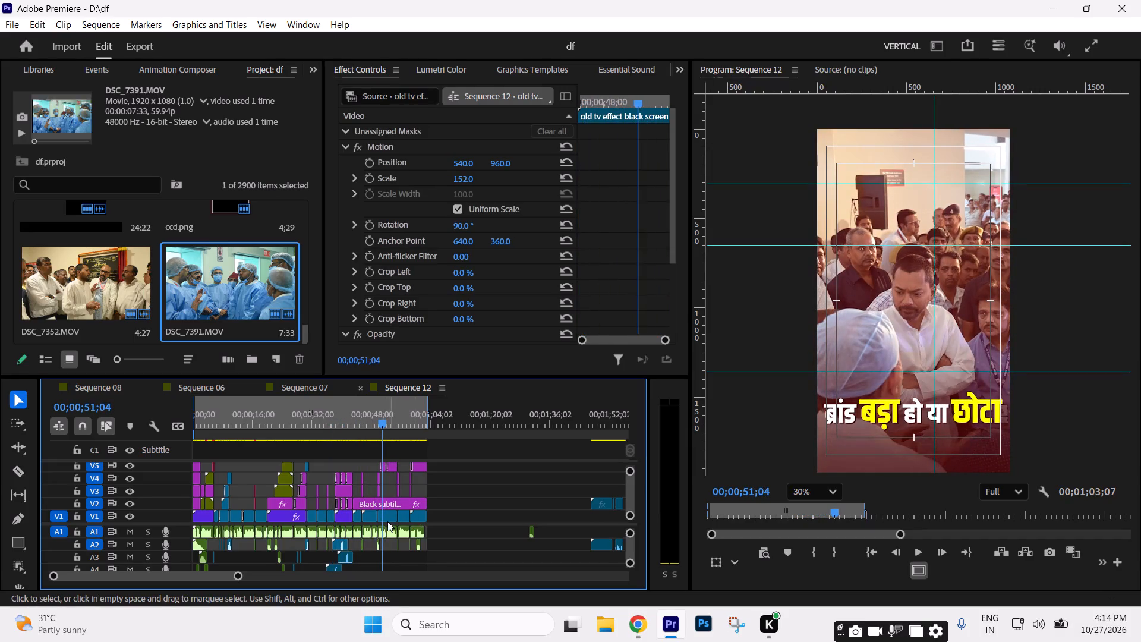
{"action": "left_click", "coordinate": [387, 521]}
{"action": "key", "text": "ctrl+c"}
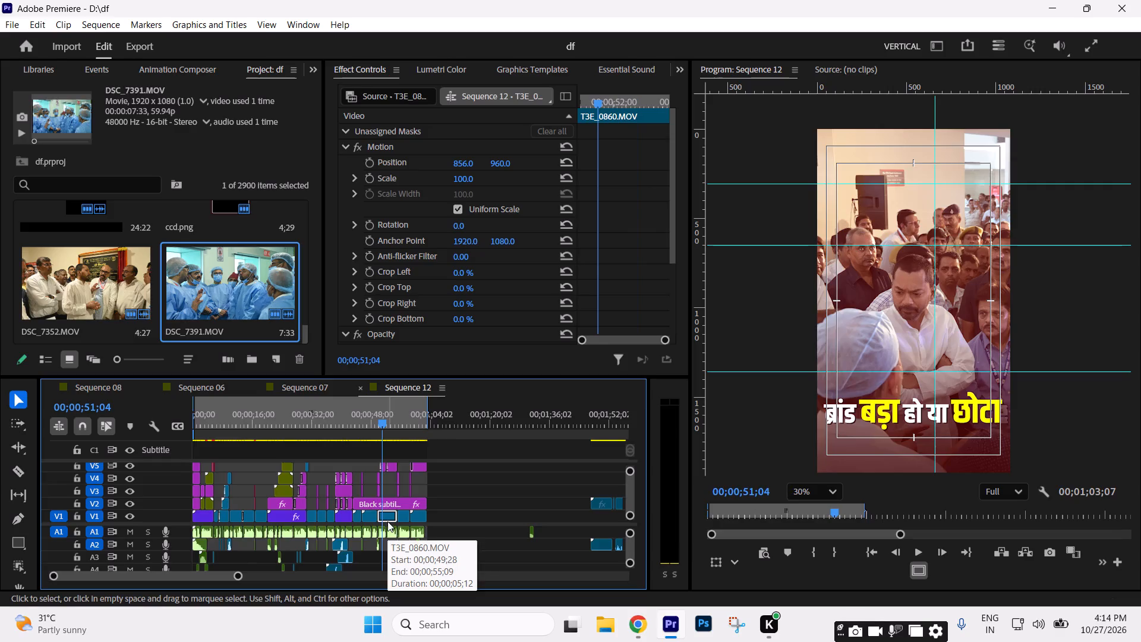
Paste the copied T3E_0860.MOV clip on V1 in Sequence 06, beyond the opening at about 00;00;19.
{"action": "key", "text": "minus"}
{"action": "key", "text": "minus"}
{"action": "left_click", "coordinate": [212, 387]}
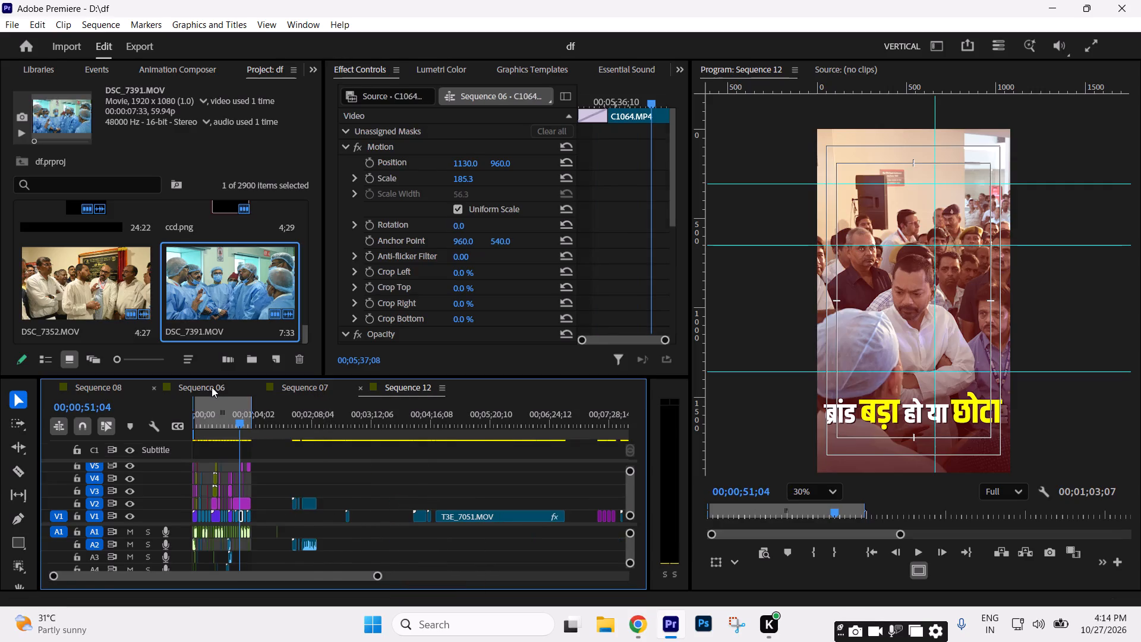
{"action": "left_click_drag", "start_coordinate": [397, 431], "coordinate": [367, 438]}
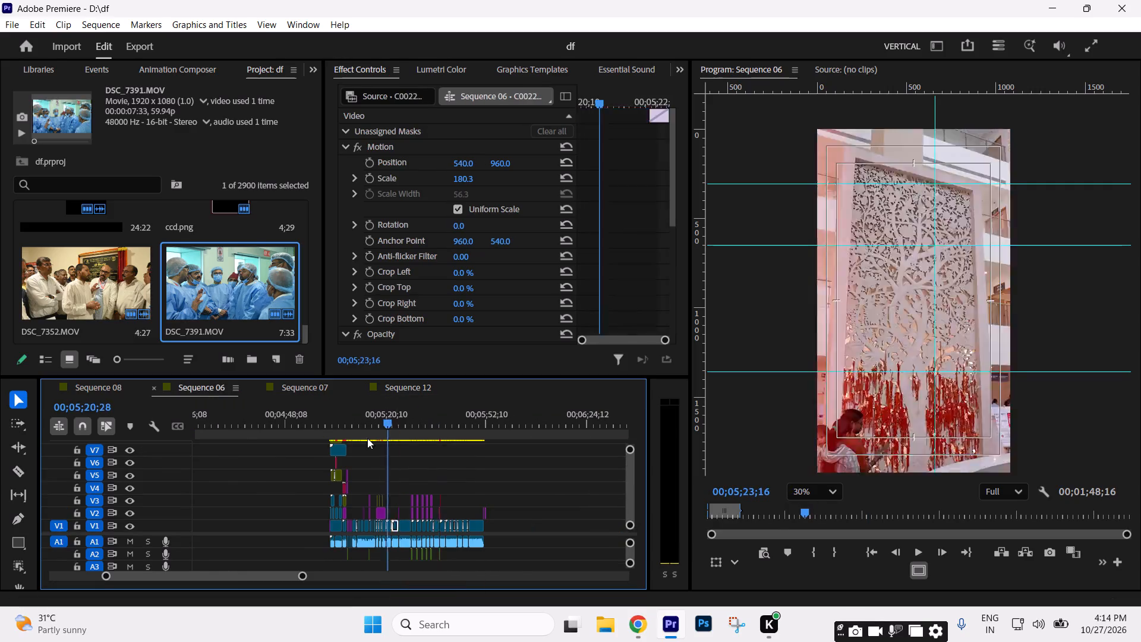
{"action": "left_click_drag", "start_coordinate": [367, 438], "coordinate": [52, 461]}
{"action": "key", "text": "equal"}
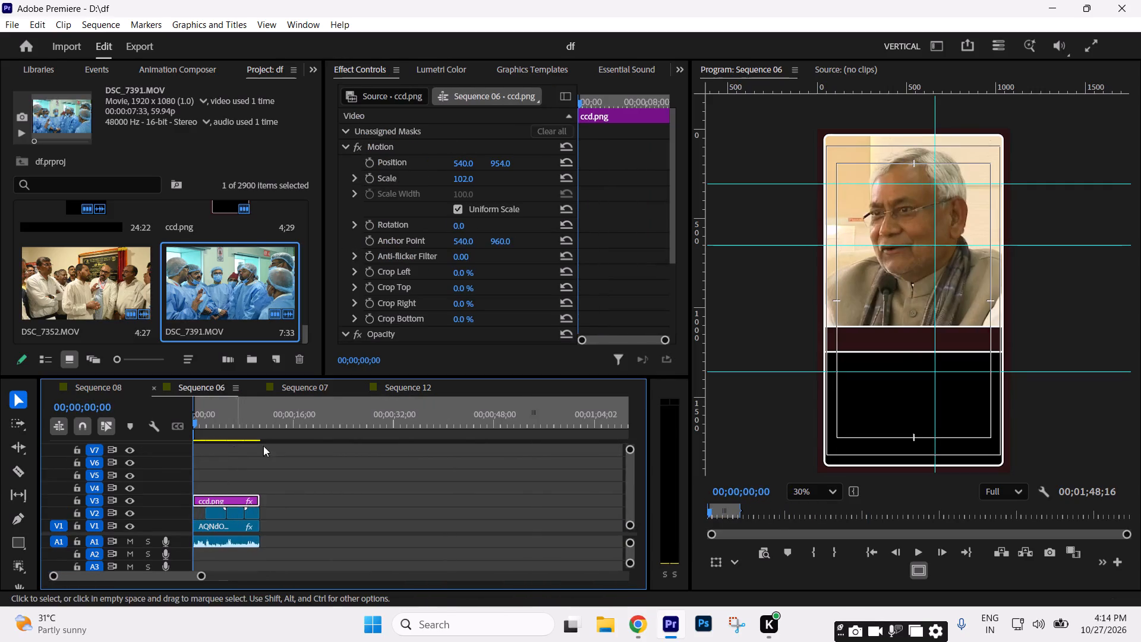
{"action": "left_click", "coordinate": [312, 422]}
{"action": "key", "text": "ctrl+v"}
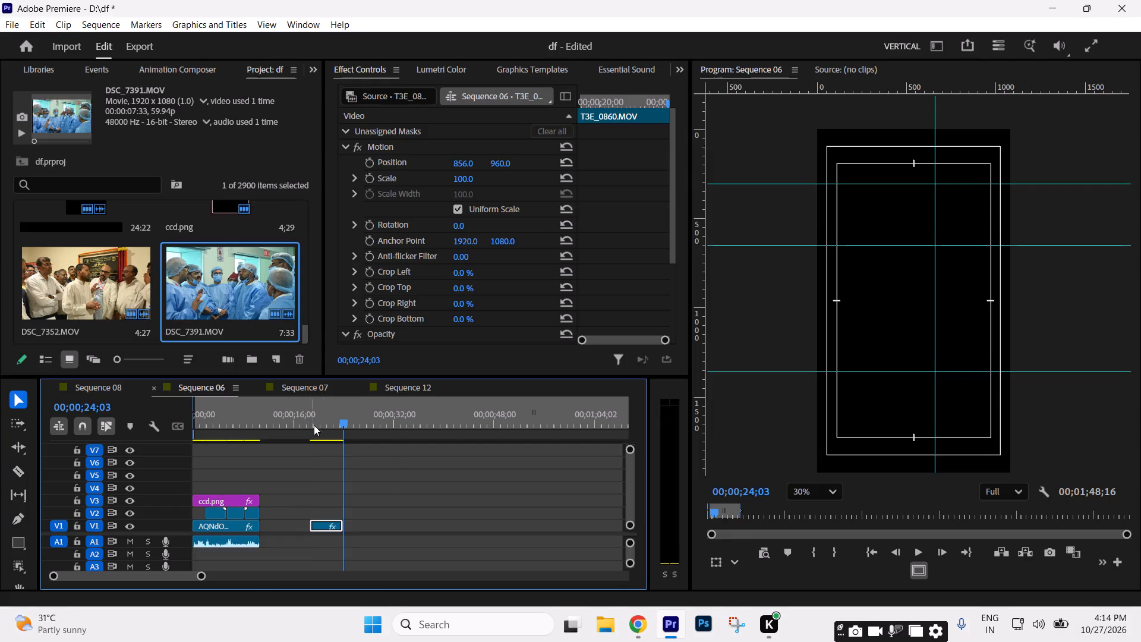
Scrub over the pasted clip and the opening up to just past the opening's end at about 00;00;11.
{"action": "left_click_drag", "start_coordinate": [312, 430], "coordinate": [329, 439]}
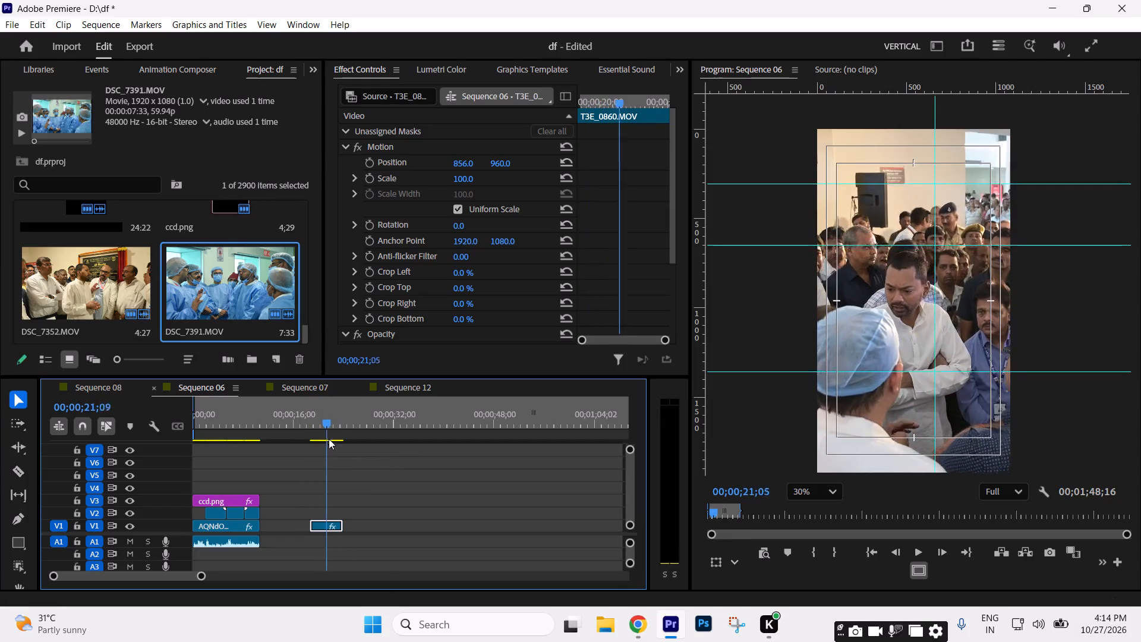
{"action": "left_click_drag", "start_coordinate": [329, 439], "coordinate": [237, 452]}
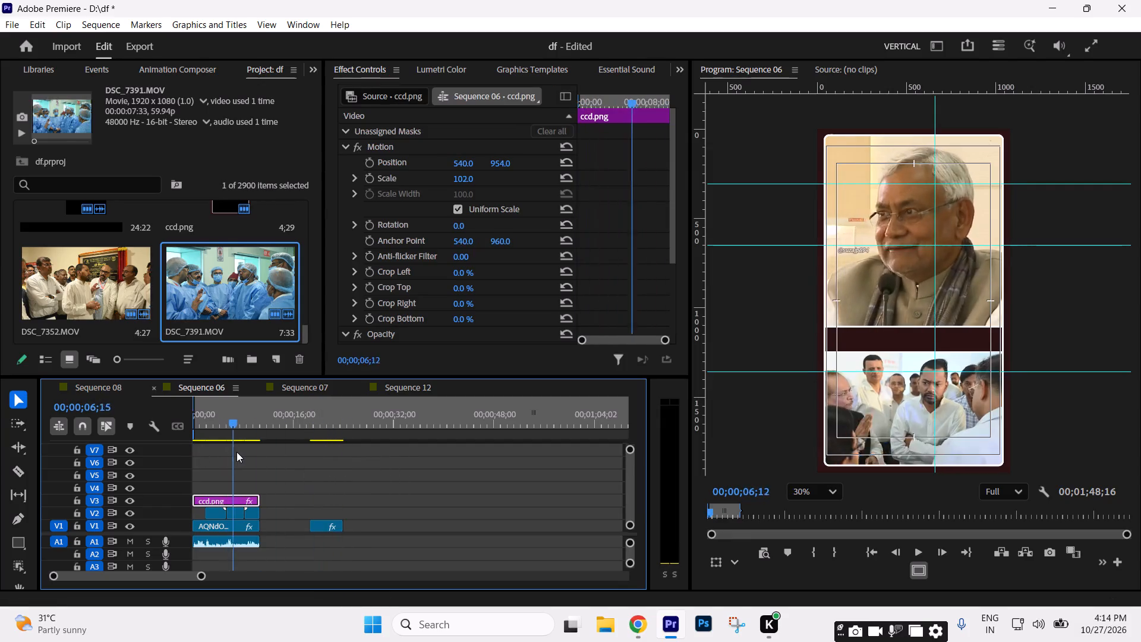
{"action": "left_click_drag", "start_coordinate": [237, 452], "coordinate": [267, 450]}
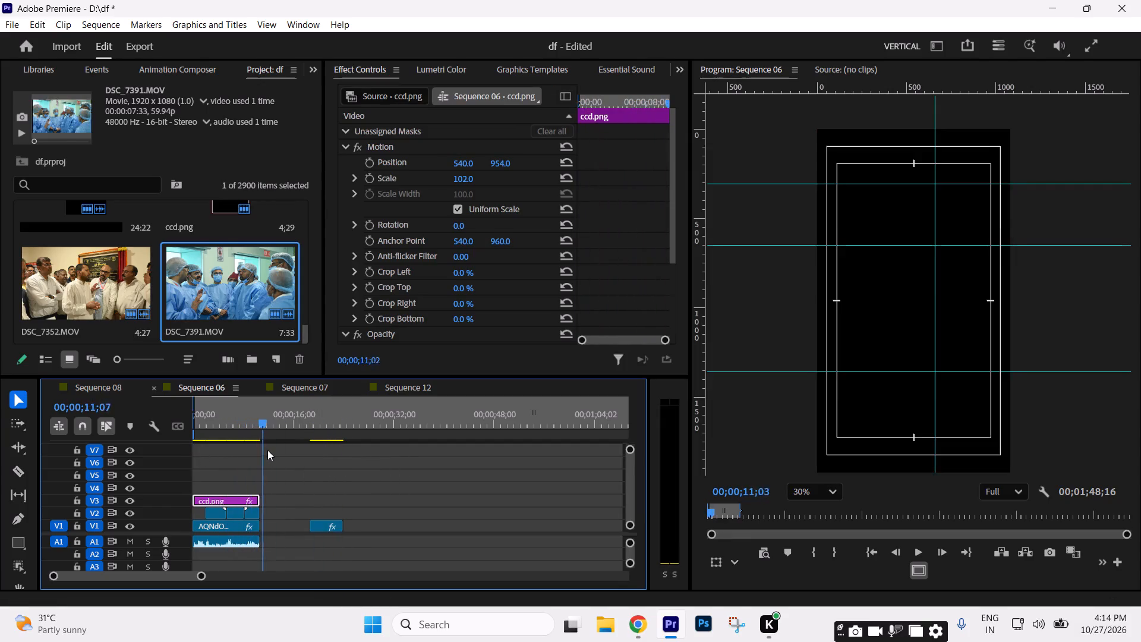
Shorten the end of the pasted T3E_0860.MOV clip and move it to the start of Sequence 06 on V4.
{"action": "left_click_drag", "start_coordinate": [267, 450], "coordinate": [257, 459]}
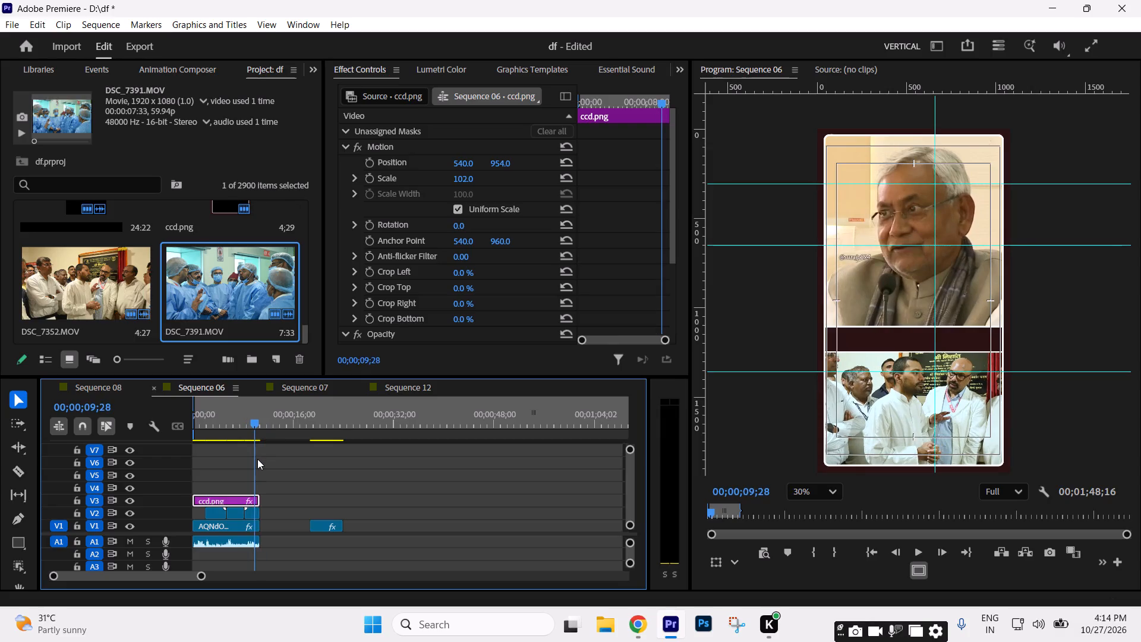
{"action": "left_click_drag", "start_coordinate": [257, 459], "coordinate": [269, 472]}
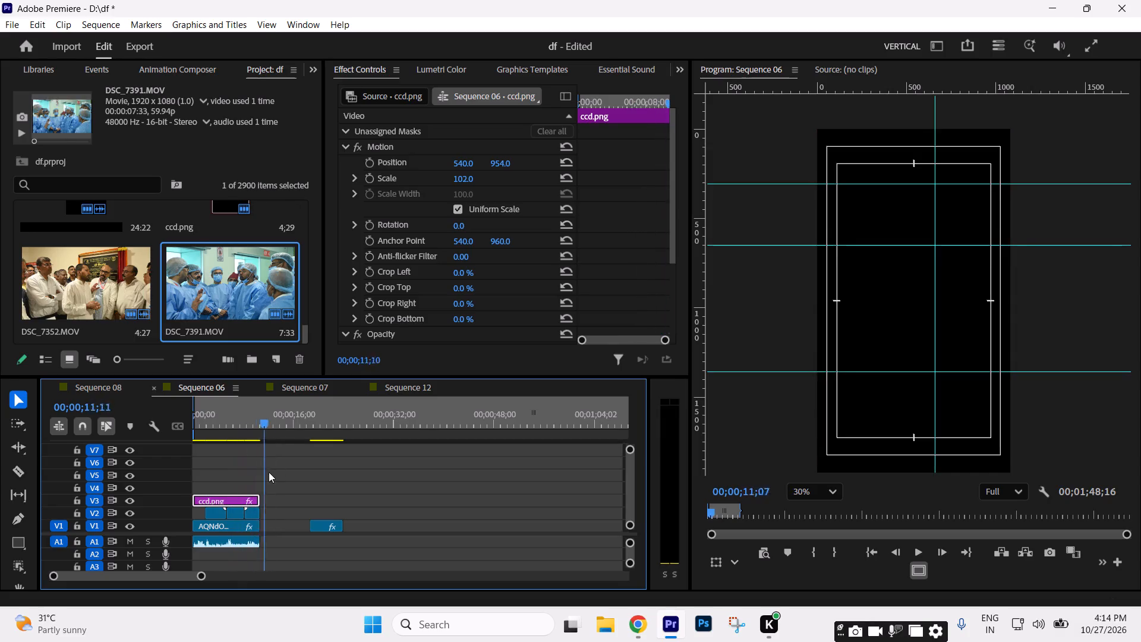
{"action": "left_click_drag", "start_coordinate": [269, 472], "coordinate": [314, 491]}
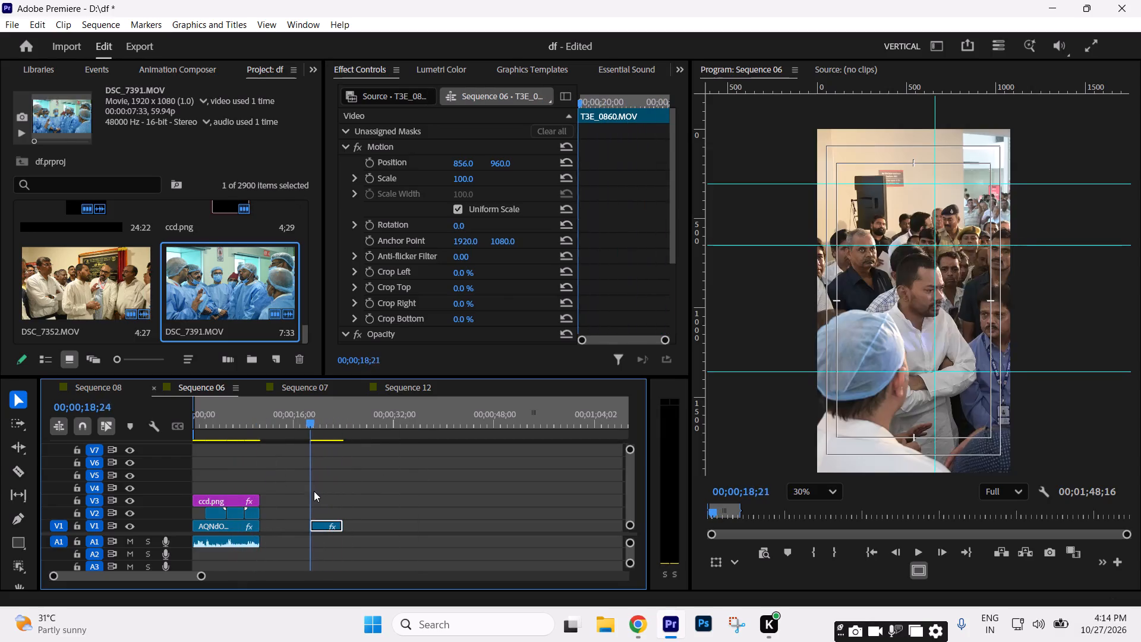
{"action": "left_click_drag", "start_coordinate": [314, 491], "coordinate": [327, 492]}
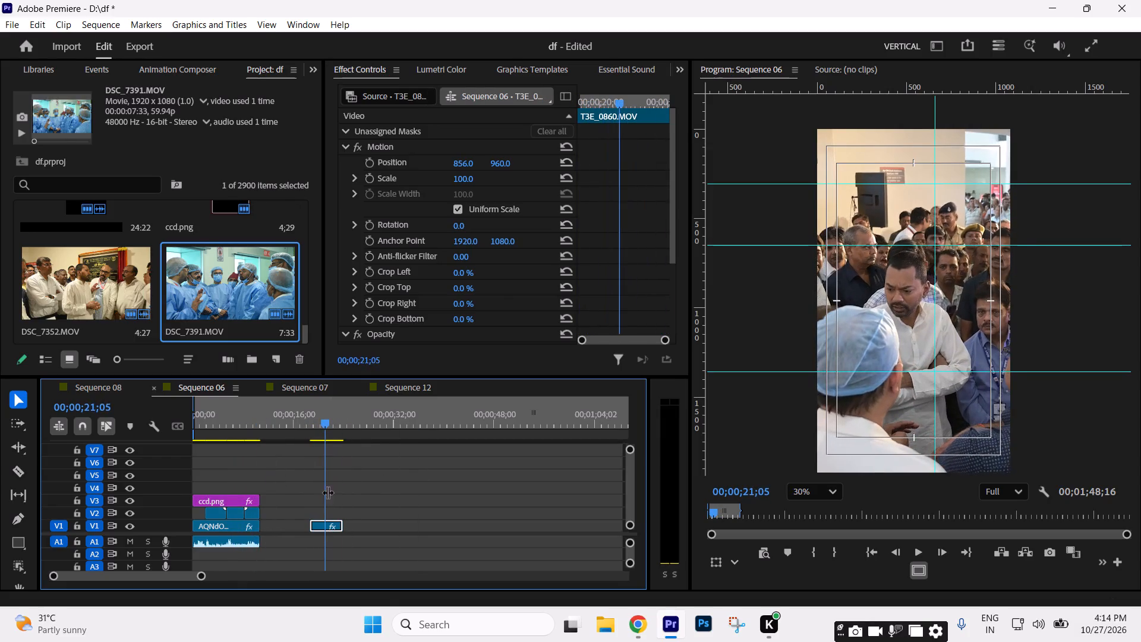
{"action": "left_click_drag", "start_coordinate": [346, 523], "coordinate": [331, 523]}
{"action": "left_click_drag", "start_coordinate": [317, 523], "coordinate": [177, 488]}
{"action": "left_click_drag", "start_coordinate": [213, 418], "coordinate": [0, 443]}
Trim both ends of the T3E_0860.MOV clip to fit the gap before DSC_7391.MOV and place it on V2 at the sequence start.
{"action": "key", "text": "equal"}
{"action": "key", "text": "equal"}
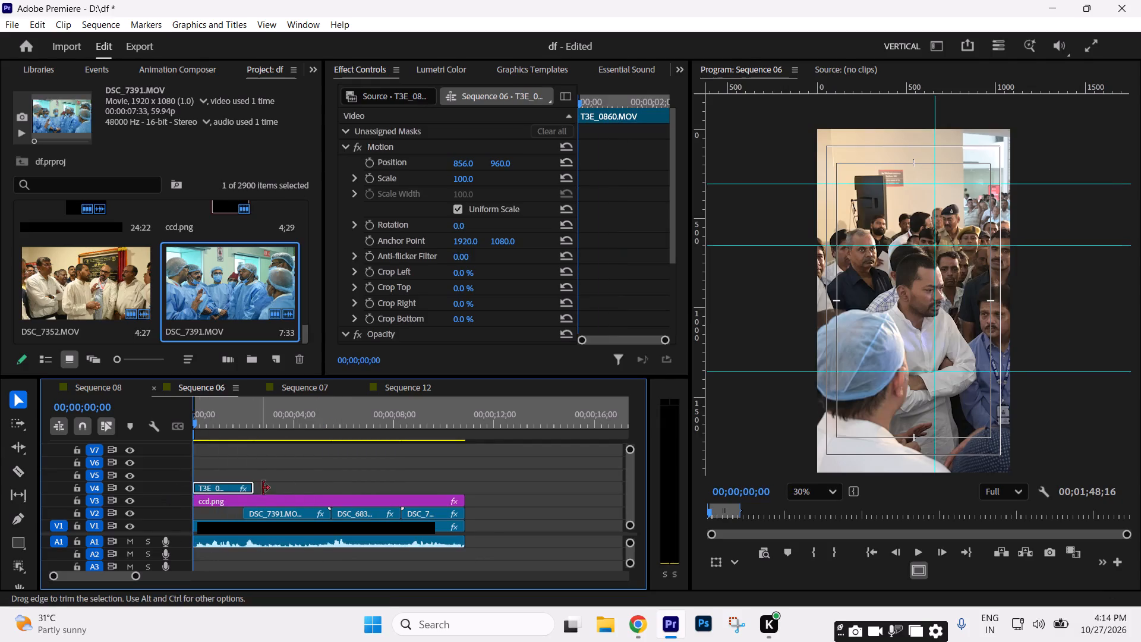
{"action": "left_click_drag", "start_coordinate": [261, 486], "coordinate": [255, 486]}
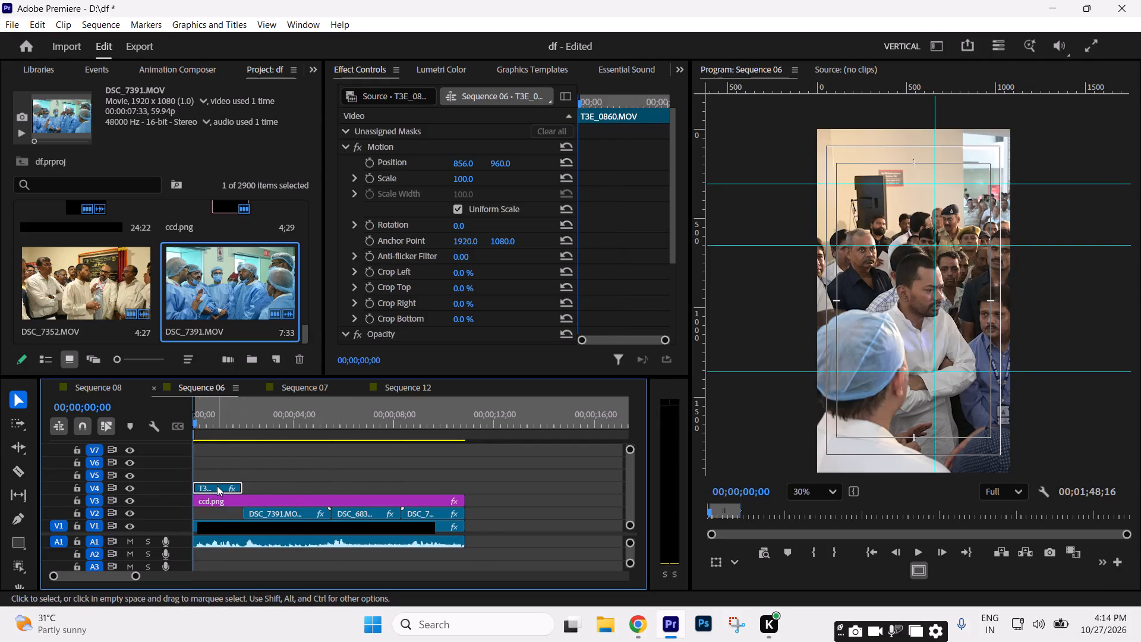
{"action": "left_click", "coordinate": [198, 416]}
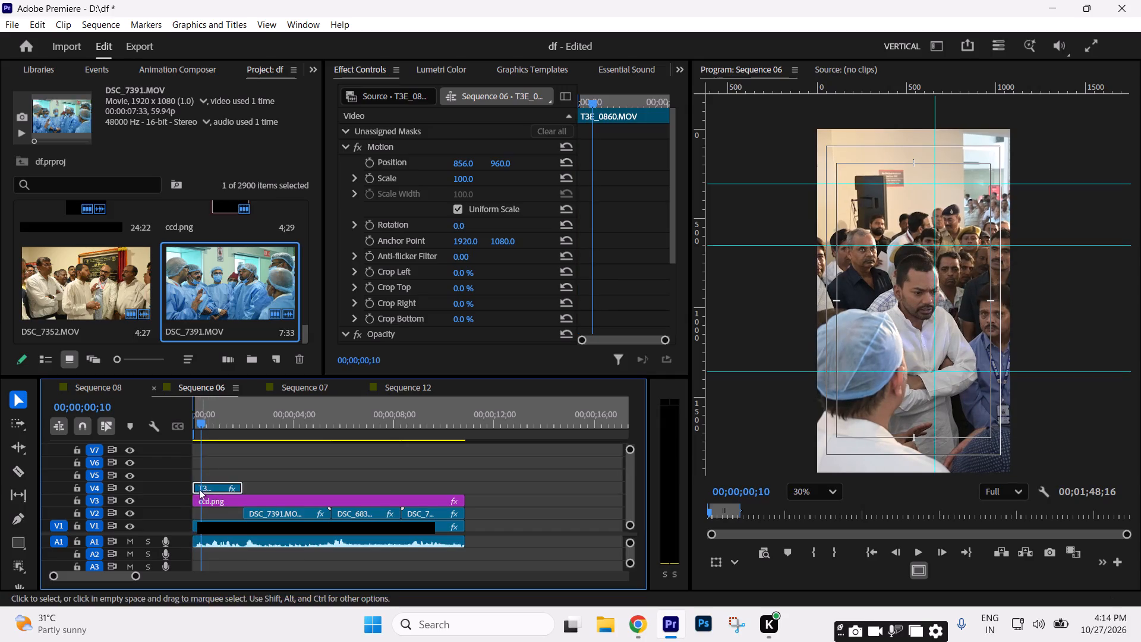
{"action": "left_click_drag", "start_coordinate": [195, 489], "coordinate": [201, 487]}
{"action": "left_click_drag", "start_coordinate": [216, 487], "coordinate": [207, 487]}
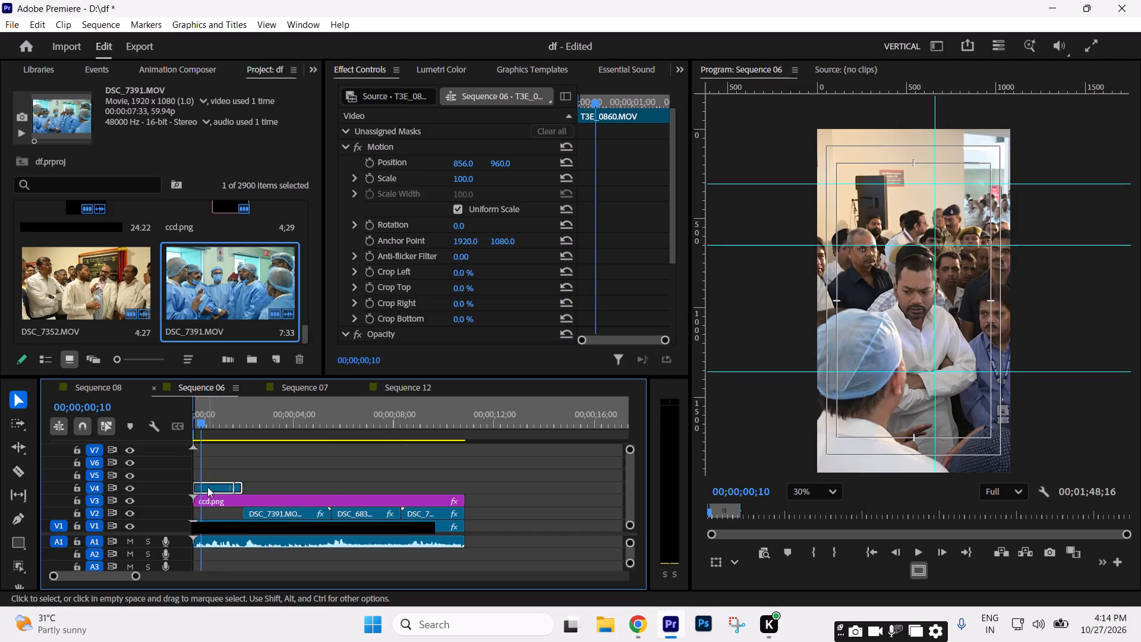
{"action": "left_click_drag", "start_coordinate": [232, 489], "coordinate": [247, 487]}
{"action": "left_click_drag", "start_coordinate": [204, 488], "coordinate": [206, 517]}
Scale the T3E_0860.MOV clip to 62 and position it at 695, 1443 in the lower window of the ccd.png frame.
{"action": "left_click_drag", "start_coordinate": [198, 413], "coordinate": [264, 423]}
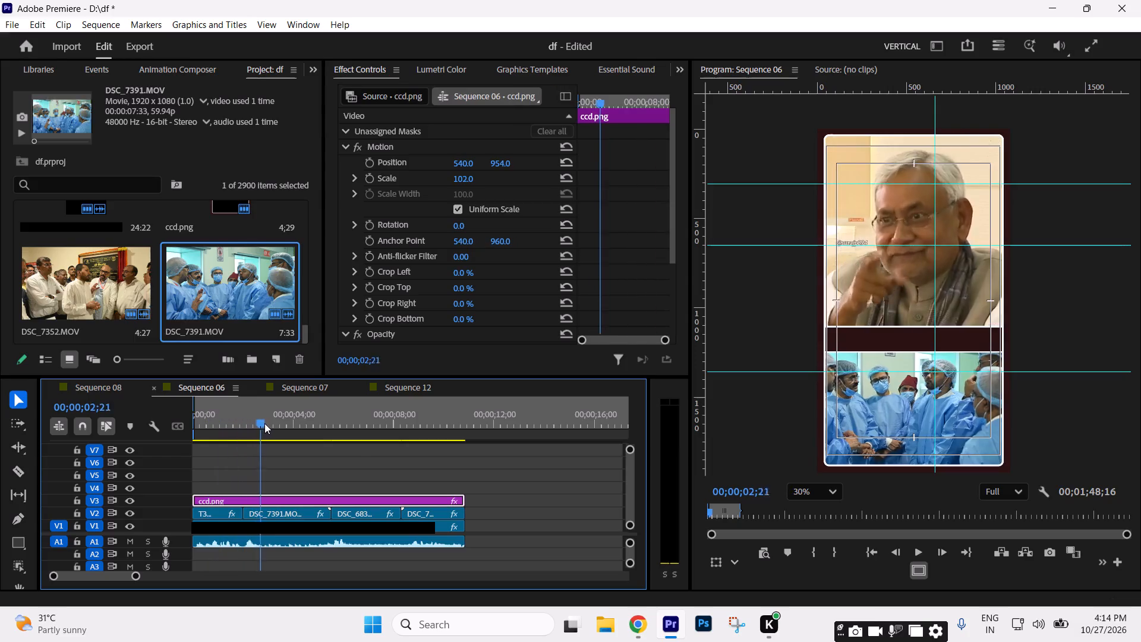
{"action": "left_click_drag", "start_coordinate": [264, 423], "coordinate": [398, 420]}
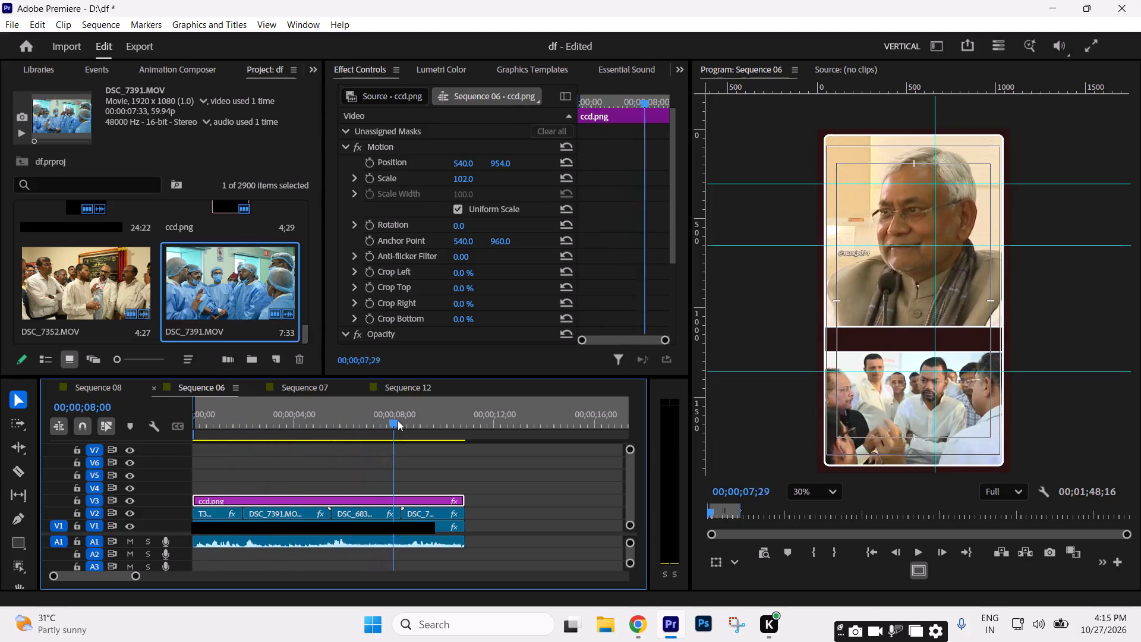
{"action": "left_click_drag", "start_coordinate": [398, 420], "coordinate": [260, 443]}
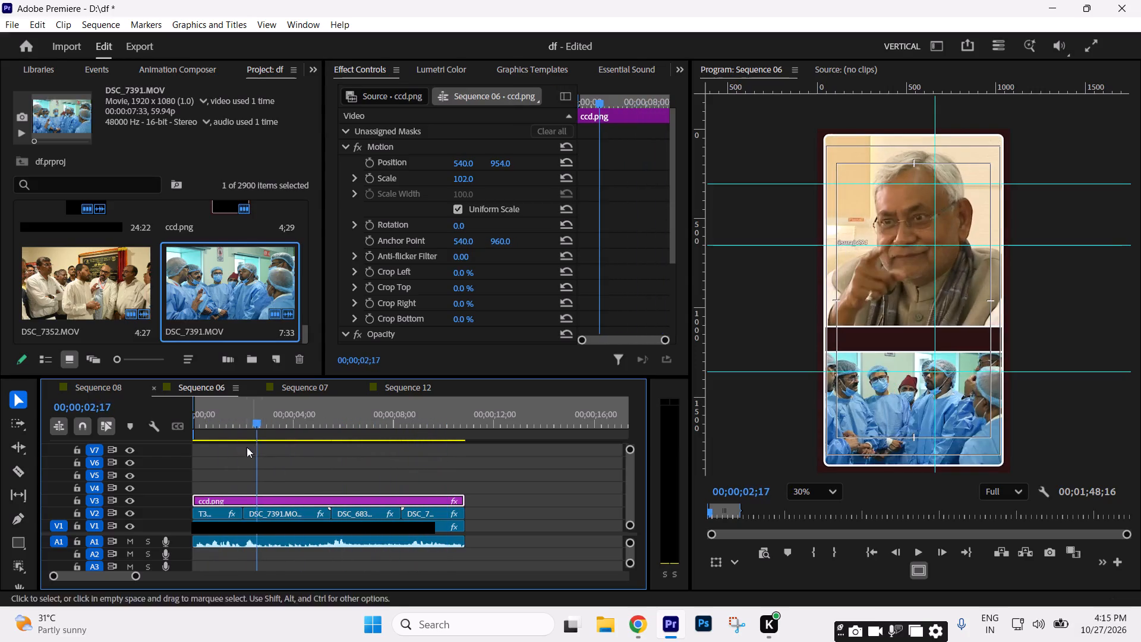
{"action": "left_click", "coordinate": [218, 424]}
{"action": "left_click", "coordinate": [223, 512]}
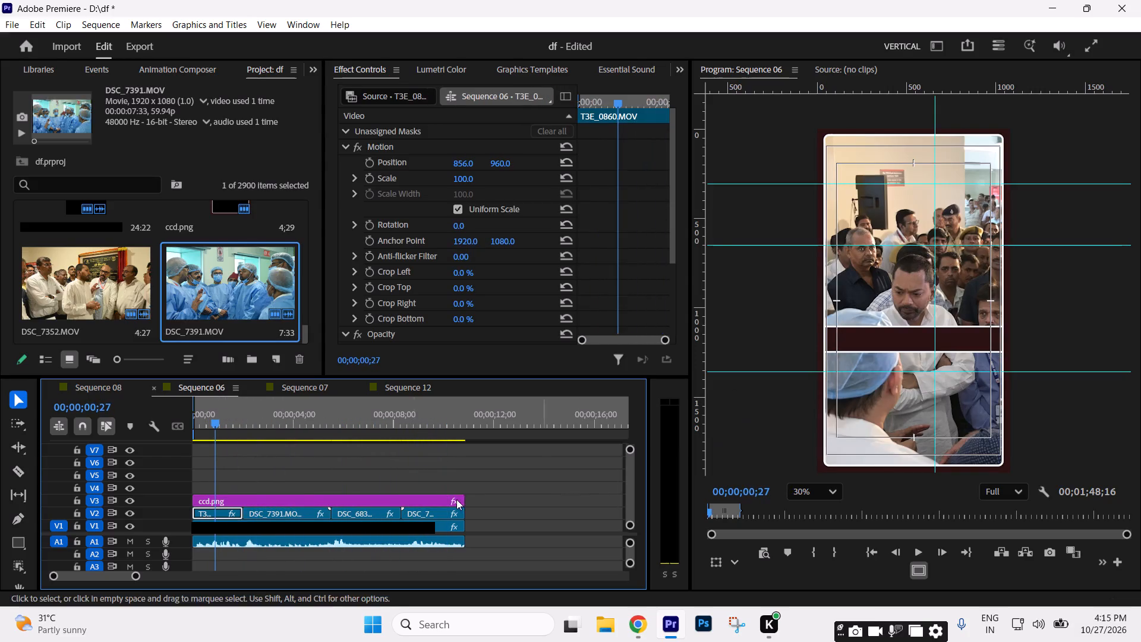
{"action": "left_click_drag", "start_coordinate": [464, 180], "coordinate": [436, 182]}
{"action": "left_click_drag", "start_coordinate": [469, 161], "coordinate": [349, 177]}
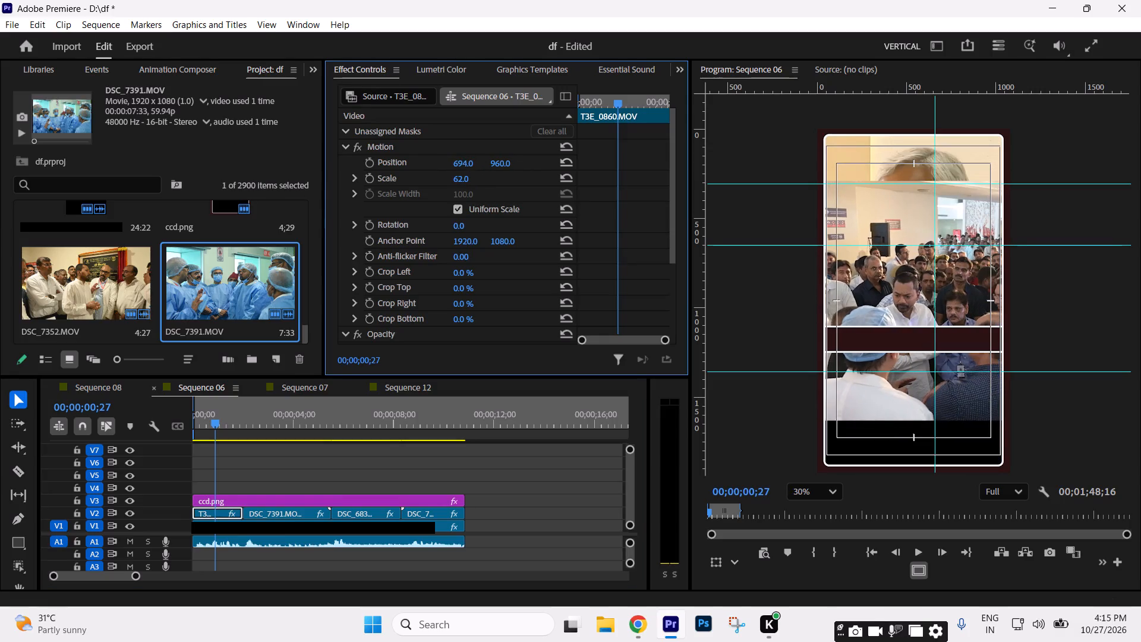
{"action": "left_click_drag", "start_coordinate": [349, 177], "coordinate": [349, 177]}
{"action": "left_click_drag", "start_coordinate": [505, 160], "coordinate": [818, 45]}
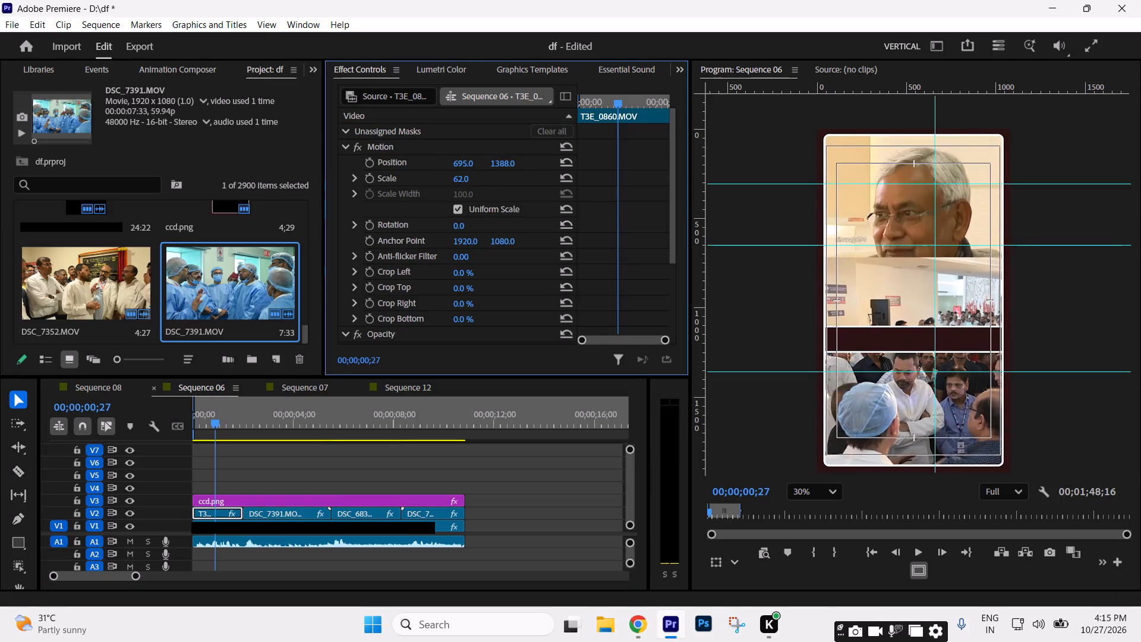
{"action": "left_click_drag", "start_coordinate": [818, 45], "coordinate": [859, 41]}
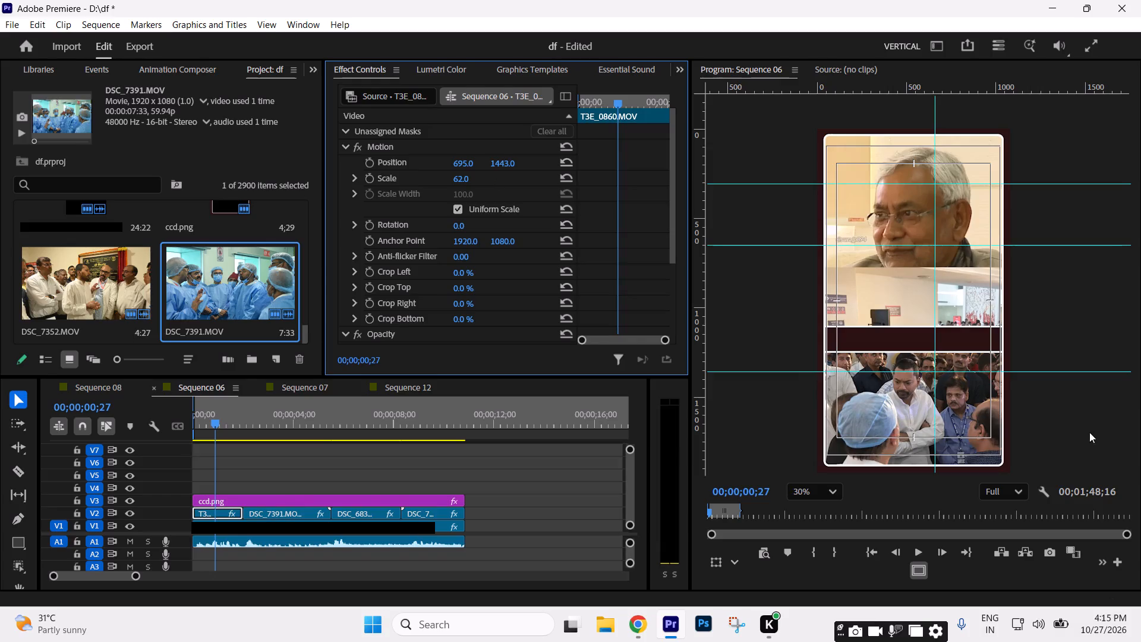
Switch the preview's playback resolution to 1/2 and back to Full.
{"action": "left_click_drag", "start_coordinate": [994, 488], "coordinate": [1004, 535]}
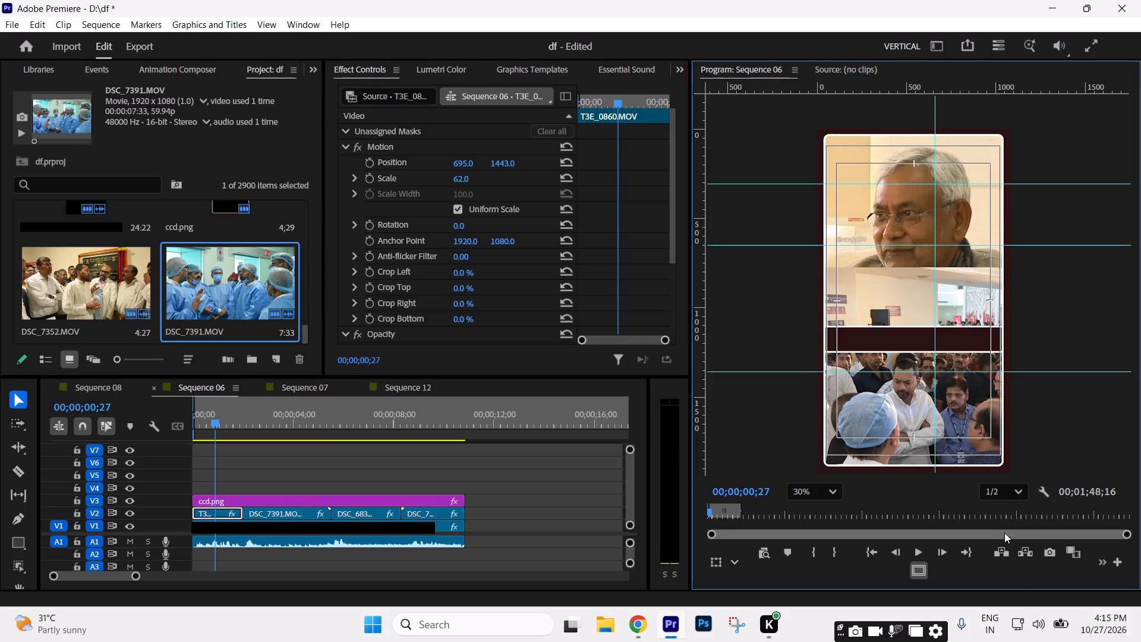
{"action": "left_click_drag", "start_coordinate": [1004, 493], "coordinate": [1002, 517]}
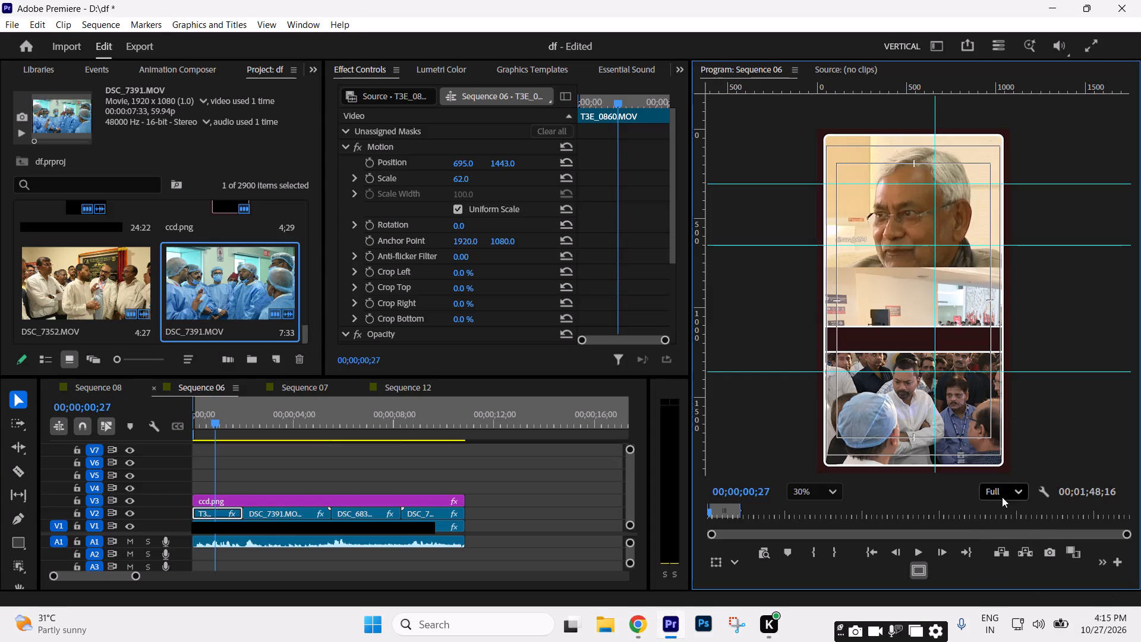
Set the T3E_0860.MOV clip's scale to 59, shift it slightly to the right, and crop its top by 30%.
{"action": "left_click", "coordinate": [243, 499]}
{"action": "left_click", "coordinate": [224, 513]}
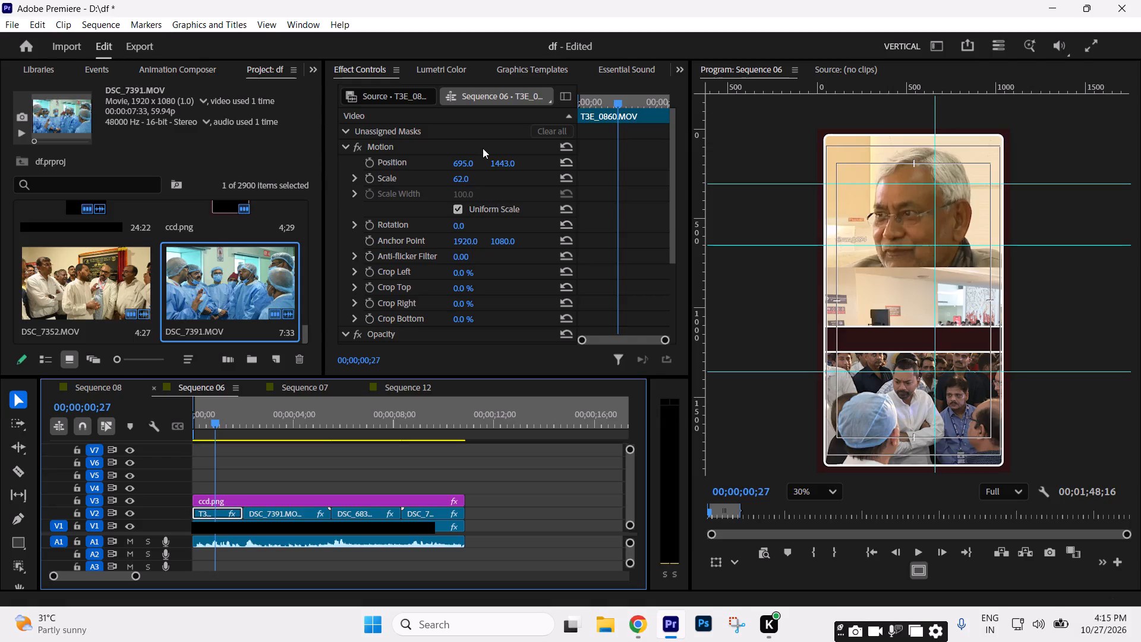
{"action": "left_click", "coordinate": [454, 181]}
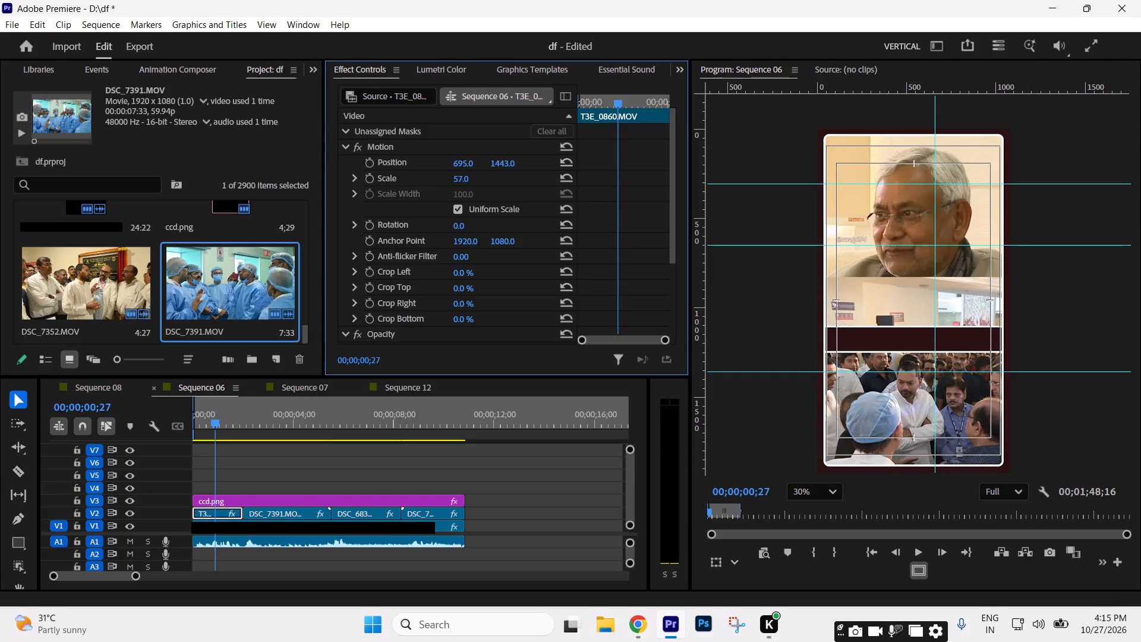
{"action": "left_click_drag", "start_coordinate": [468, 166], "coordinate": [500, 164]}
{"action": "scroll", "coordinate": [596, 267], "scroll_direction": "down", "scroll_amount": 4}
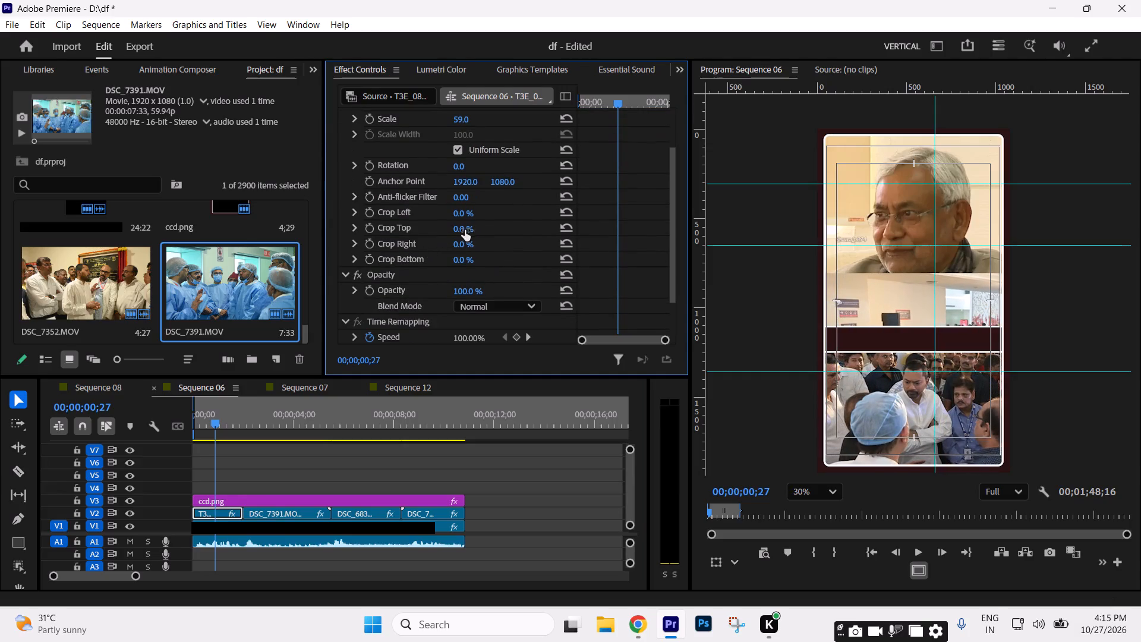
{"action": "left_click_drag", "start_coordinate": [465, 230], "coordinate": [487, 227]}
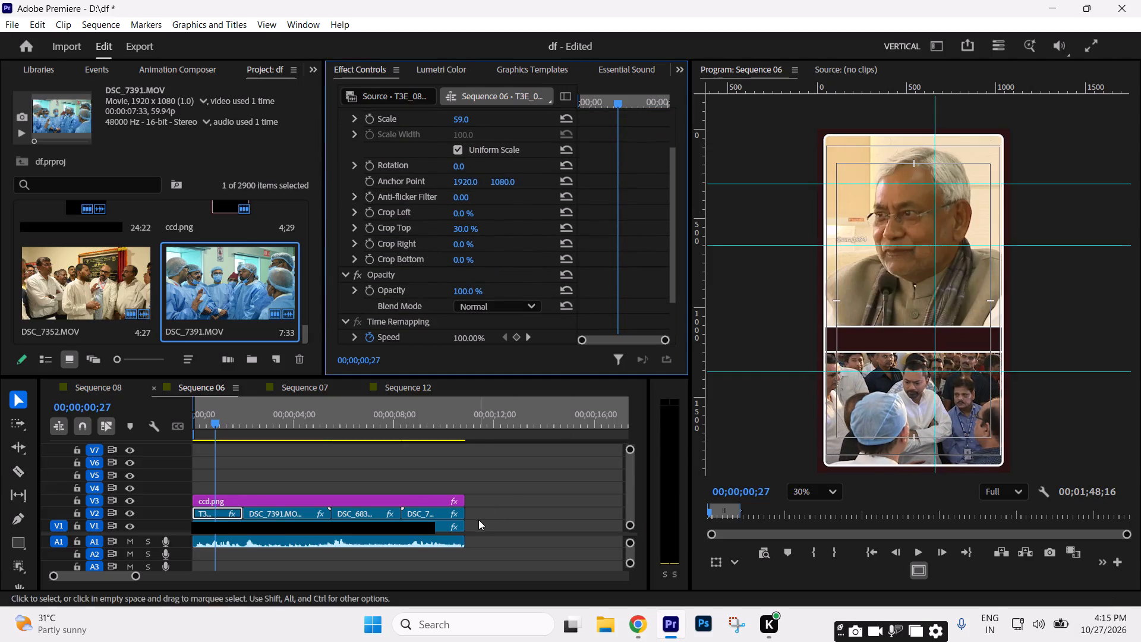
Scrub the framed opening from the T3E_0860.MOV clip to about 00;00;06;20 to check the lower-window shots.
{"action": "left_click_drag", "start_coordinate": [218, 418], "coordinate": [241, 423]}
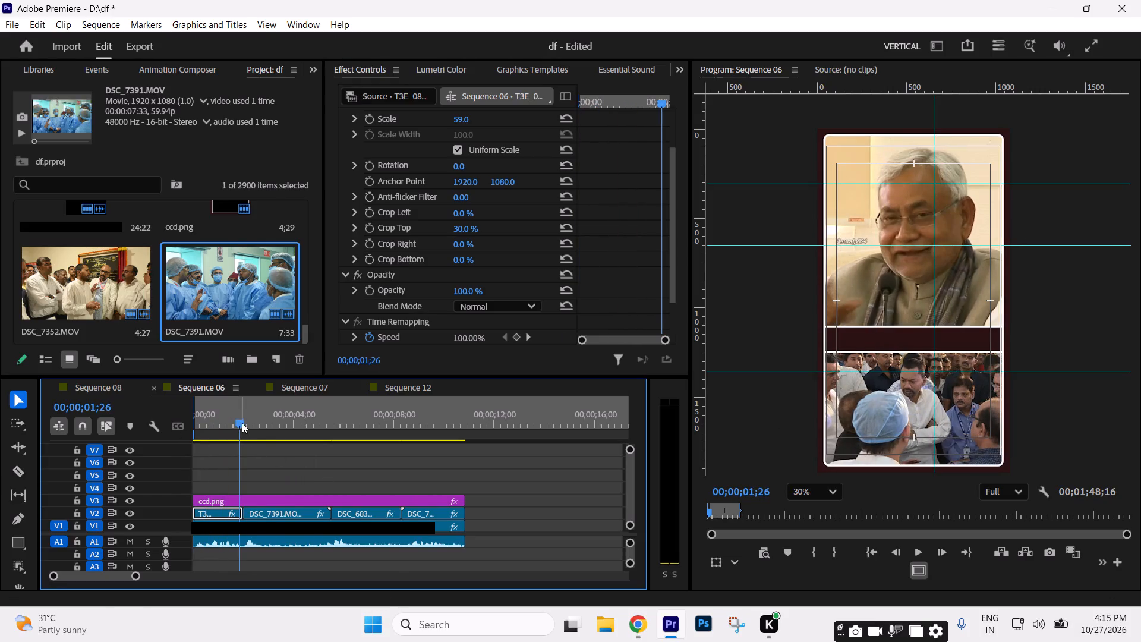
{"action": "left_click_drag", "start_coordinate": [241, 422], "coordinate": [288, 424]}
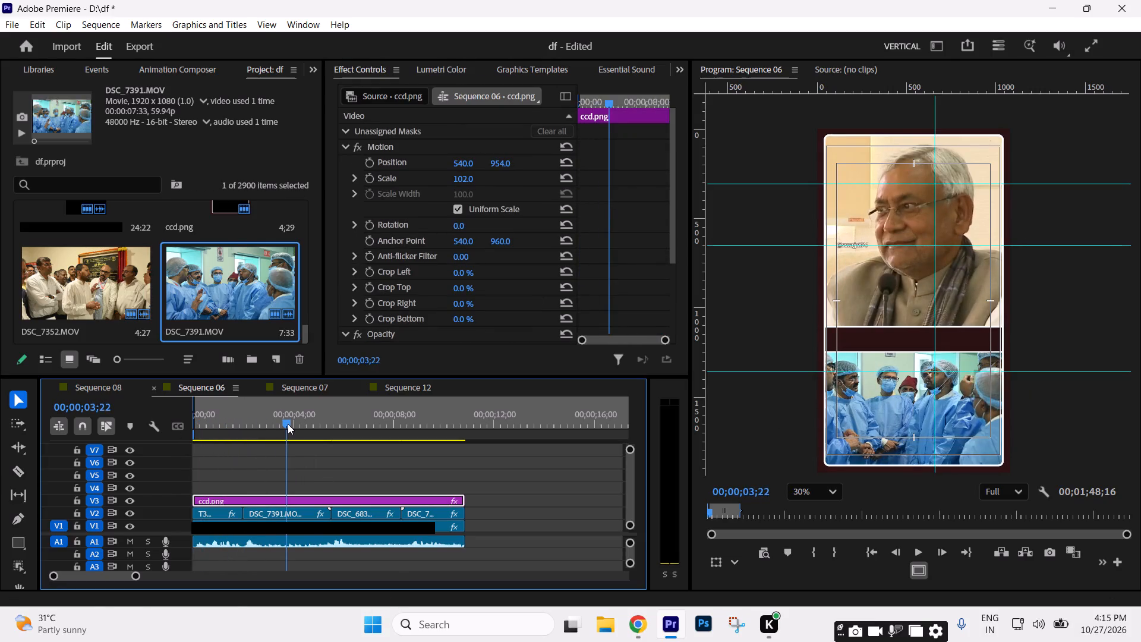
{"action": "left_click_drag", "start_coordinate": [288, 424], "coordinate": [273, 426]}
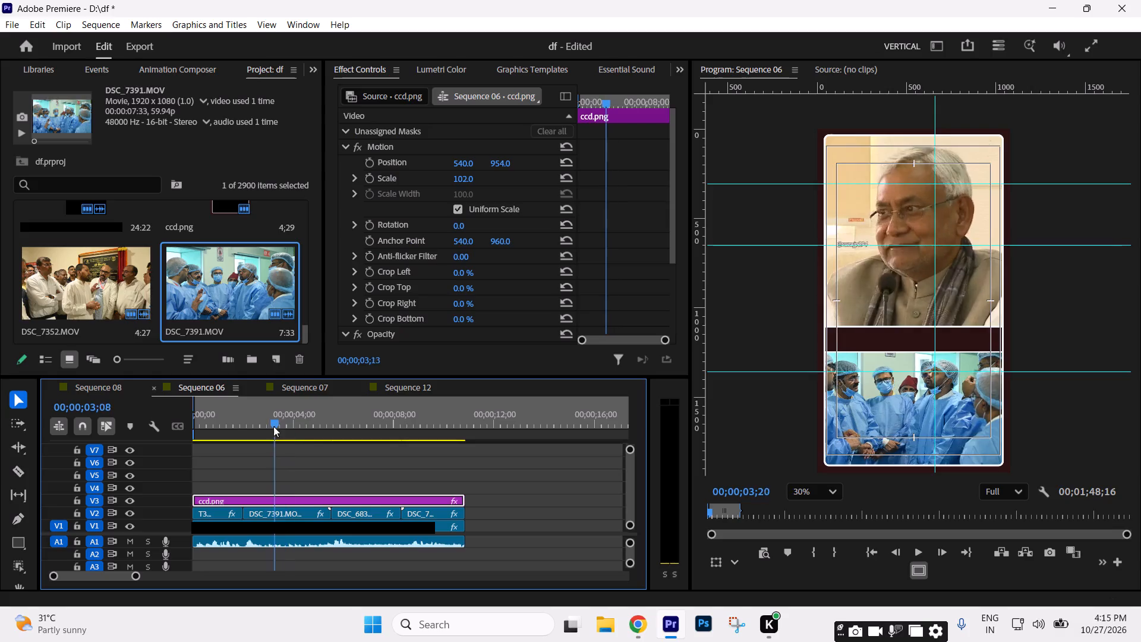
{"action": "left_click_drag", "start_coordinate": [273, 426], "coordinate": [362, 436]}
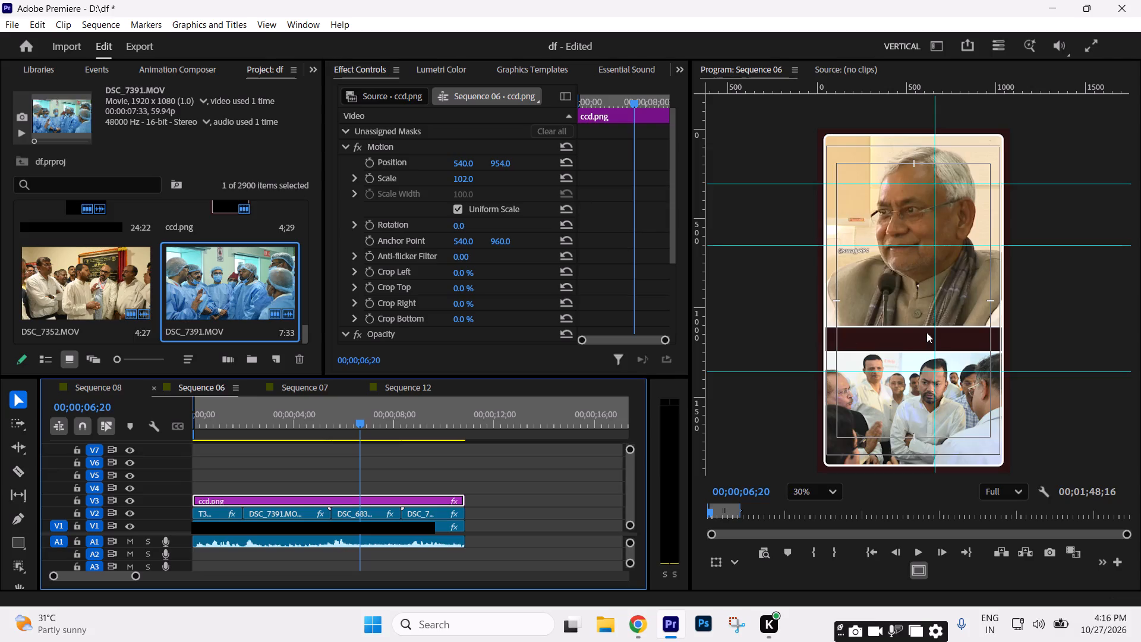
{"action": "left_click", "coordinate": [453, 509]}
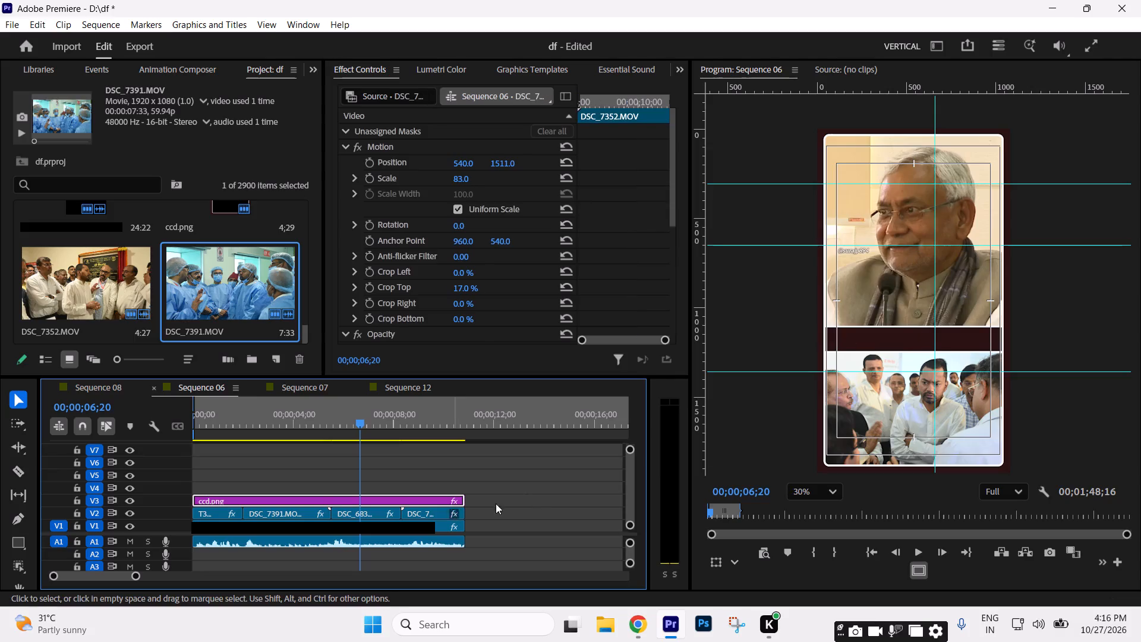
{"action": "left_click", "coordinate": [532, 489]}
{"action": "left_click", "coordinate": [542, 485]}
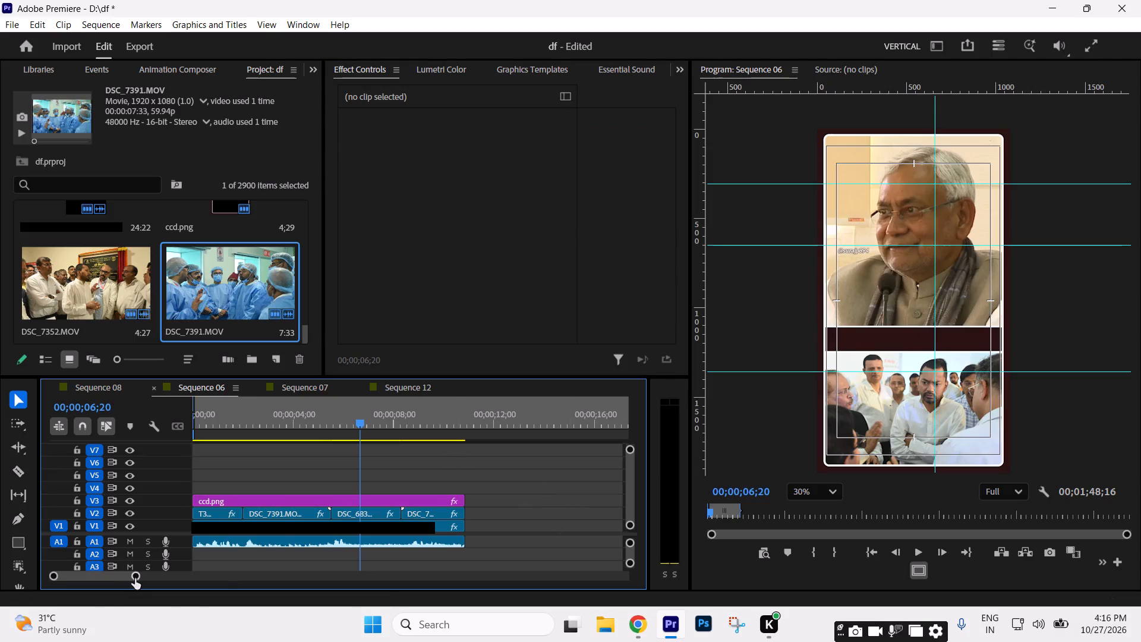
Delete the stray DSC_7352.MOV audio clip on A1, far beyond the opening at about 00;01;56.
{"action": "left_click_drag", "start_coordinate": [135, 578], "coordinate": [251, 577]}
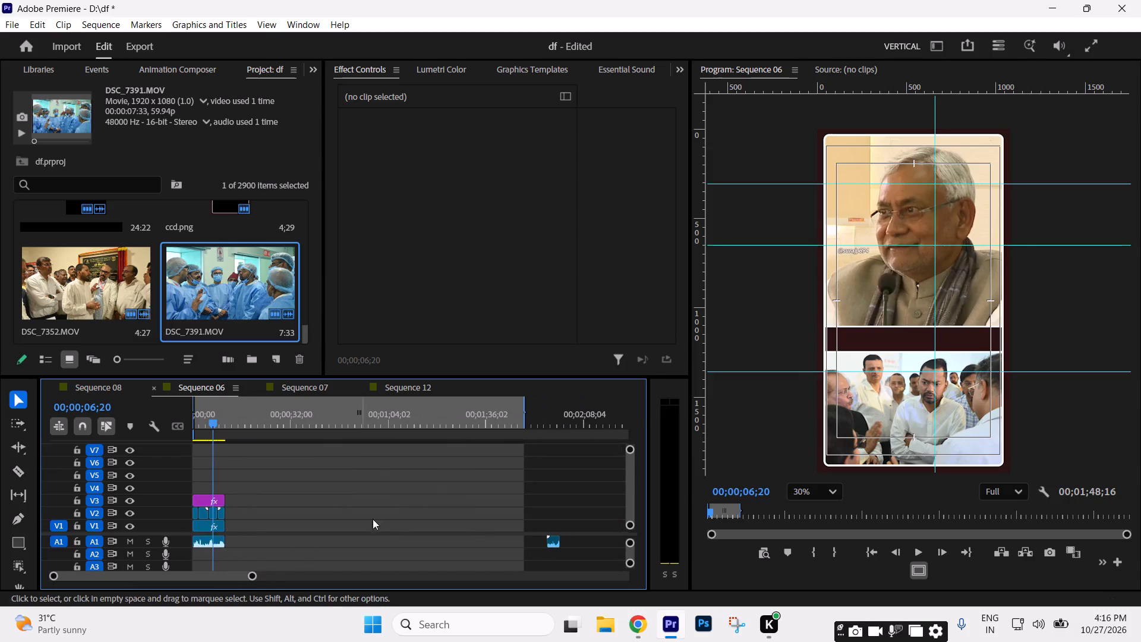
{"action": "left_click_drag", "start_coordinate": [592, 500], "coordinate": [516, 570]}
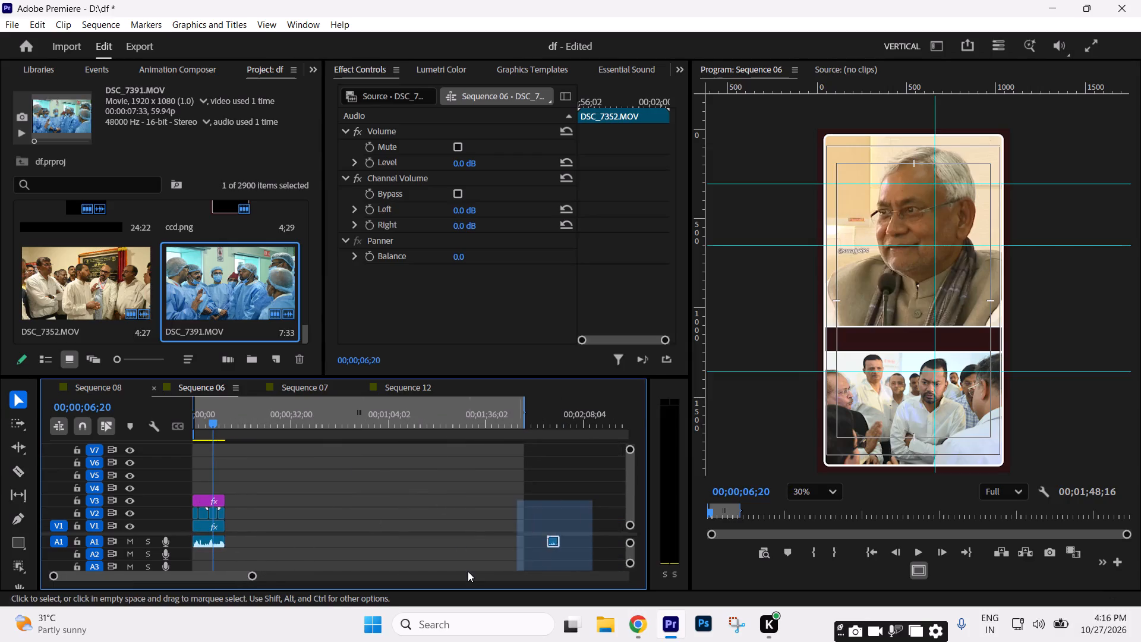
{"action": "key", "text": "Delete"}
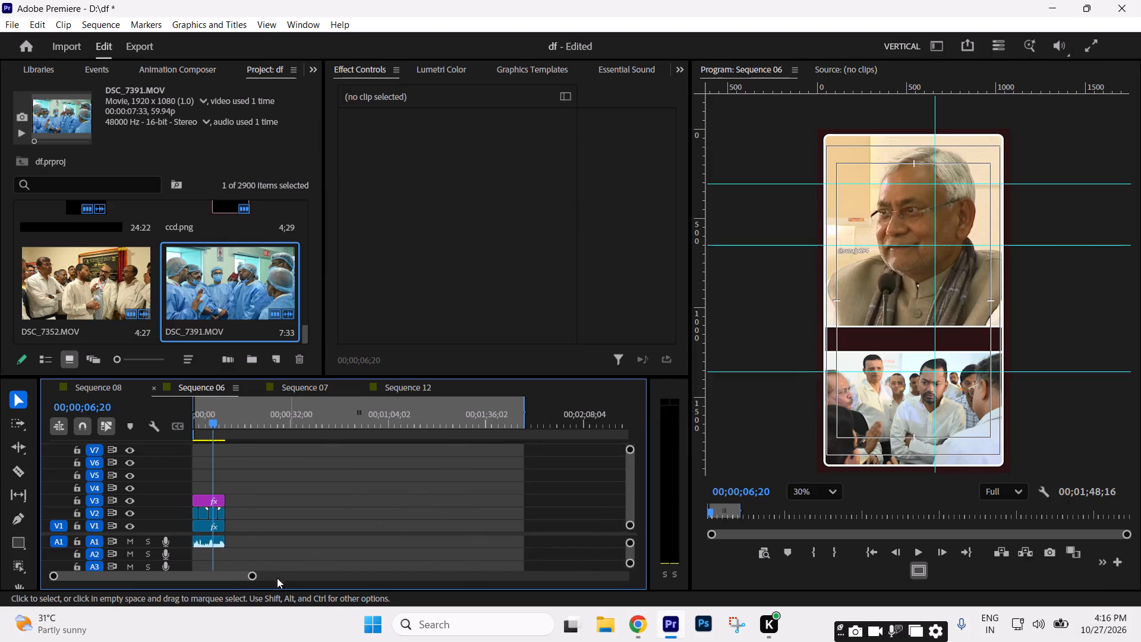
{"action": "left_click_drag", "start_coordinate": [252, 572], "coordinate": [247, 572]}
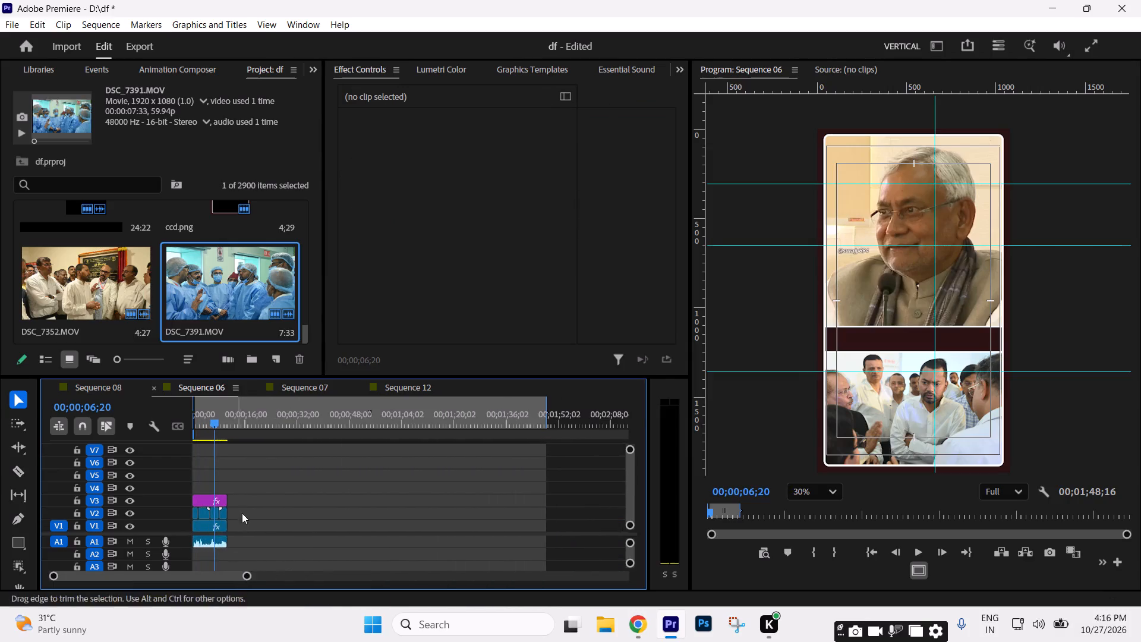
Look over Sequence 07 and the start of Sequence 12 for reusable material, and return to Sequence 06.
{"action": "left_click_drag", "start_coordinate": [221, 418], "coordinate": [133, 434]}
{"action": "left_click", "coordinate": [378, 455]}
{"action": "left_click_drag", "start_coordinate": [191, 413], "coordinate": [204, 415]}
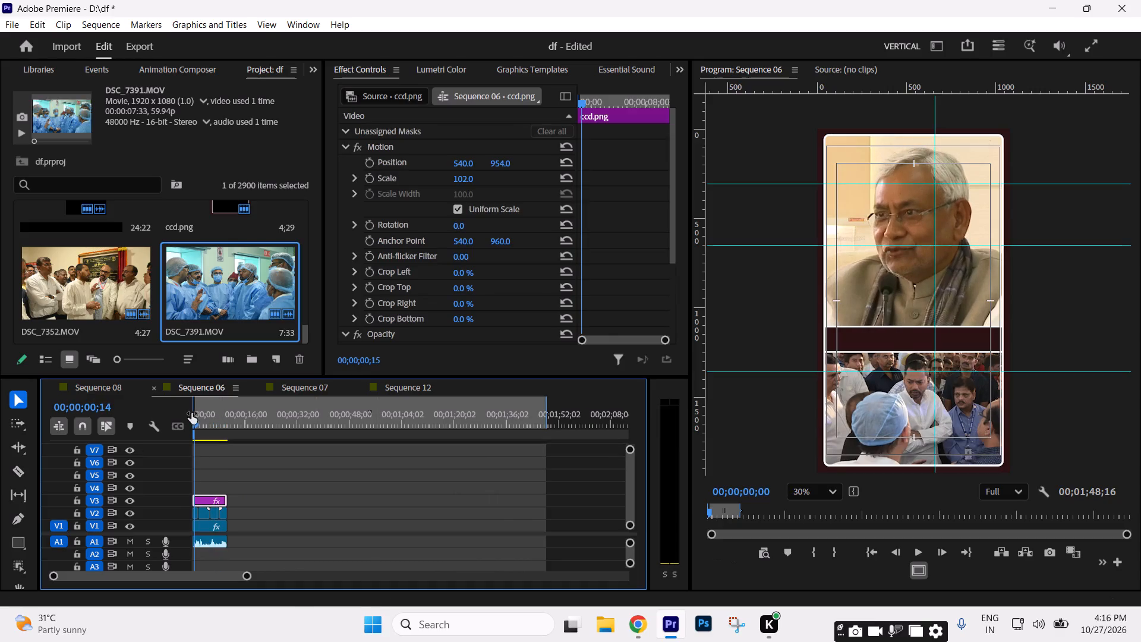
{"action": "left_click", "coordinate": [320, 384]}
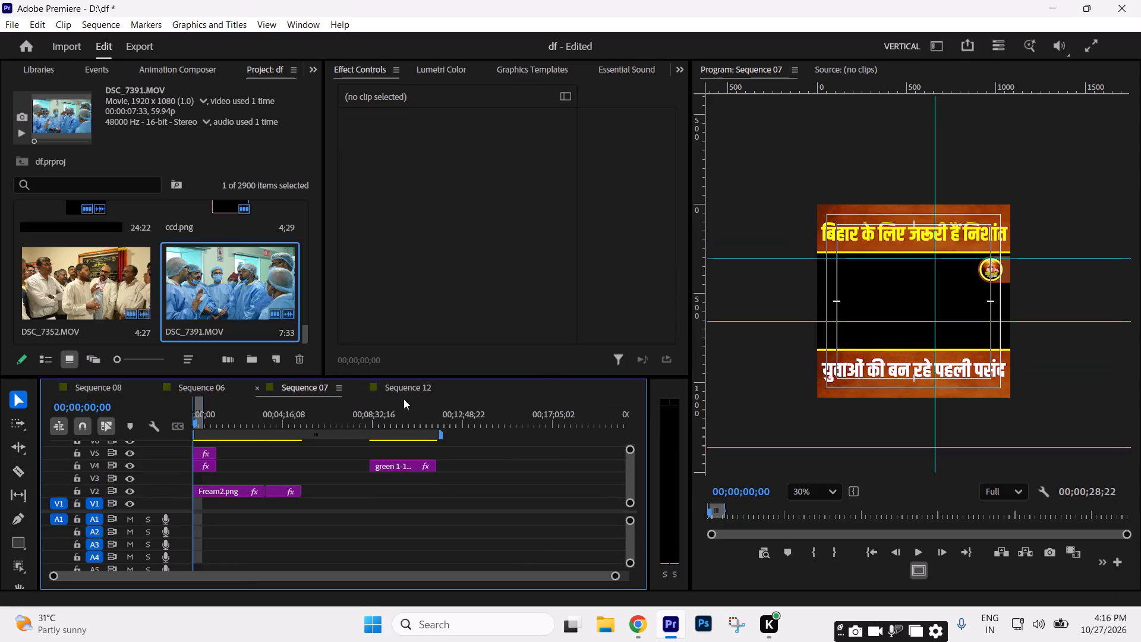
{"action": "left_click", "coordinate": [411, 388]}
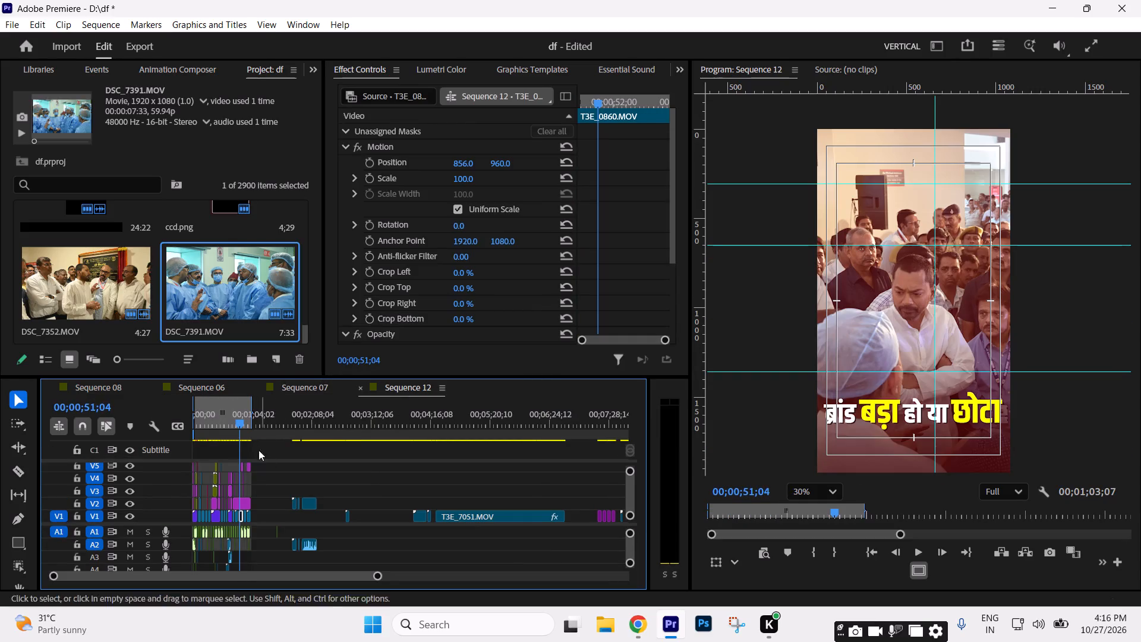
{"action": "left_click_drag", "start_coordinate": [235, 418], "coordinate": [122, 430]}
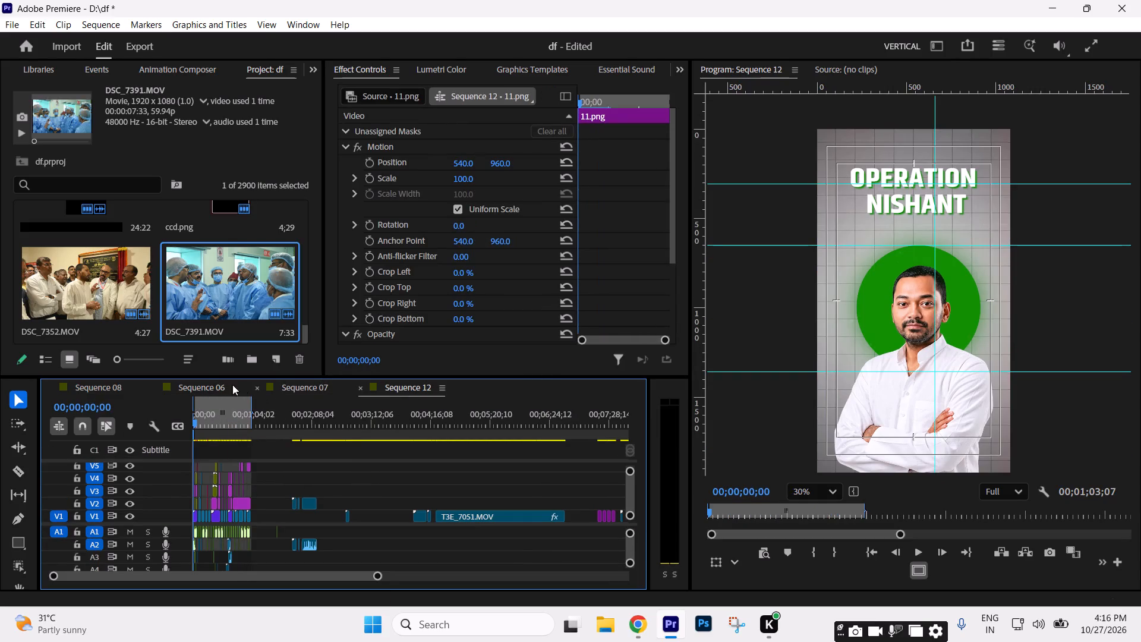
{"action": "left_click", "coordinate": [330, 387]}
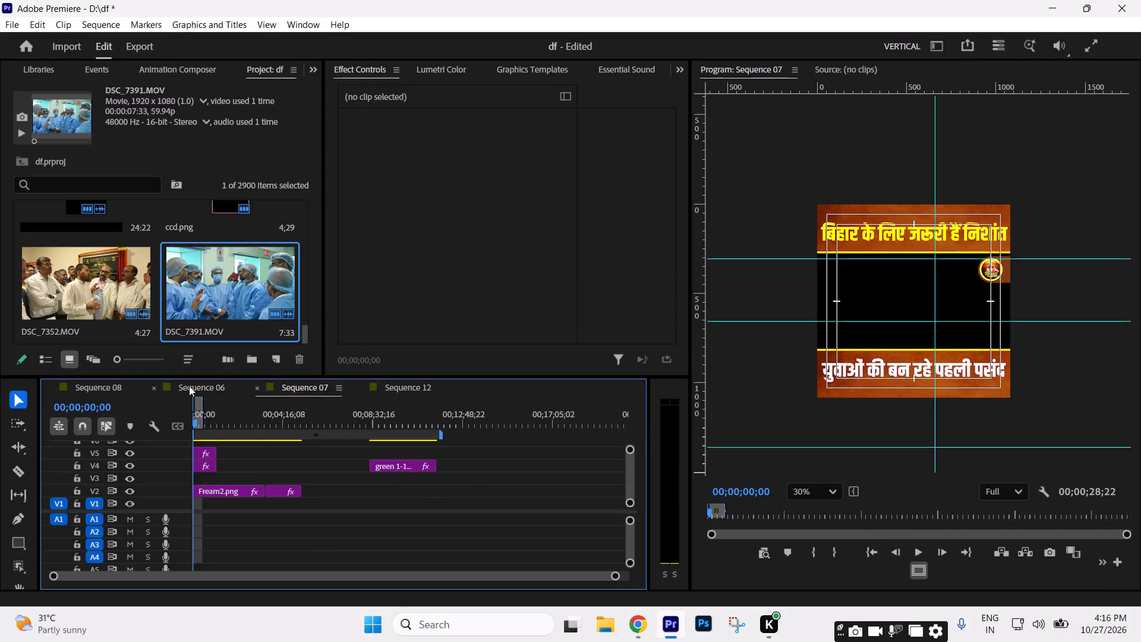
{"action": "left_click", "coordinate": [189, 386]}
Scrub the older जय बिहार edit in Sequence 06 from about 00;05;02;16 to 00;05;06;18 to review its opening shots.
{"action": "left_click_drag", "start_coordinate": [246, 580], "coordinate": [353, 559]}
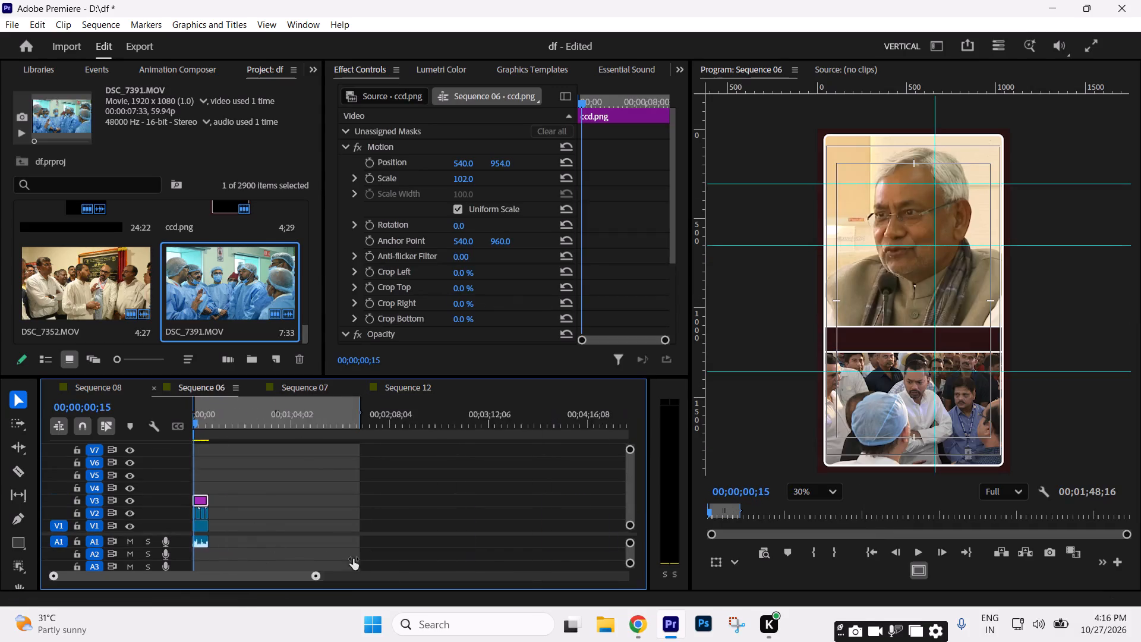
{"action": "left_click_drag", "start_coordinate": [353, 559], "coordinate": [511, 540]}
{"action": "left_click", "coordinate": [287, 417]}
{"action": "key", "text": "Down"}
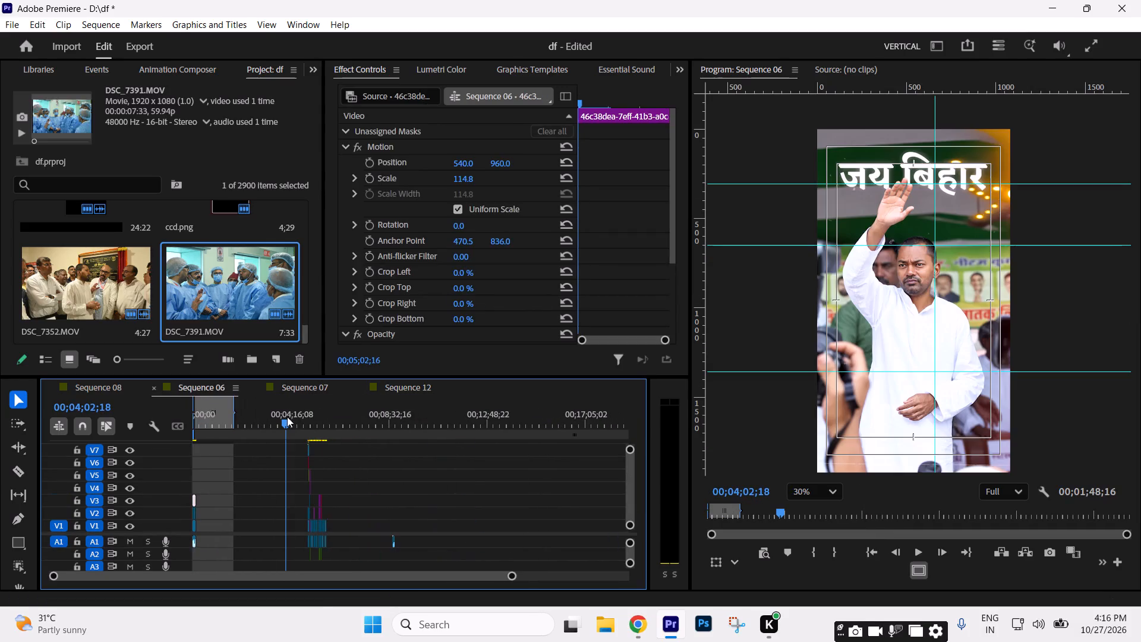
{"action": "type", "text": "=="}
{"action": "key", "text": "equal"}
{"action": "key", "text": "equal"}
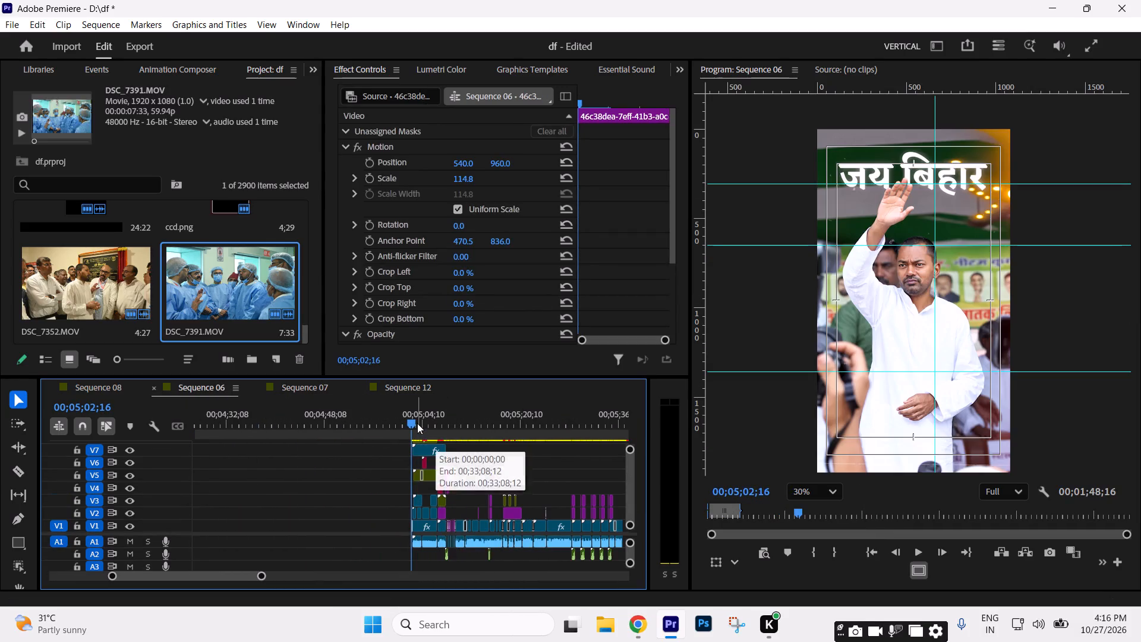
{"action": "left_click_drag", "start_coordinate": [417, 422], "coordinate": [426, 420]}
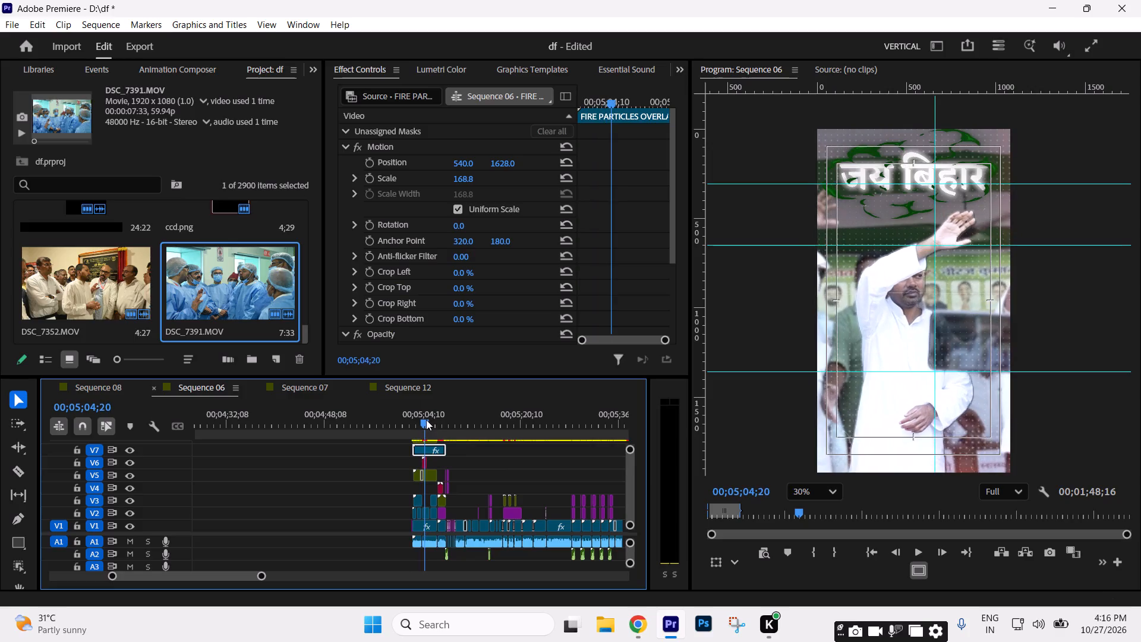
{"action": "left_click_drag", "start_coordinate": [426, 420], "coordinate": [414, 407]}
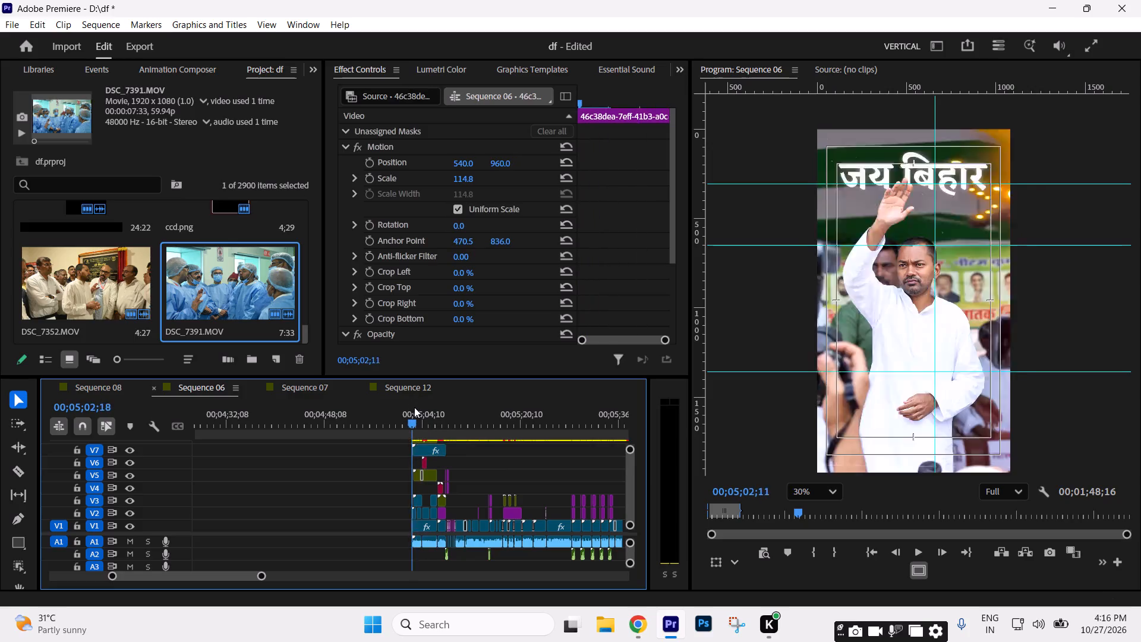
{"action": "left_click_drag", "start_coordinate": [414, 407], "coordinate": [432, 411]}
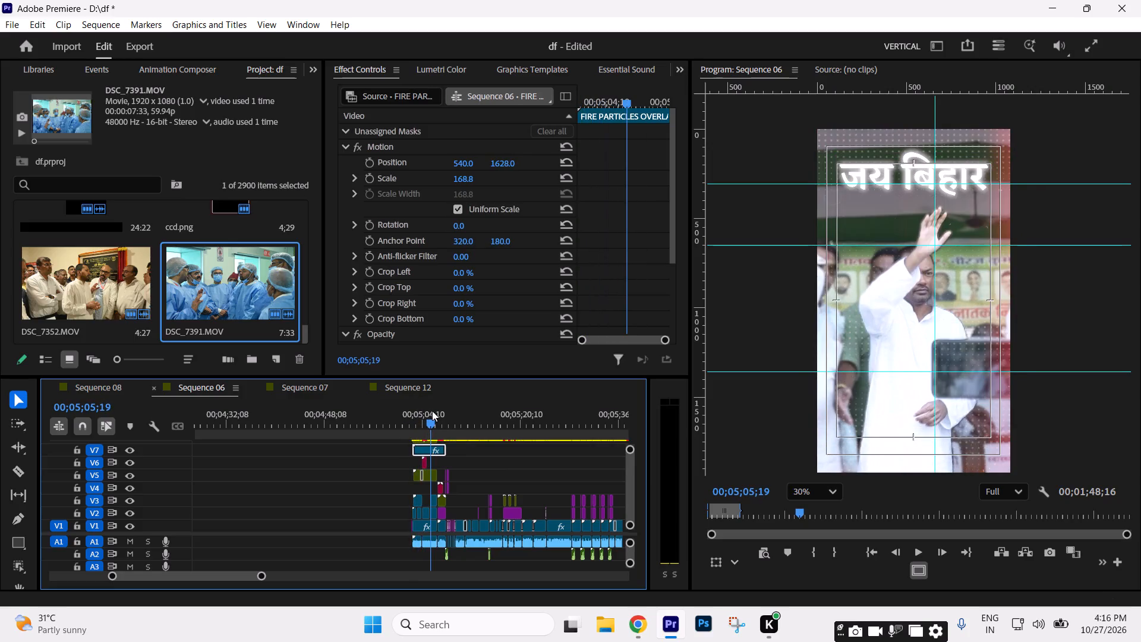
{"action": "left_click_drag", "start_coordinate": [432, 411], "coordinate": [438, 413]}
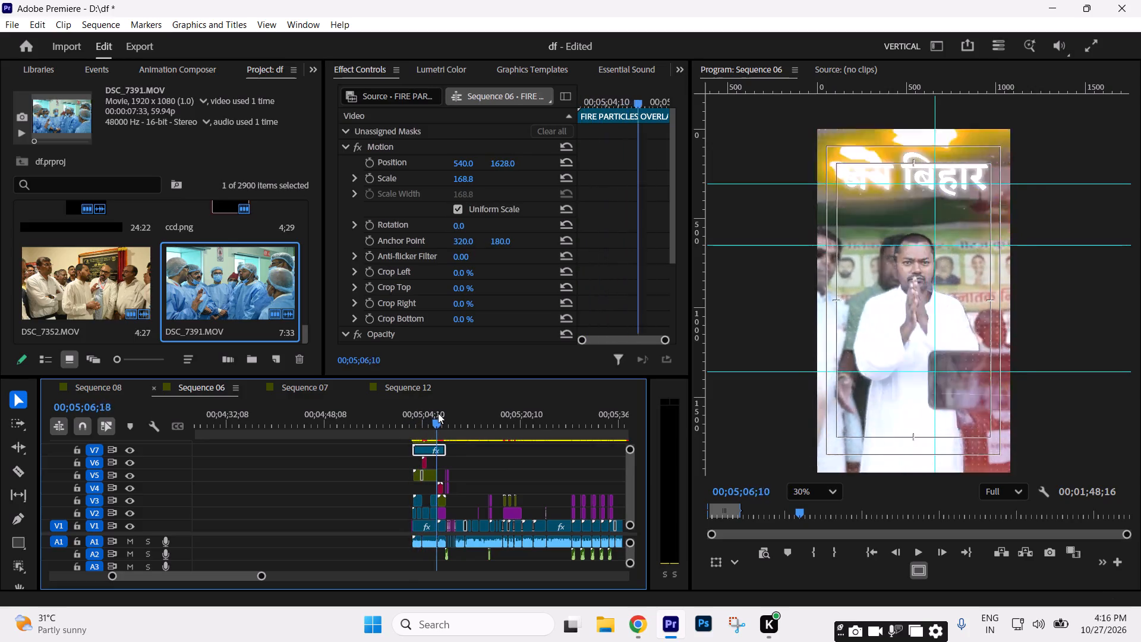
{"action": "left_click_drag", "start_coordinate": [438, 413], "coordinate": [0, 445]}
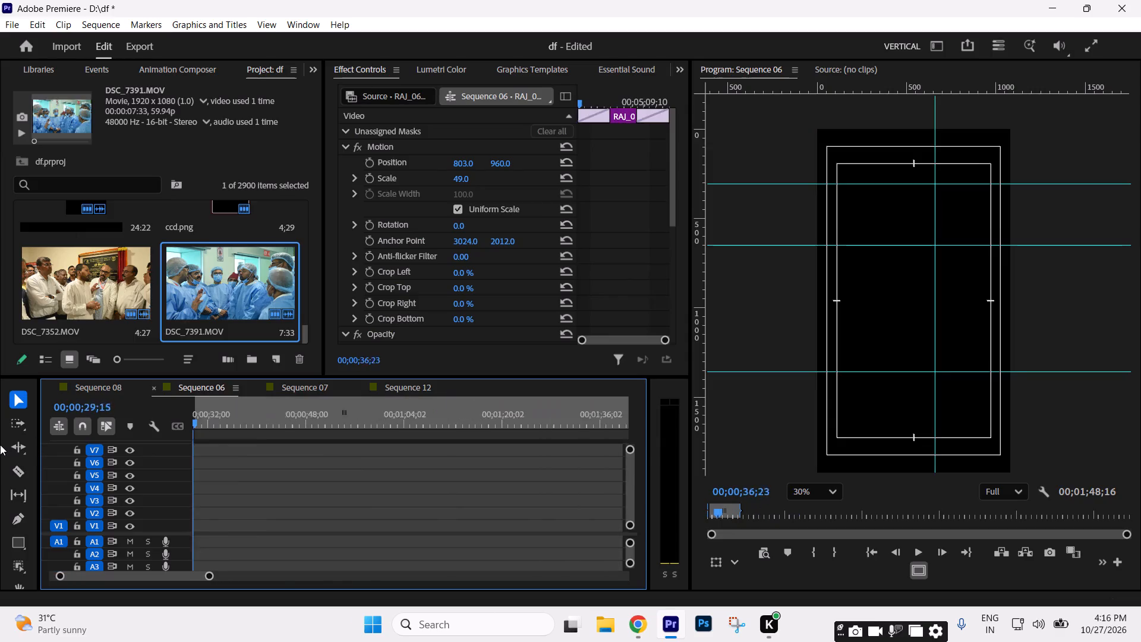
{"action": "left_click_drag", "start_coordinate": [0, 445], "coordinate": [0, 448]}
Expose the upper video tracks over the जय बिहार opening and select the V8 nested sequence to examine how its layers are stacked.
{"action": "left_click_drag", "start_coordinate": [204, 577], "coordinate": [282, 571]}
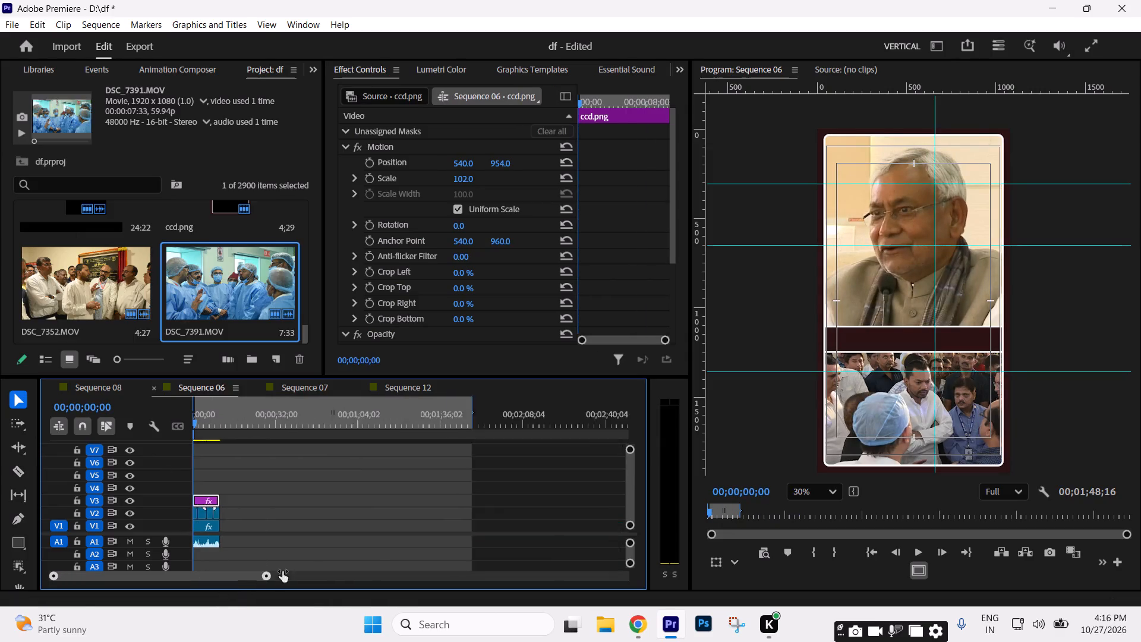
{"action": "left_click_drag", "start_coordinate": [282, 571], "coordinate": [407, 569]}
{"action": "left_click", "coordinate": [416, 433]}
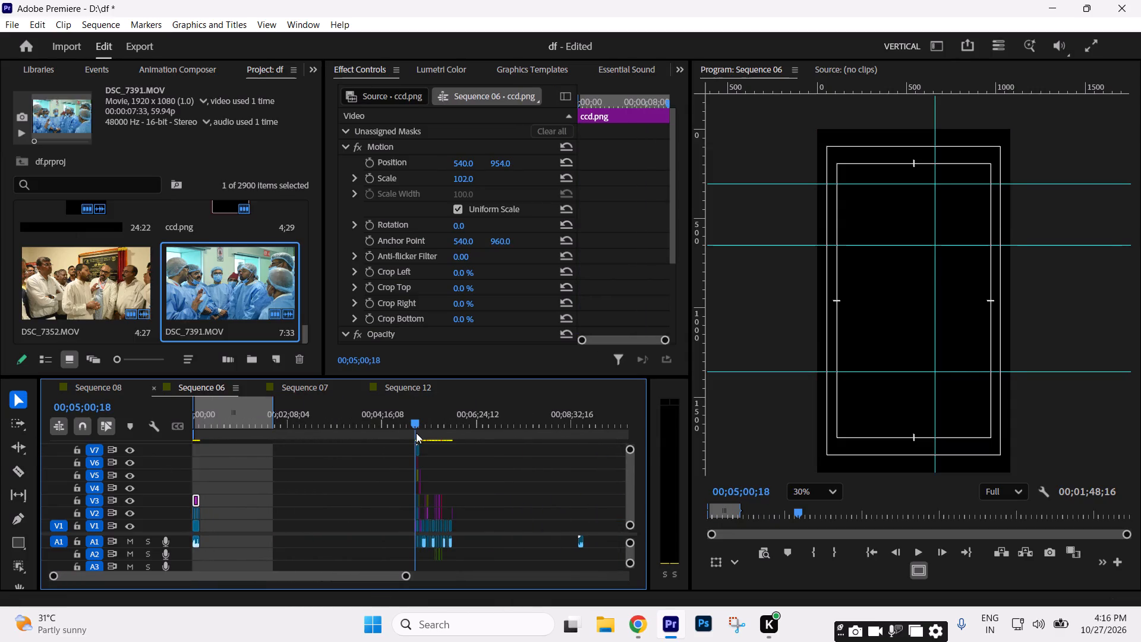
{"action": "type", "text": "==="}
{"action": "key", "text": "equal"}
{"action": "key", "text": "equal"}
{"action": "left_click_drag", "start_coordinate": [464, 429], "coordinate": [481, 430]}
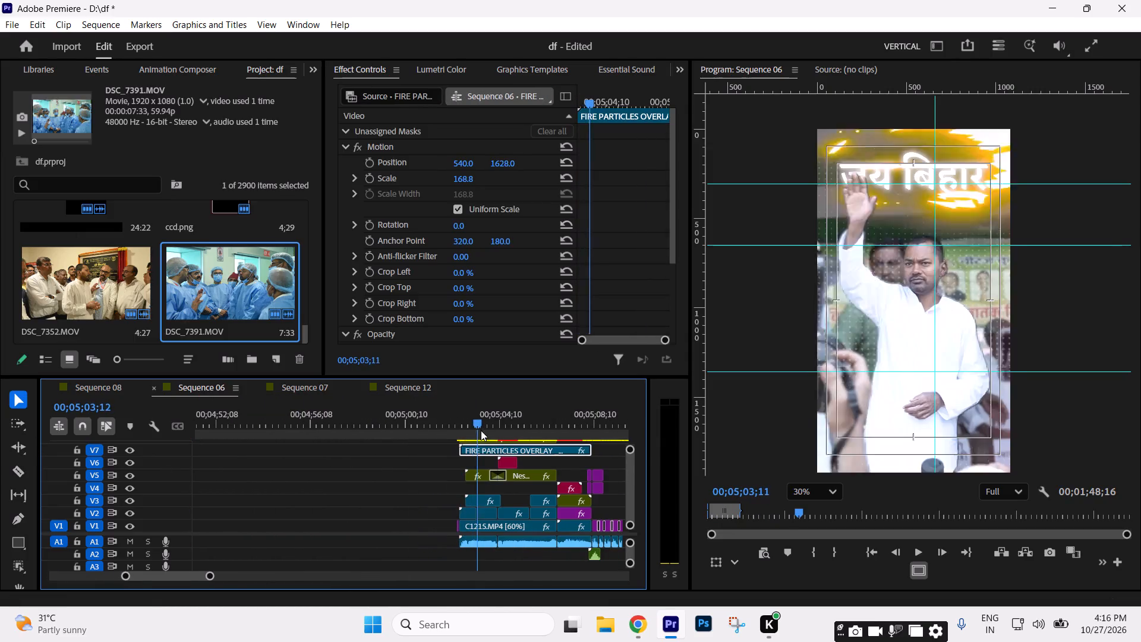
{"action": "left_click_drag", "start_coordinate": [481, 430], "coordinate": [482, 431]}
{"action": "left_click_drag", "start_coordinate": [185, 534], "coordinate": [185, 543]}
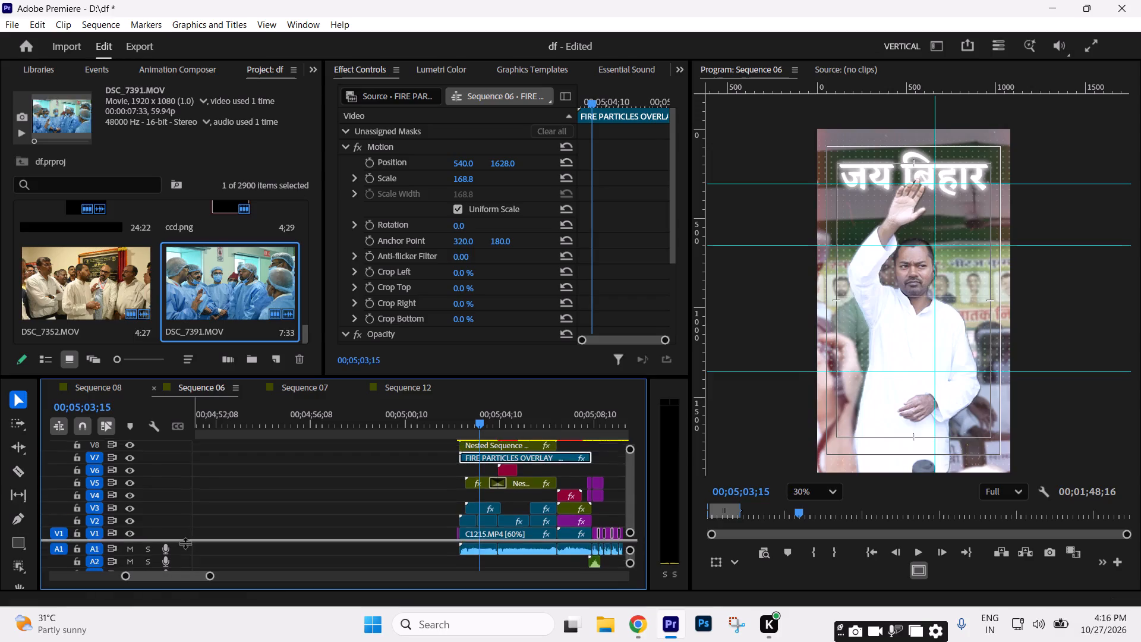
{"action": "left_click_drag", "start_coordinate": [185, 543], "coordinate": [189, 555]}
{"action": "left_click", "coordinate": [490, 457]}
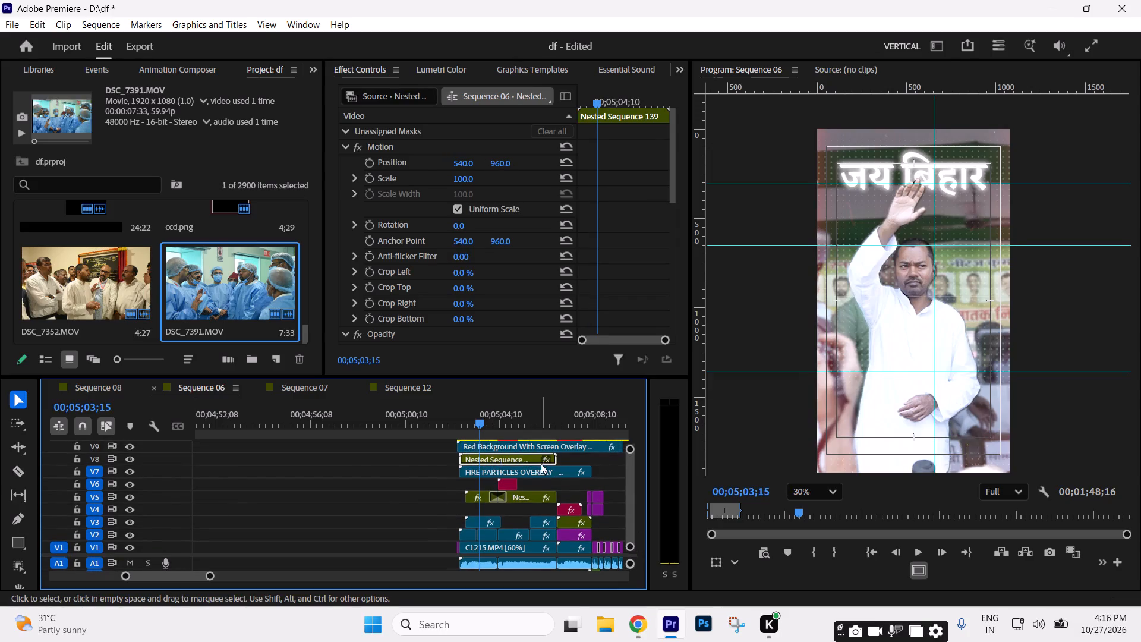
Play the जय बिहार opening from about 00;05;02;23 to 00;05;06;24, and return to the start of Sequence 06.
{"action": "left_click", "coordinate": [472, 416]}
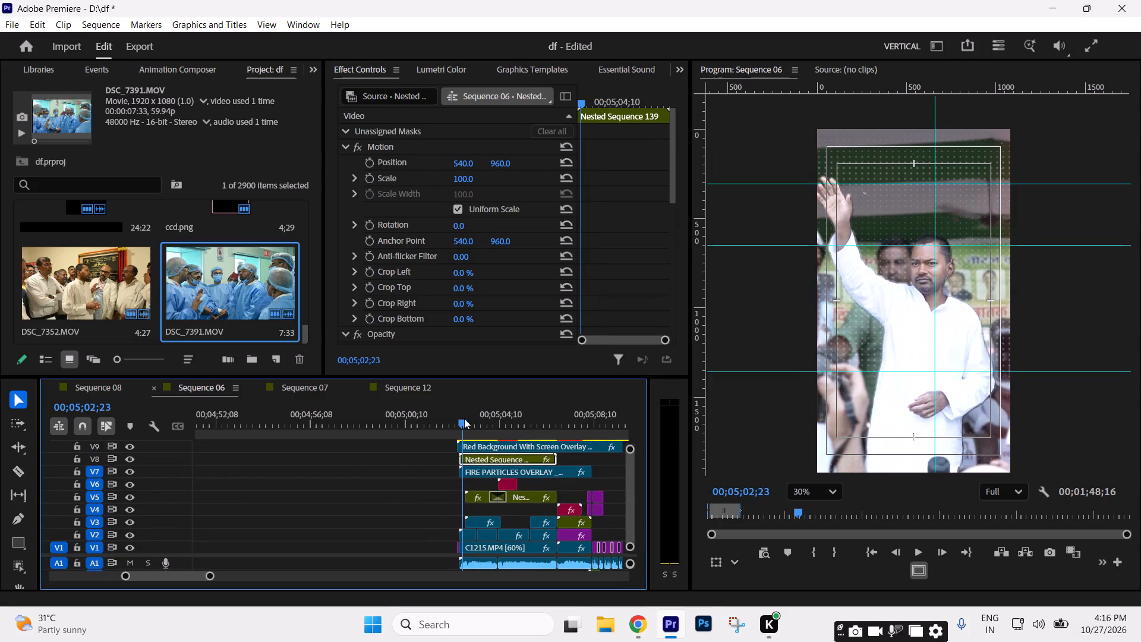
{"action": "key", "text": "space"}
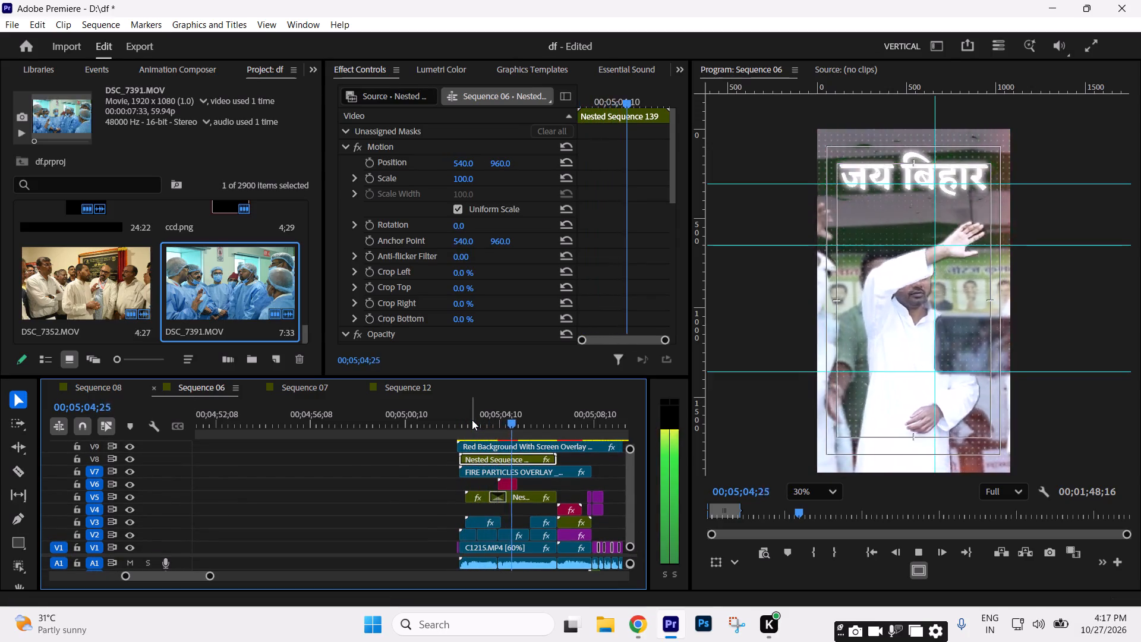
{"action": "key", "text": "space"}
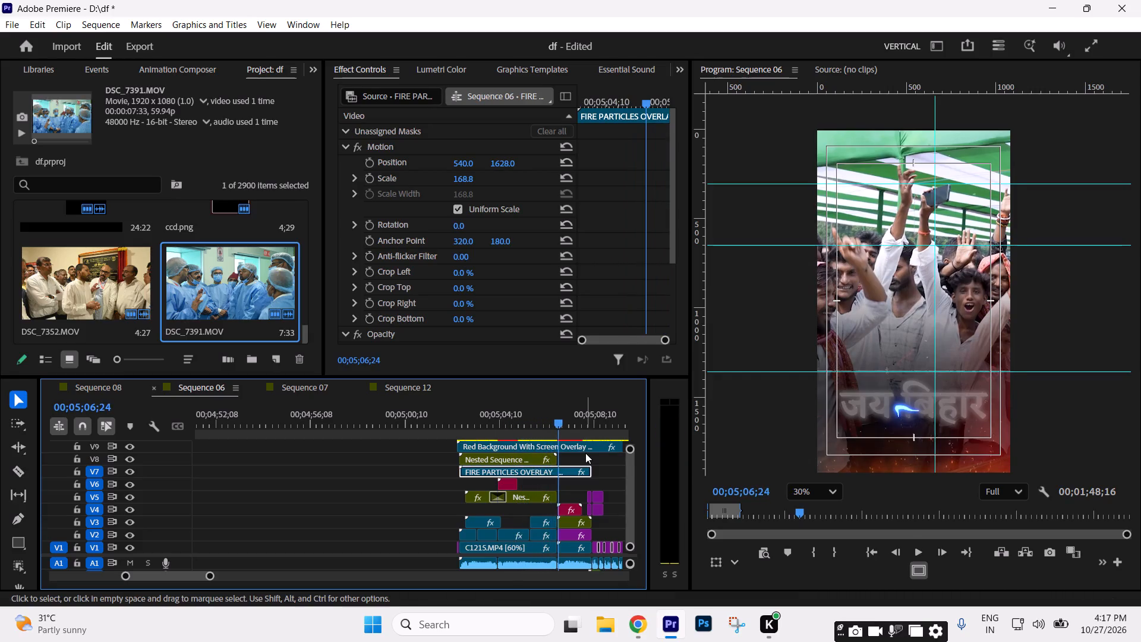
{"action": "key", "text": "minus"}
{"action": "key", "text": "minus"}
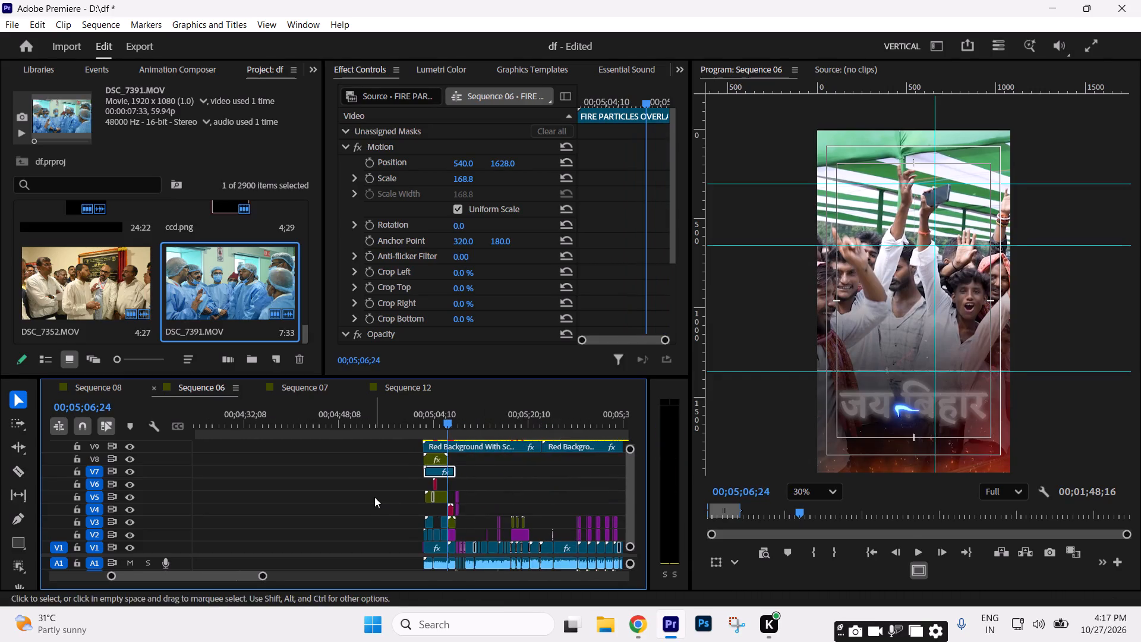
{"action": "type", "text": "----"}
{"action": "left_click_drag", "start_coordinate": [301, 424], "coordinate": [280, 427]}
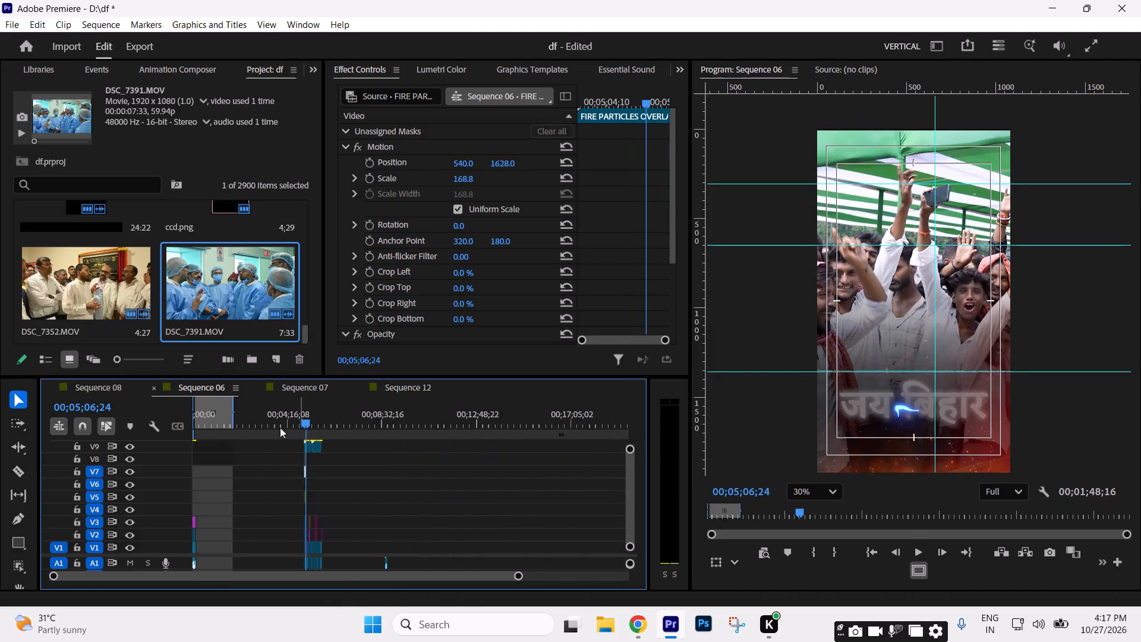
{"action": "left_click_drag", "start_coordinate": [280, 427], "coordinate": [0, 475]}
Restore the audio tracks' visible area and scrub the framed opening to about 00;00;09;19 and back to 00;00;08;08.
{"action": "left_click_drag", "start_coordinate": [629, 567], "coordinate": [623, 588]}
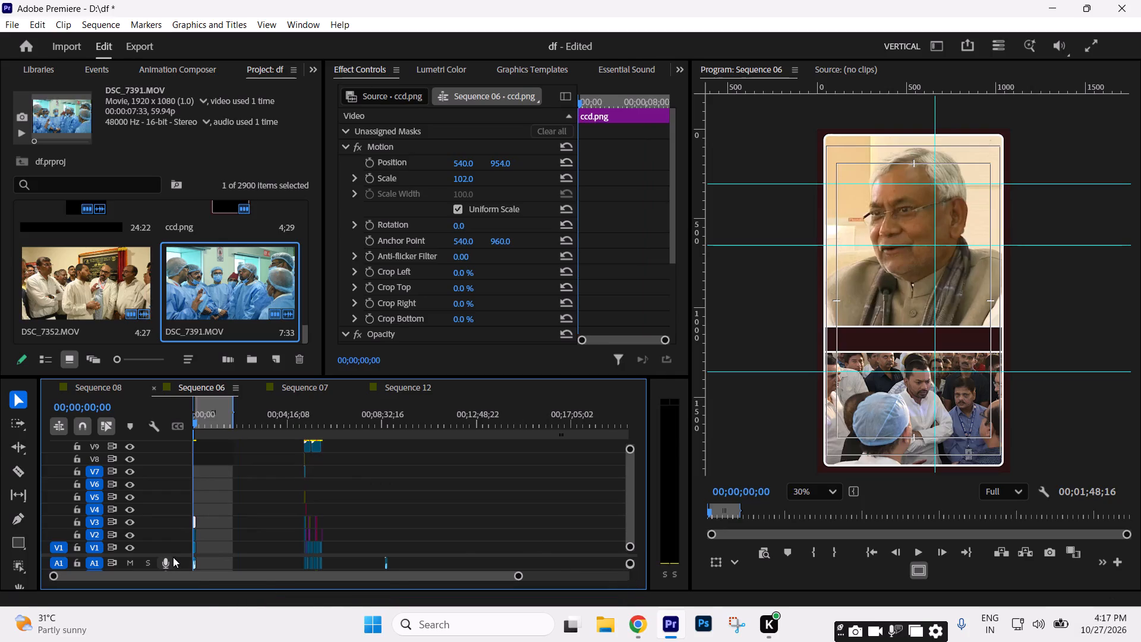
{"action": "left_click_drag", "start_coordinate": [173, 556], "coordinate": [169, 517]}
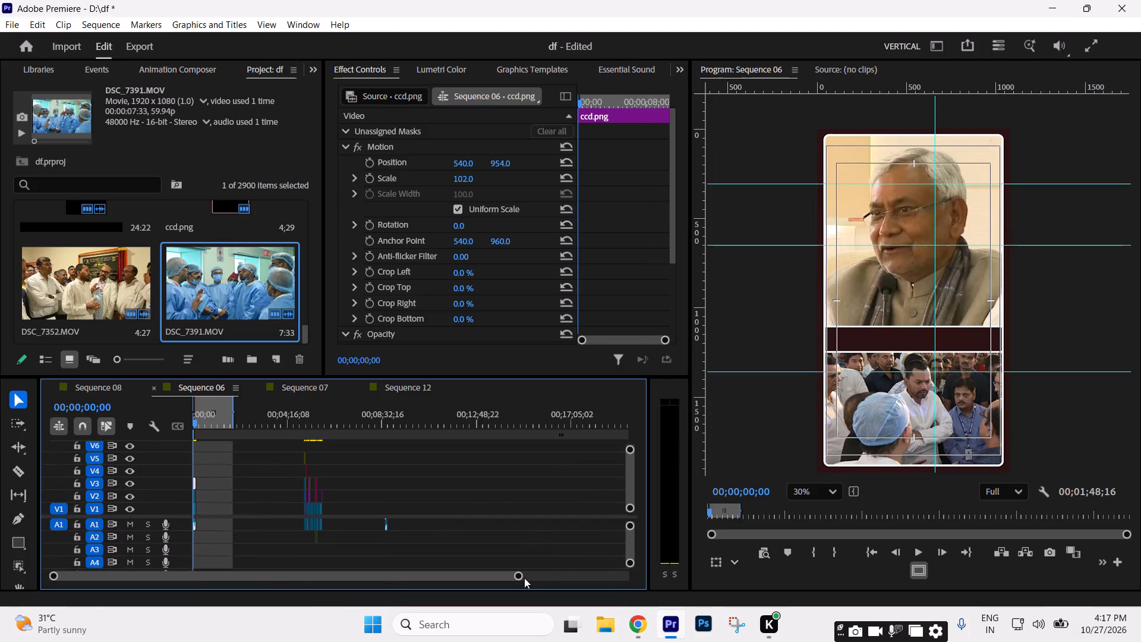
{"action": "left_click_drag", "start_coordinate": [520, 577], "coordinate": [154, 577]}
{"action": "left_click_drag", "start_coordinate": [206, 424], "coordinate": [207, 423]}
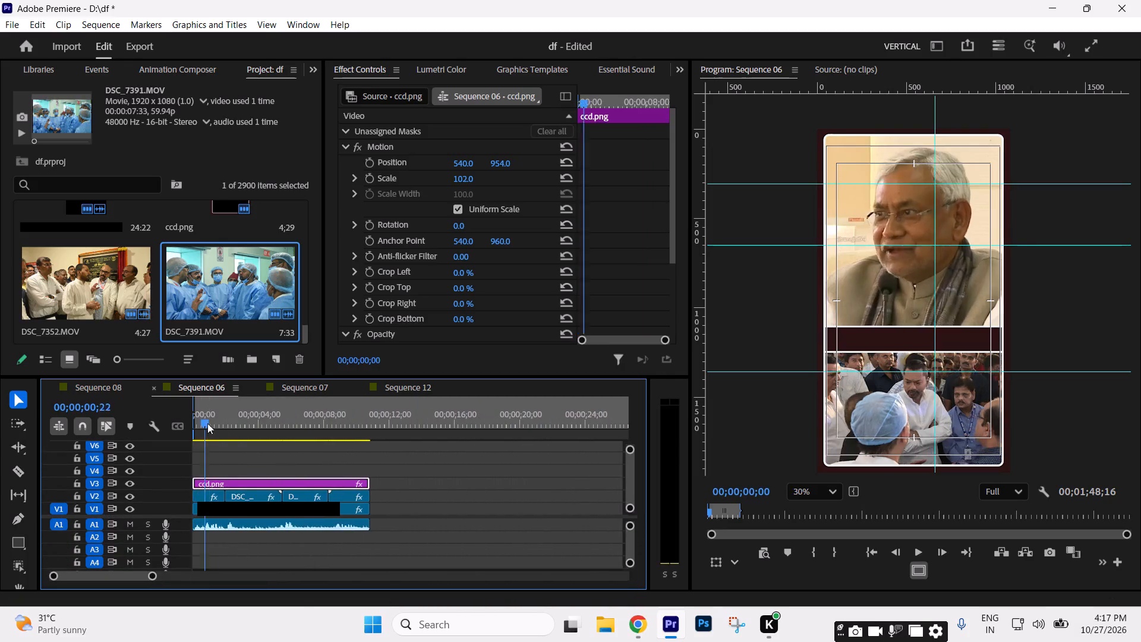
{"action": "left_click_drag", "start_coordinate": [207, 423], "coordinate": [354, 438]}
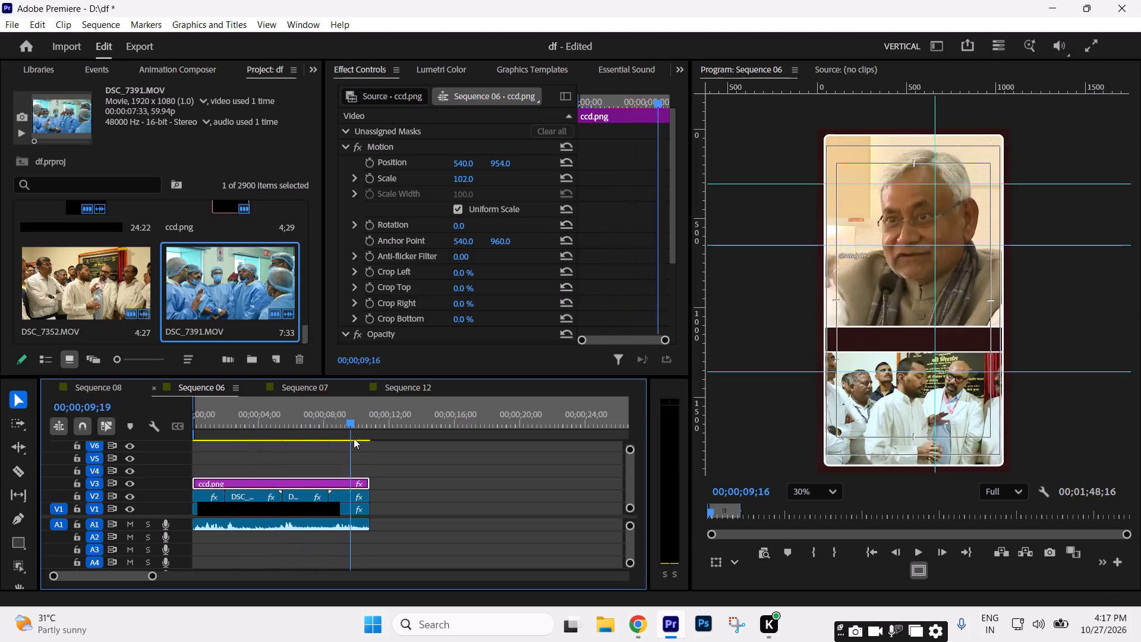
{"action": "left_click_drag", "start_coordinate": [354, 438], "coordinate": [329, 439]}
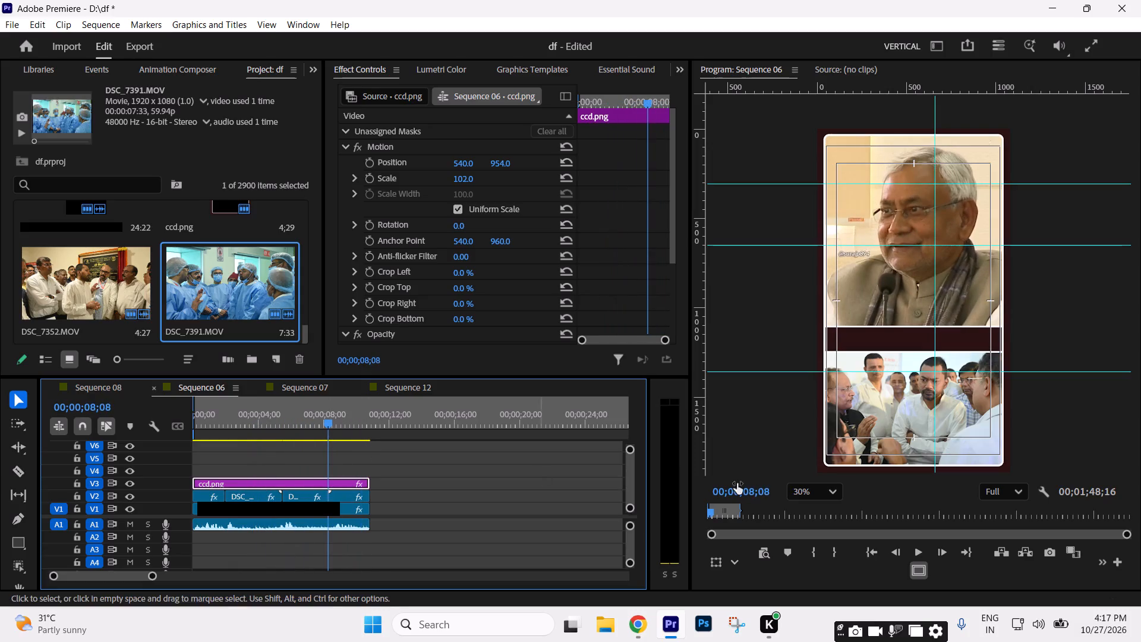
Bring up the effects library, clear its denoise search, and collapse the Audio Effects folder.
{"action": "left_click_drag", "start_coordinate": [310, 70], "coordinate": [318, 87]}
{"action": "left_click", "coordinate": [452, 512]}
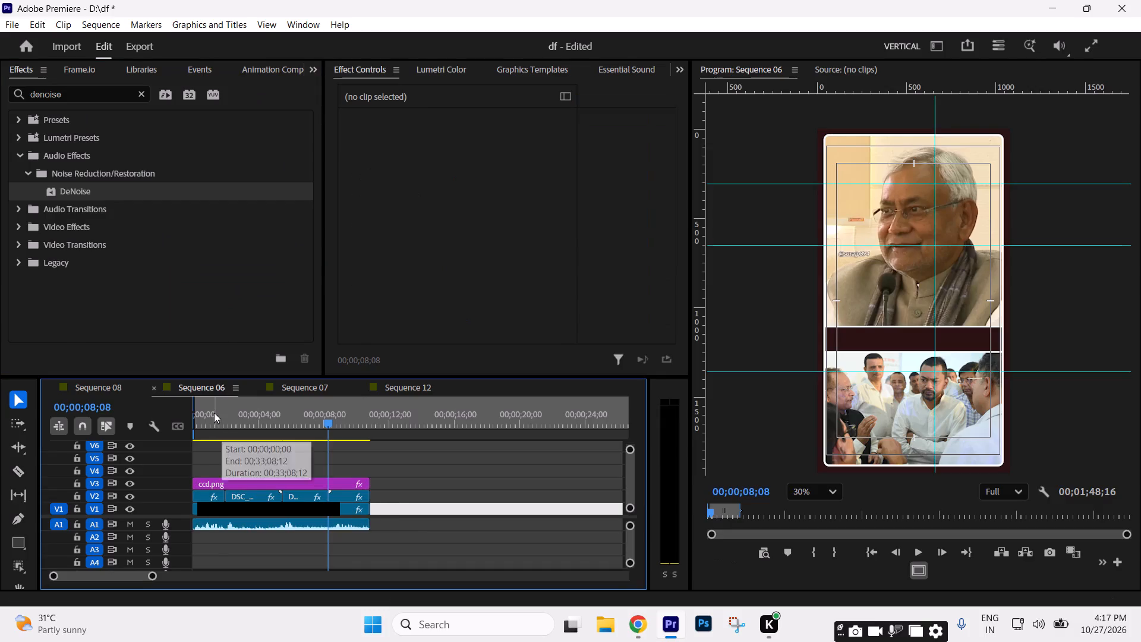
{"action": "left_click_drag", "start_coordinate": [214, 413], "coordinate": [225, 413]}
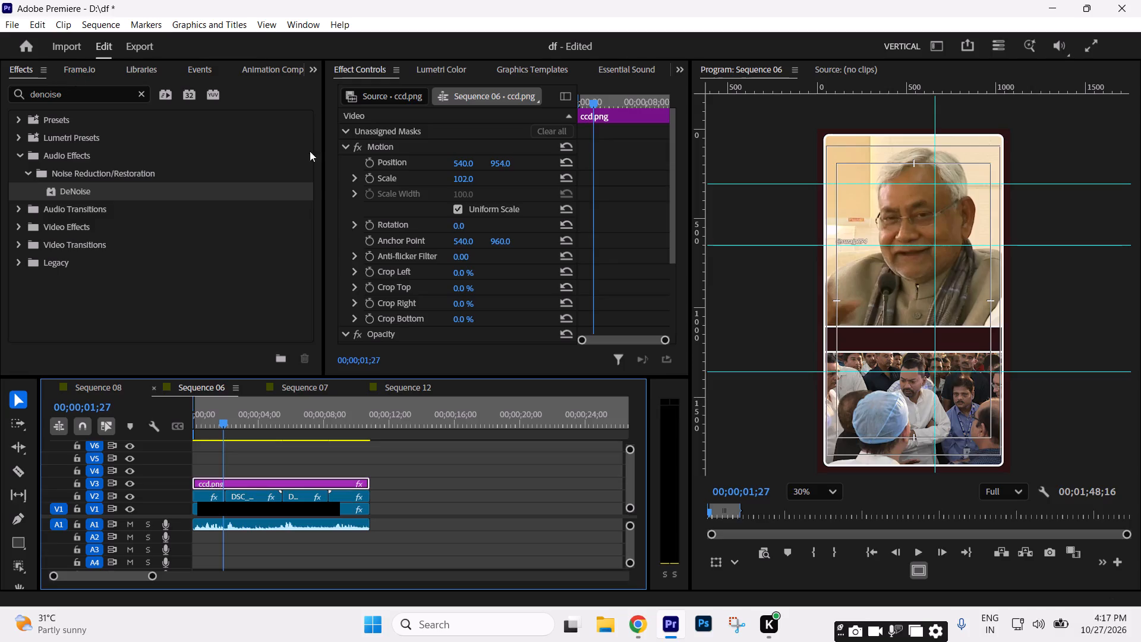
{"action": "left_click", "coordinate": [141, 95]}
{"action": "left_click", "coordinate": [29, 244]}
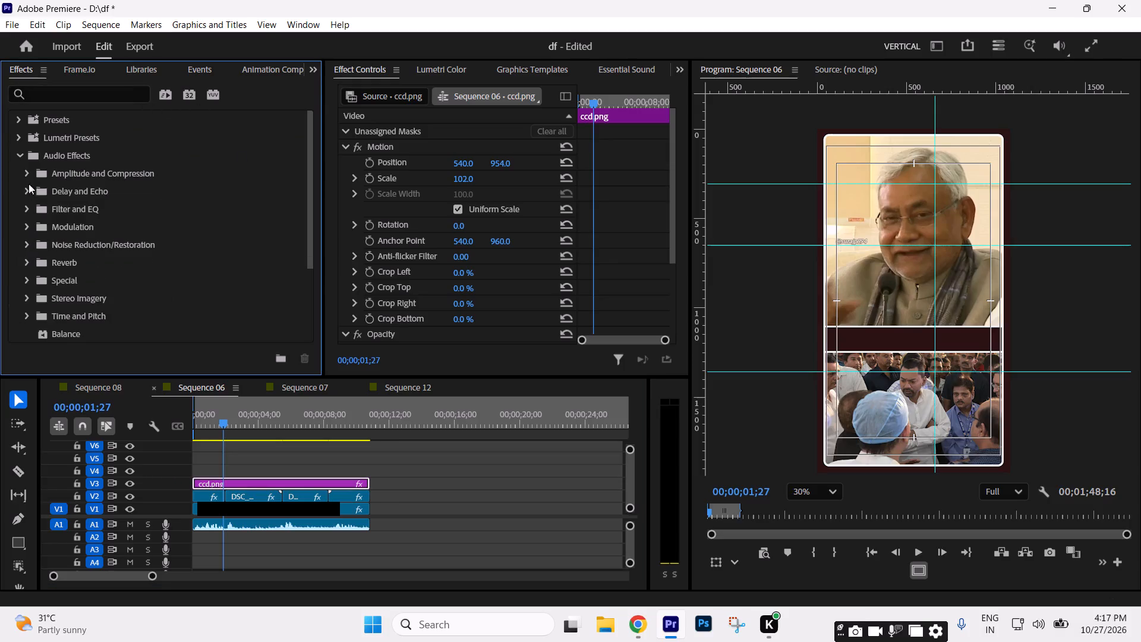
{"action": "left_click", "coordinate": [21, 155]}
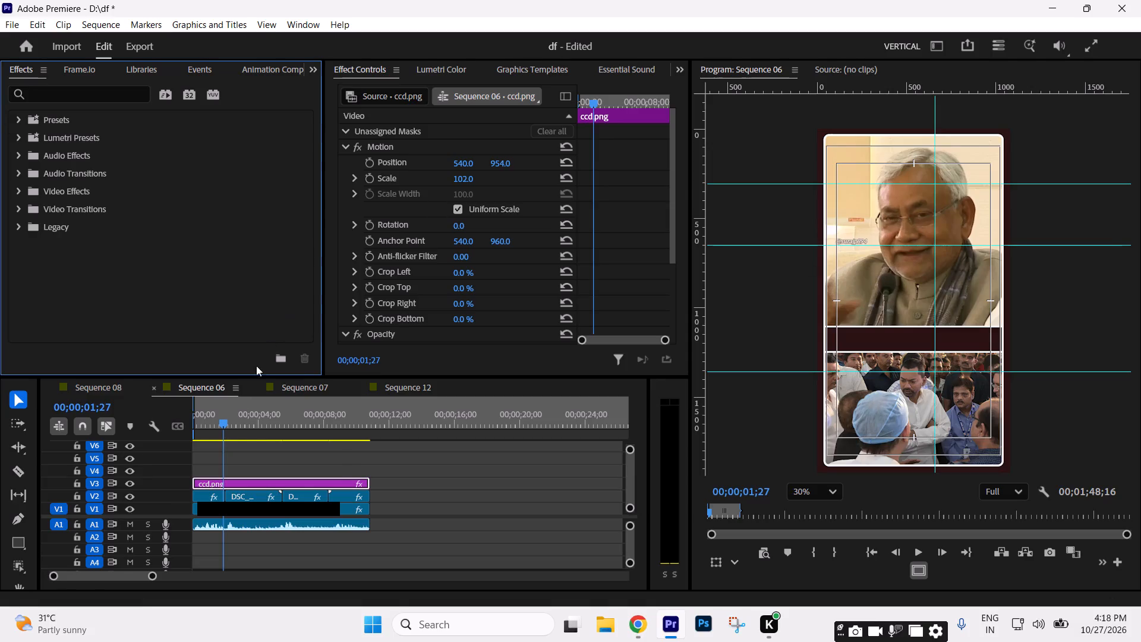
Play the framed opening from the start of Sequence 06 to about 00;00;01;29, and return to the start.
{"action": "left_click_drag", "start_coordinate": [235, 425], "coordinate": [158, 436]}
{"action": "left_click", "coordinate": [474, 455]}
{"action": "left_click", "coordinate": [472, 457]}
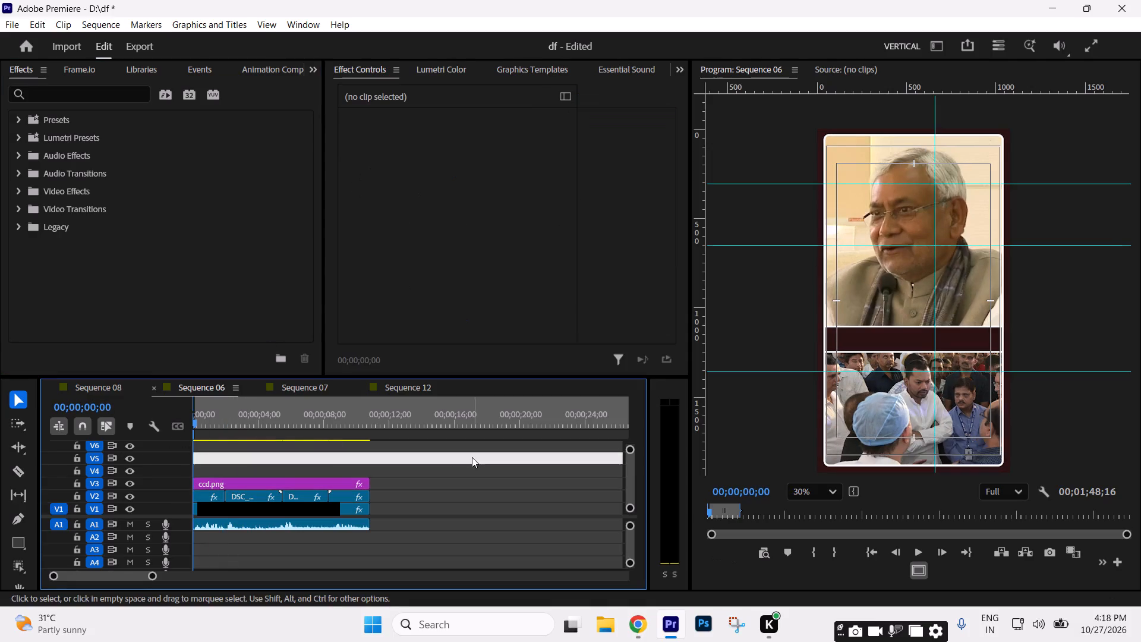
{"action": "left_click_drag", "start_coordinate": [150, 577], "coordinate": [226, 577]}
{"action": "left_click", "coordinate": [402, 493]}
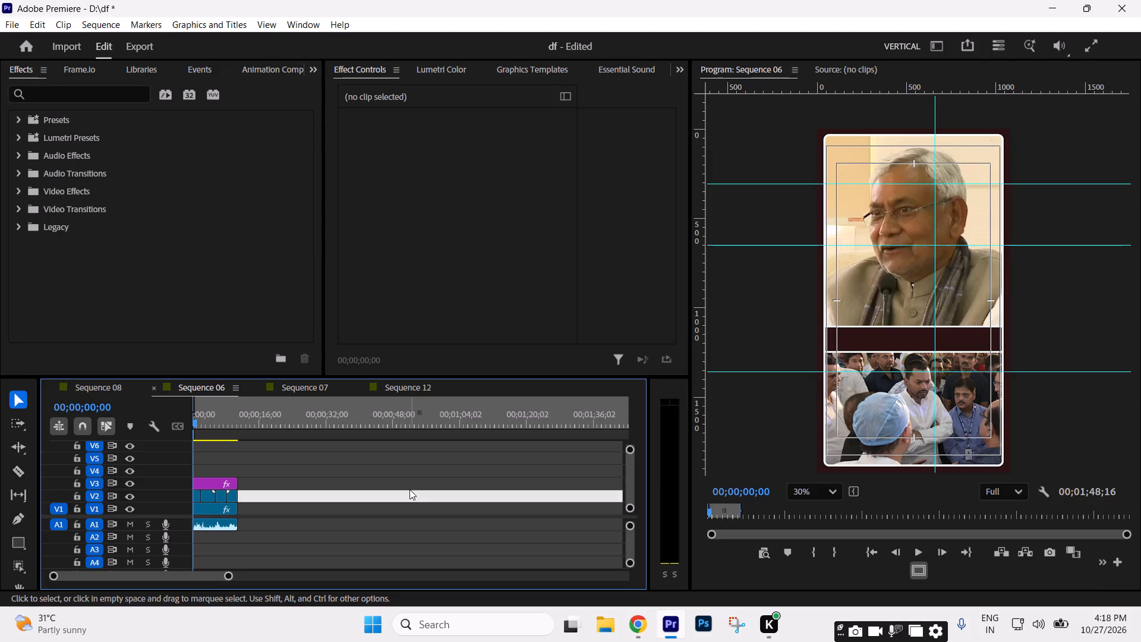
{"action": "key", "text": "space"}
{"action": "type", "text": "===="}
{"action": "key", "text": "Up"}
{"action": "key", "text": "space"}
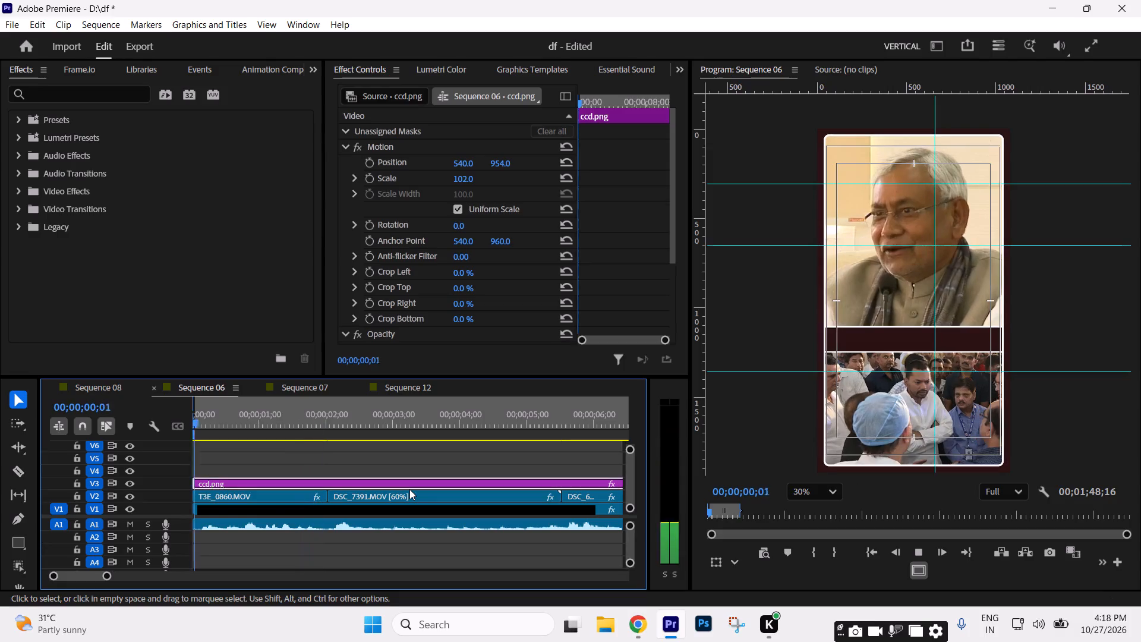
{"action": "key", "text": "space"}
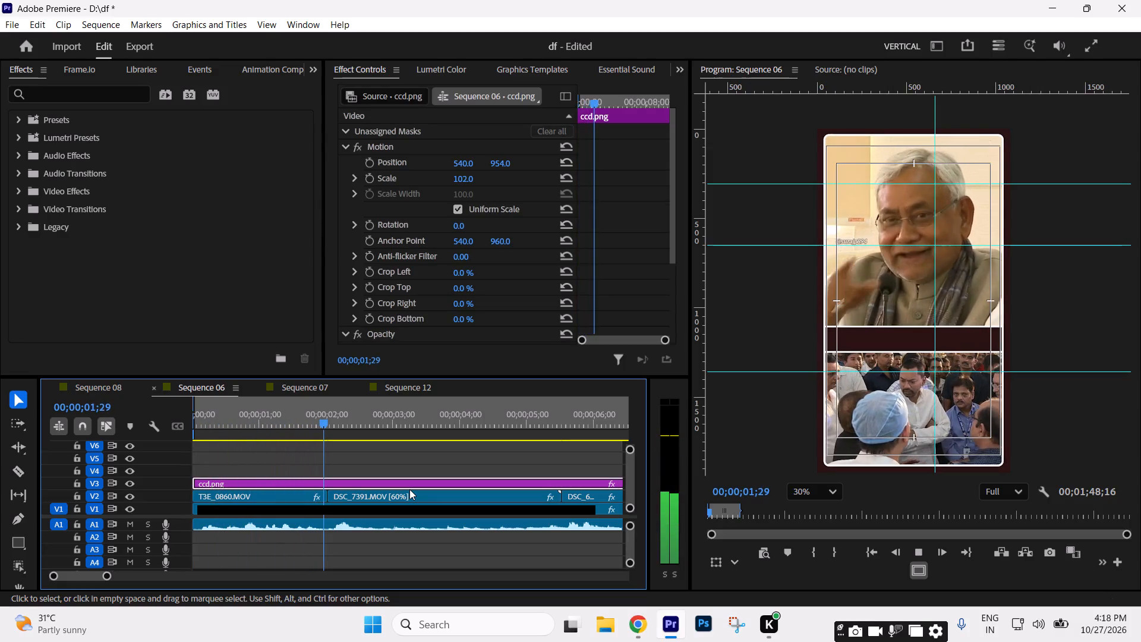
{"action": "type", "text": "-="}
{"action": "left_click", "coordinate": [267, 427]}
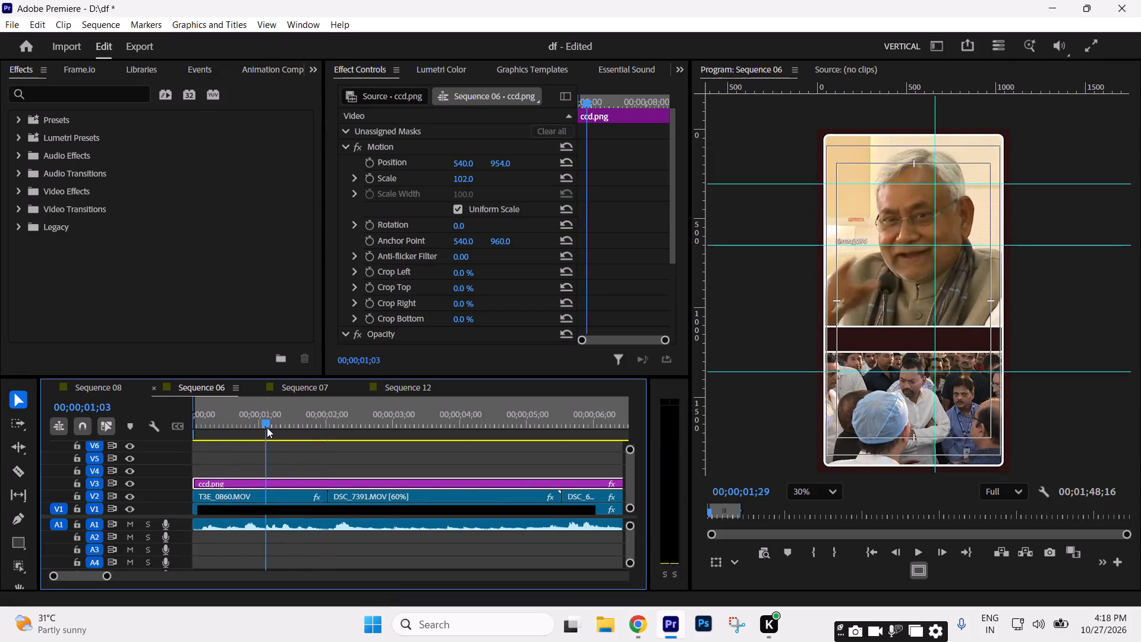
{"action": "key", "text": "Up"}
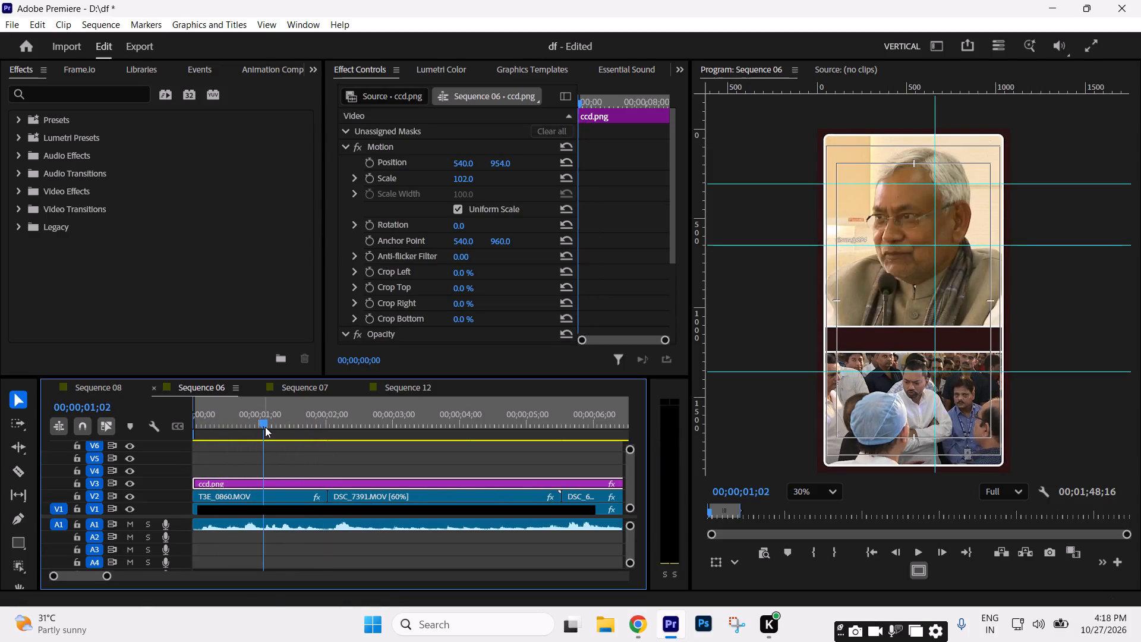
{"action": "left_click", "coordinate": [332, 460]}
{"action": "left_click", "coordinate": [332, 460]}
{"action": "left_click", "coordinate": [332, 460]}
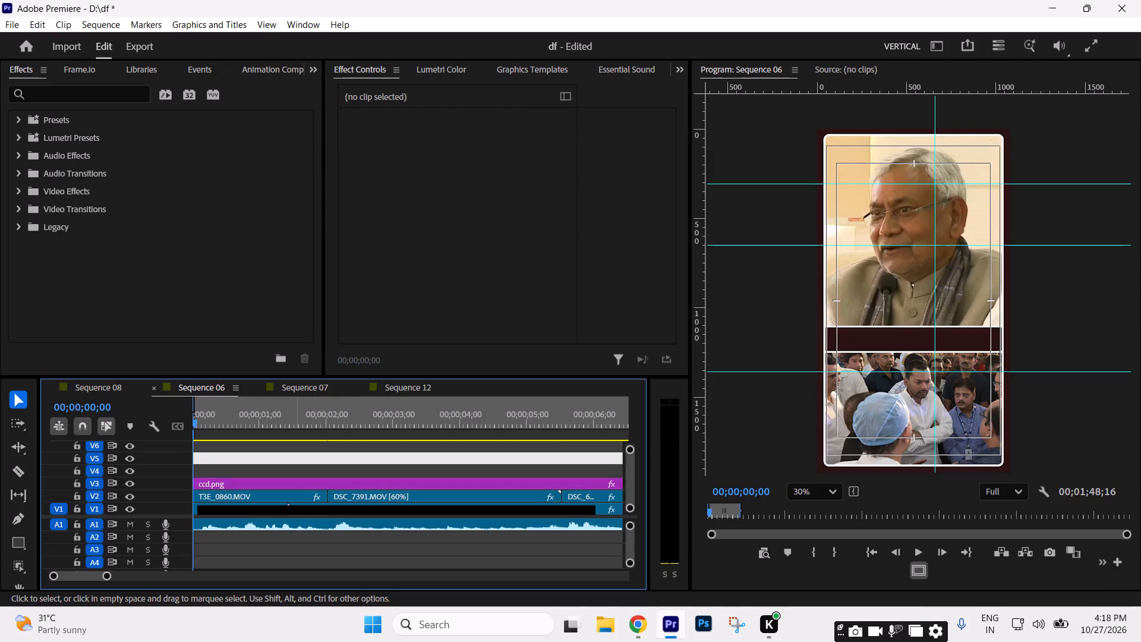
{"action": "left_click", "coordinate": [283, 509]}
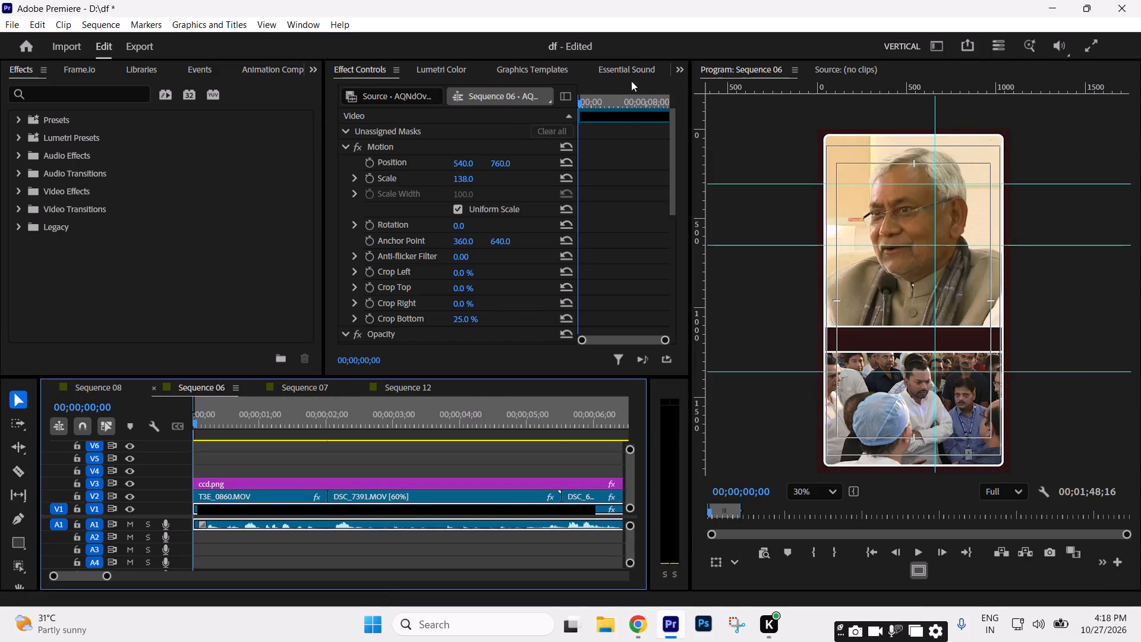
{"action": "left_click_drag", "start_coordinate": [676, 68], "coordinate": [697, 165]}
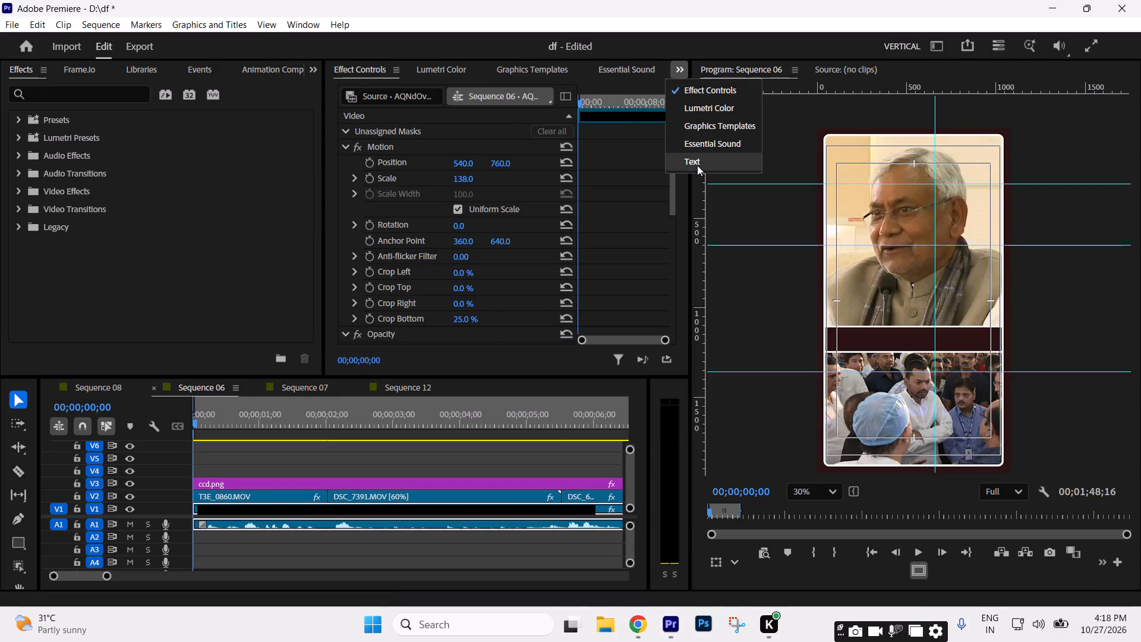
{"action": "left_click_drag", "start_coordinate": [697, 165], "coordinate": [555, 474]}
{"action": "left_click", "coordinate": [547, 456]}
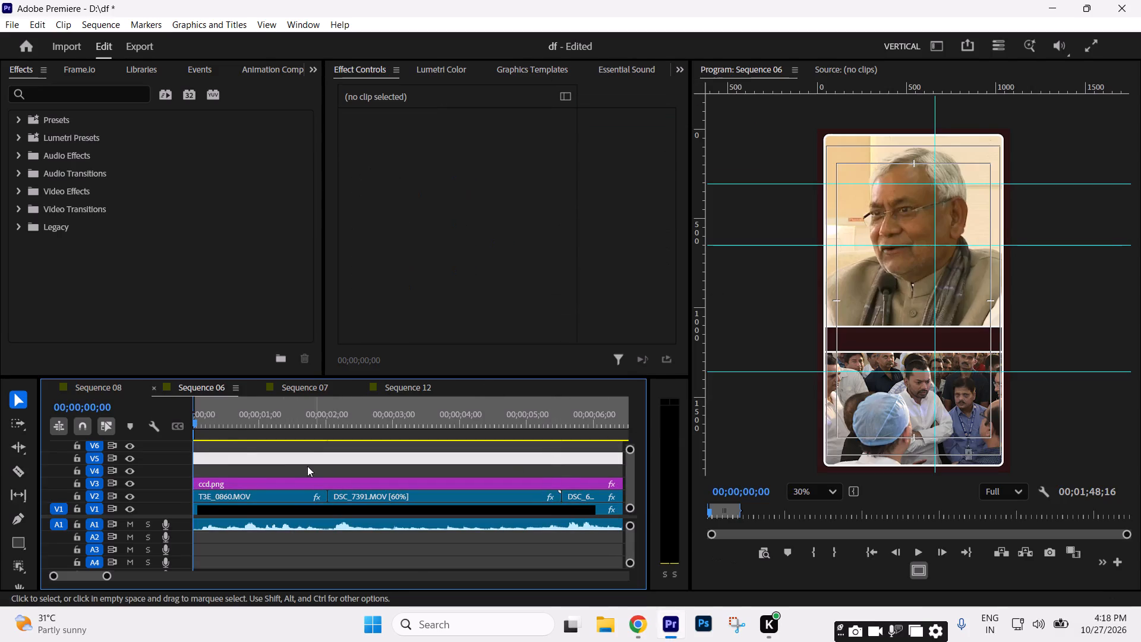
Scrub the opening to about 00;00;00;21 and replay it from the start of Sequence 06 to about 00;00;00;28.
{"action": "left_click_drag", "start_coordinate": [209, 428], "coordinate": [242, 425]}
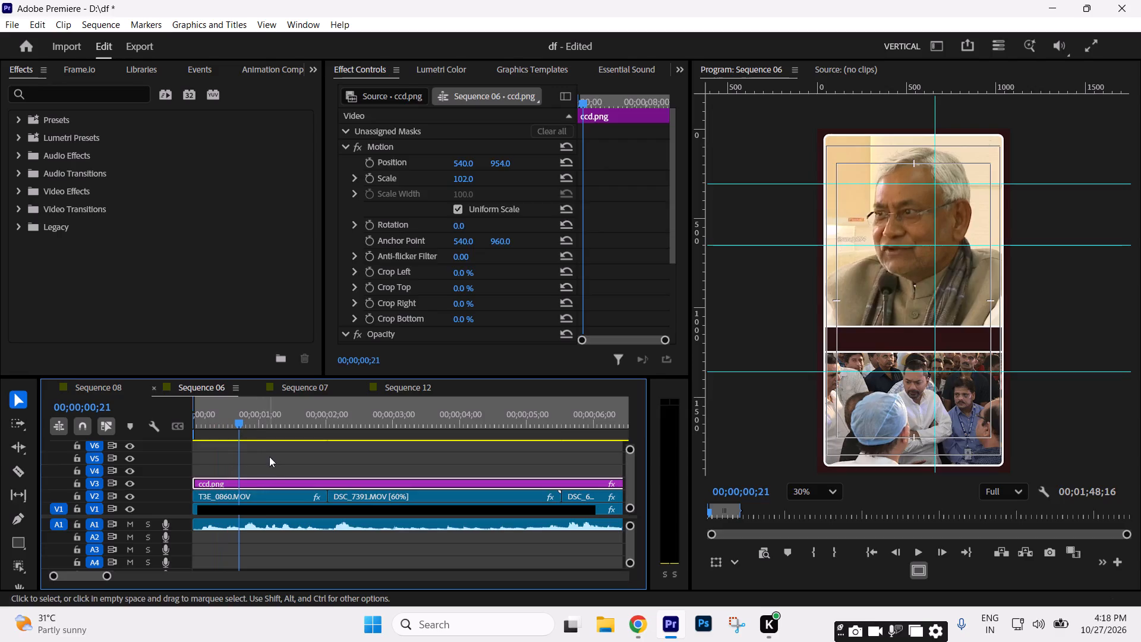
{"action": "left_click", "coordinate": [269, 457]}
{"action": "type", "text": "--="}
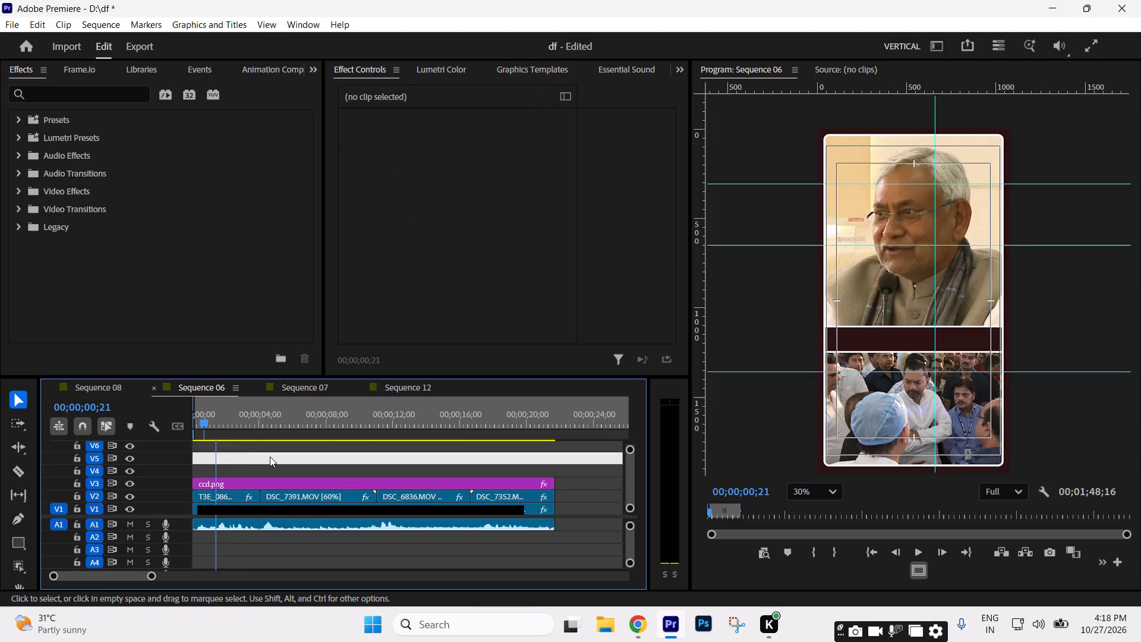
{"action": "type", "text": "-="}
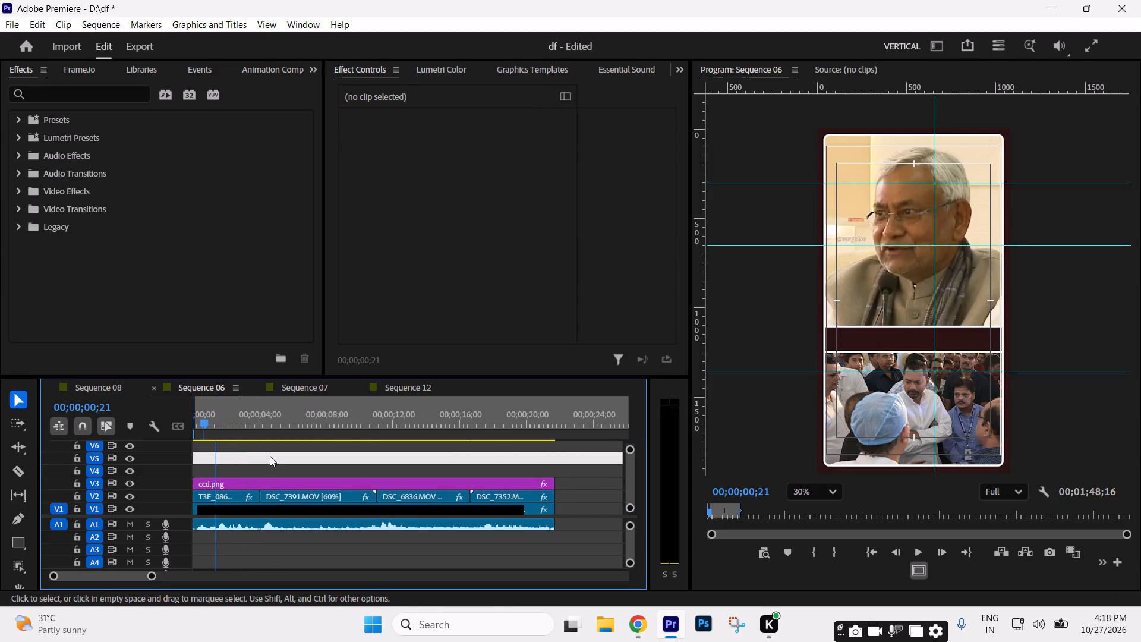
{"action": "left_click", "coordinate": [273, 453]}
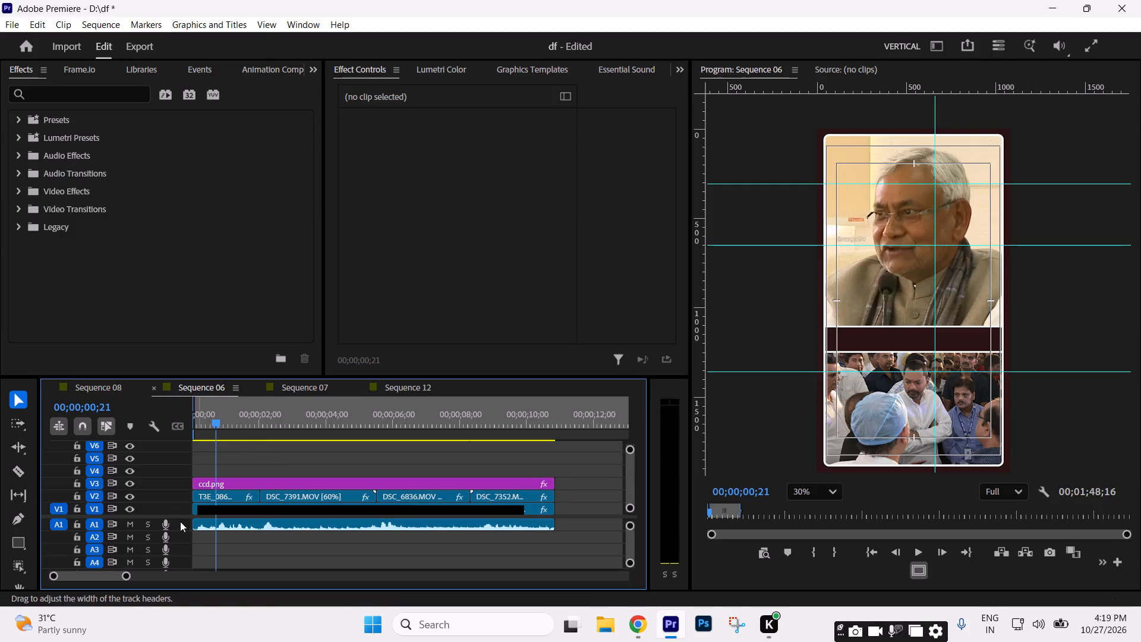
{"action": "left_click_drag", "start_coordinate": [211, 418], "coordinate": [149, 426]}
{"action": "left_click", "coordinate": [231, 451]}
{"action": "key", "text": "space"}
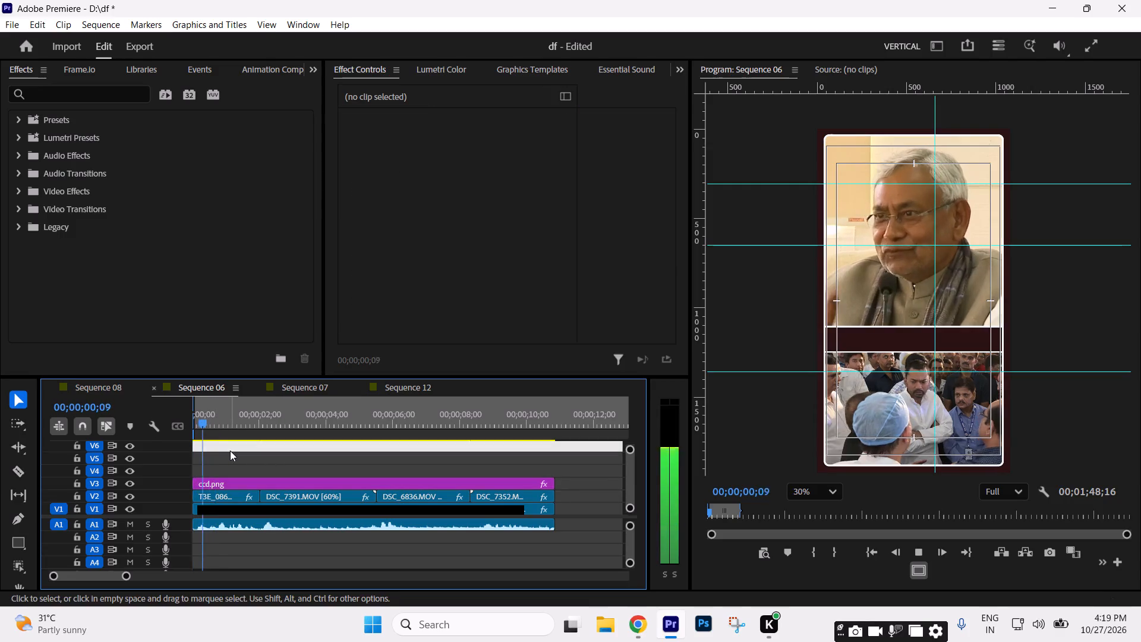
{"action": "key", "text": "space"}
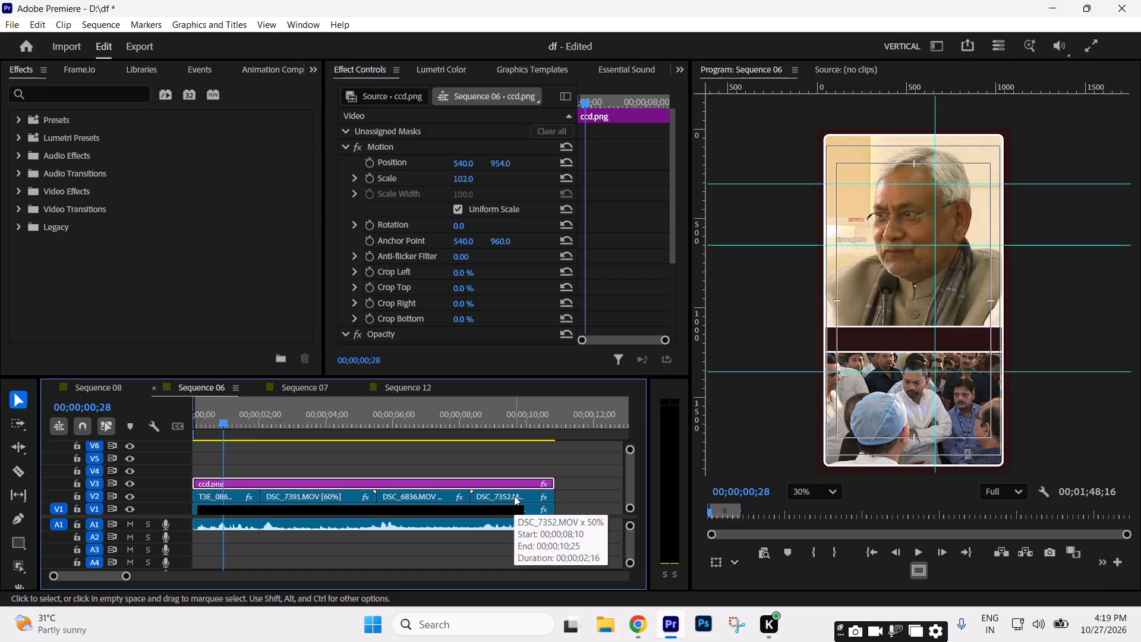
Mark the Out point of Sequence 06 on the last frame of the framed opening, at 00;00;10;25.
{"action": "left_click", "coordinate": [458, 524]}
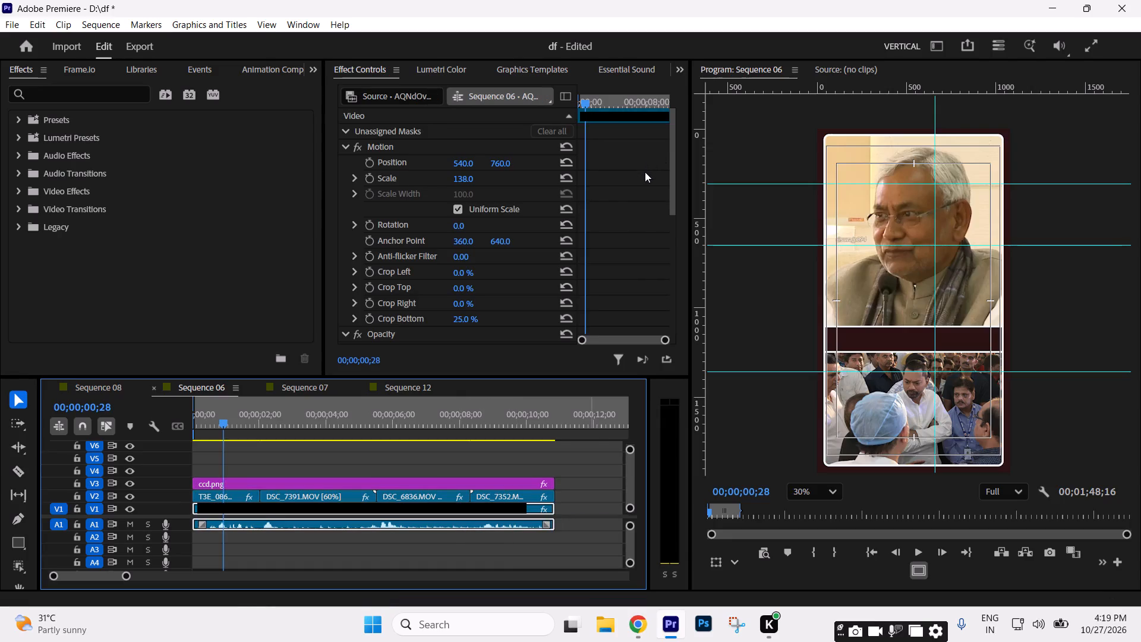
{"action": "left_click", "coordinate": [421, 527]}
{"action": "key", "text": "minus"}
{"action": "left_click", "coordinate": [401, 421]}
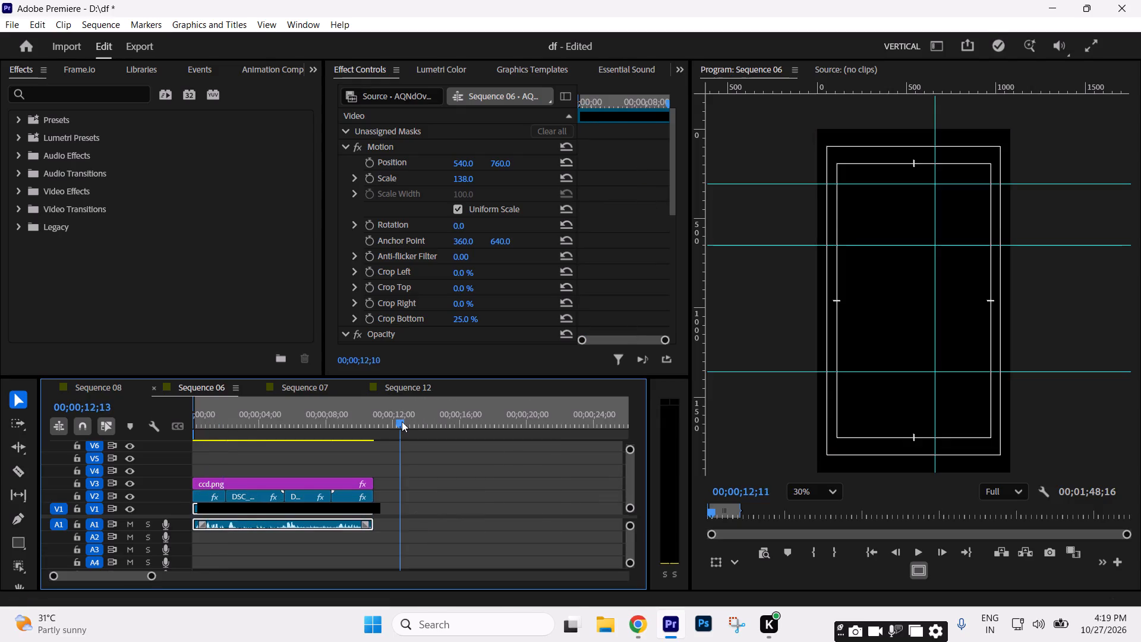
{"action": "key", "text": "Up"}
{"action": "key", "text": "Left"}
{"action": "key", "text": "o"}
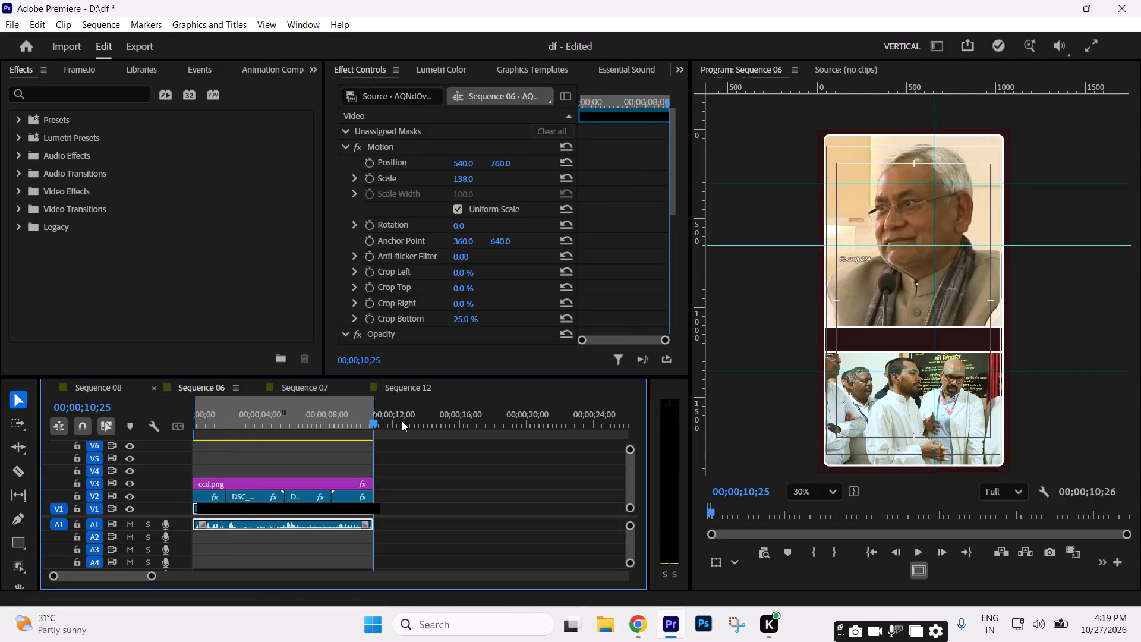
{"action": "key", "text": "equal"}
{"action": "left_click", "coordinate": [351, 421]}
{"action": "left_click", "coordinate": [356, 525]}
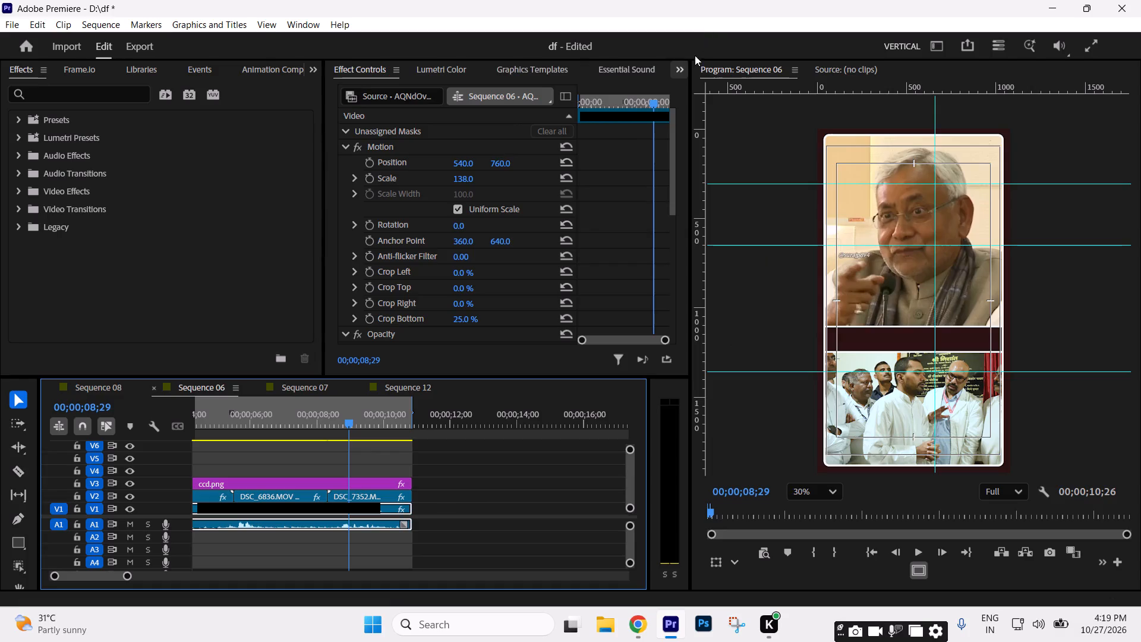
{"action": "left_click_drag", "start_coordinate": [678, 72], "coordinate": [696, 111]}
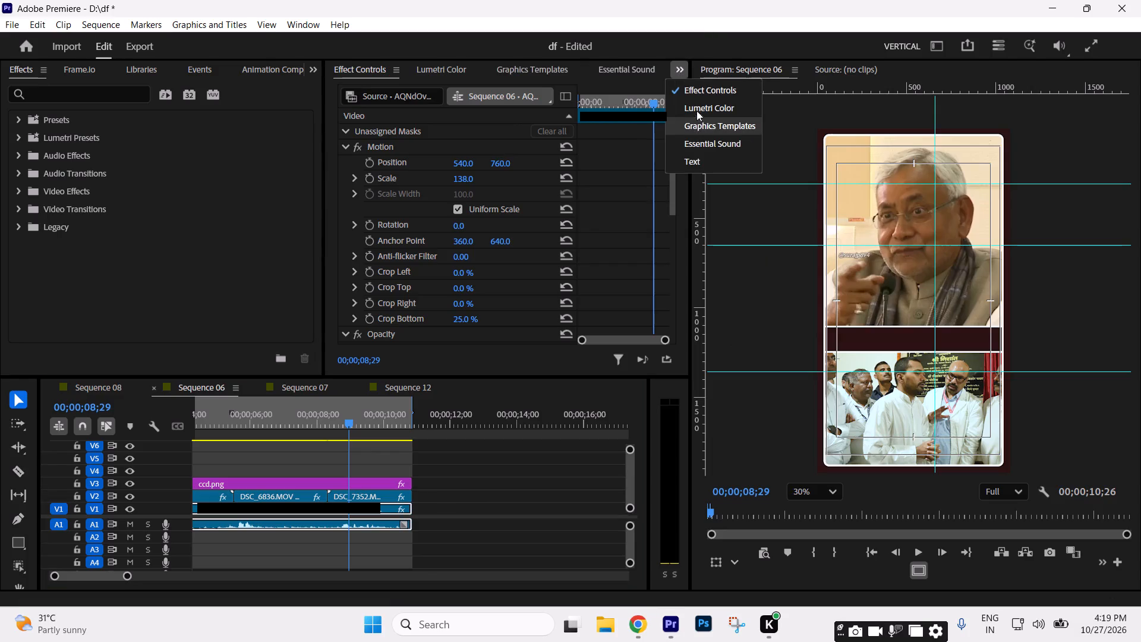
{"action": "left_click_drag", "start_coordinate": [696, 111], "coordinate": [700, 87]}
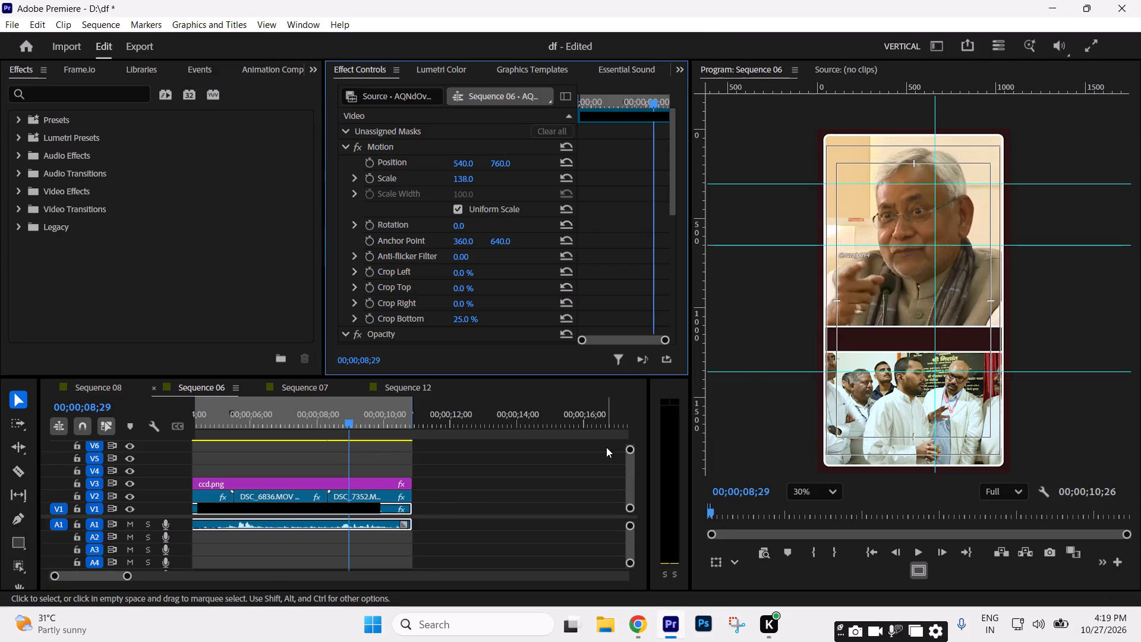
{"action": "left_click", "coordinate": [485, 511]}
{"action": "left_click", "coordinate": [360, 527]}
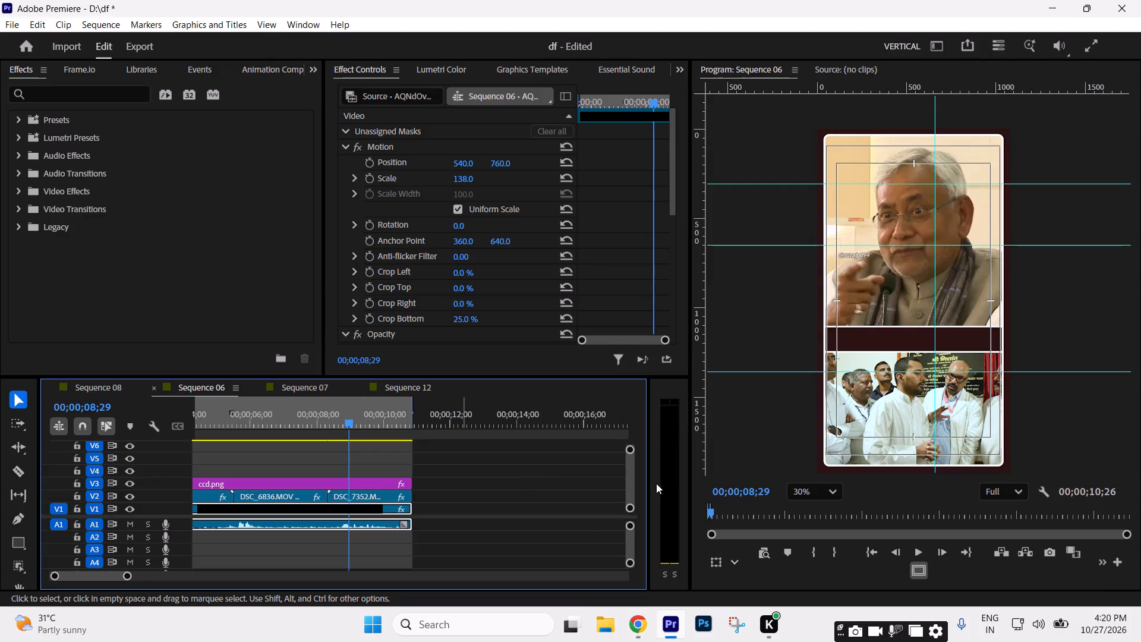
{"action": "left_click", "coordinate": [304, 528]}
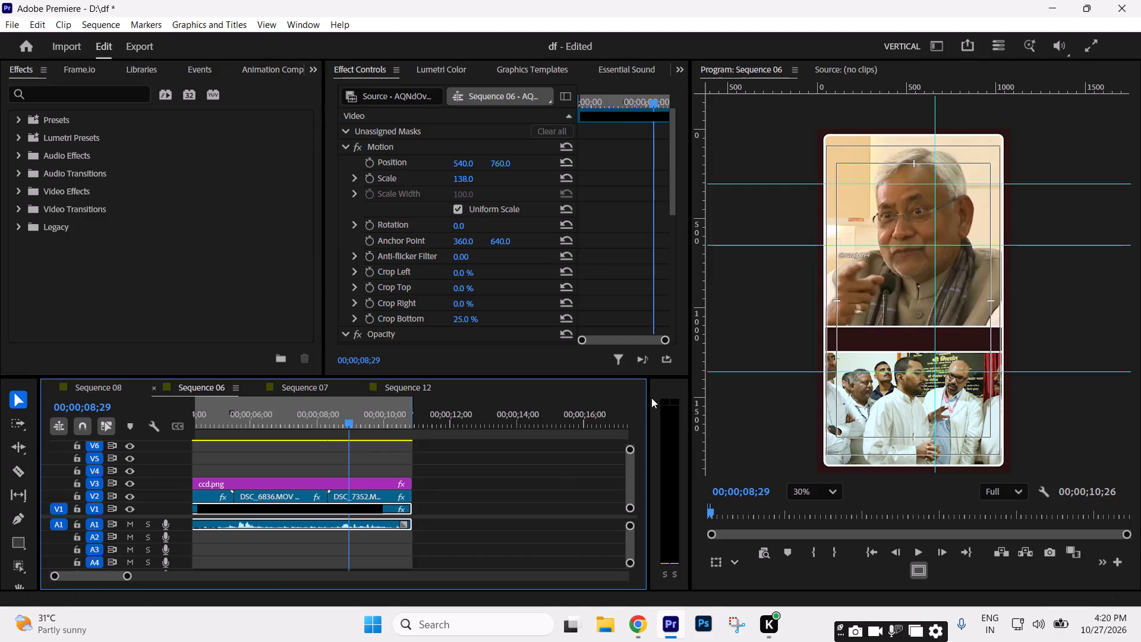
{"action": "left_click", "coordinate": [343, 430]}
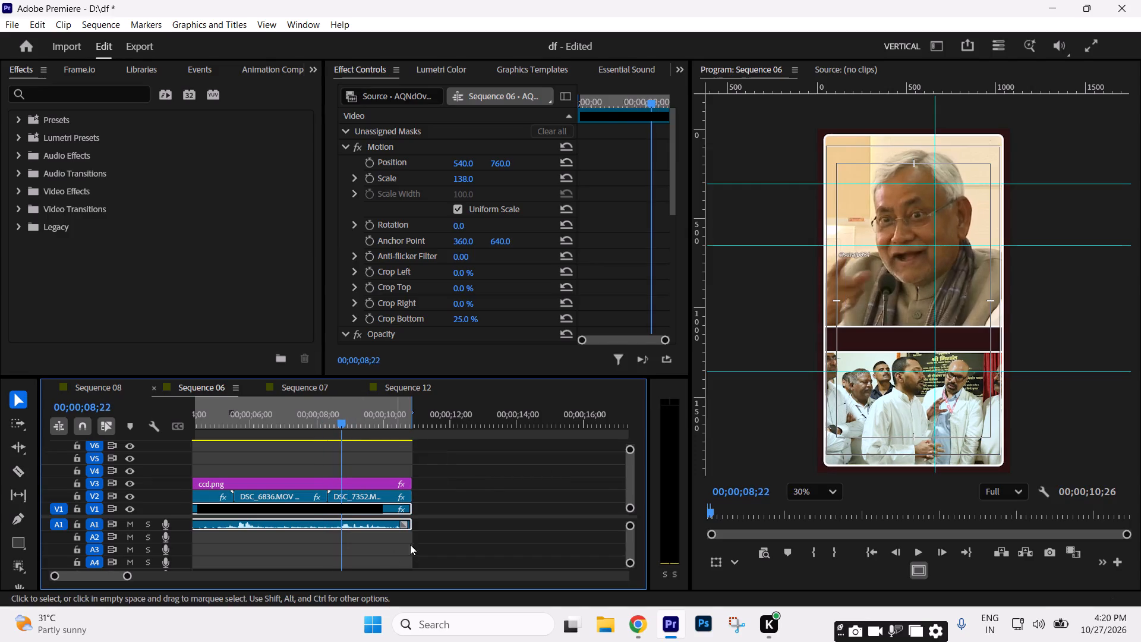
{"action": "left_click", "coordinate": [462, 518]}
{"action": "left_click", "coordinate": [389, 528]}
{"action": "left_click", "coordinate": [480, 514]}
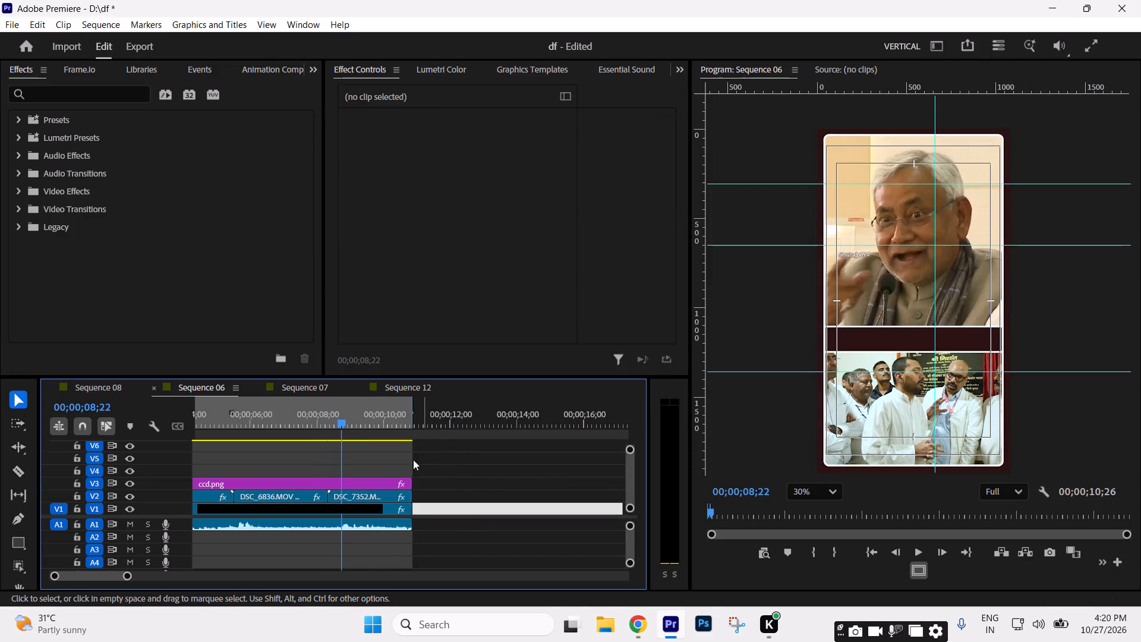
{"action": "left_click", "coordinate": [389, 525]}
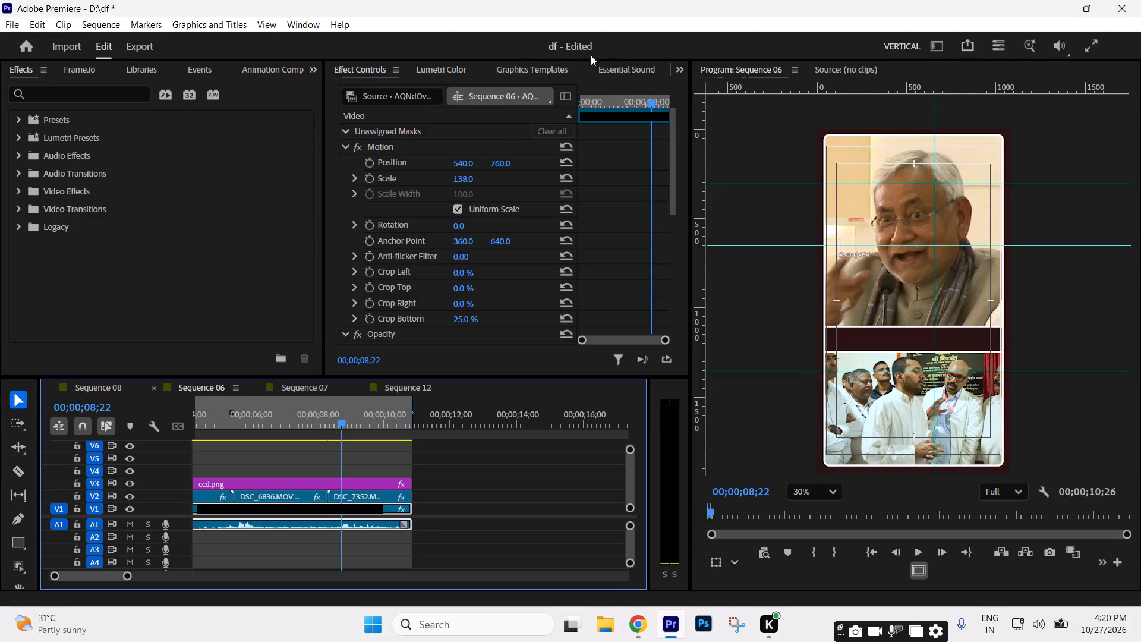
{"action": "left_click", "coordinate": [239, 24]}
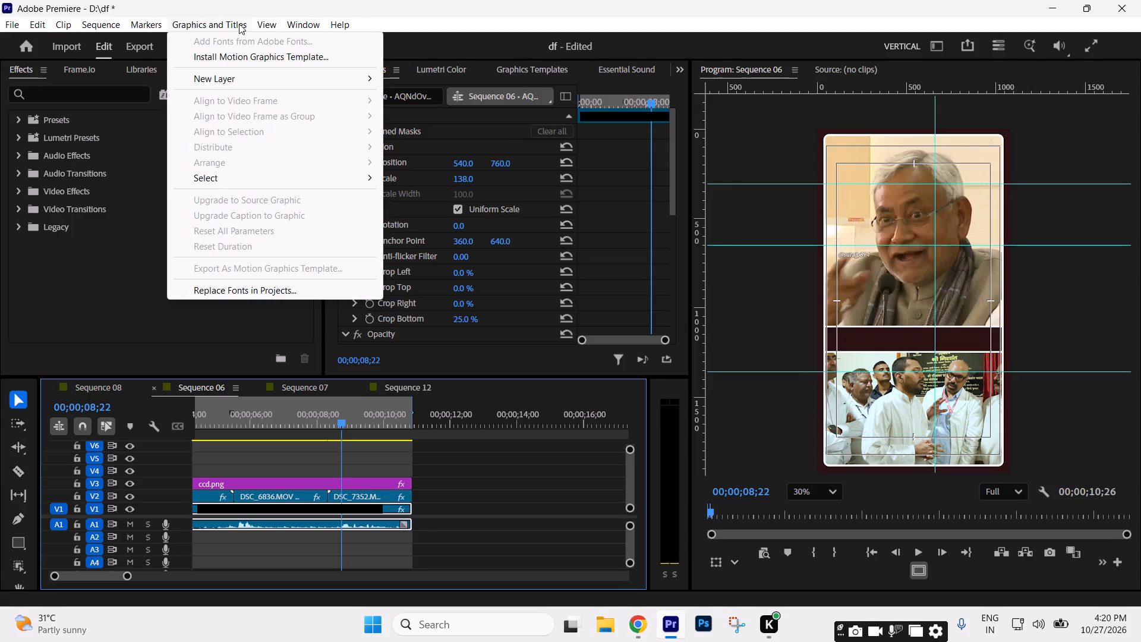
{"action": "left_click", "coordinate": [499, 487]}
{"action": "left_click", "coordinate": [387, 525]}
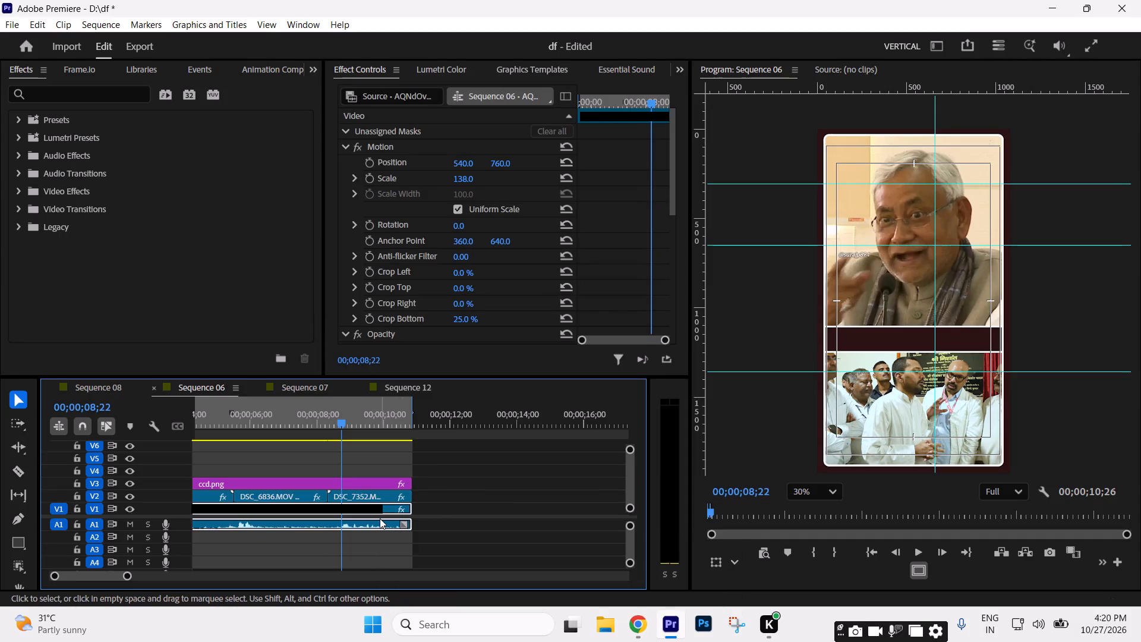
Open the opening's A1 speech clip in the Source Monitor to view its footage, and return to the Sequence 06 program view.
{"action": "left_click", "coordinate": [349, 525]}
{"action": "double_click", "coordinate": [353, 523]}
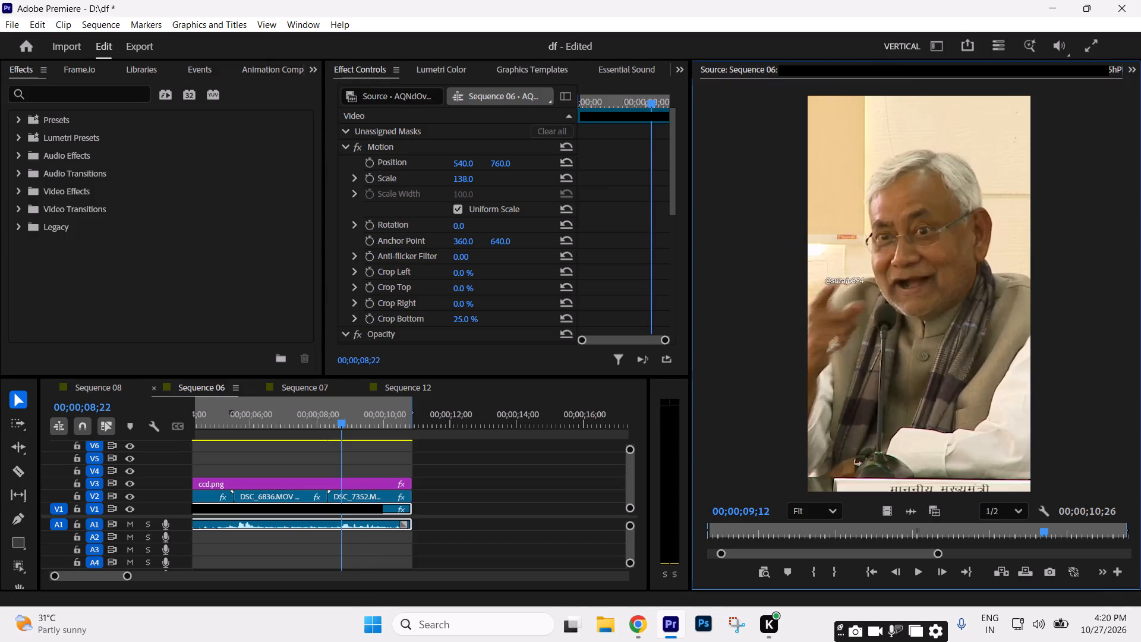
{"action": "left_click_drag", "start_coordinate": [1136, 67], "coordinate": [701, 98]}
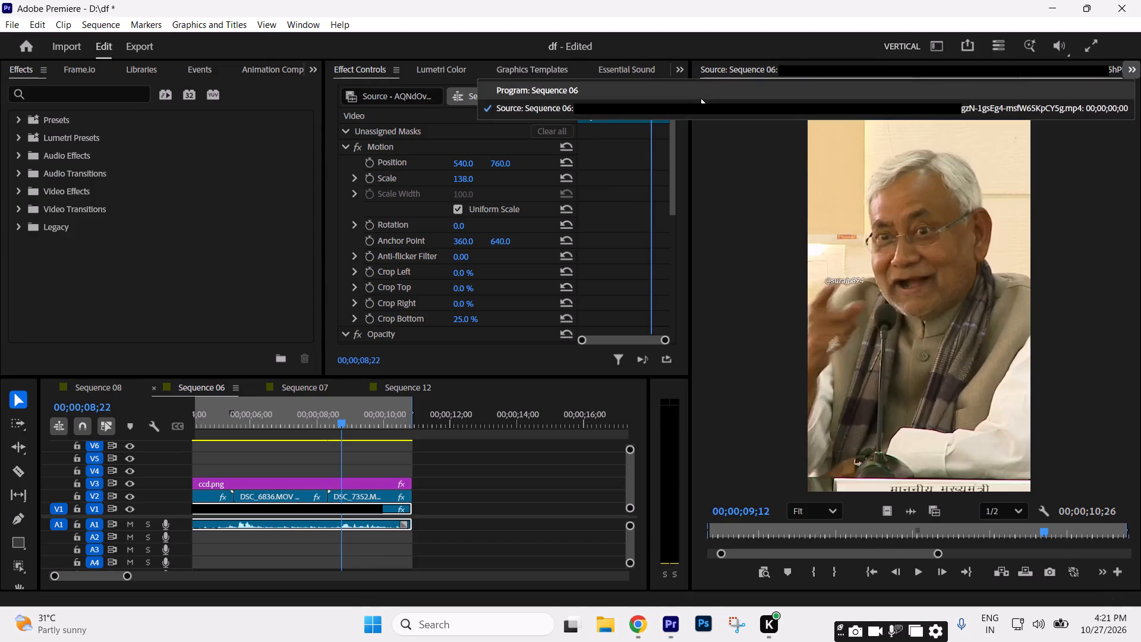
{"action": "left_click_drag", "start_coordinate": [701, 98], "coordinate": [700, 97]}
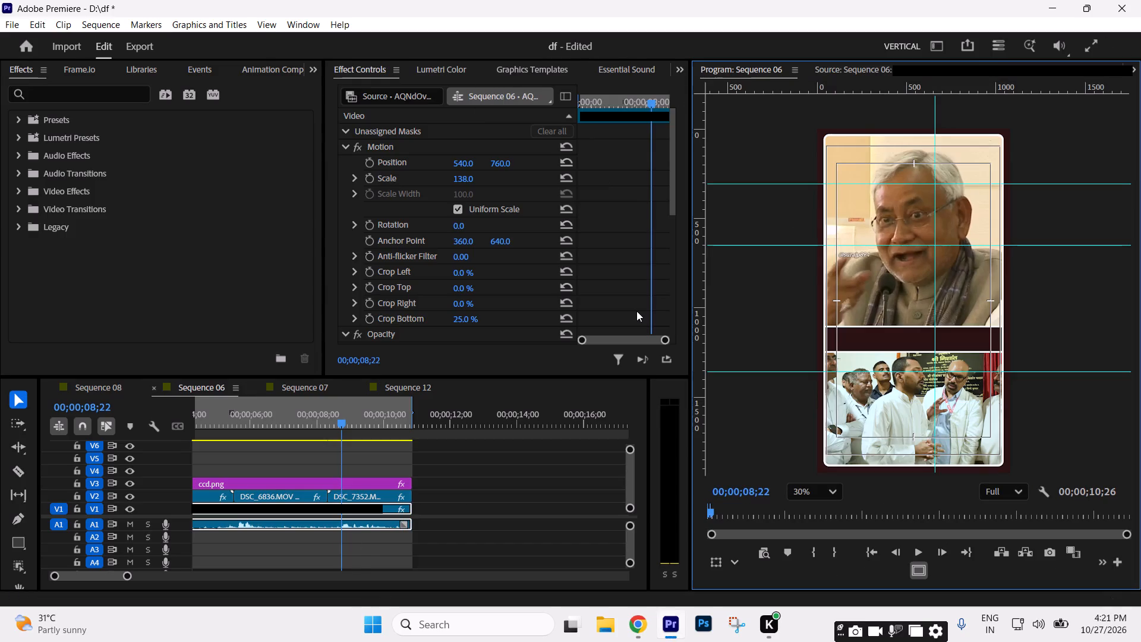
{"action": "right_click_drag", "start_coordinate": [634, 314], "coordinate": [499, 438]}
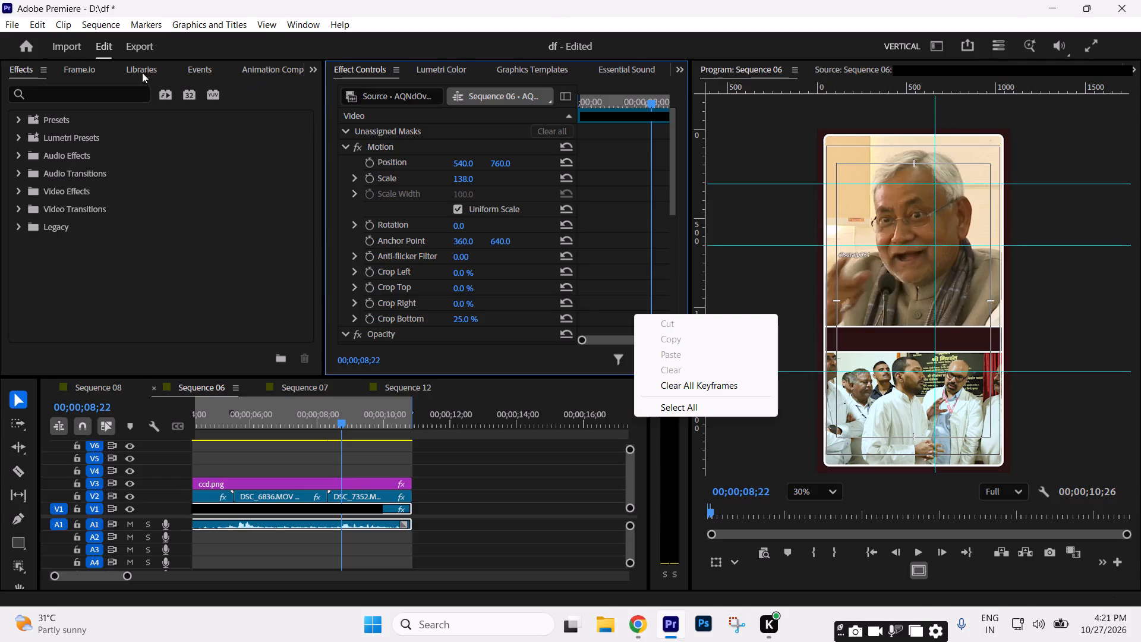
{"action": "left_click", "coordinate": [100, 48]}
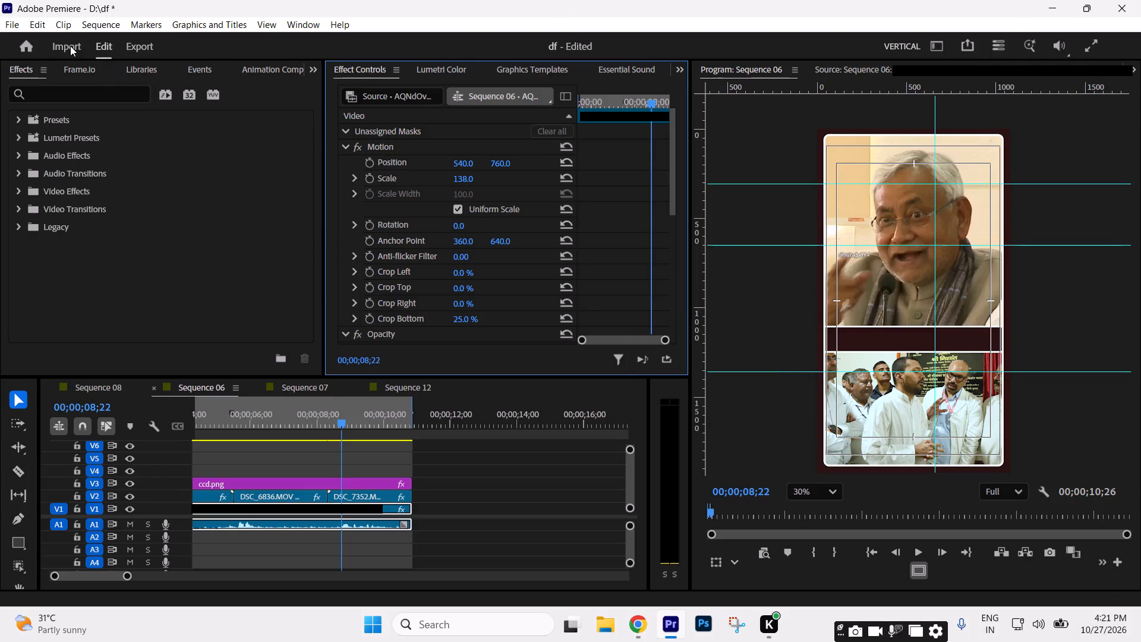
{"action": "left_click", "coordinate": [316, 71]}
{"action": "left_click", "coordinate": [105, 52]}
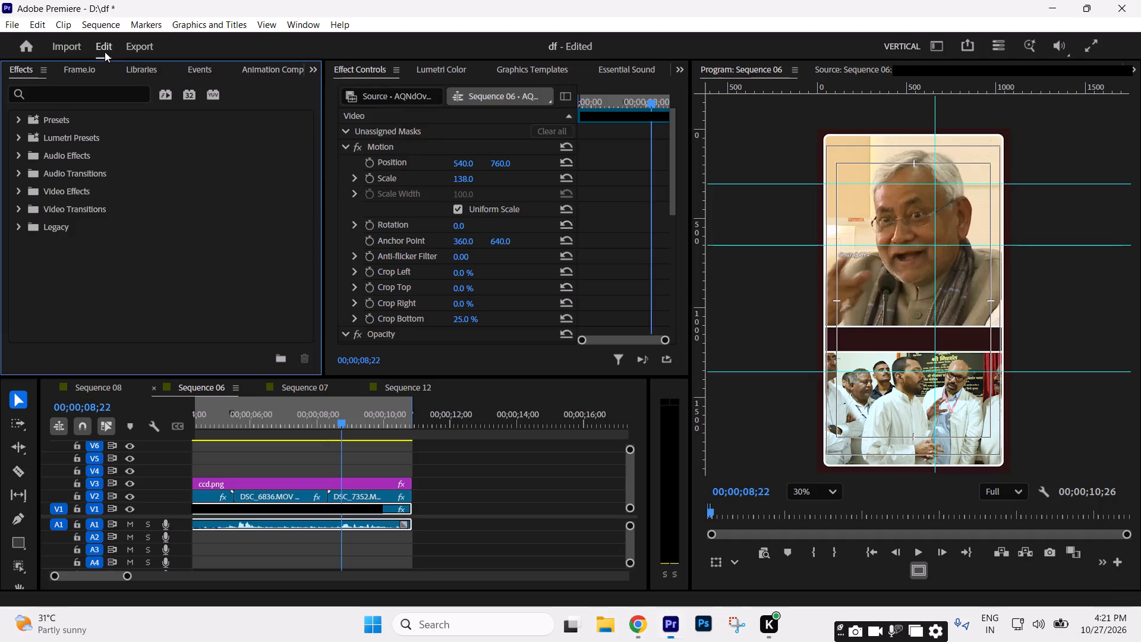
Look through the list of text graphics used in Sequence 06.
{"action": "left_click", "coordinate": [310, 68]}
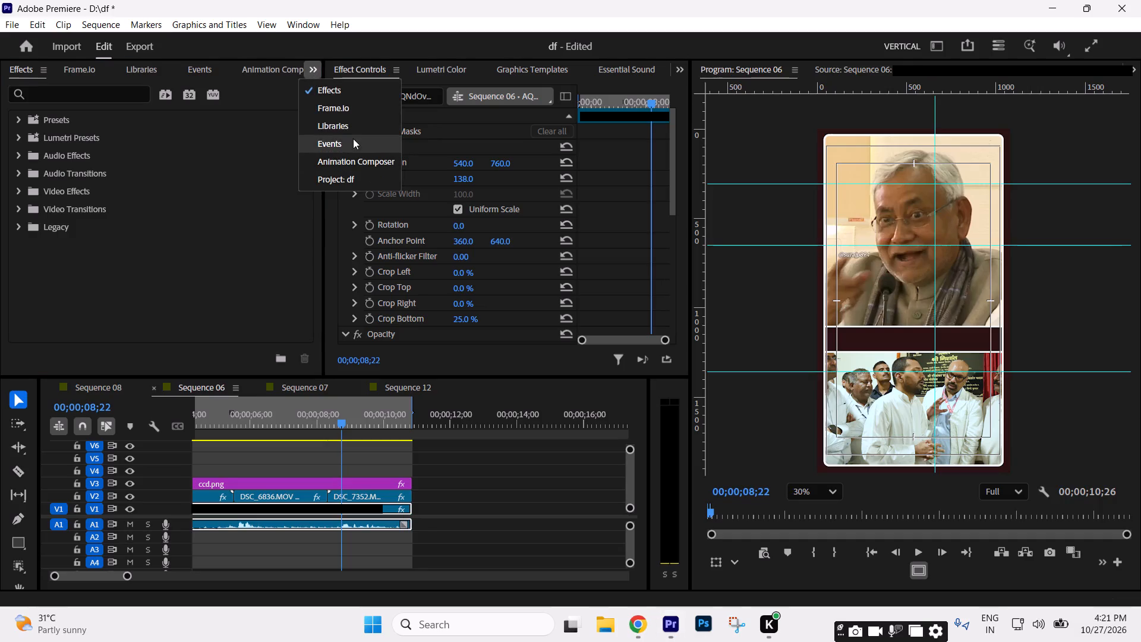
{"action": "left_click", "coordinate": [307, 31]}
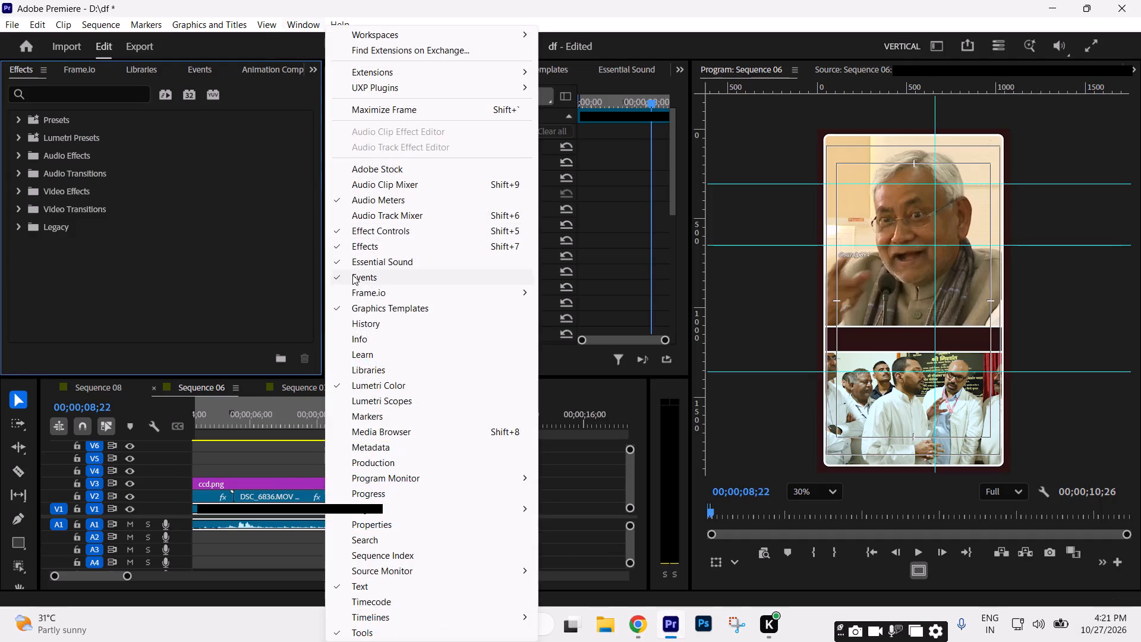
{"action": "left_click", "coordinate": [364, 587]}
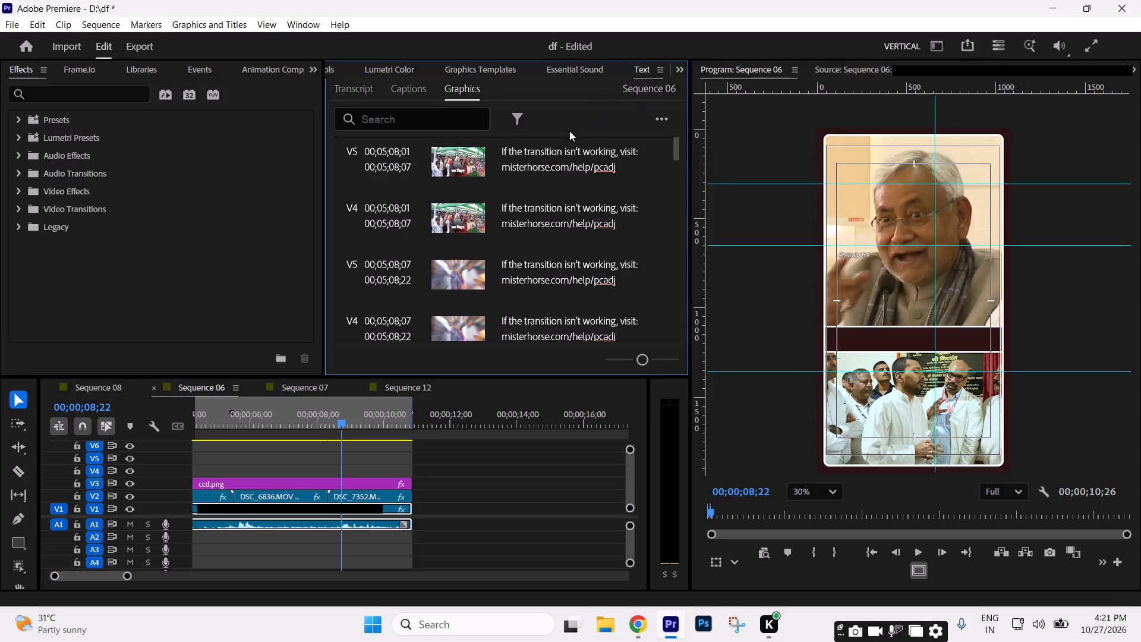
{"action": "scroll", "coordinate": [557, 156], "scroll_direction": "up", "scroll_amount": 4}
{"action": "left_click_drag", "start_coordinate": [678, 152], "coordinate": [679, 133]}
{"action": "scroll", "coordinate": [583, 246], "scroll_direction": "down", "scroll_amount": 5}
{"action": "scroll", "coordinate": [513, 259], "scroll_direction": "down", "scroll_amount": 2}
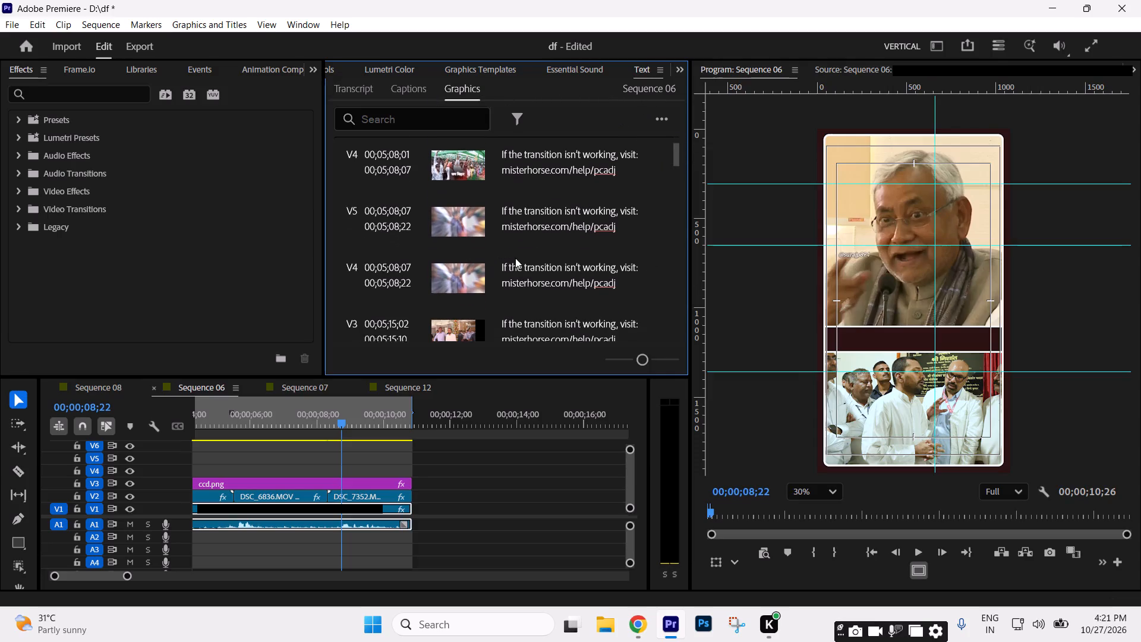
{"action": "scroll", "coordinate": [515, 258], "scroll_direction": "down", "scroll_amount": 6}
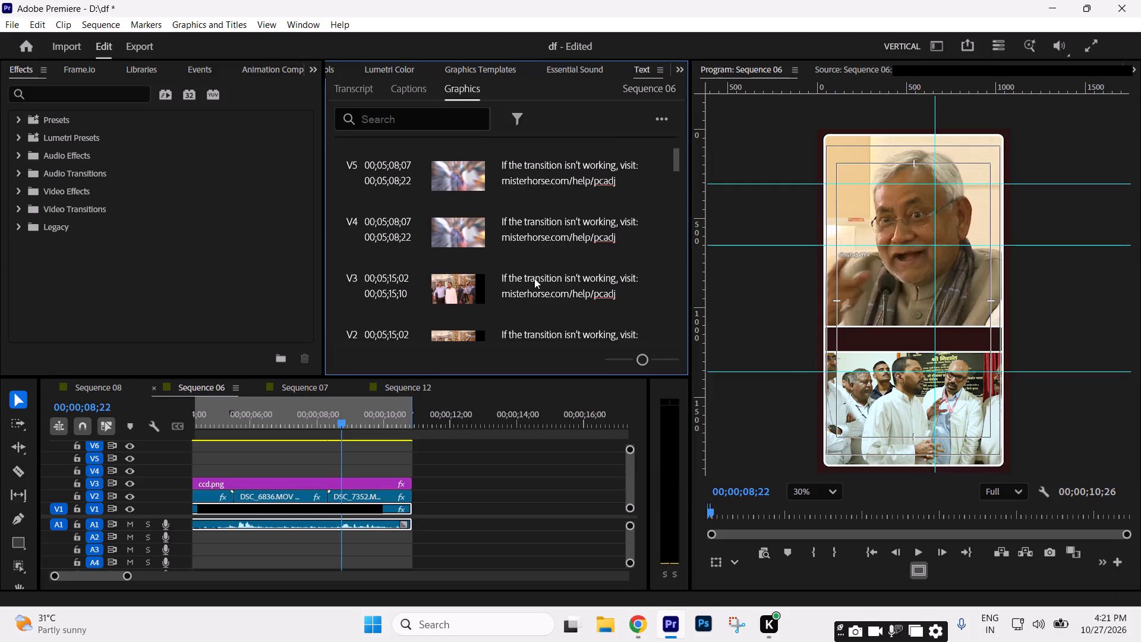
{"action": "scroll", "coordinate": [578, 269], "scroll_direction": "down", "scroll_amount": 4}
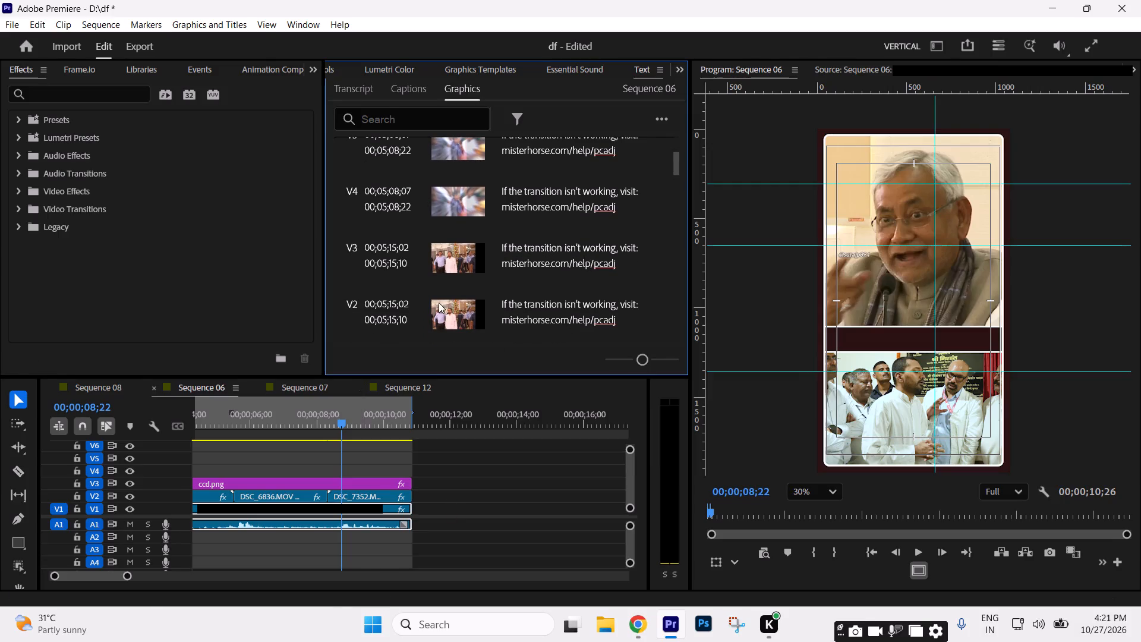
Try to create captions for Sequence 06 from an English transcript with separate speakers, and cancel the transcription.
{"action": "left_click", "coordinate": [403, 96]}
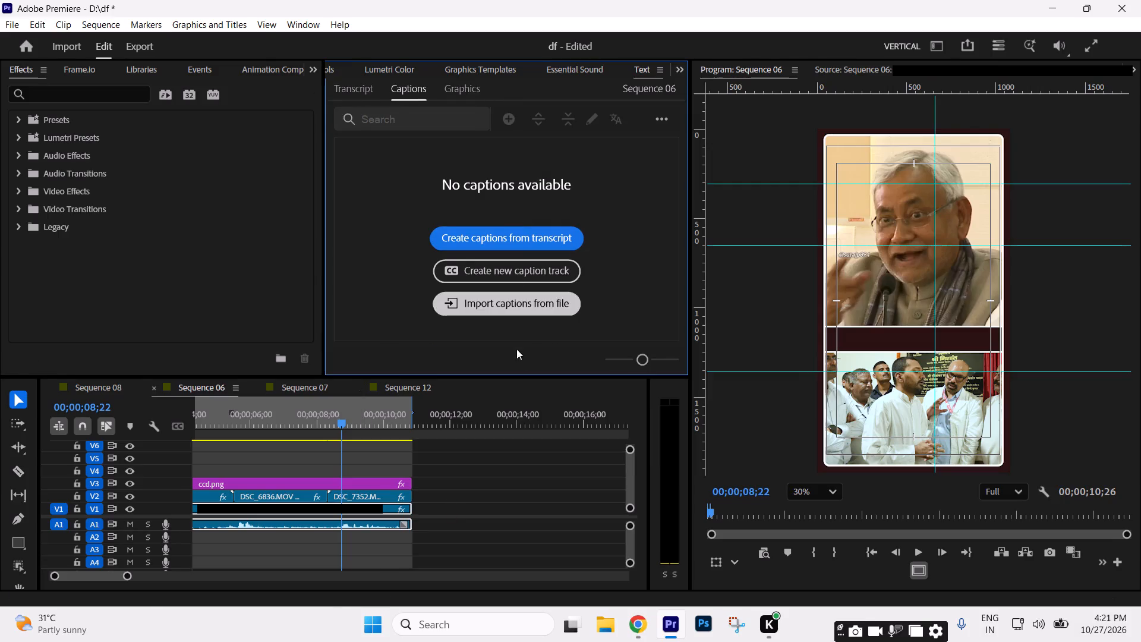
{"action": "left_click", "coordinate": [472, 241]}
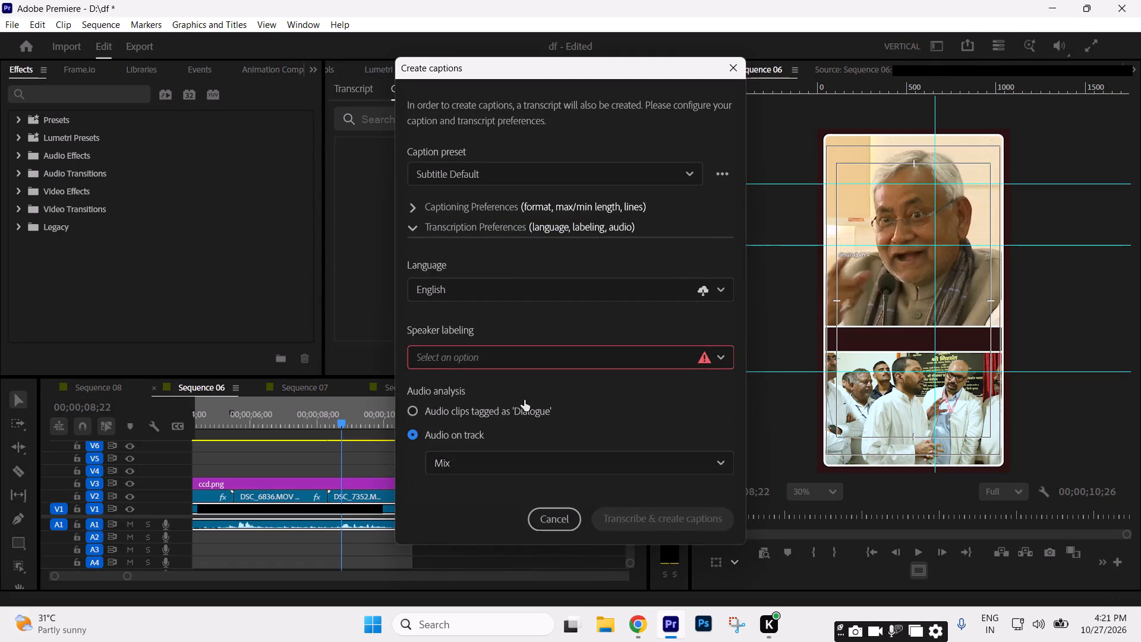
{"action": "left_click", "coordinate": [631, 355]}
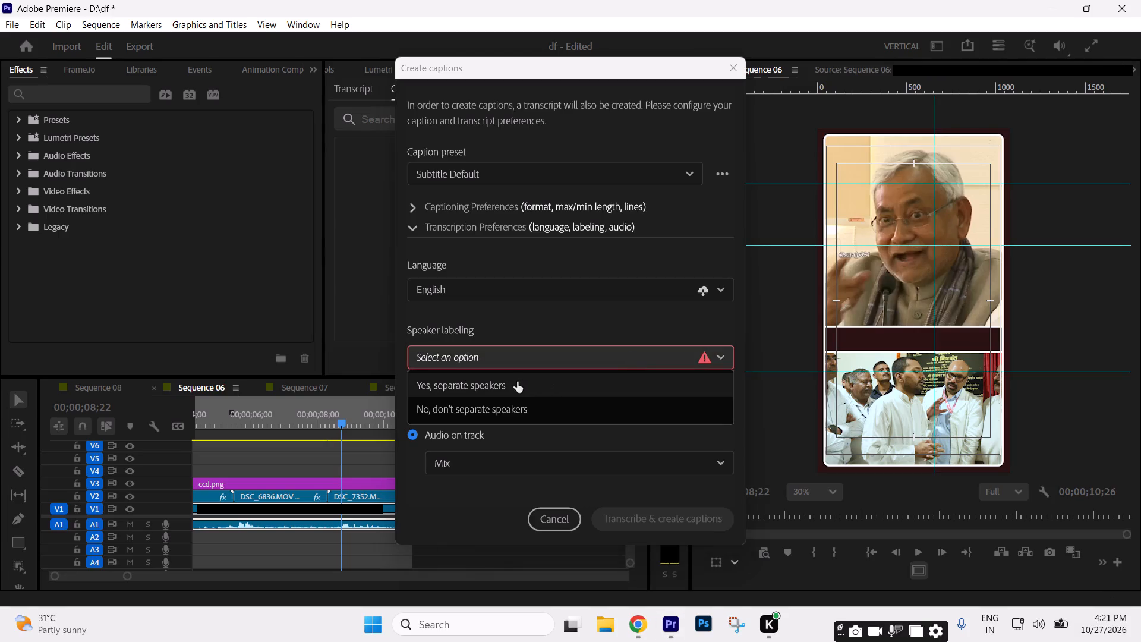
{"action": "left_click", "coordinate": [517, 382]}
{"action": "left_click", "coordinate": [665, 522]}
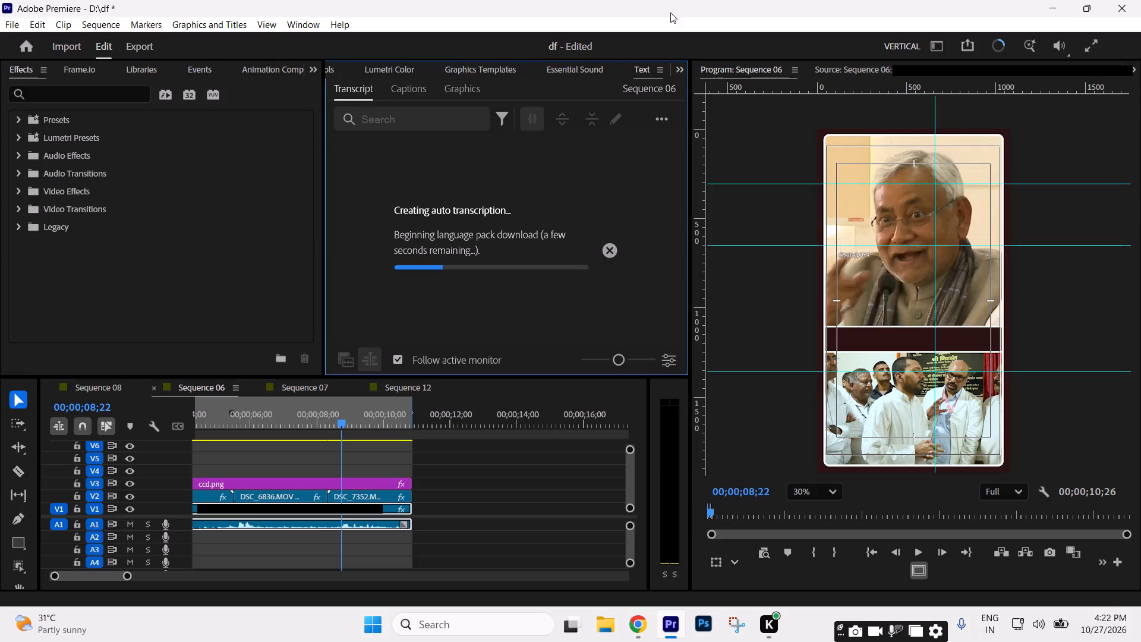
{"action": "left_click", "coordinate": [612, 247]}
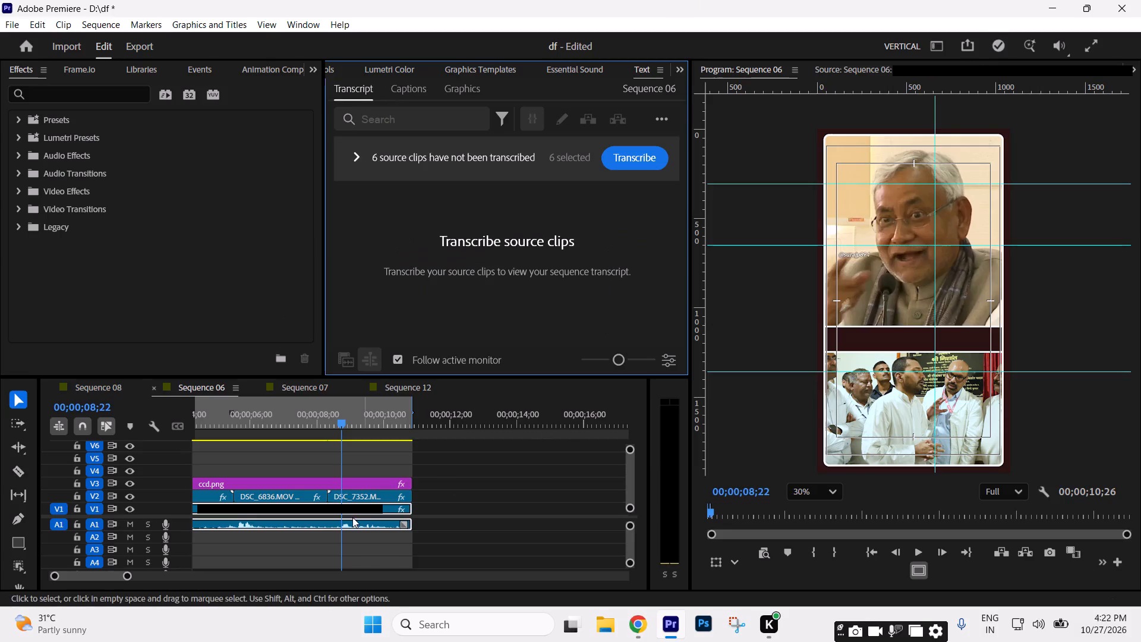
Mark Sequence 06's Out point at 00;00;10;25 and its In point at the start, 00;00;00;00.
{"action": "left_click", "coordinate": [352, 523]}
{"action": "left_click_drag", "start_coordinate": [126, 576], "coordinate": [213, 583]}
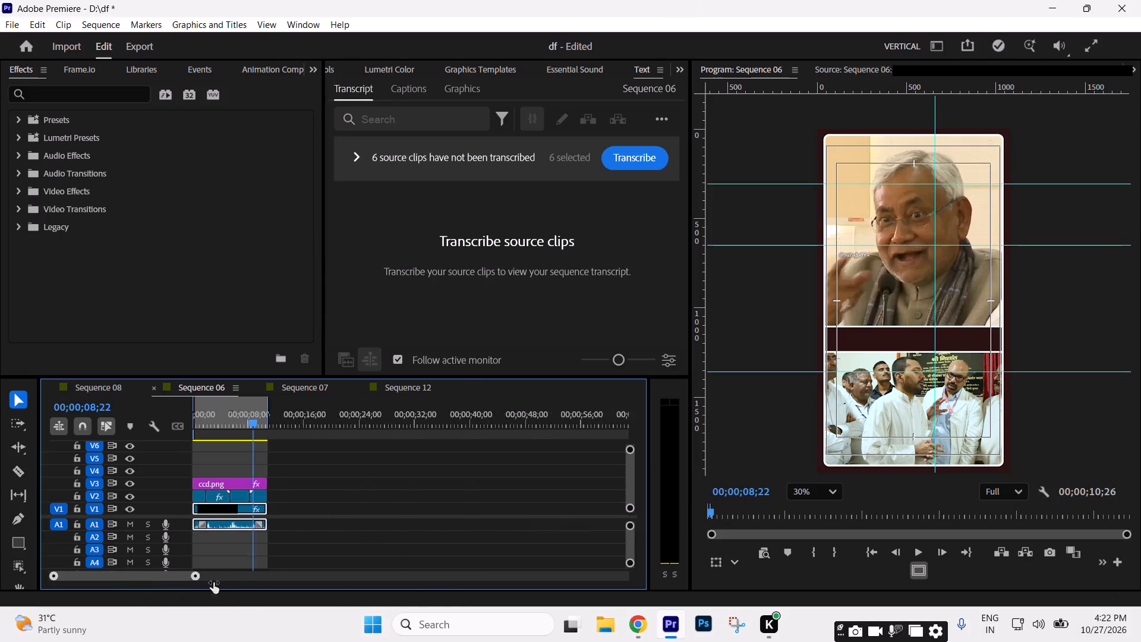
{"action": "left_click_drag", "start_coordinate": [213, 583], "coordinate": [225, 583]}
{"action": "key", "text": "Down"}
{"action": "key", "text": "Left"}
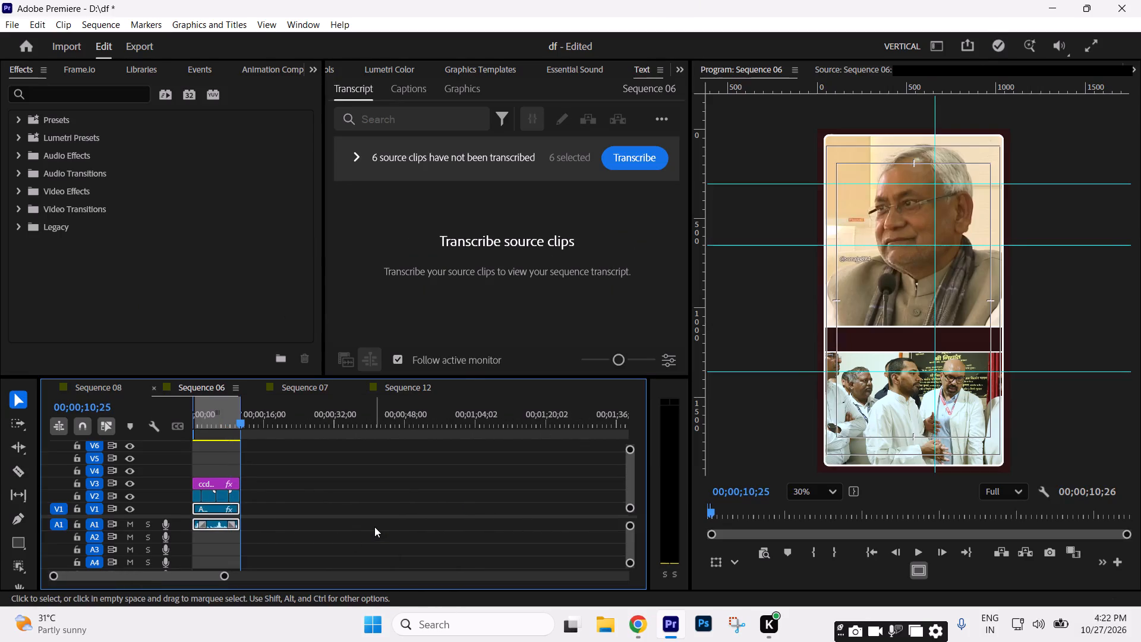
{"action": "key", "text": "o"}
{"action": "key", "text": "Up"}
{"action": "left_click_drag", "start_coordinate": [227, 420], "coordinate": [0, 426]}
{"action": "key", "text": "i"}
Set up a media export of Sequence 06 with the file name Au and video output turned off.
{"action": "key", "text": "ctrl+m"}
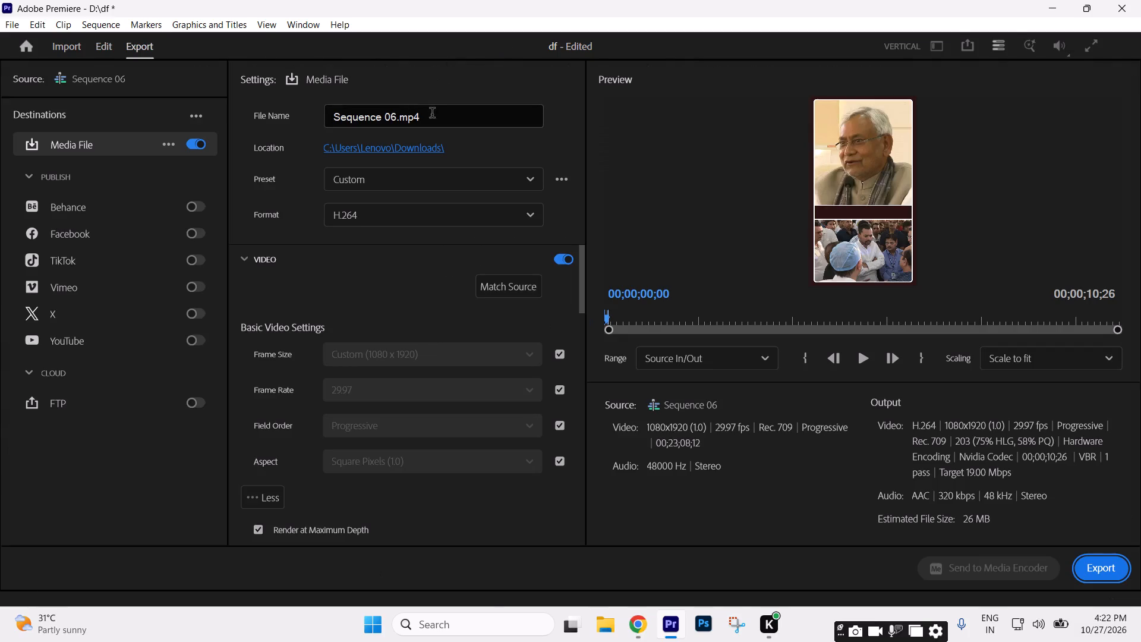
{"action": "left_click_drag", "start_coordinate": [434, 114], "coordinate": [141, 110]}
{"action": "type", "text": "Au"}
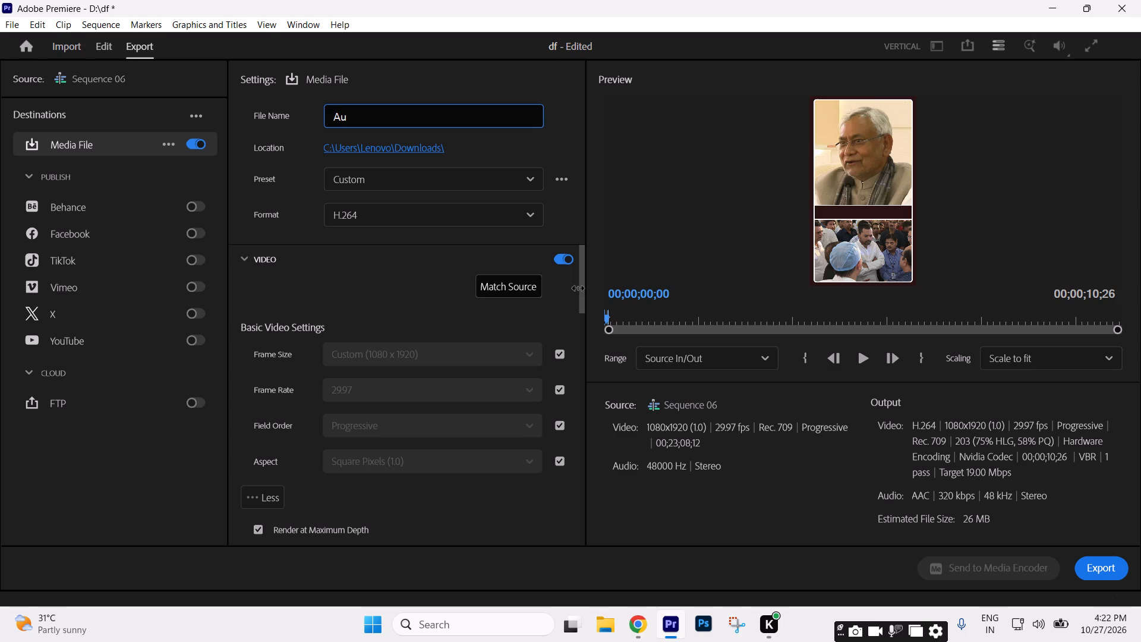
{"action": "left_click", "coordinate": [563, 259]}
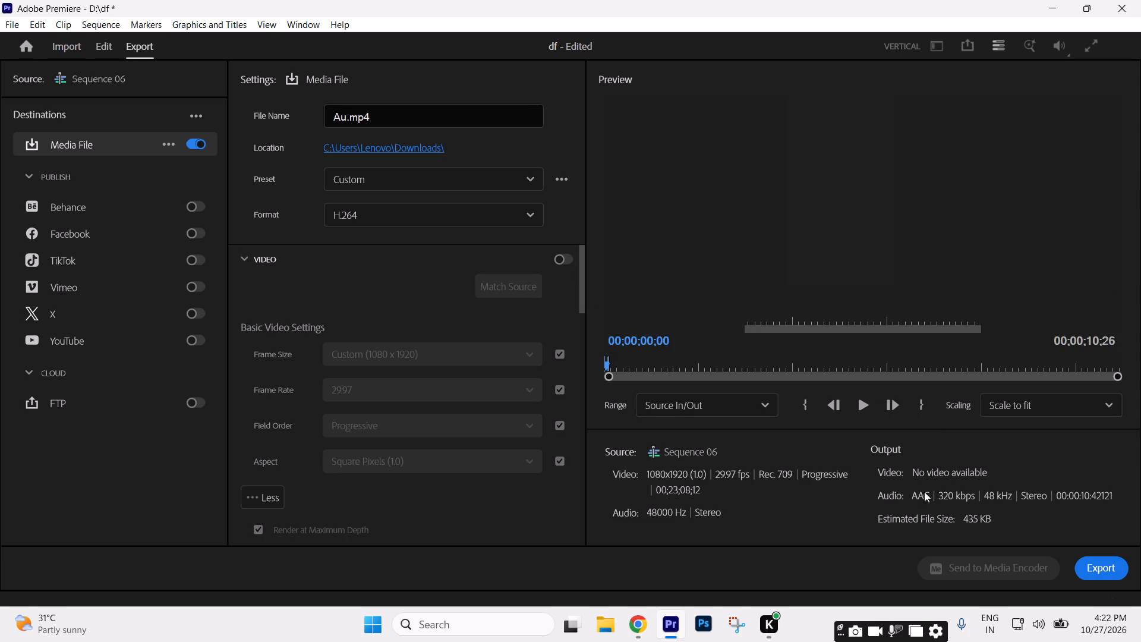
Review the audio export settings, including format, codec, sample rate, channels and bitrate.
{"action": "left_click_drag", "start_coordinate": [584, 301], "coordinate": [573, 432]}
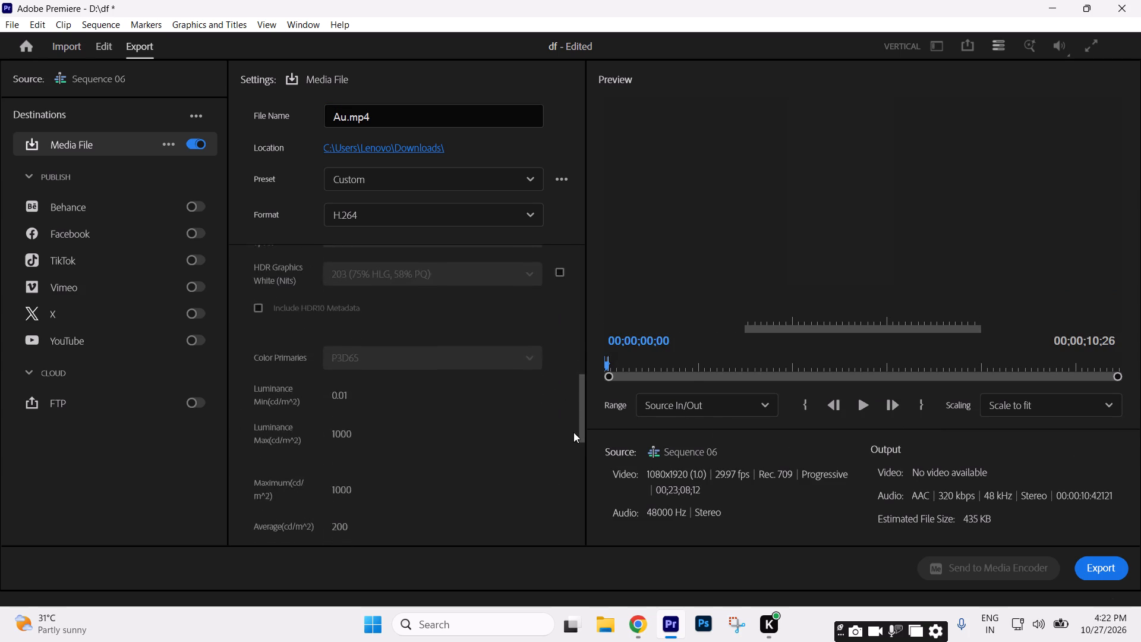
{"action": "left_click_drag", "start_coordinate": [573, 432], "coordinate": [557, 527]}
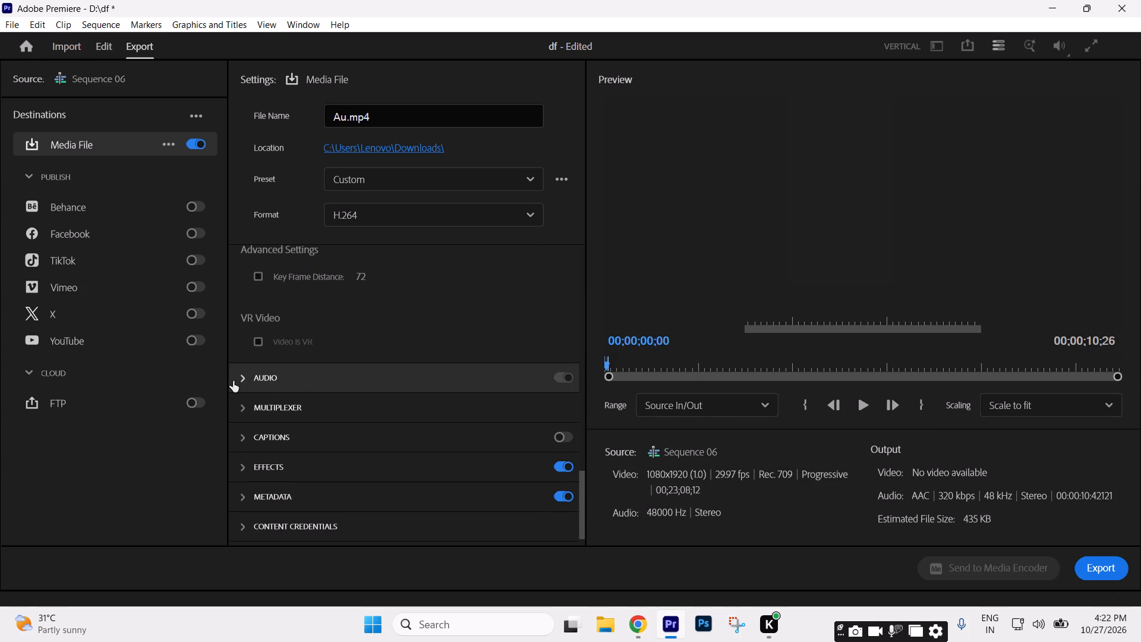
{"action": "left_click", "coordinate": [247, 382]}
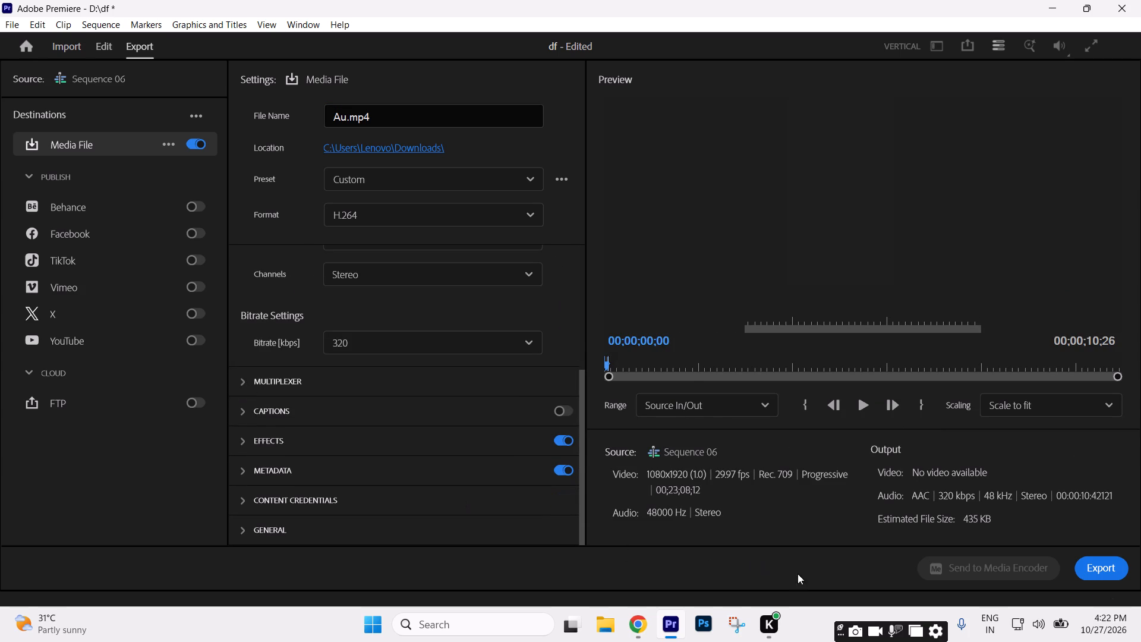
{"action": "scroll", "coordinate": [331, 433], "scroll_direction": "up", "scroll_amount": 17}
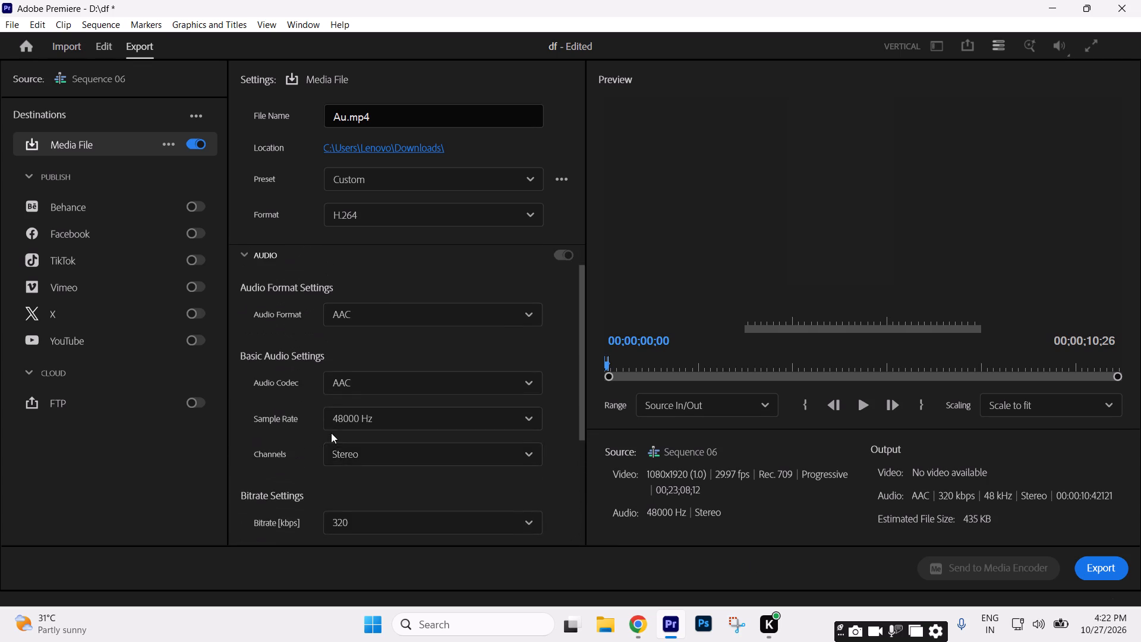
{"action": "scroll", "coordinate": [331, 433], "scroll_direction": "up", "scroll_amount": 9}
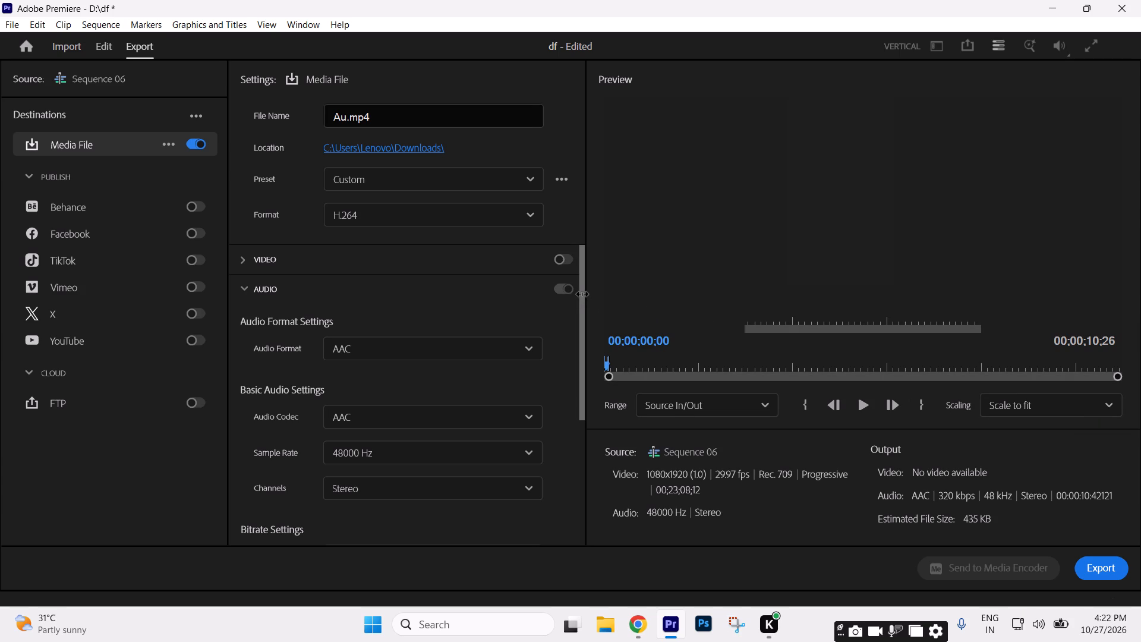
{"action": "left_click_drag", "start_coordinate": [582, 294], "coordinate": [581, 281]}
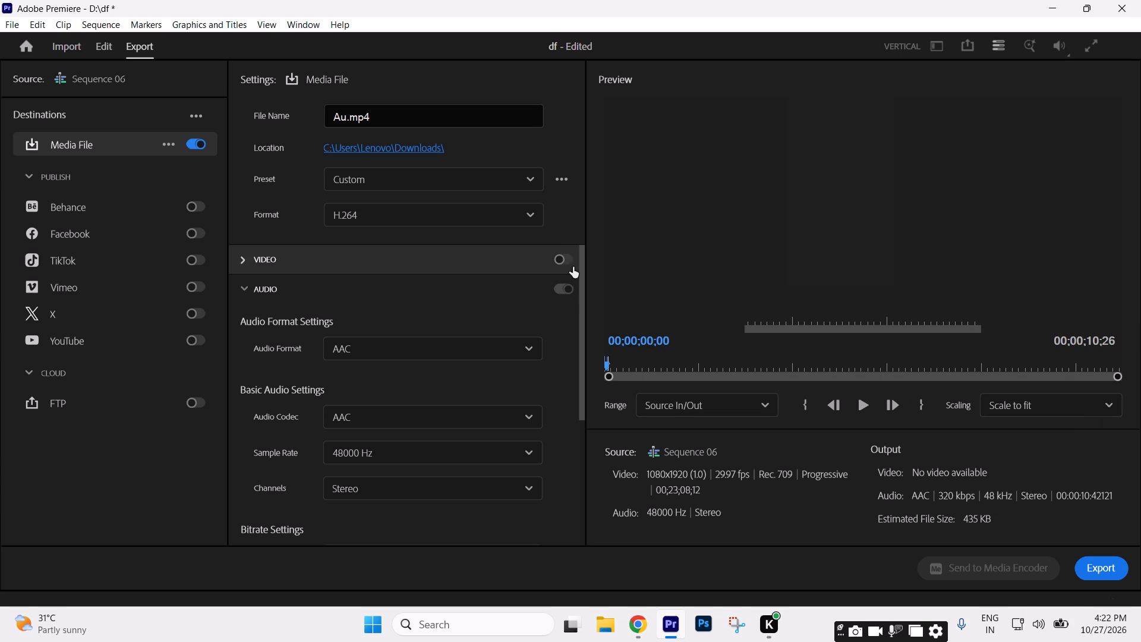
{"action": "left_click_drag", "start_coordinate": [580, 316], "coordinate": [582, 311]}
{"action": "left_click_drag", "start_coordinate": [582, 311], "coordinate": [587, 287]}
{"action": "left_click_drag", "start_coordinate": [579, 317], "coordinate": [582, 305]}
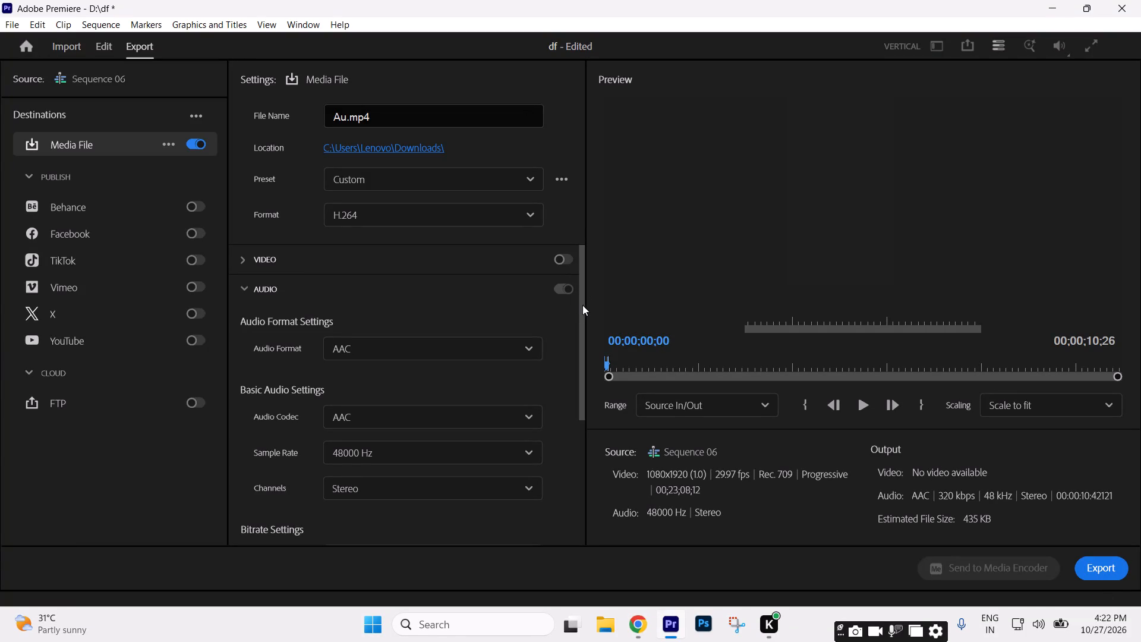
{"action": "left_click_drag", "start_coordinate": [582, 305], "coordinate": [589, 283]}
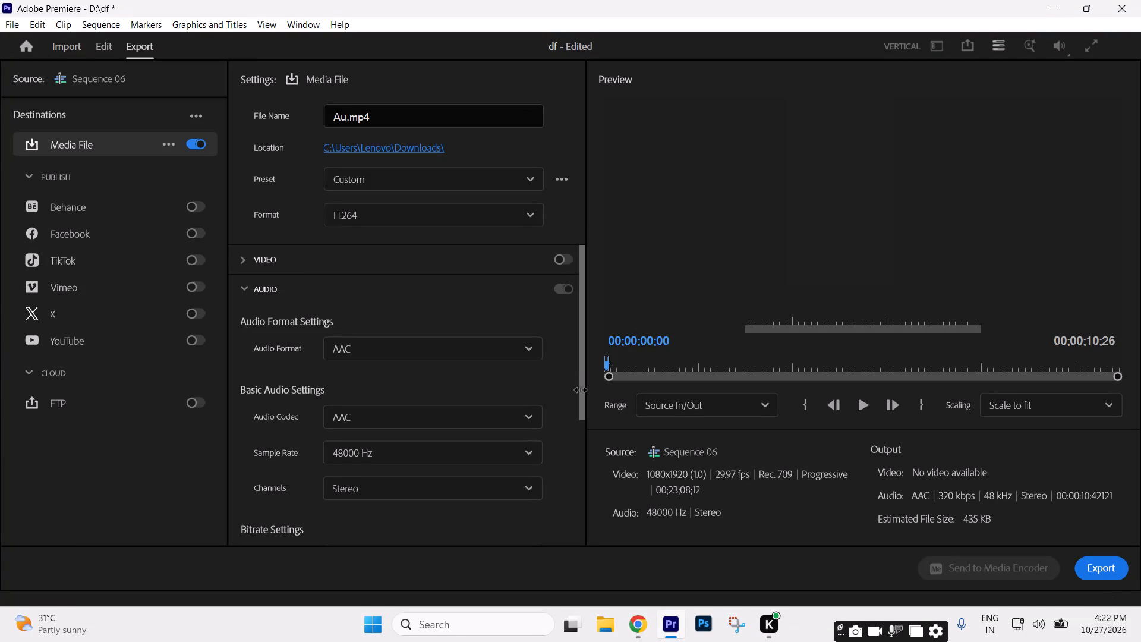
{"action": "left_click_drag", "start_coordinate": [581, 392], "coordinate": [593, 348]}
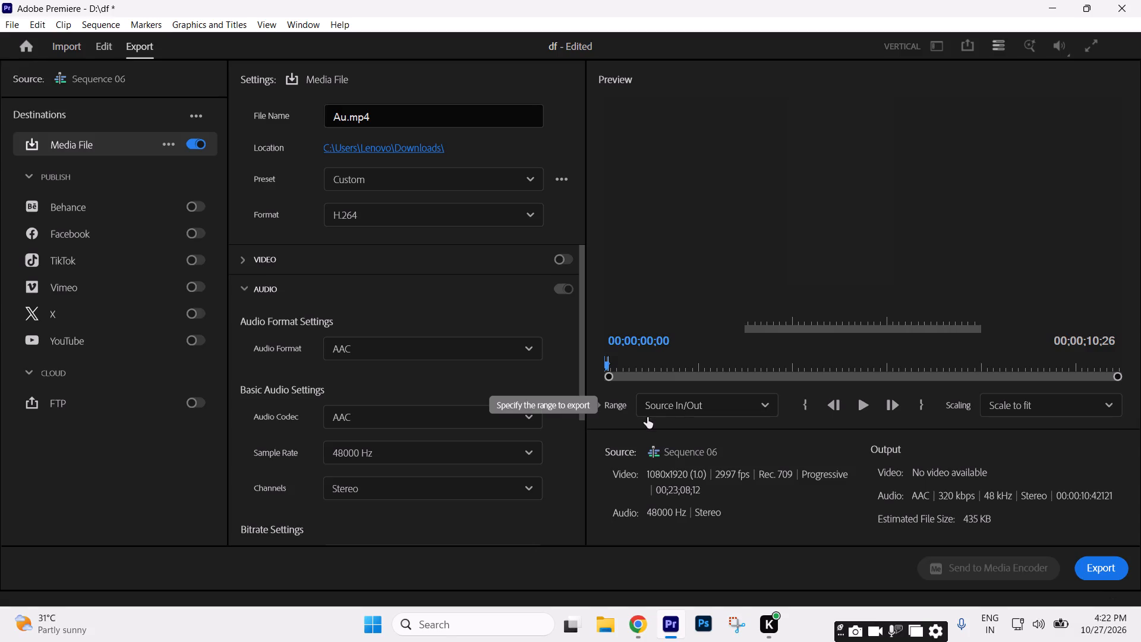
{"action": "left_click_drag", "start_coordinate": [647, 418], "coordinate": [417, 551]}
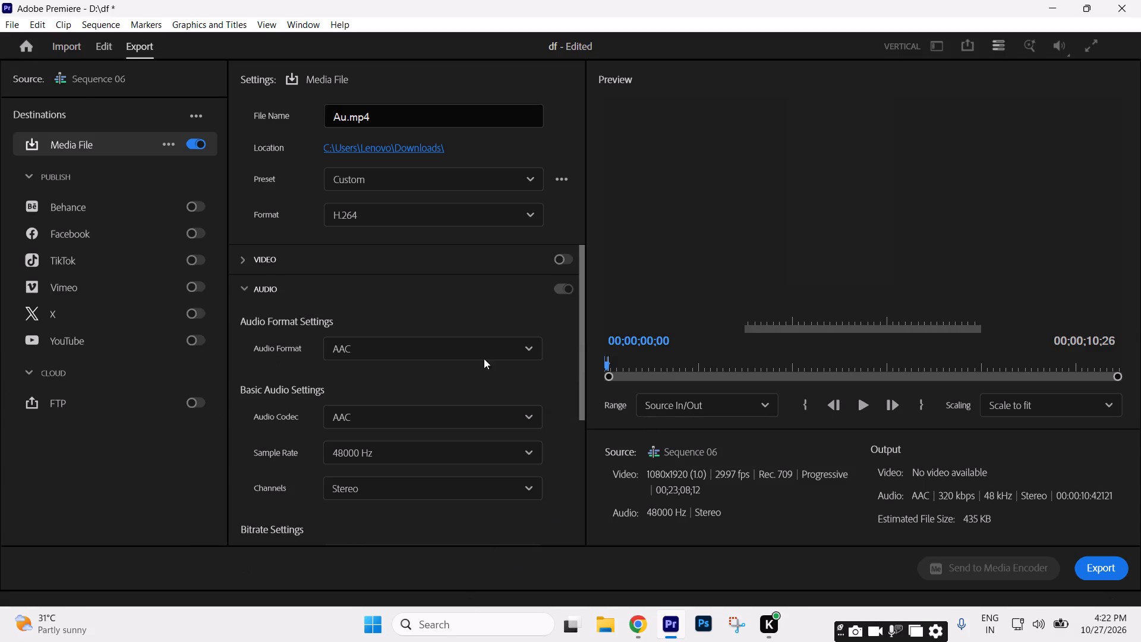
Export the In/Out range of Sequence 06 as the audio-only file Au.mp4 in Downloads.
{"action": "left_click", "coordinate": [1105, 576]}
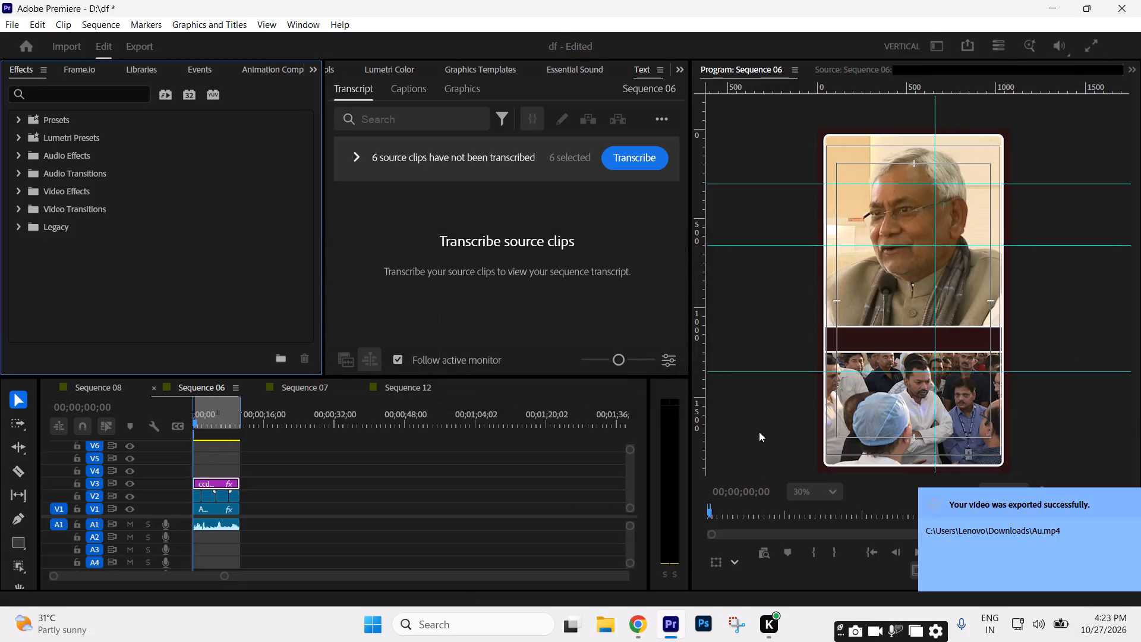
Switch to Chrome, search Google in a new tab for "audio to text", and open AudioToText.com's Free Audio to Text Converter.
{"action": "left_click", "coordinate": [644, 624]}
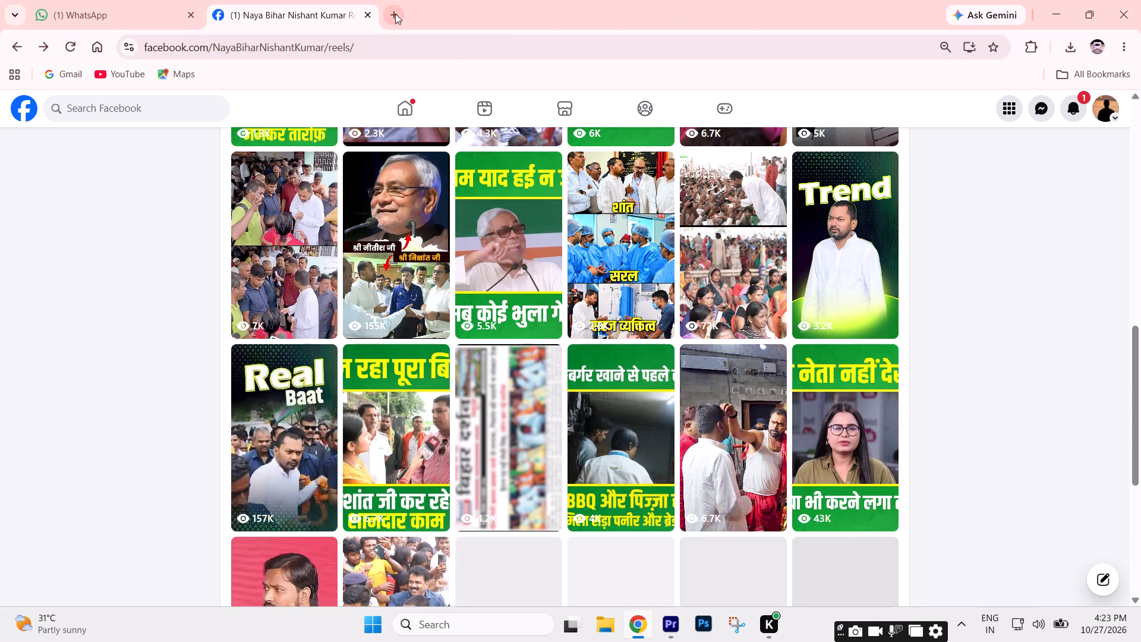
{"action": "left_click", "coordinate": [395, 13]}
{"action": "left_click", "coordinate": [398, 310]}
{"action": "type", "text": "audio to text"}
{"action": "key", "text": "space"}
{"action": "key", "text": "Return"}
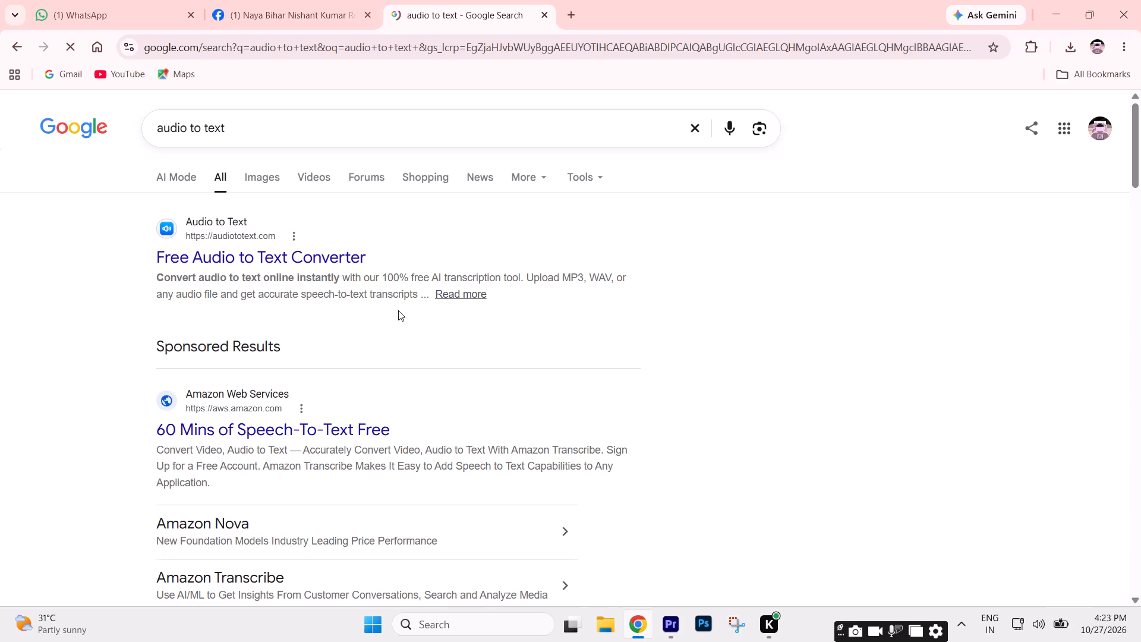
{"action": "left_click", "coordinate": [212, 272]}
{"action": "left_click", "coordinate": [213, 267]}
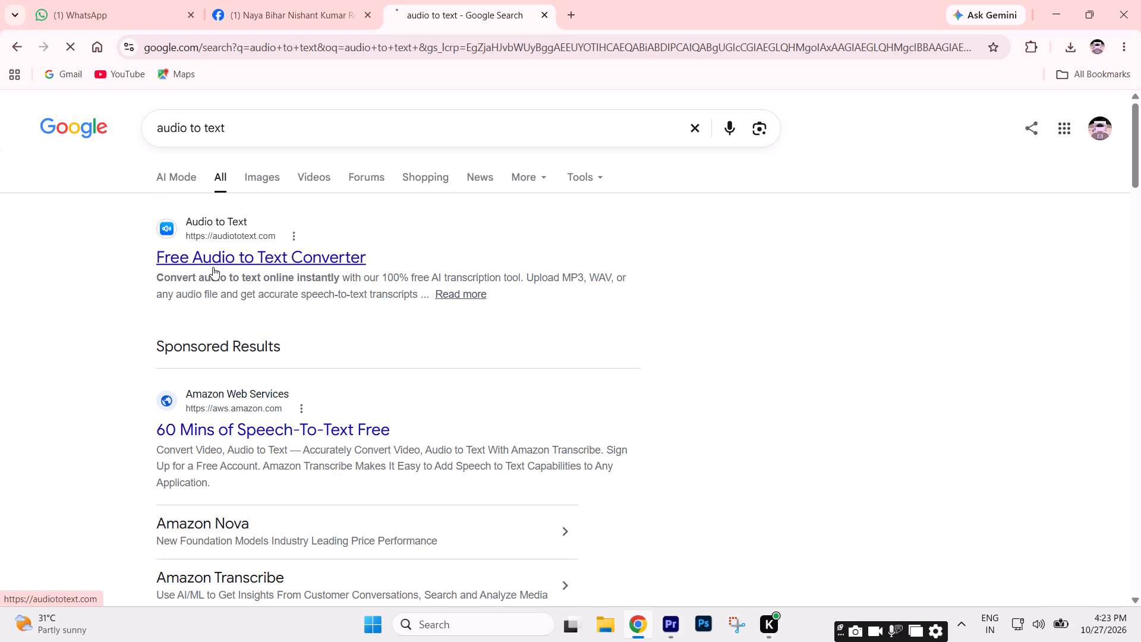
Choose the Au file from Downloads for upload to the audio-to-text converter.
{"action": "left_click", "coordinate": [635, 418]}
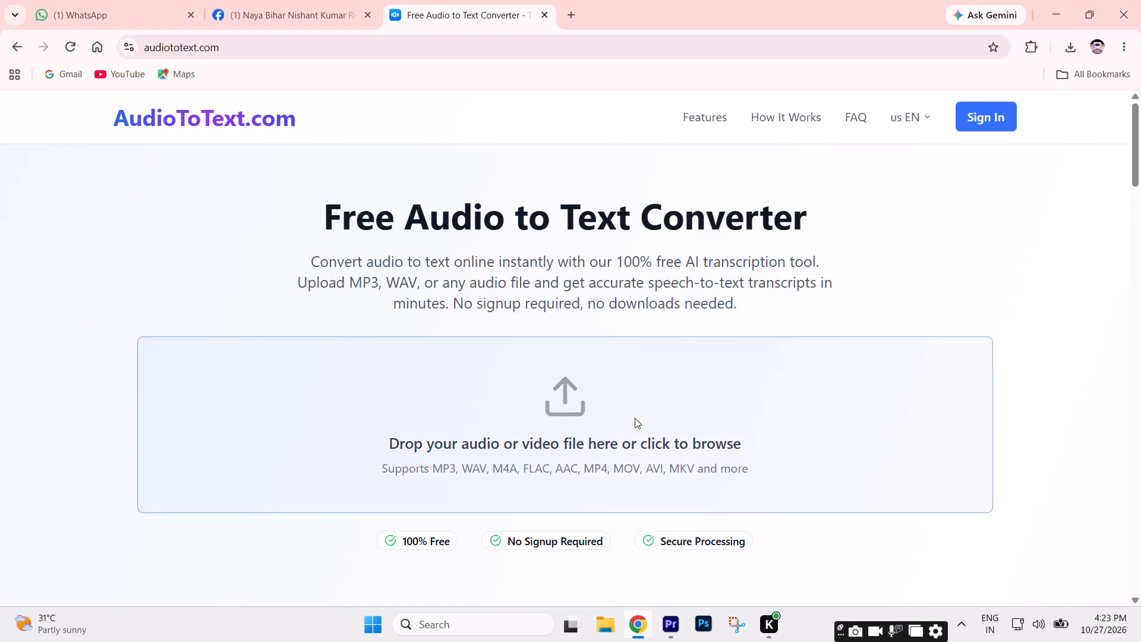
{"action": "left_click", "coordinate": [222, 177]}
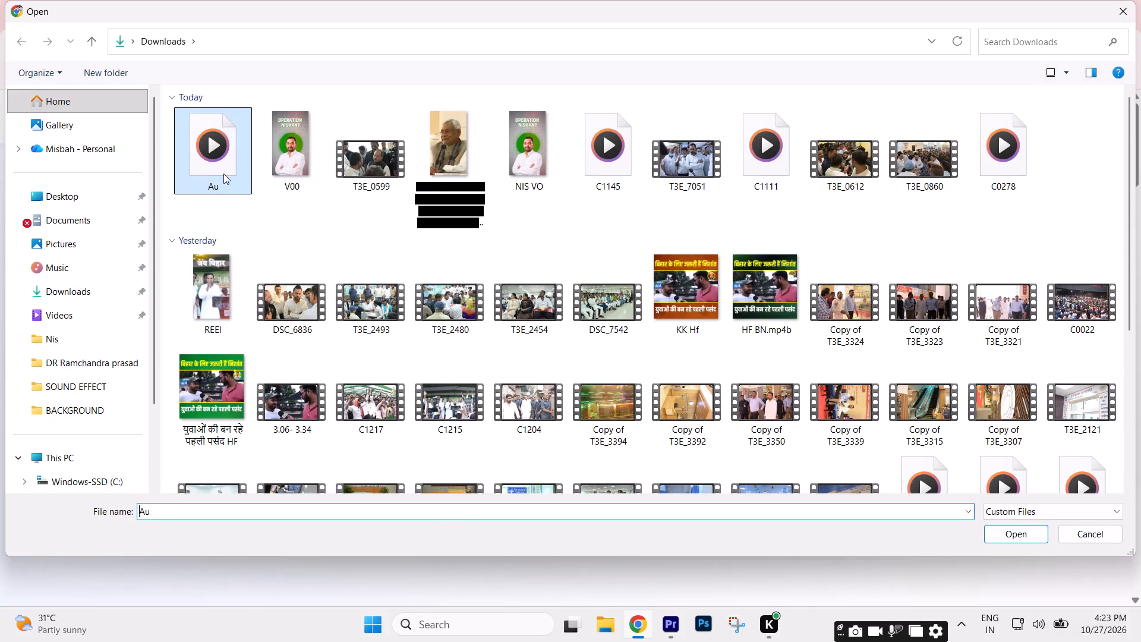
Upload the Au audio file from Downloads to AudioToText.com in Chrome and transcribe it with automatic language detection.
{"action": "key", "text": "Return"}
{"action": "scroll", "coordinate": [566, 551], "scroll_direction": "down", "scroll_amount": 1}
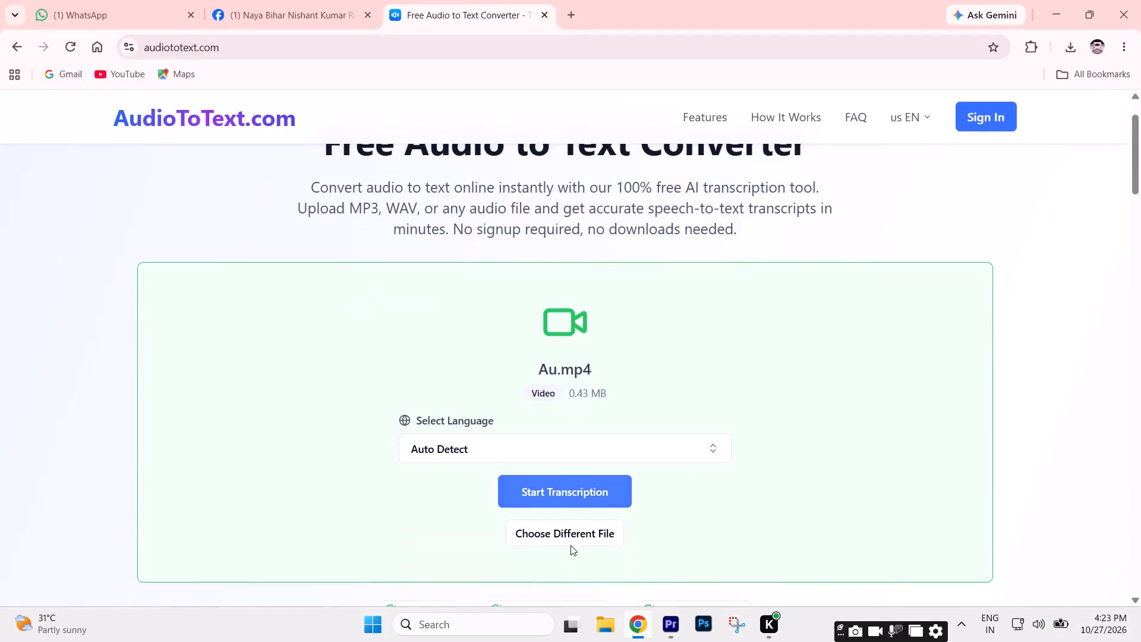
{"action": "left_click", "coordinate": [562, 474]}
{"action": "left_click", "coordinate": [566, 489]}
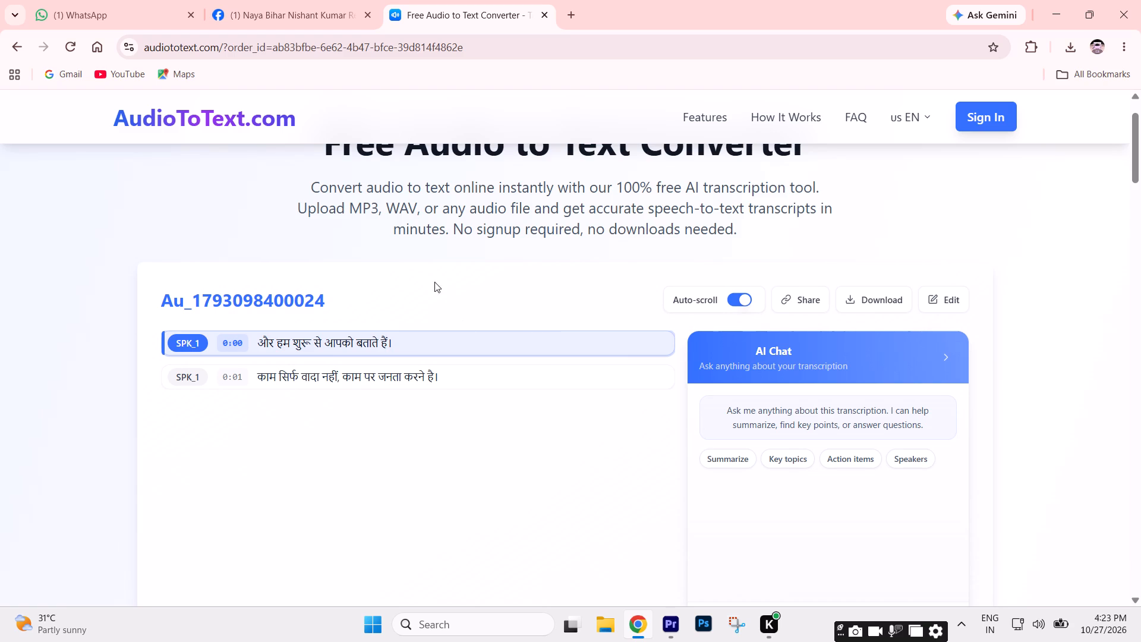
Select the whole first line of the transcript, at 0:00.
{"action": "left_click_drag", "start_coordinate": [259, 341], "coordinate": [360, 340]}
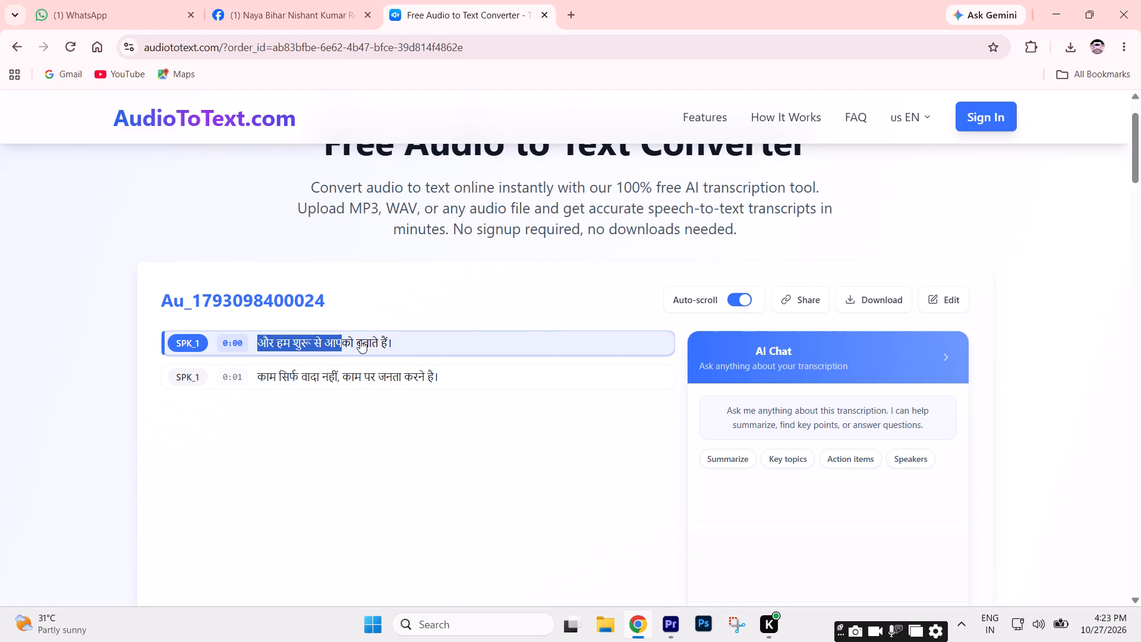
{"action": "left_click_drag", "start_coordinate": [360, 340], "coordinate": [438, 340]}
Switch to Premiere and play the opening from the start of Sequence 06, replaying it to about 00;00;02;18.
{"action": "left_click", "coordinate": [673, 625]}
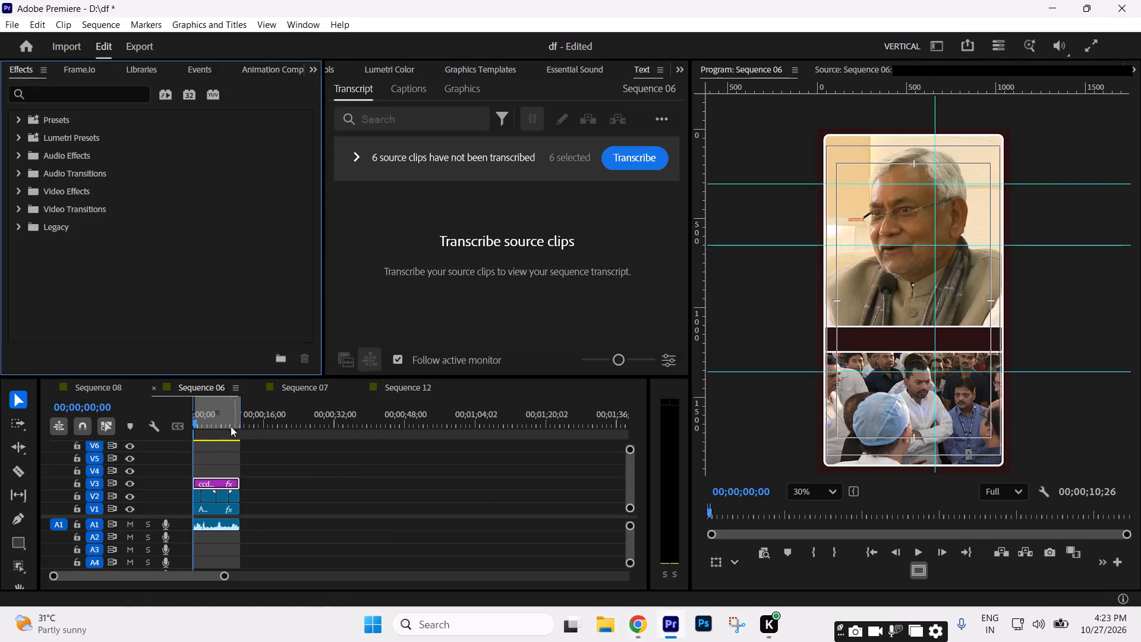
{"action": "left_click_drag", "start_coordinate": [218, 425], "coordinate": [153, 438]}
{"action": "key", "text": "space"}
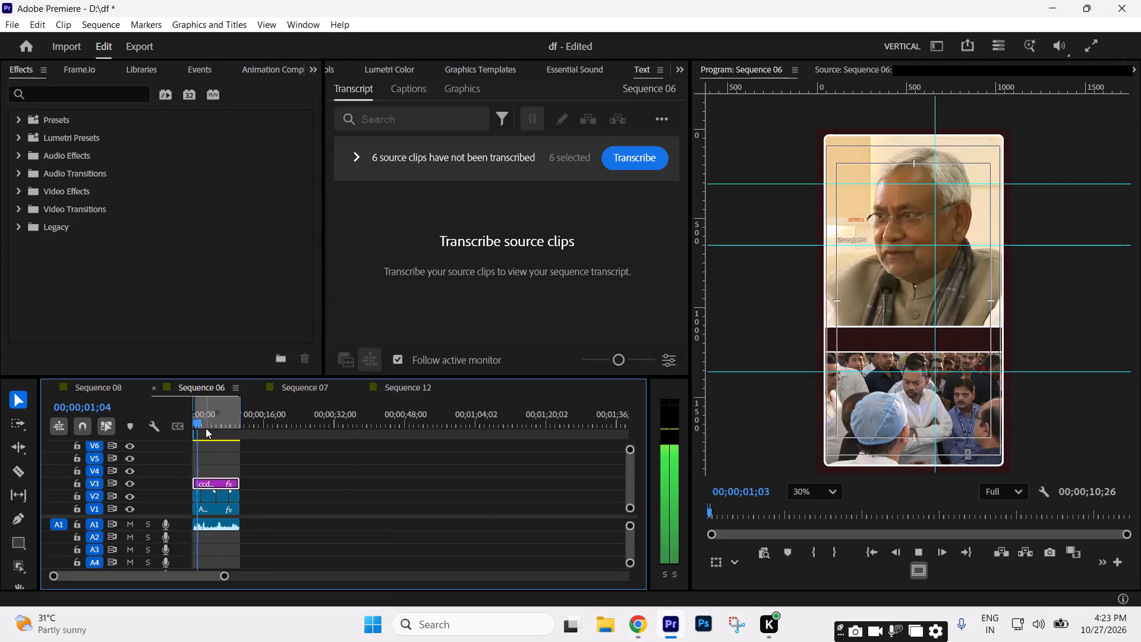
{"action": "key", "text": "Up"}
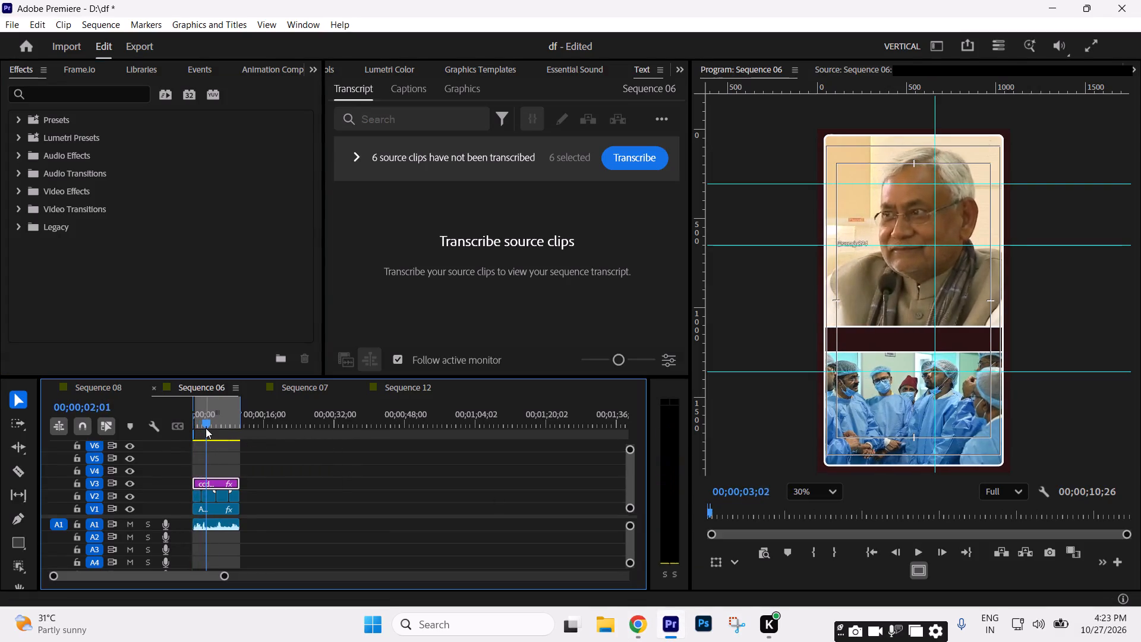
{"action": "key", "text": "space"}
{"action": "key", "text": "space"}
{"action": "left_click_drag", "start_coordinate": [204, 421], "coordinate": [125, 421]}
{"action": "key", "text": "space"}
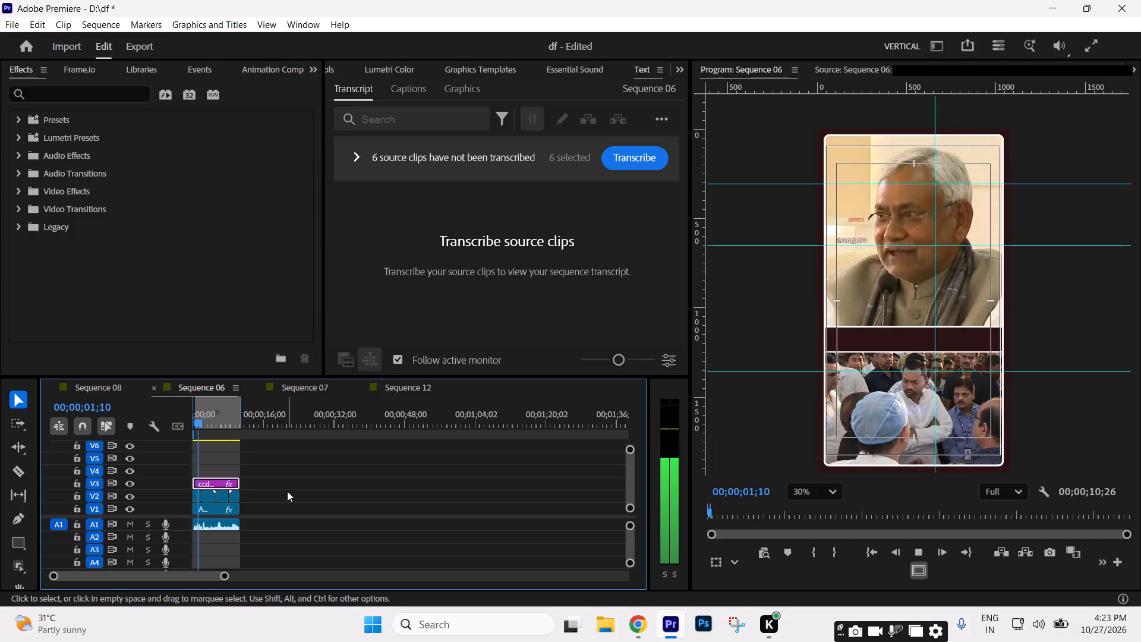
{"action": "key", "text": "space"}
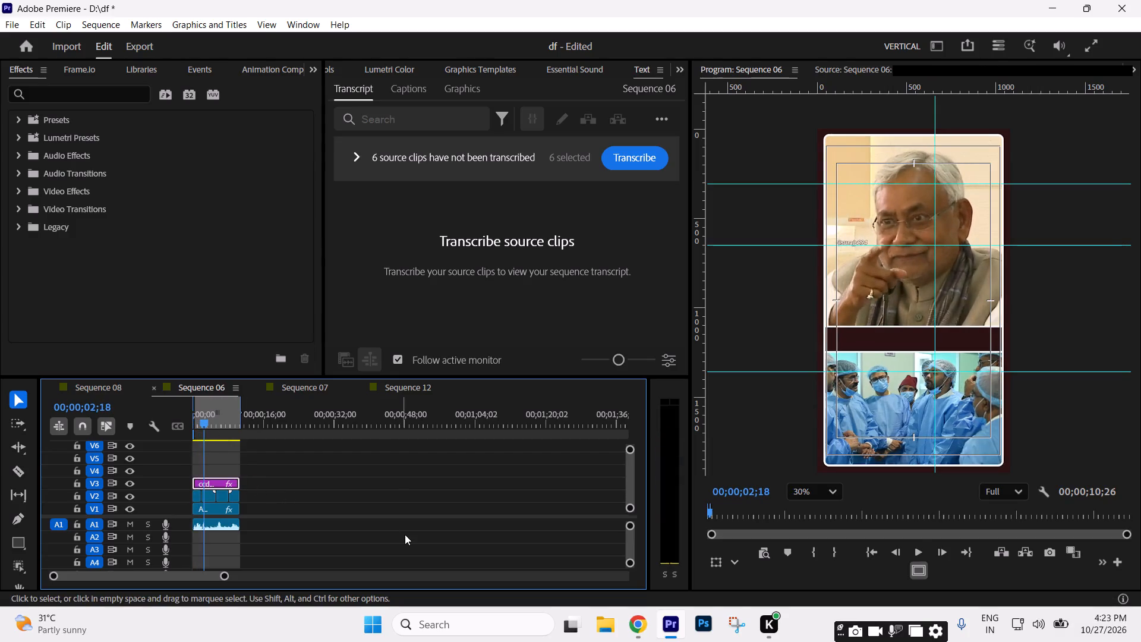
Replay the opening from the start of Sequence 06 to about 00;00;08;13.
{"action": "key", "text": "space"}
{"action": "left_click_drag", "start_coordinate": [207, 418], "coordinate": [55, 418]}
{"action": "key", "text": "space"}
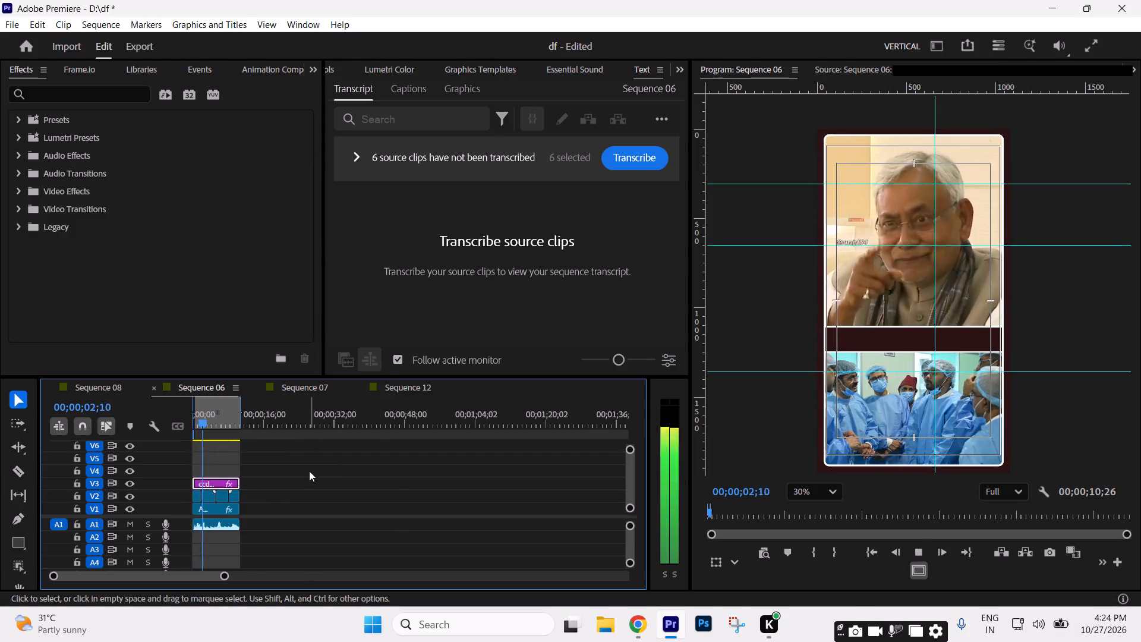
{"action": "left_click", "coordinate": [386, 480]}
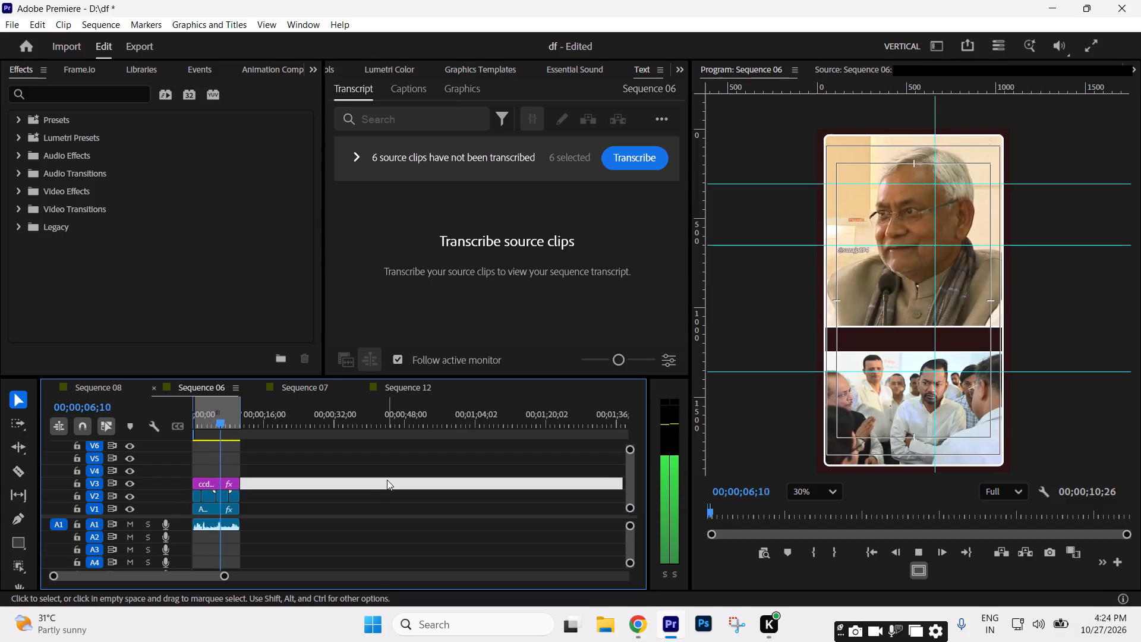
{"action": "key", "text": "space"}
{"action": "key", "text": "space"}
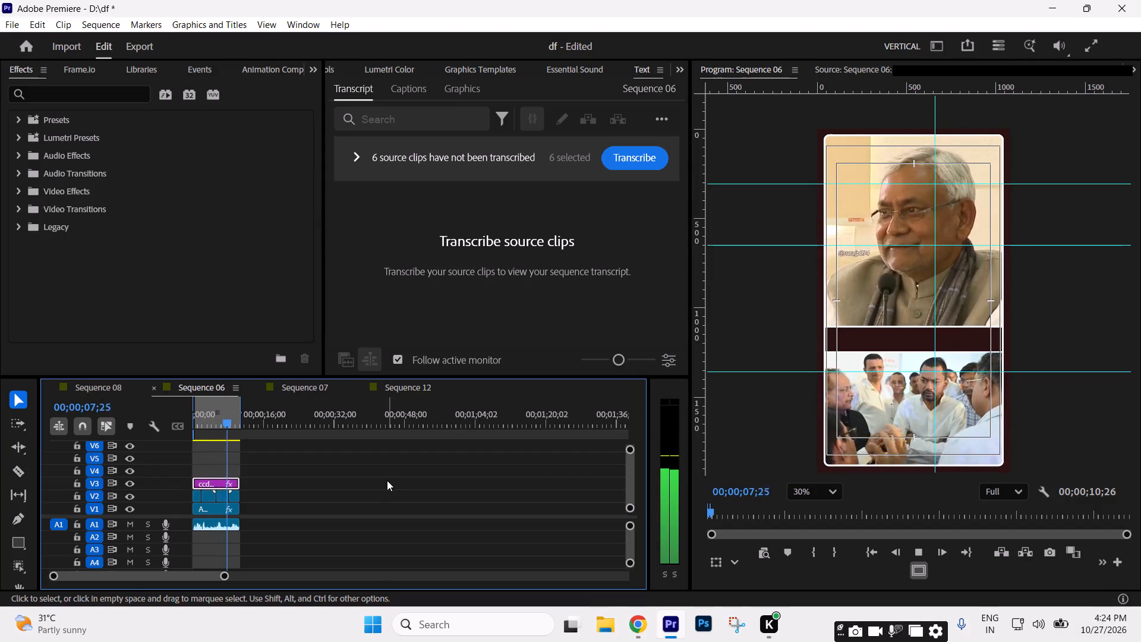
{"action": "key", "text": "space"}
Copy the selected first transcript line from AudioToText.com in Chrome.
{"action": "left_click", "coordinate": [628, 621]}
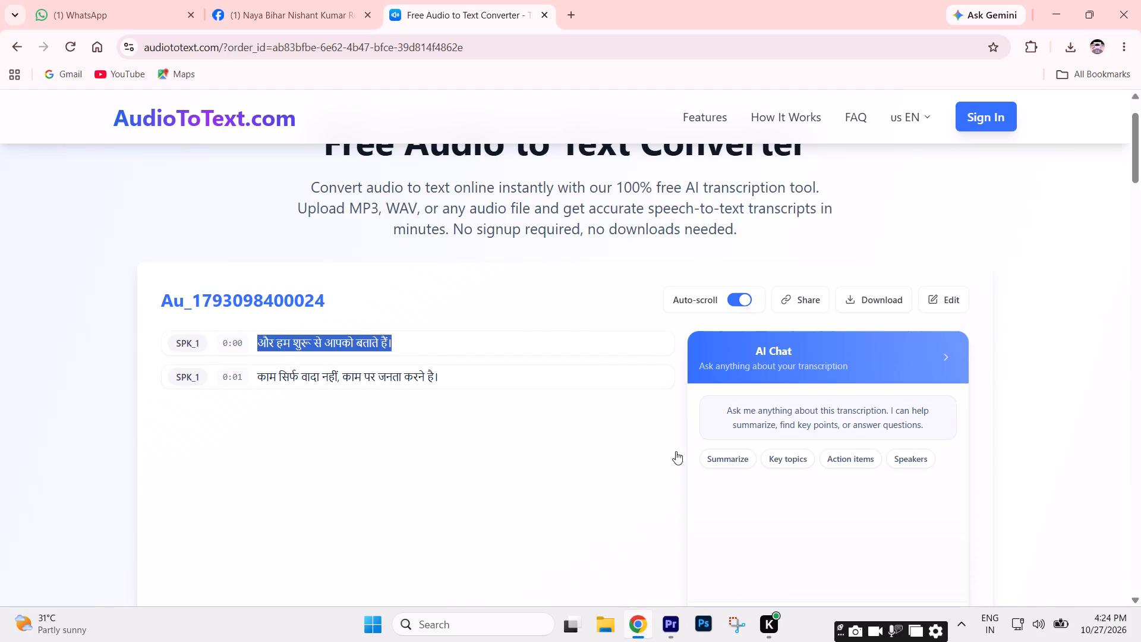
{"action": "left_click", "coordinate": [668, 618]}
{"action": "left_click", "coordinate": [417, 494]}
{"action": "left_click", "coordinate": [225, 577]}
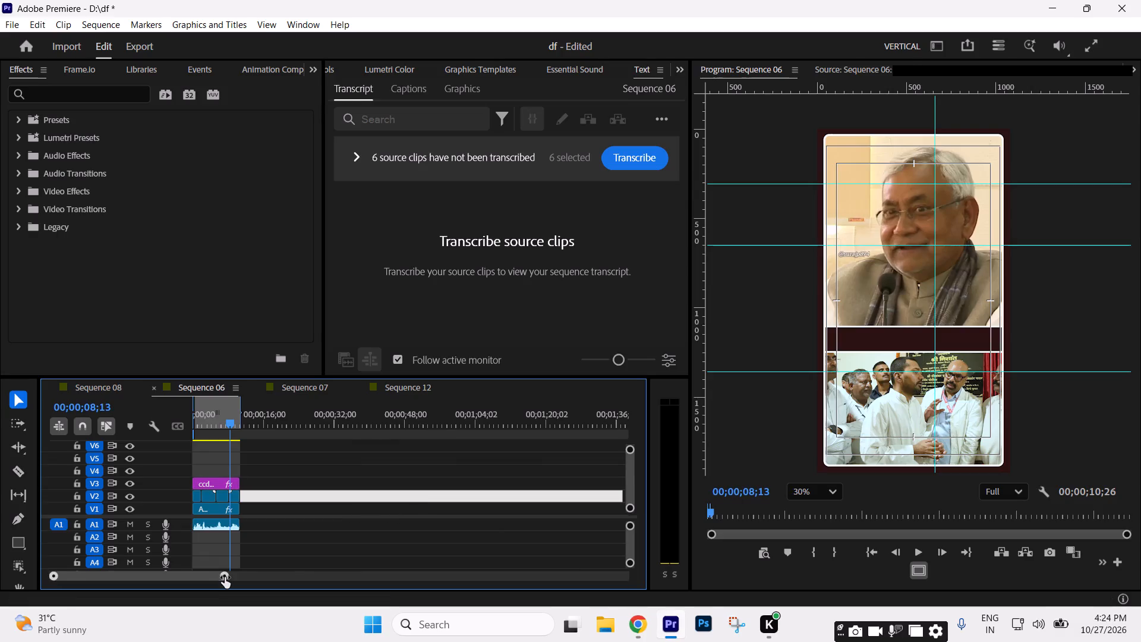
{"action": "left_click", "coordinate": [643, 627]}
{"action": "key", "text": "ctrl+c"}
In Premiere, enlarge the timeline area and paste "और हम शुरू से आपको बताते हैं।" as text over the speaker's chest at the start of Sequence 06.
{"action": "left_click", "coordinate": [677, 622]}
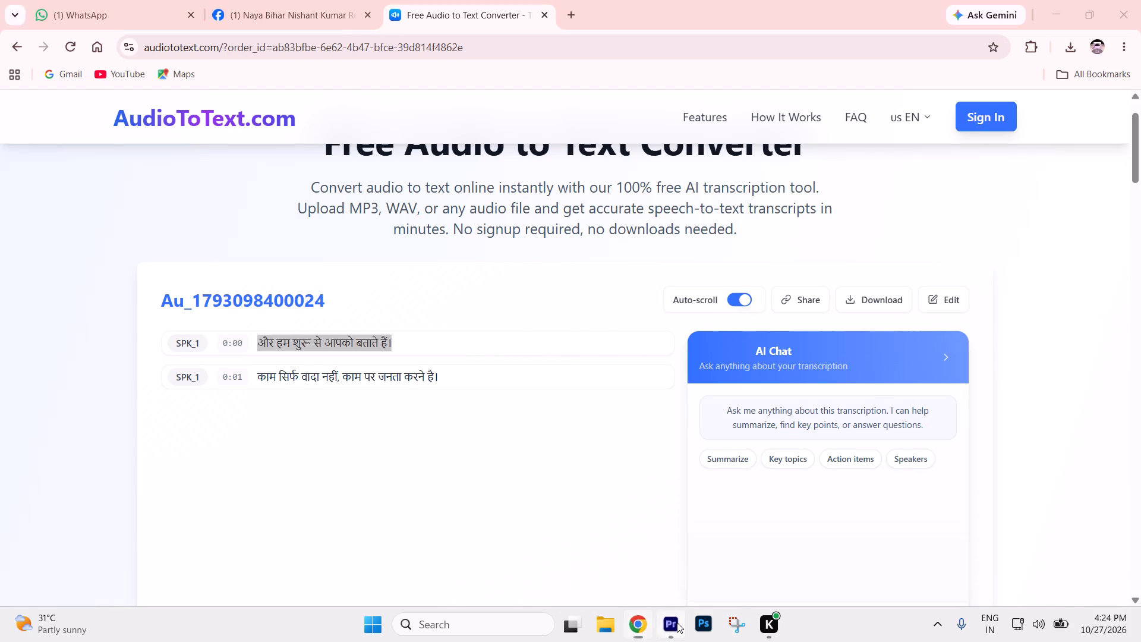
{"action": "left_click_drag", "start_coordinate": [226, 425], "coordinate": [144, 427]}
{"action": "left_click", "coordinate": [439, 487]}
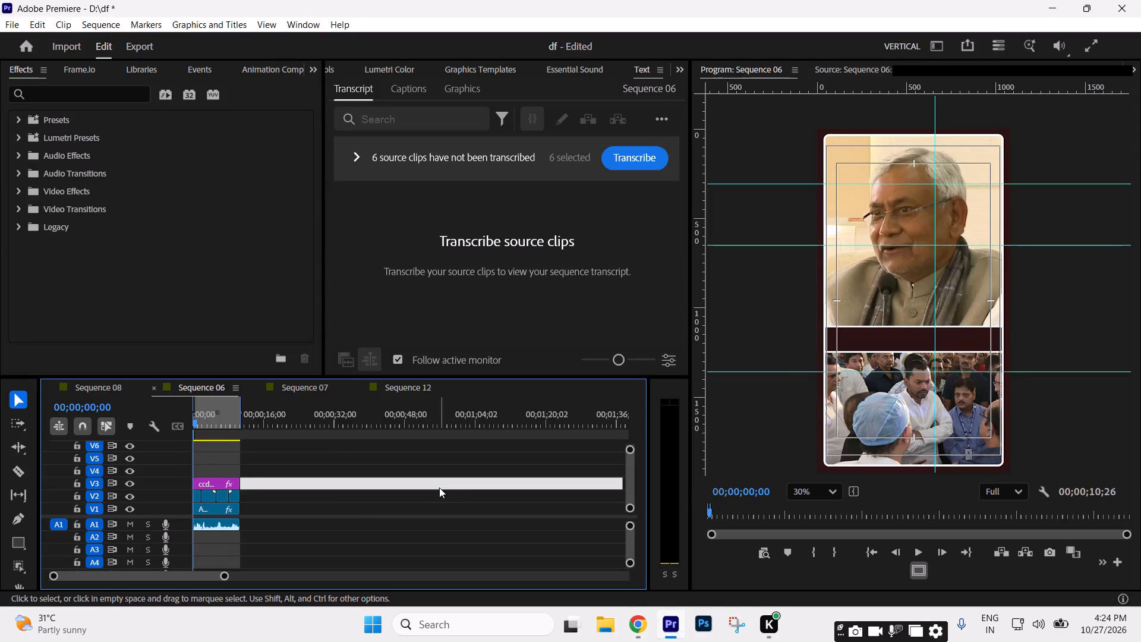
{"action": "left_click", "coordinate": [450, 487]}
{"action": "scroll", "coordinate": [24, 530], "scroll_direction": "down", "scroll_amount": 4}
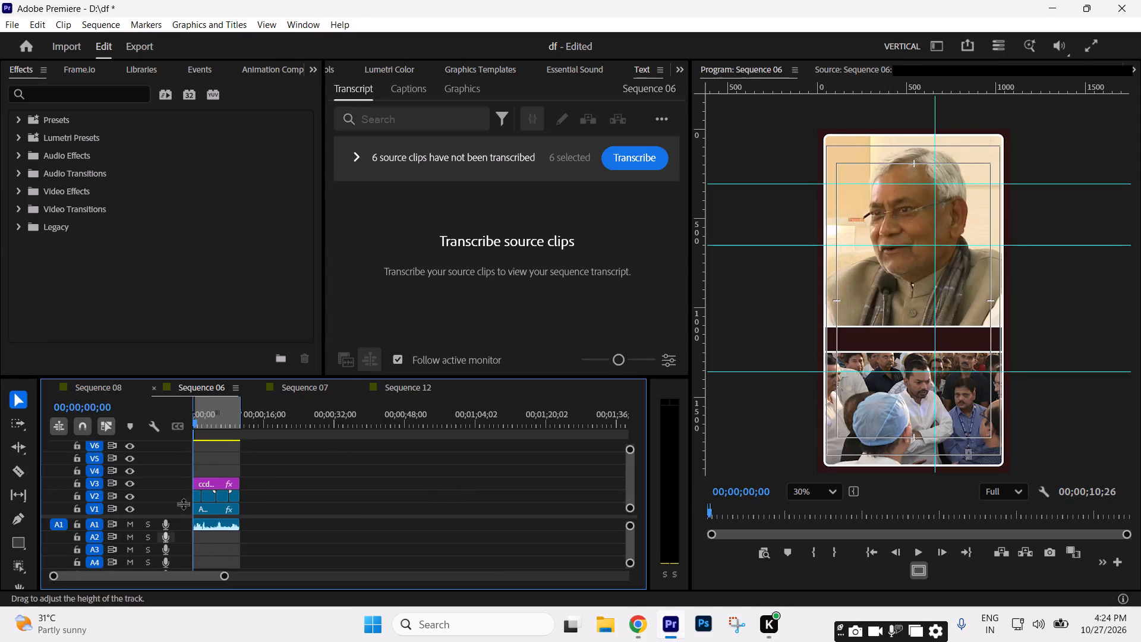
{"action": "left_click_drag", "start_coordinate": [197, 377], "coordinate": [194, 348]}
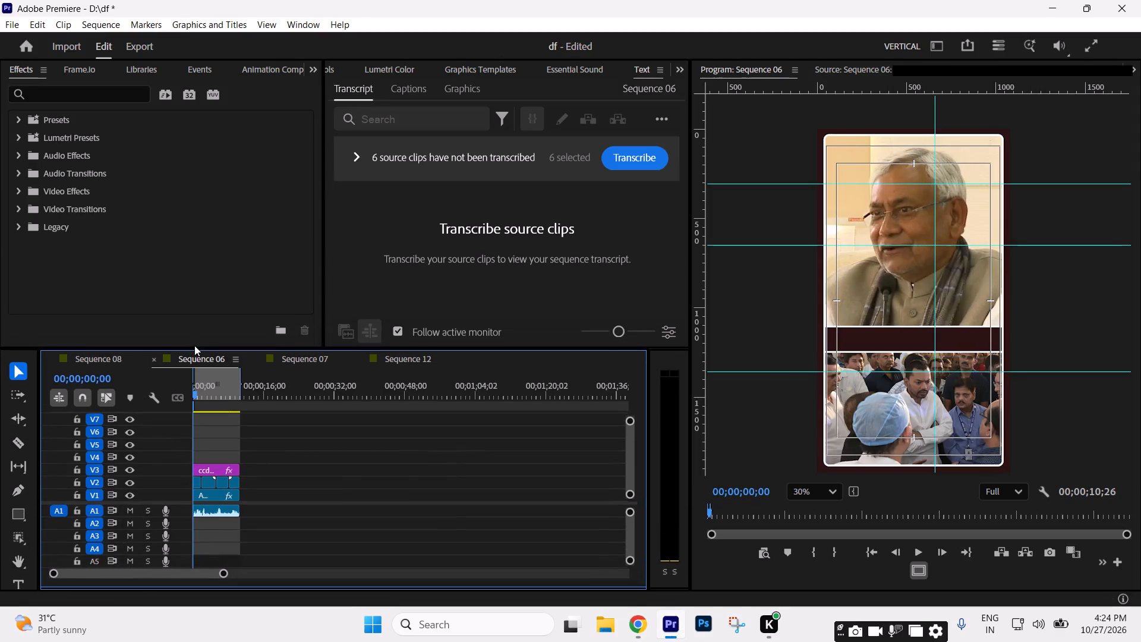
{"action": "left_click_drag", "start_coordinate": [199, 350], "coordinate": [199, 345]}
{"action": "left_click_drag", "start_coordinate": [205, 348], "coordinate": [203, 339]}
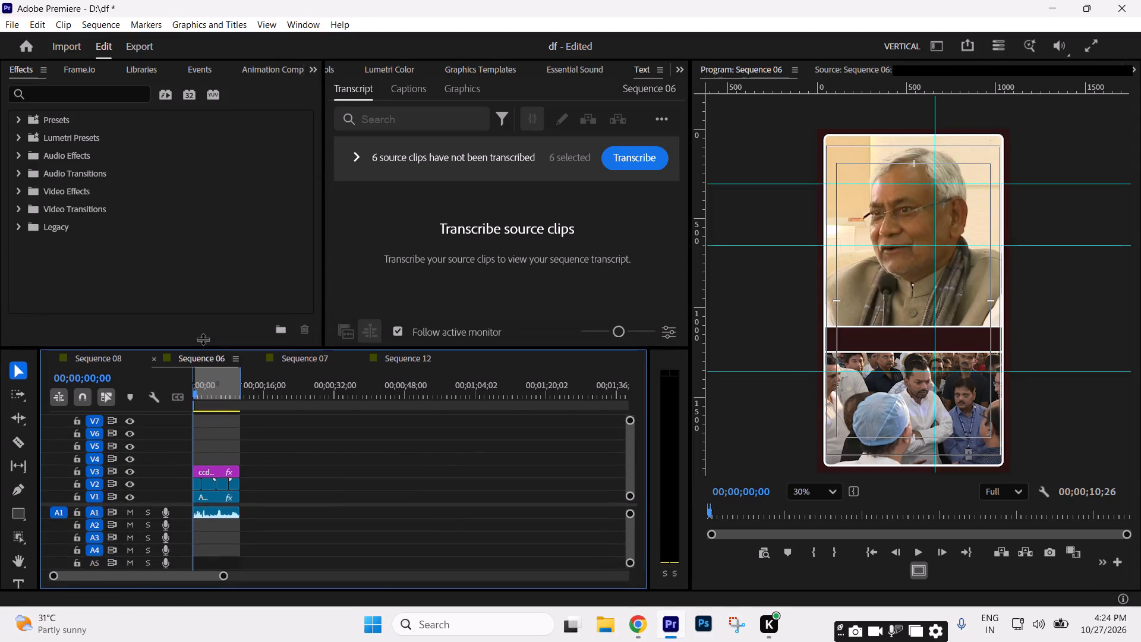
{"action": "left_click_drag", "start_coordinate": [203, 339], "coordinate": [198, 313]}
{"action": "left_click", "coordinate": [21, 549]}
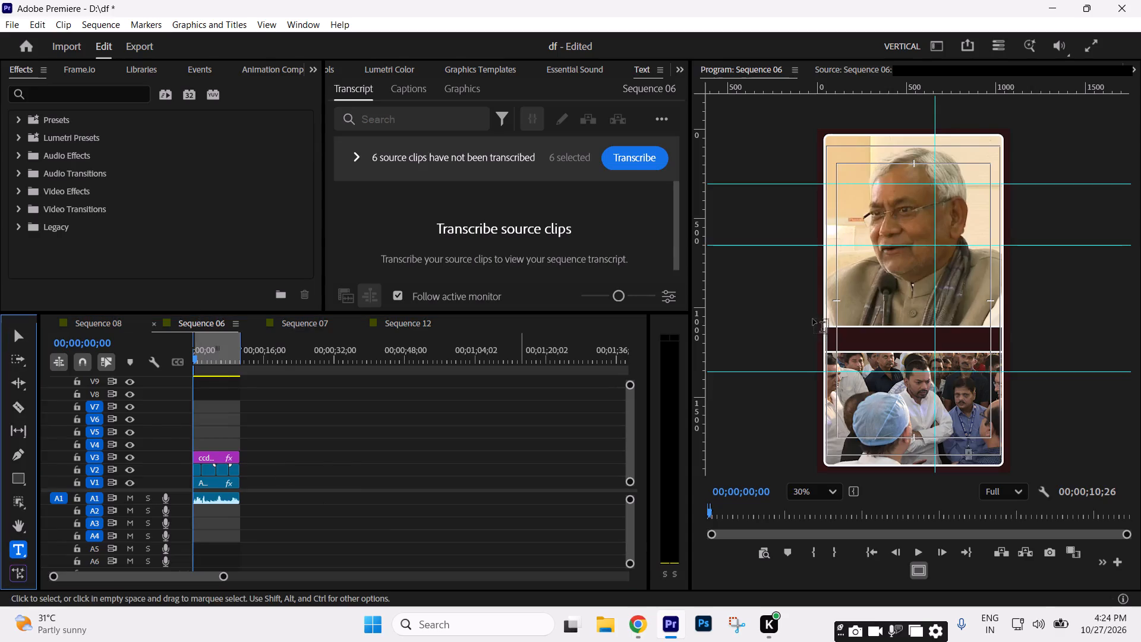
{"action": "left_click", "coordinate": [852, 287]}
{"action": "key", "text": "ctrl+v"}
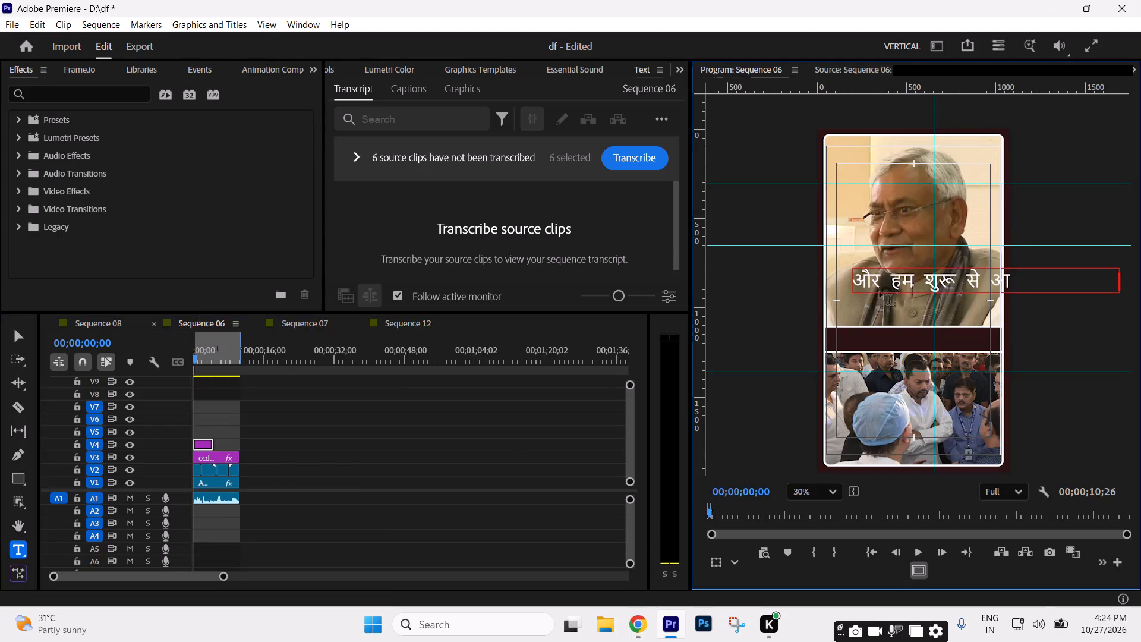
Set the font of the whole Hindi caption text to Khand Semibold.
{"action": "left_click", "coordinate": [896, 279]}
{"action": "key", "text": "ctrl+a"}
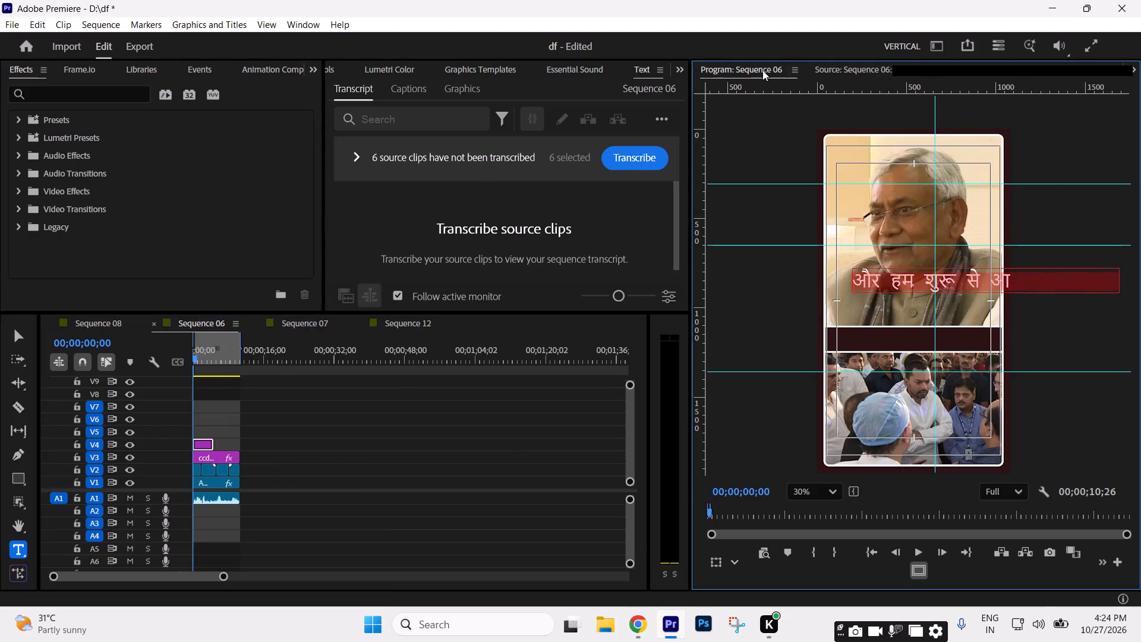
{"action": "left_click_drag", "start_coordinate": [685, 70], "coordinate": [692, 90]}
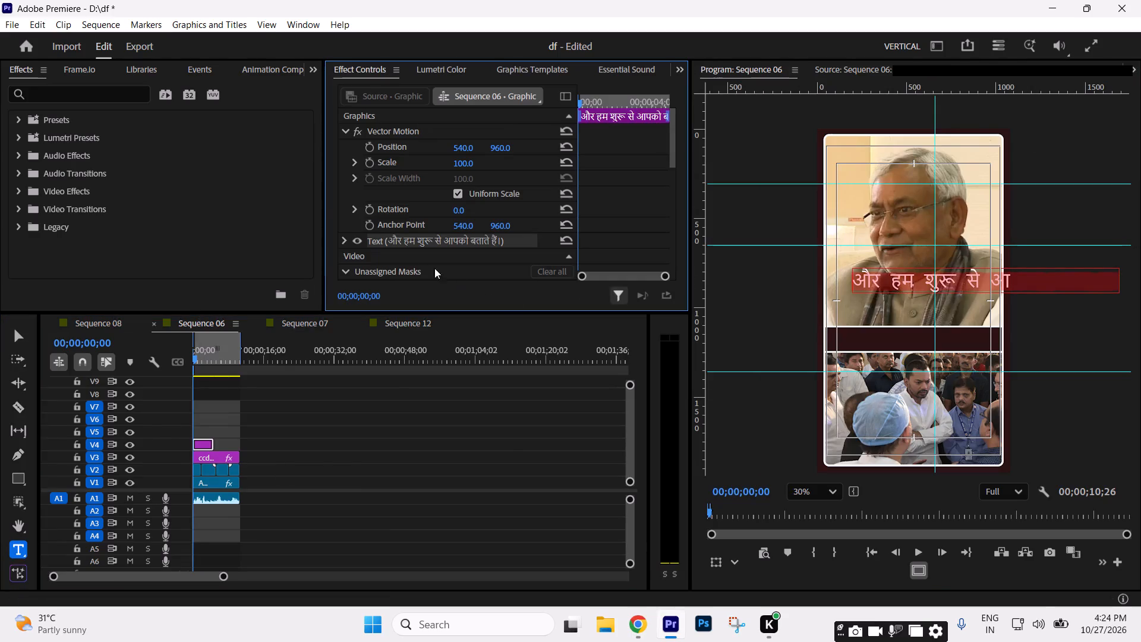
{"action": "left_click", "coordinate": [343, 241]}
{"action": "scroll", "coordinate": [549, 246], "scroll_direction": "down", "scroll_amount": 4}
{"action": "left_click", "coordinate": [440, 218]}
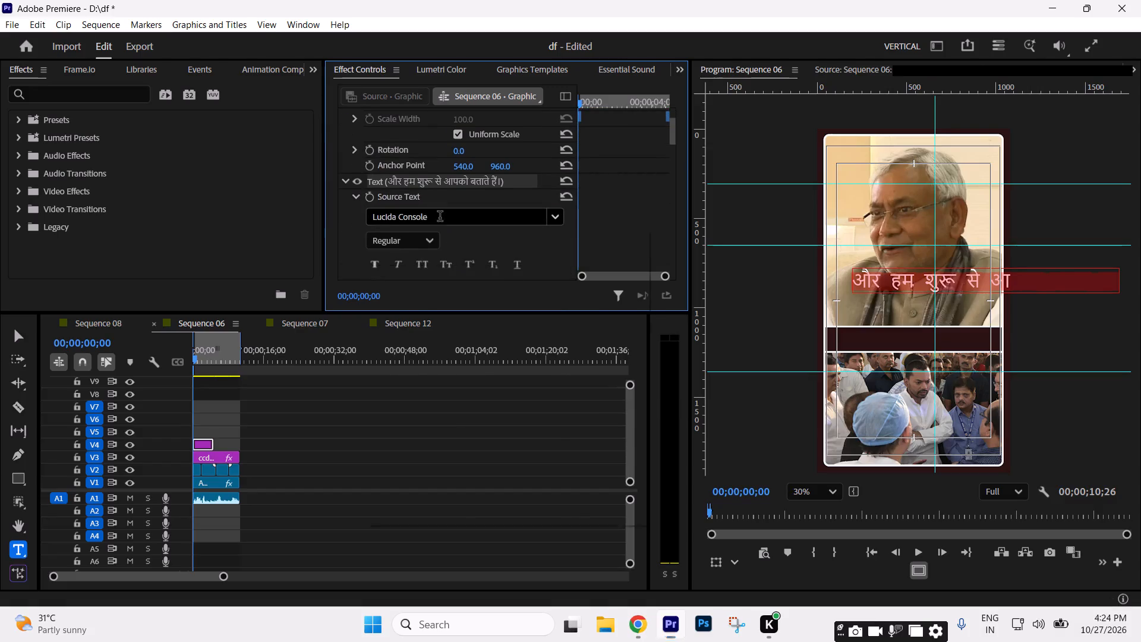
{"action": "type", "text": "khand"}
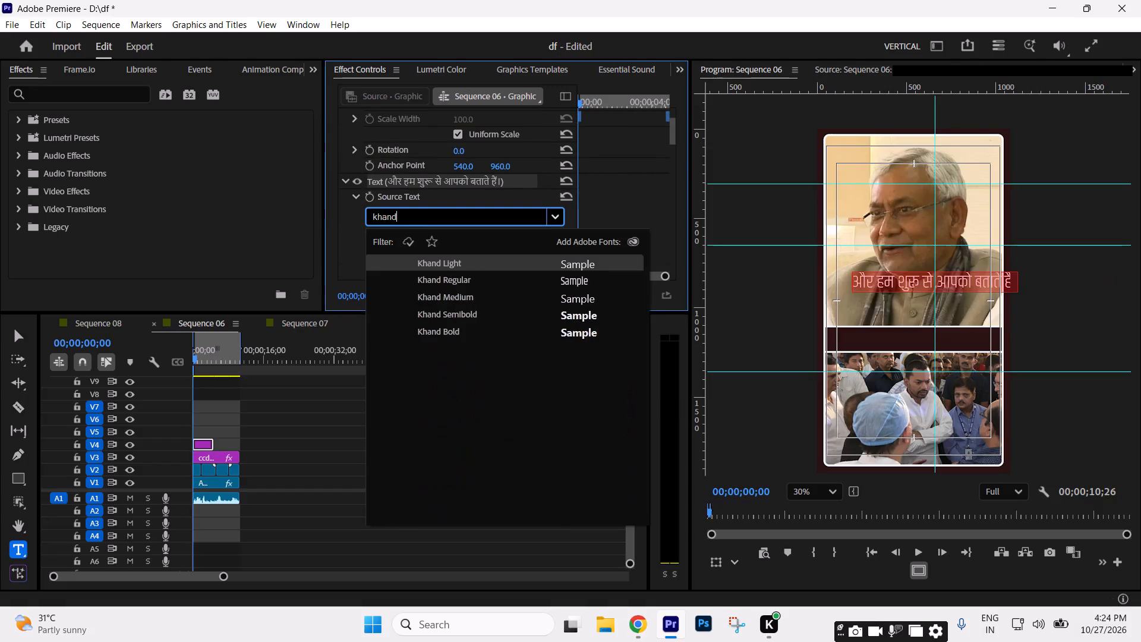
{"action": "left_click", "coordinate": [455, 311]}
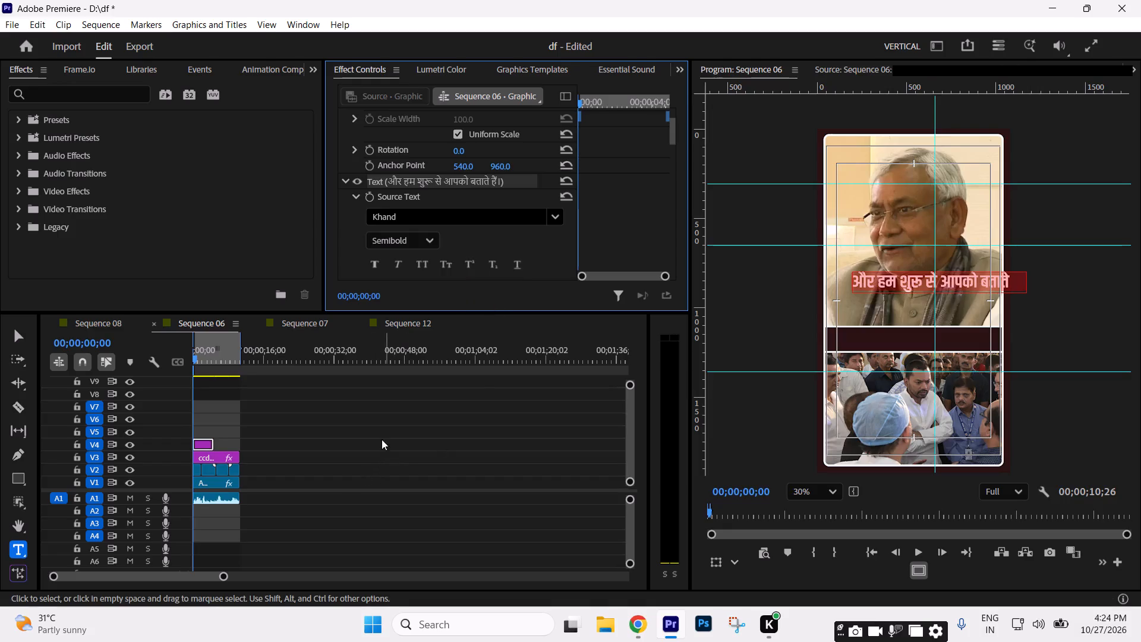
Play the opening against the caption and trim the V4 caption clip's end to 00;00;02;01.
{"action": "left_click_drag", "start_coordinate": [221, 577], "coordinate": [132, 584]}
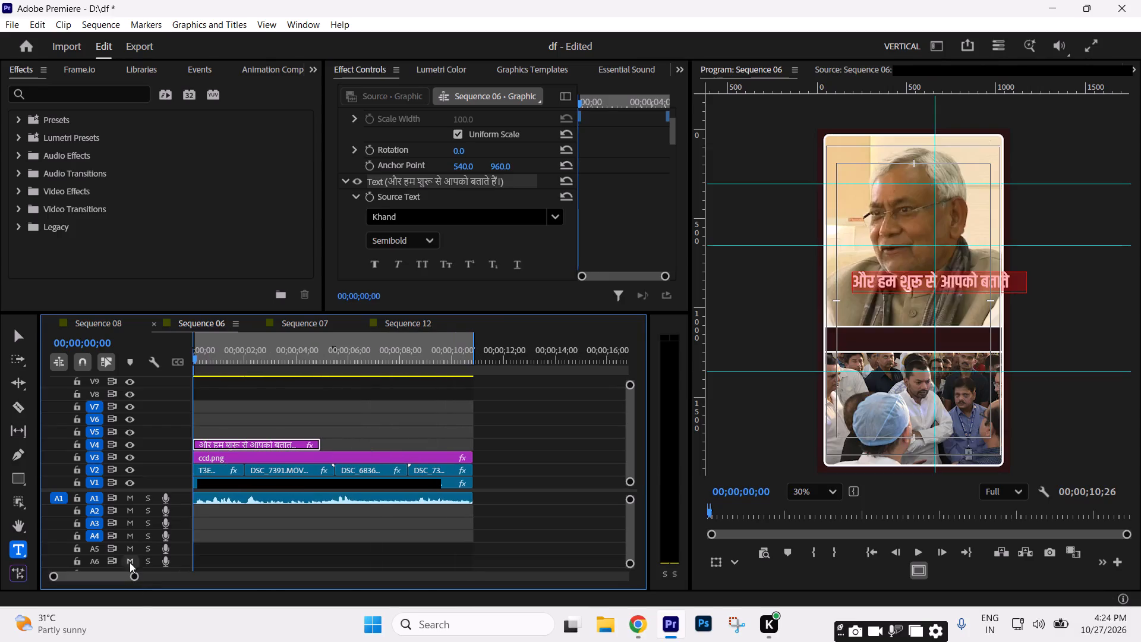
{"action": "key", "text": "space"}
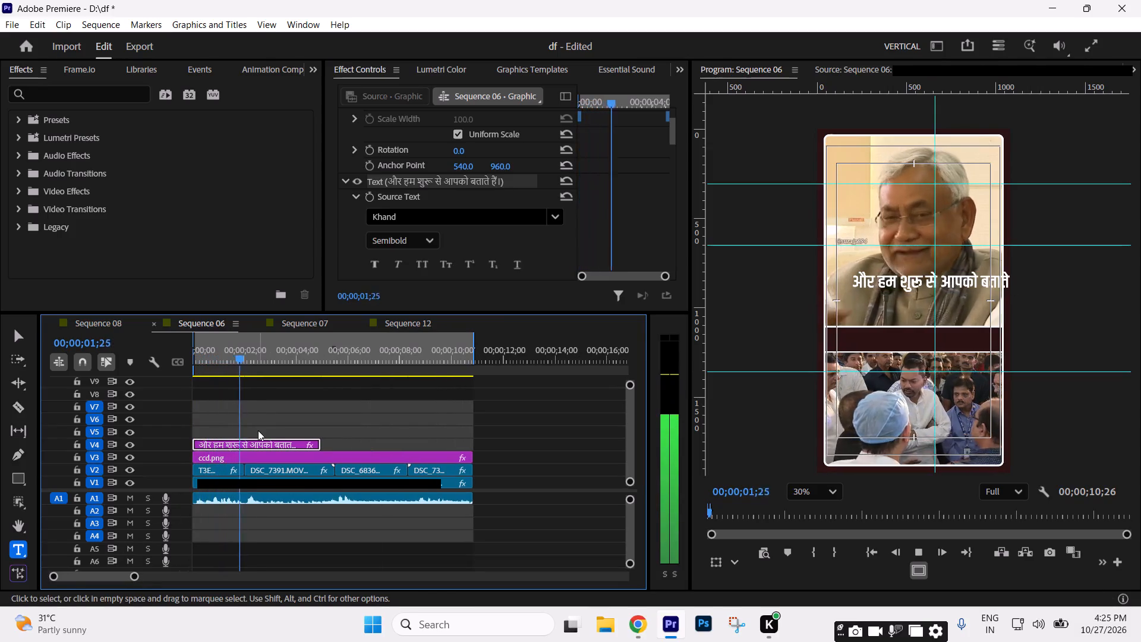
{"action": "key", "text": "space"}
{"action": "key", "text": "space"}
{"action": "key", "text": "space"}
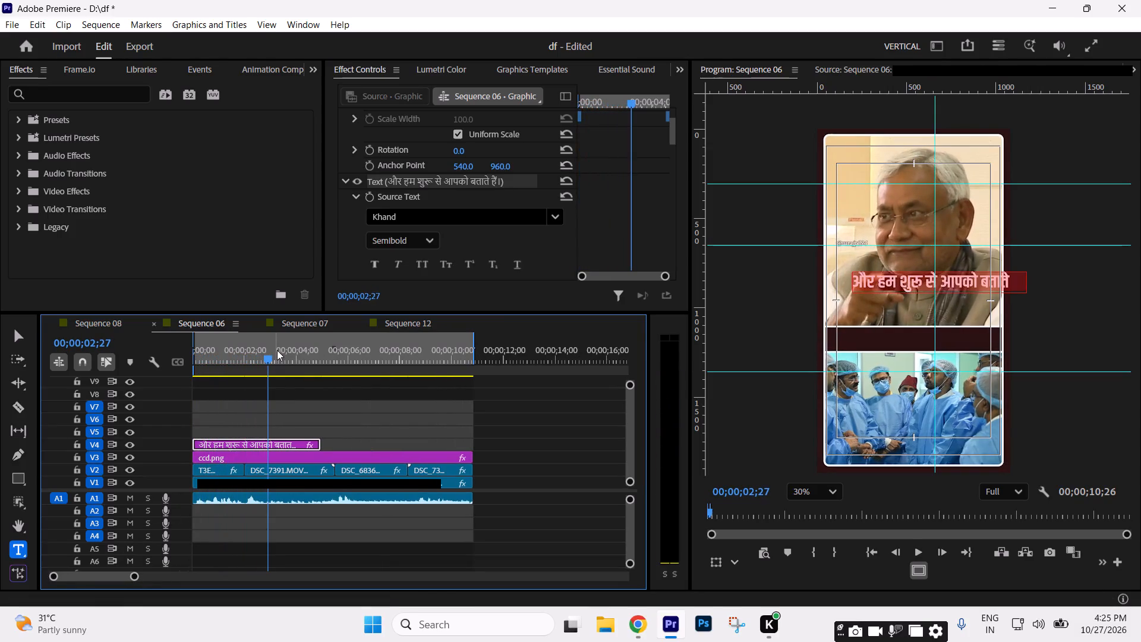
{"action": "left_click_drag", "start_coordinate": [270, 355], "coordinate": [248, 356]}
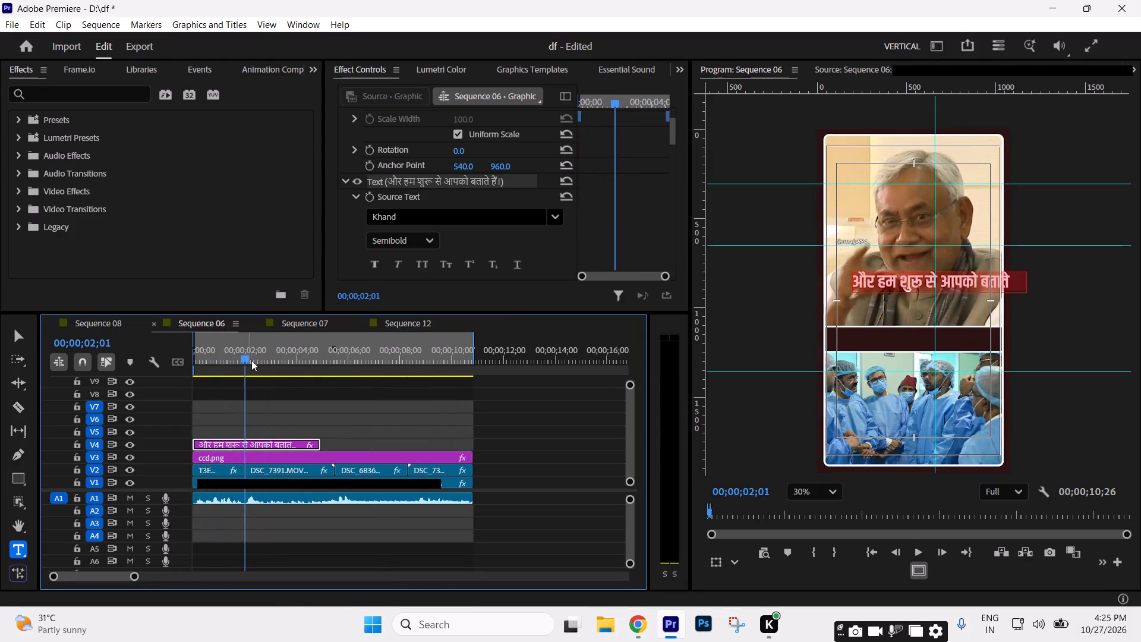
{"action": "left_click_drag", "start_coordinate": [326, 443], "coordinate": [252, 436]}
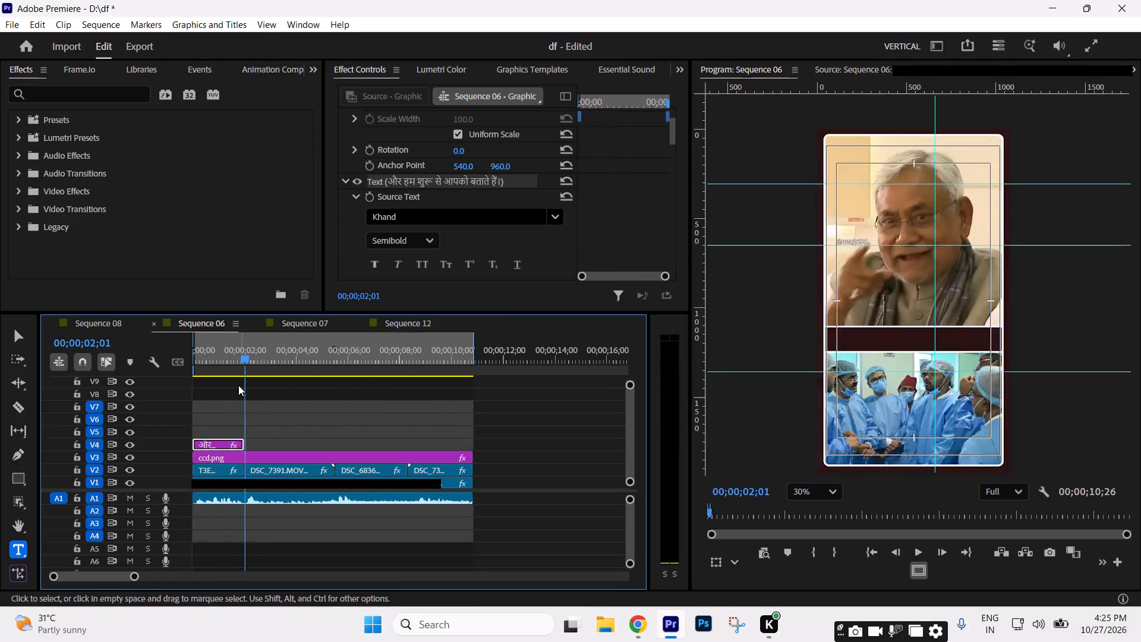
Move the caption into the dark band between the two framed pictures, at position 407, 1286.
{"action": "left_click_drag", "start_coordinate": [238, 359], "coordinate": [120, 378]}
{"action": "scroll", "coordinate": [653, 204], "scroll_direction": "up", "scroll_amount": 5}
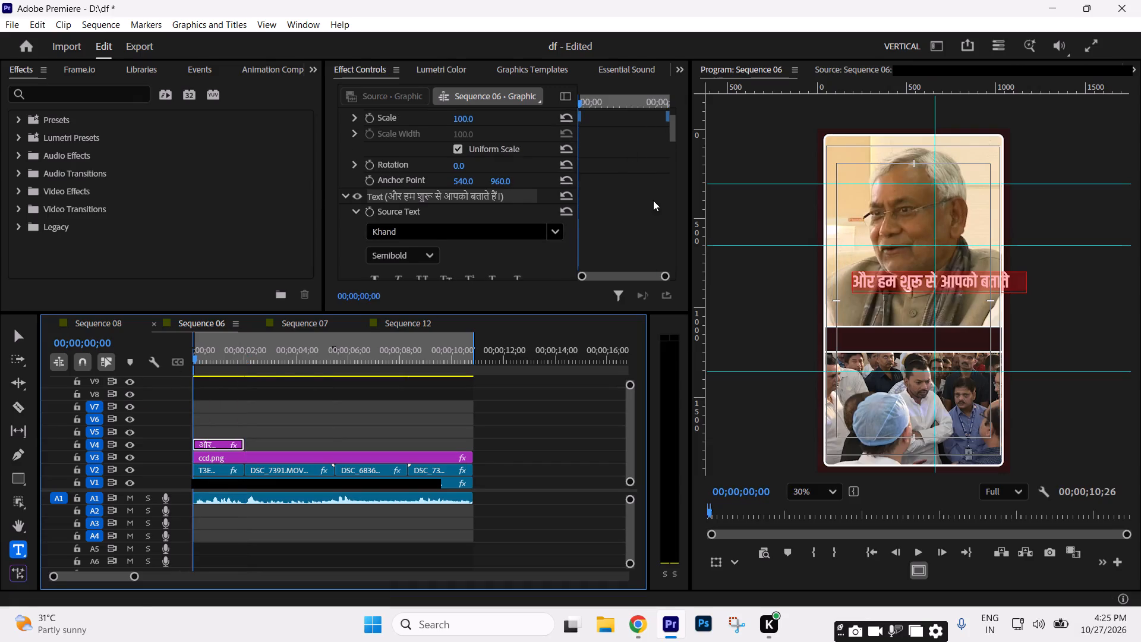
{"action": "scroll", "coordinate": [653, 200], "scroll_direction": "up", "scroll_amount": 7}
{"action": "left_click_drag", "start_coordinate": [505, 149], "coordinate": [526, 118]}
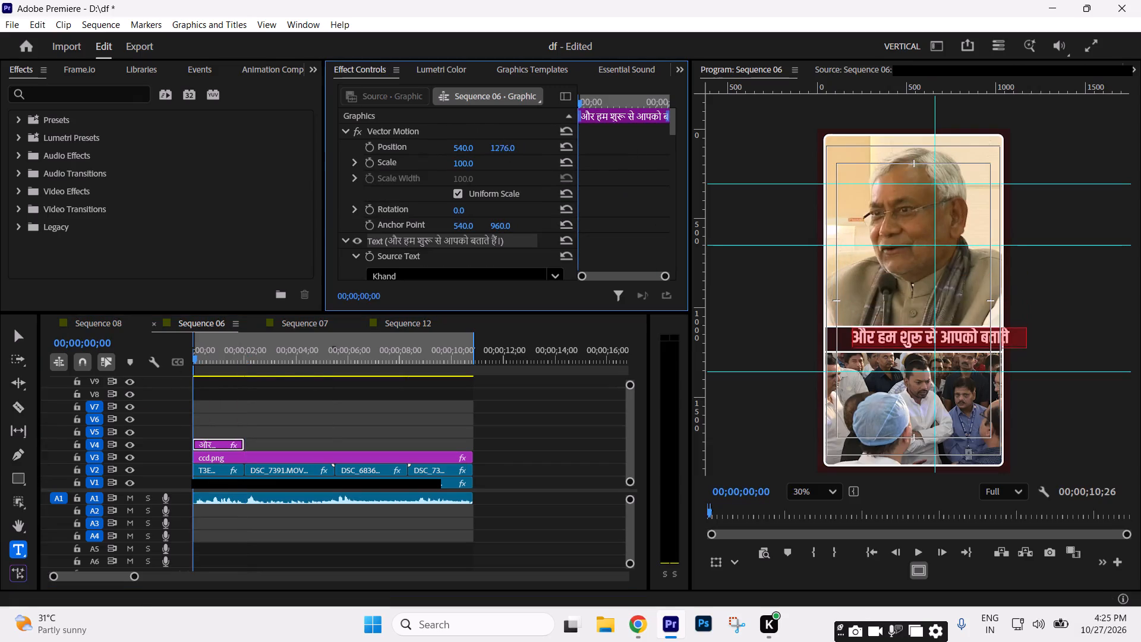
{"action": "left_click_drag", "start_coordinate": [526, 118], "coordinate": [527, 111]}
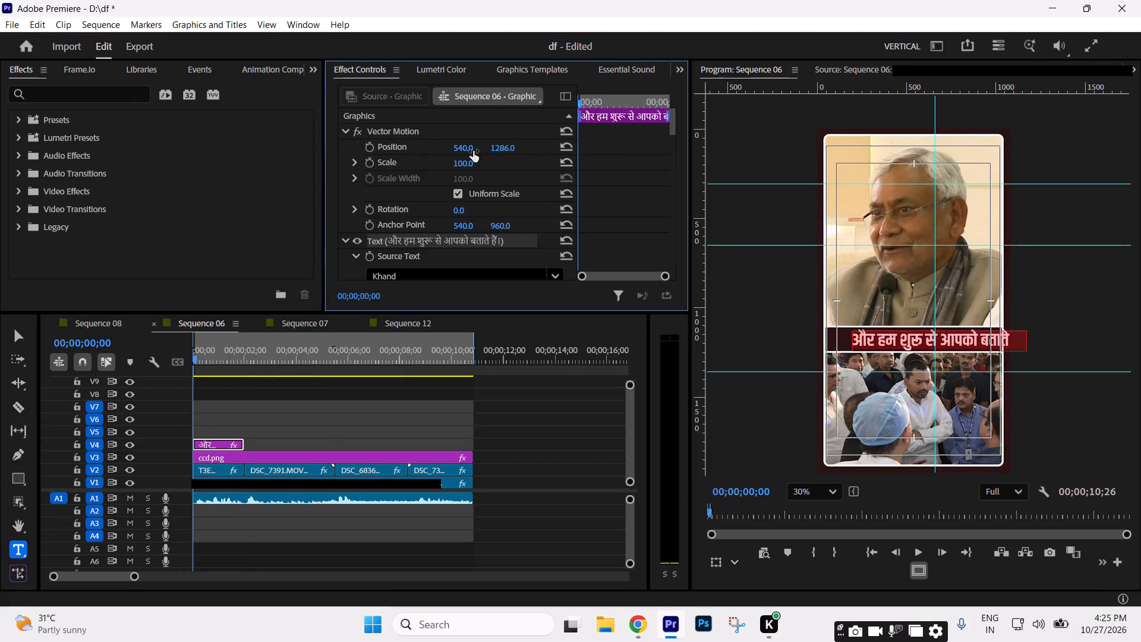
{"action": "left_click_drag", "start_coordinate": [465, 146], "coordinate": [364, 144]}
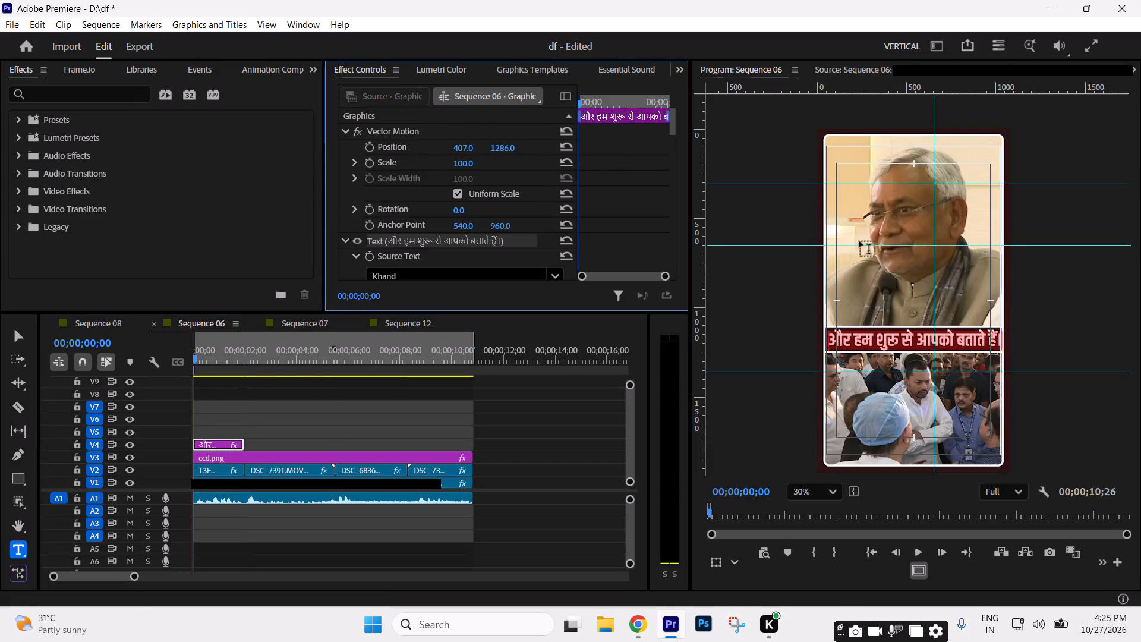
Delete the full stop mark "।" from the end of the caption text.
{"action": "left_click", "coordinate": [992, 339]}
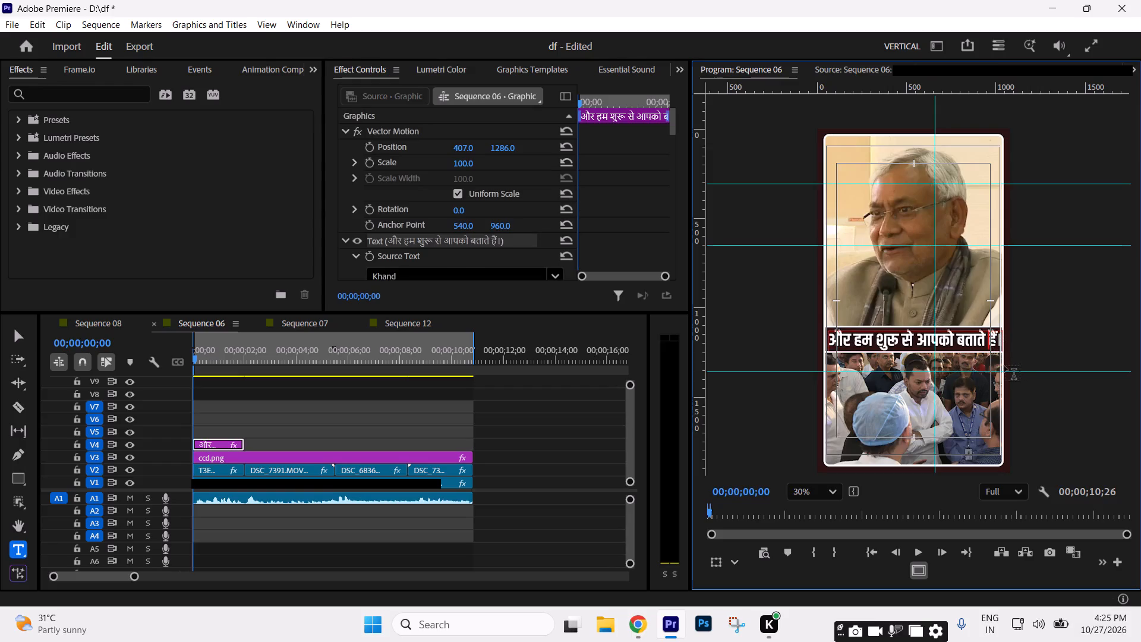
{"action": "key", "text": "End"}
{"action": "key", "text": "BackSpace"}
{"action": "left_click", "coordinate": [529, 410]}
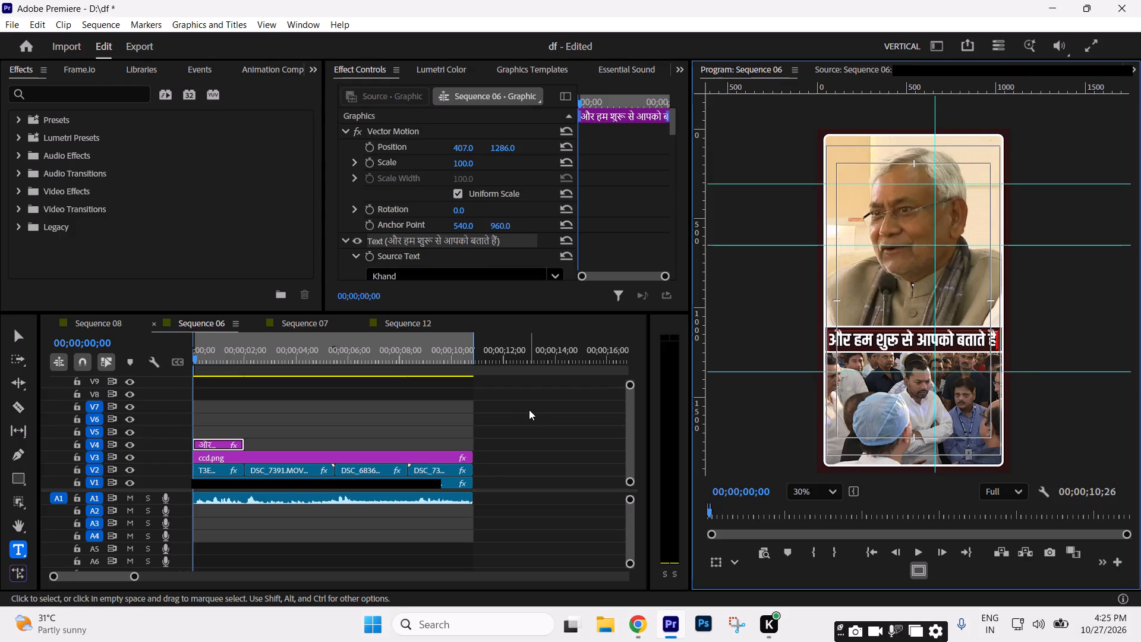
Scale the V4 caption clip to 95 and nudge its position to centre it in the dark band.
{"action": "left_click", "coordinate": [214, 445]}
{"action": "left_click", "coordinate": [461, 162]}
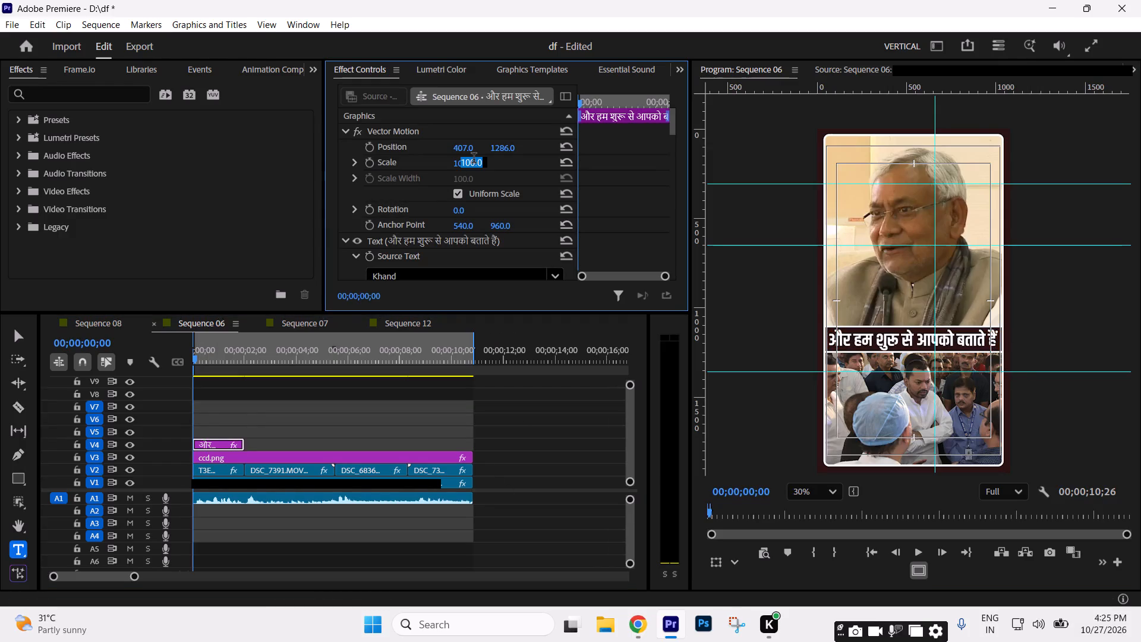
{"action": "type", "text": "95"}
{"action": "key", "text": "Return"}
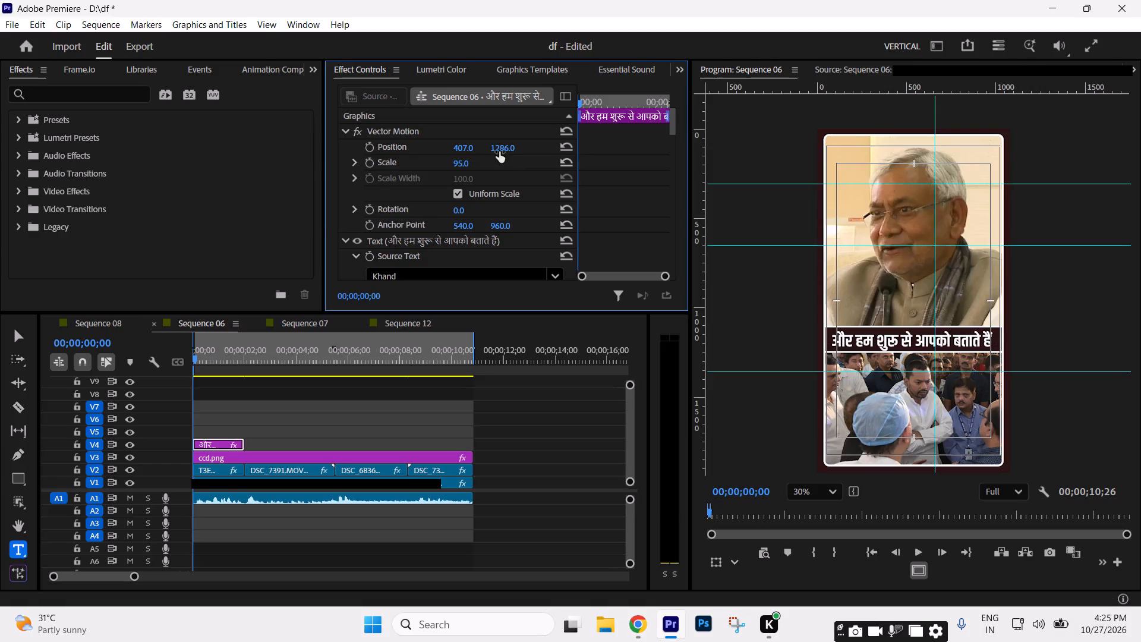
{"action": "left_click_drag", "start_coordinate": [502, 147], "coordinate": [506, 155]}
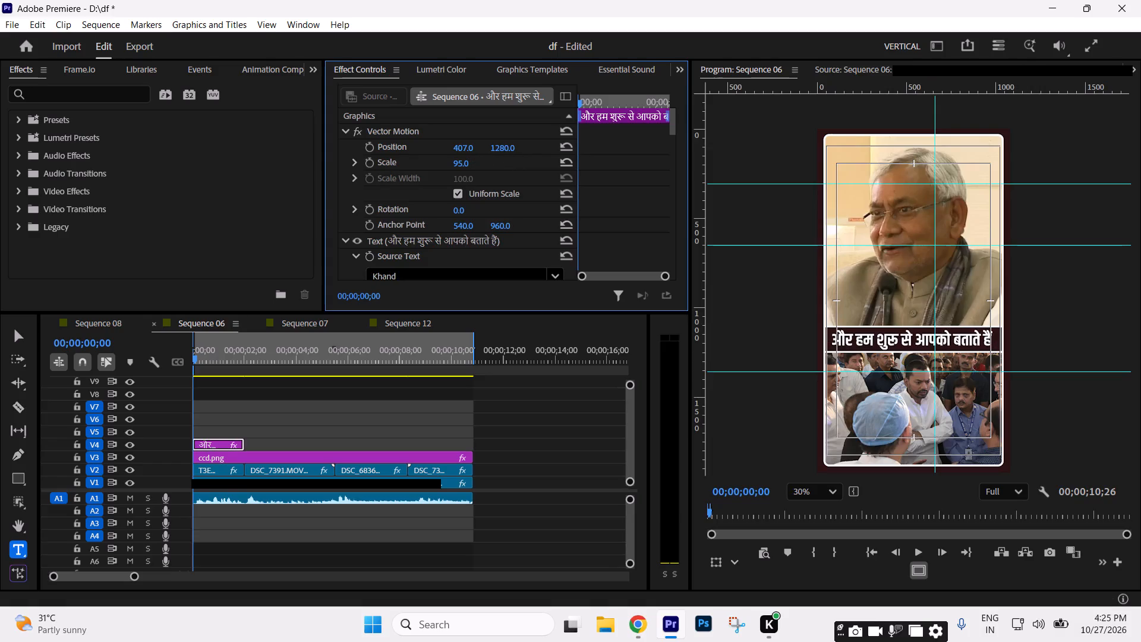
{"action": "left_click_drag", "start_coordinate": [506, 155], "coordinate": [509, 158]}
{"action": "left_click_drag", "start_coordinate": [463, 147], "coordinate": [470, 149]}
Play the captioned opening from the start of Sequence 06 to about 00;00;02;20.
{"action": "left_click", "coordinate": [410, 421]}
{"action": "key", "text": "space"}
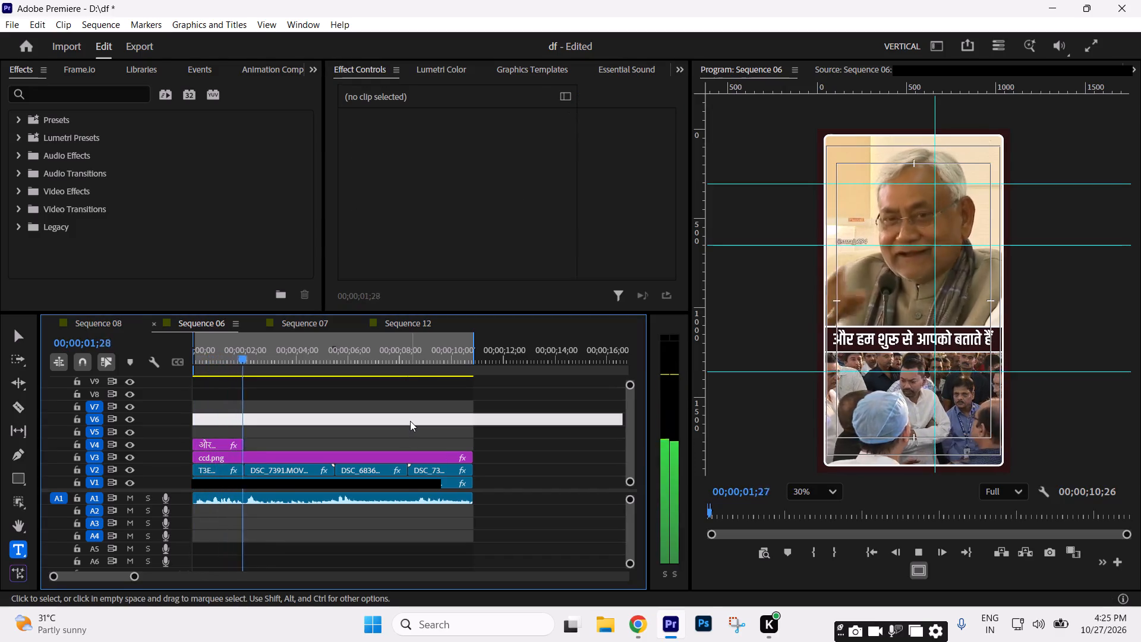
{"action": "key", "text": "space"}
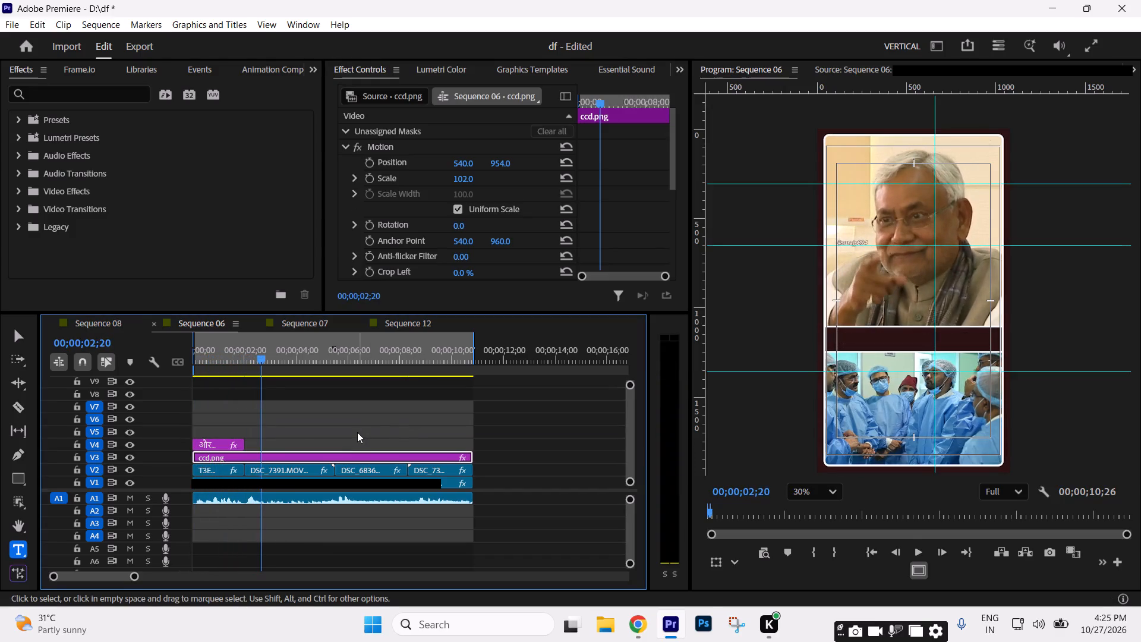
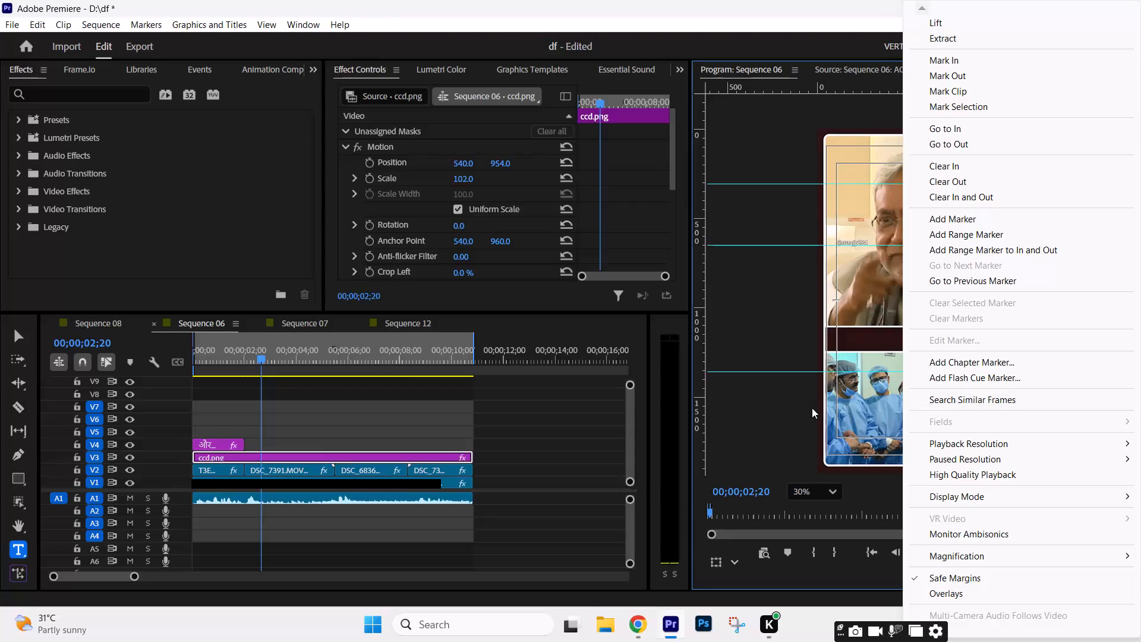
Play the sequence from its start to review the first caption.
{"action": "left_click_drag", "start_coordinate": [238, 348], "coordinate": [111, 379]}
{"action": "key", "text": "space"}
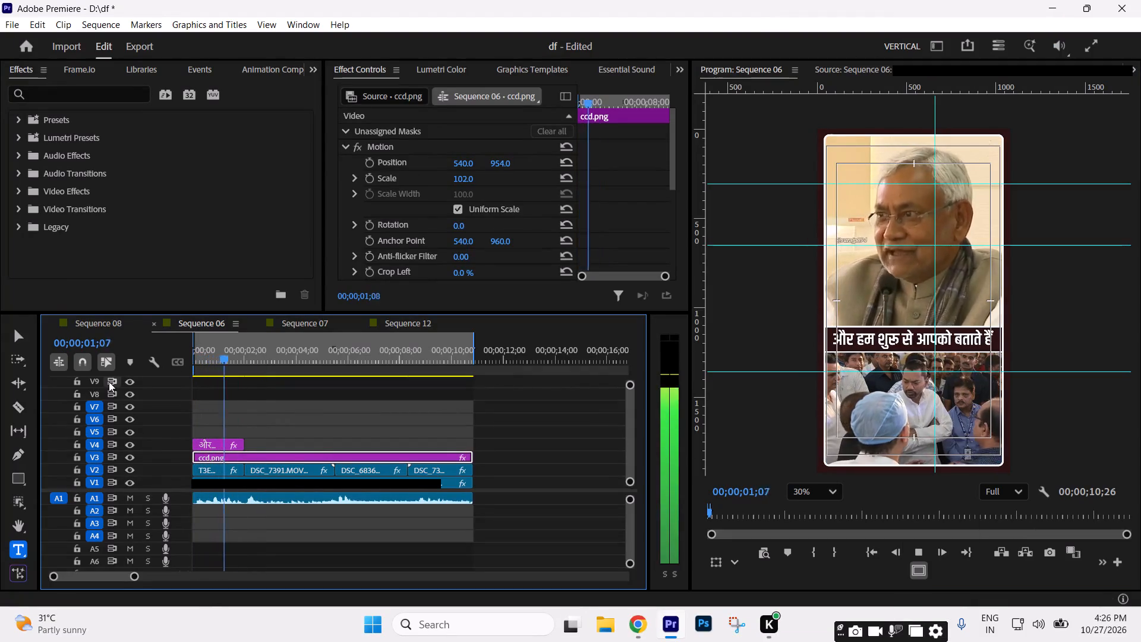
{"action": "key", "text": "space"}
{"action": "left_click", "coordinate": [212, 359]}
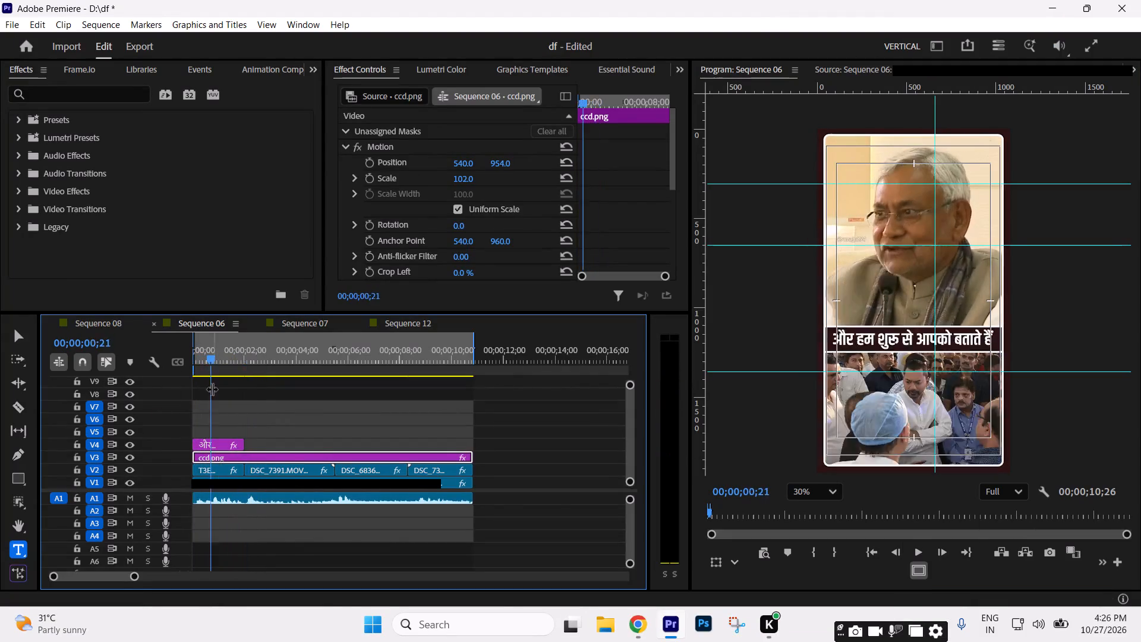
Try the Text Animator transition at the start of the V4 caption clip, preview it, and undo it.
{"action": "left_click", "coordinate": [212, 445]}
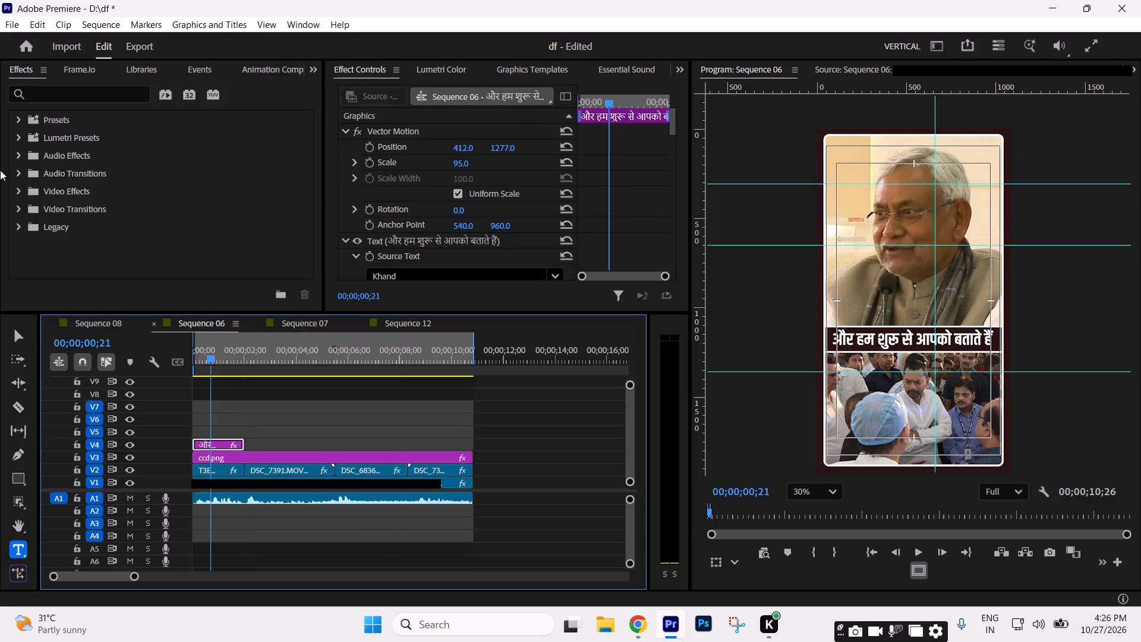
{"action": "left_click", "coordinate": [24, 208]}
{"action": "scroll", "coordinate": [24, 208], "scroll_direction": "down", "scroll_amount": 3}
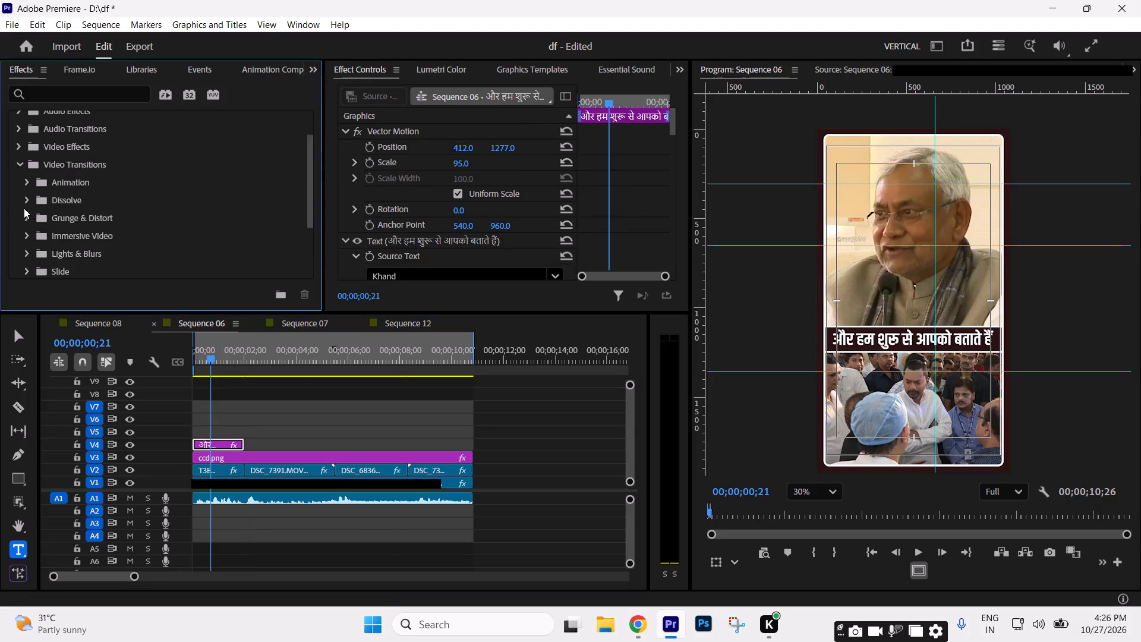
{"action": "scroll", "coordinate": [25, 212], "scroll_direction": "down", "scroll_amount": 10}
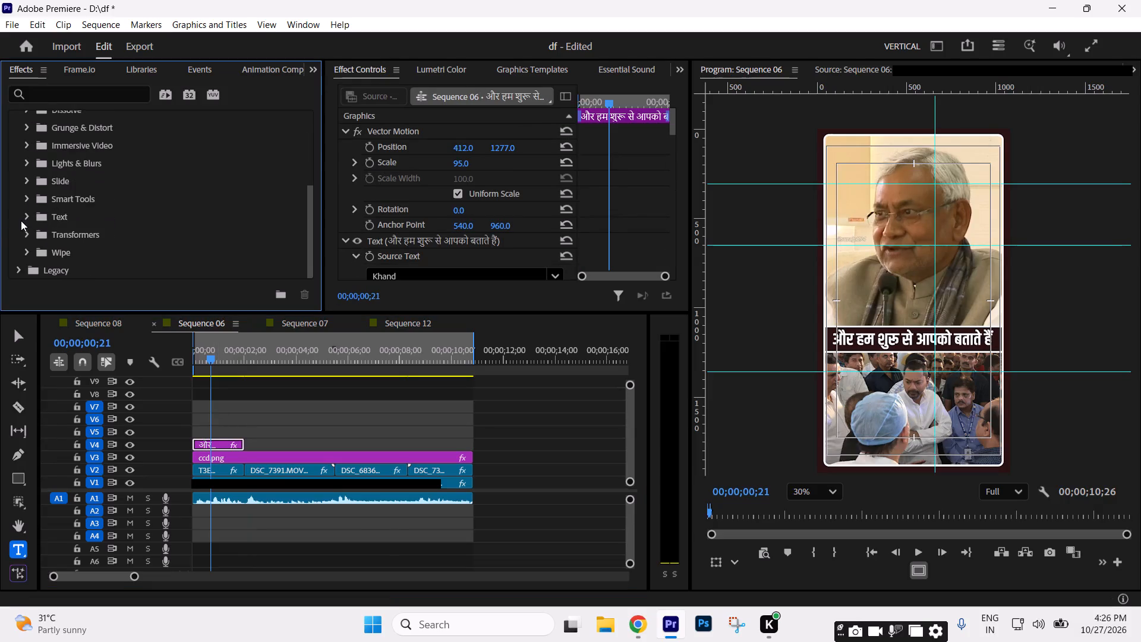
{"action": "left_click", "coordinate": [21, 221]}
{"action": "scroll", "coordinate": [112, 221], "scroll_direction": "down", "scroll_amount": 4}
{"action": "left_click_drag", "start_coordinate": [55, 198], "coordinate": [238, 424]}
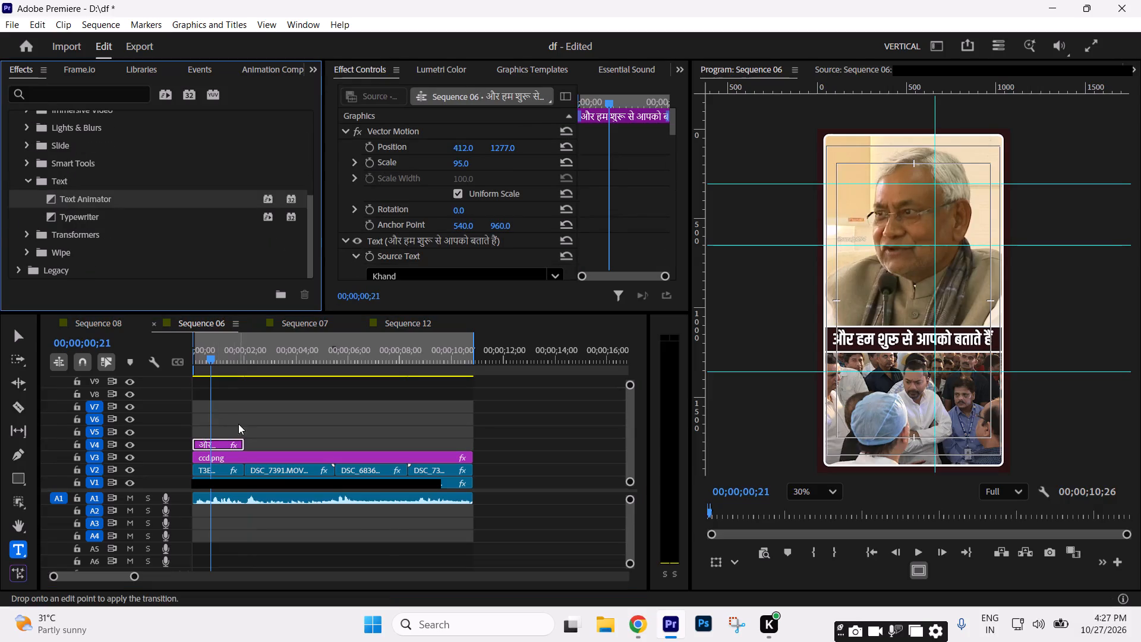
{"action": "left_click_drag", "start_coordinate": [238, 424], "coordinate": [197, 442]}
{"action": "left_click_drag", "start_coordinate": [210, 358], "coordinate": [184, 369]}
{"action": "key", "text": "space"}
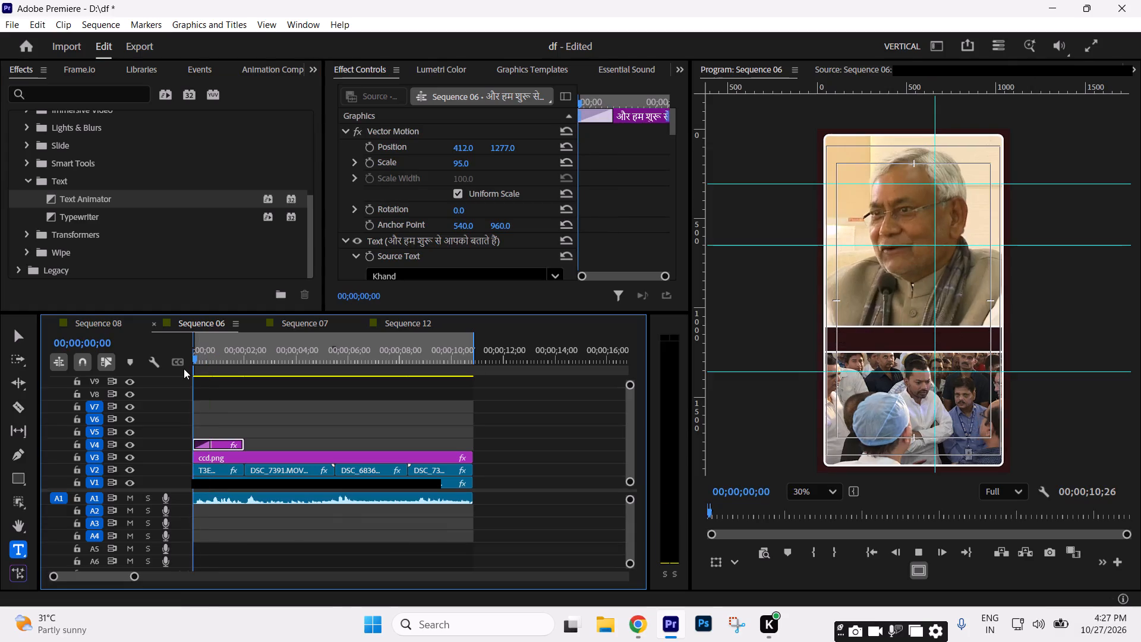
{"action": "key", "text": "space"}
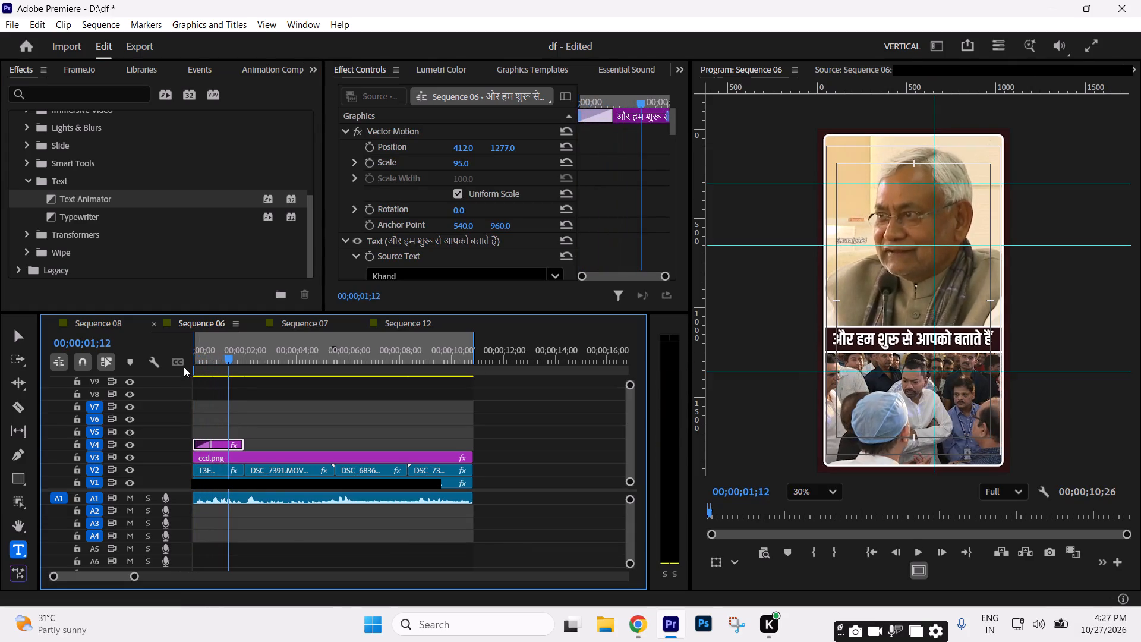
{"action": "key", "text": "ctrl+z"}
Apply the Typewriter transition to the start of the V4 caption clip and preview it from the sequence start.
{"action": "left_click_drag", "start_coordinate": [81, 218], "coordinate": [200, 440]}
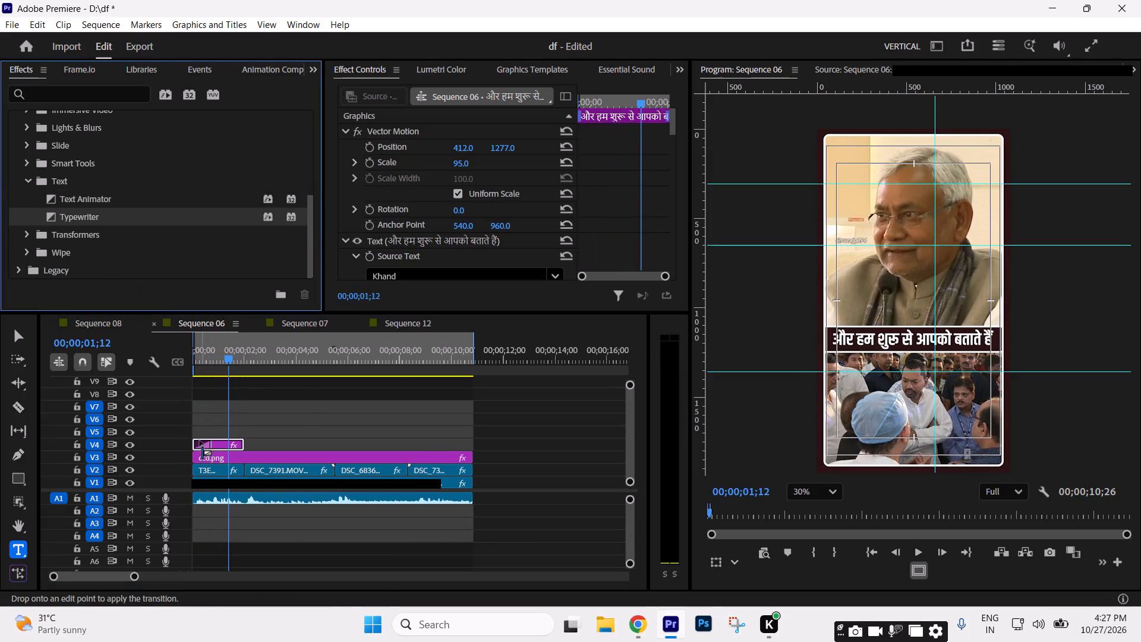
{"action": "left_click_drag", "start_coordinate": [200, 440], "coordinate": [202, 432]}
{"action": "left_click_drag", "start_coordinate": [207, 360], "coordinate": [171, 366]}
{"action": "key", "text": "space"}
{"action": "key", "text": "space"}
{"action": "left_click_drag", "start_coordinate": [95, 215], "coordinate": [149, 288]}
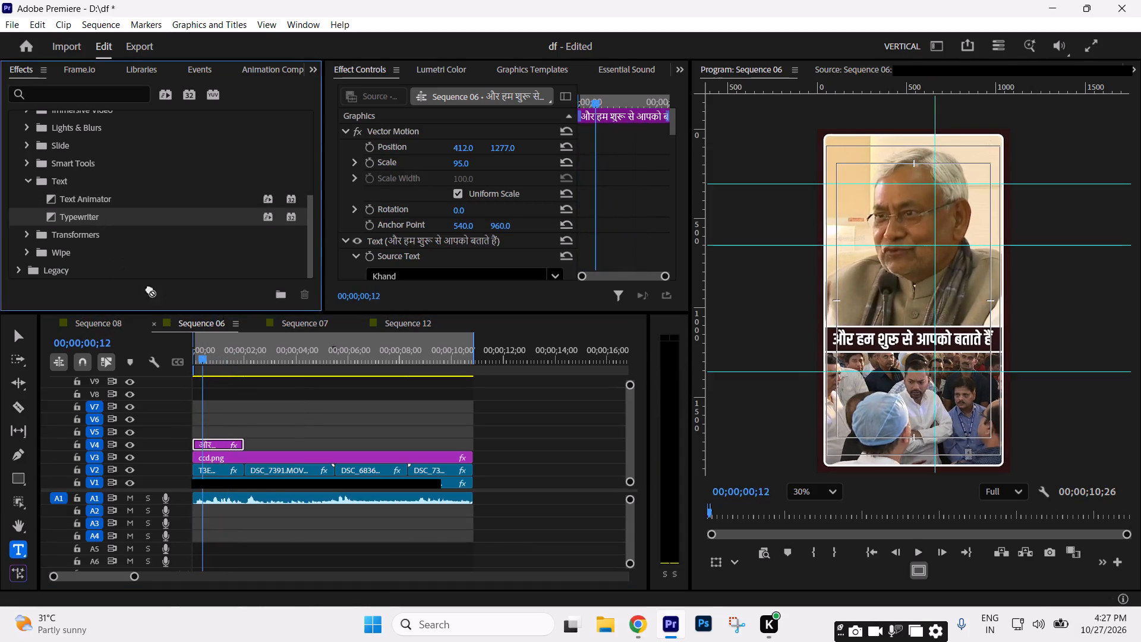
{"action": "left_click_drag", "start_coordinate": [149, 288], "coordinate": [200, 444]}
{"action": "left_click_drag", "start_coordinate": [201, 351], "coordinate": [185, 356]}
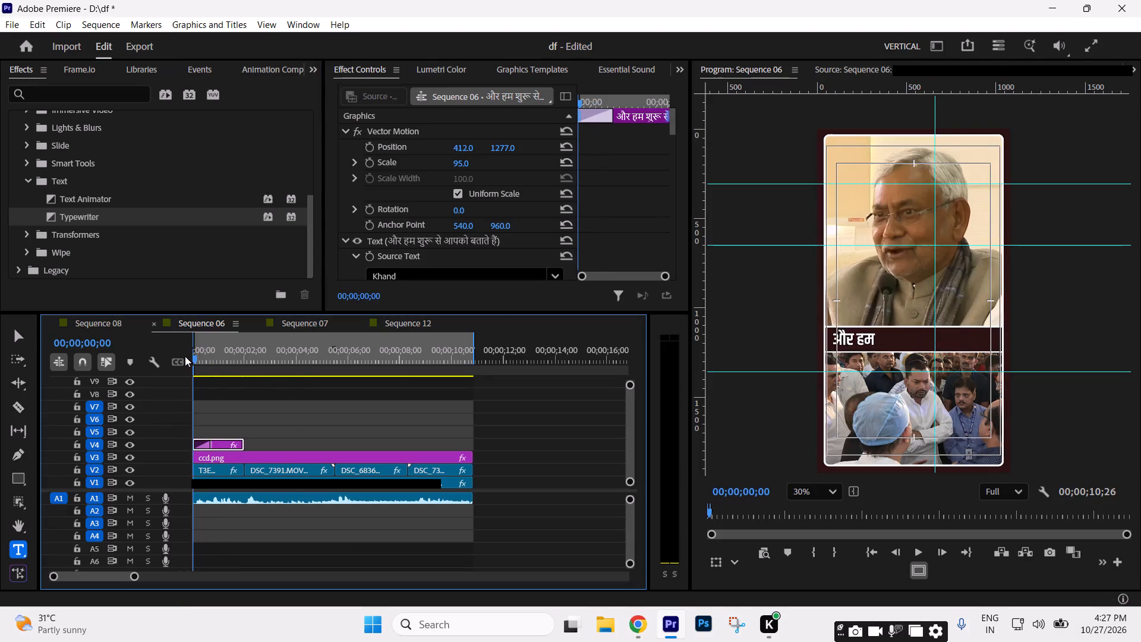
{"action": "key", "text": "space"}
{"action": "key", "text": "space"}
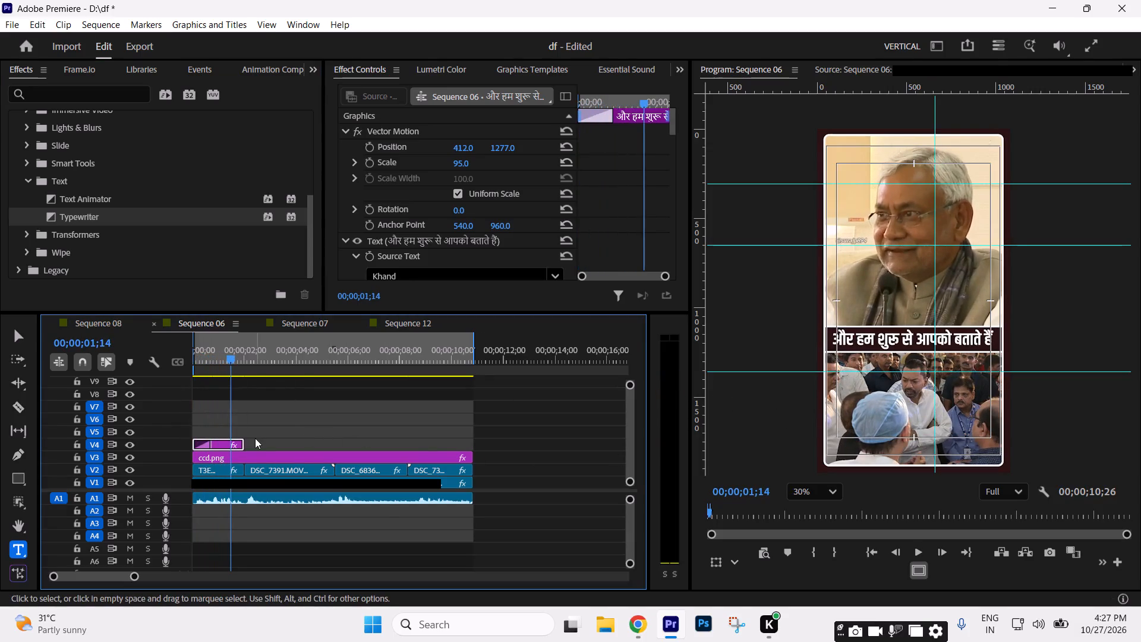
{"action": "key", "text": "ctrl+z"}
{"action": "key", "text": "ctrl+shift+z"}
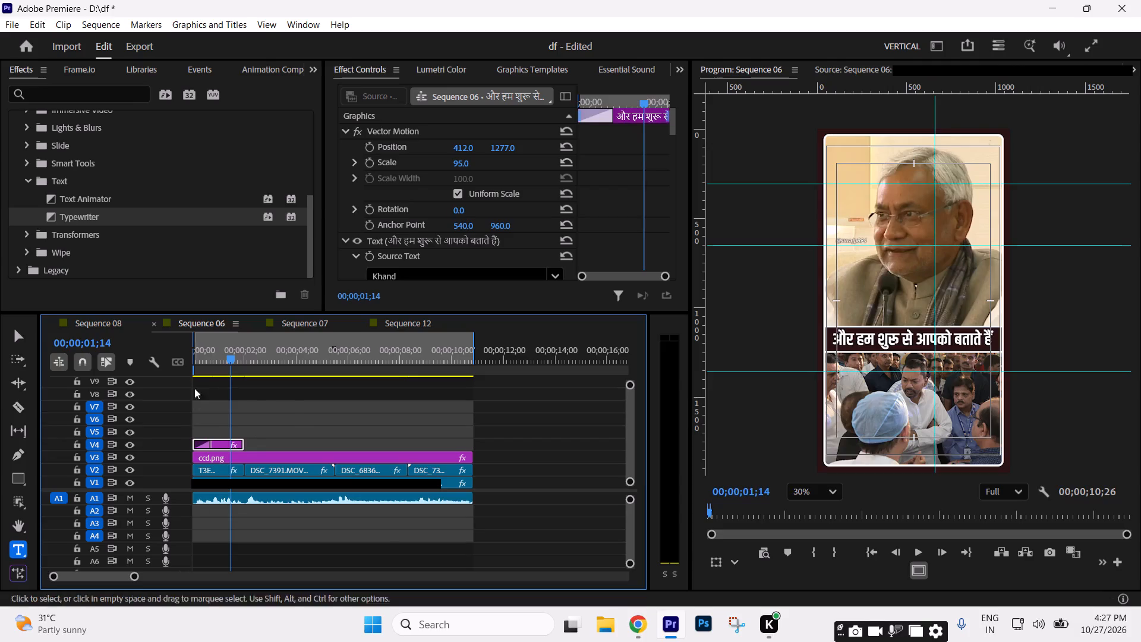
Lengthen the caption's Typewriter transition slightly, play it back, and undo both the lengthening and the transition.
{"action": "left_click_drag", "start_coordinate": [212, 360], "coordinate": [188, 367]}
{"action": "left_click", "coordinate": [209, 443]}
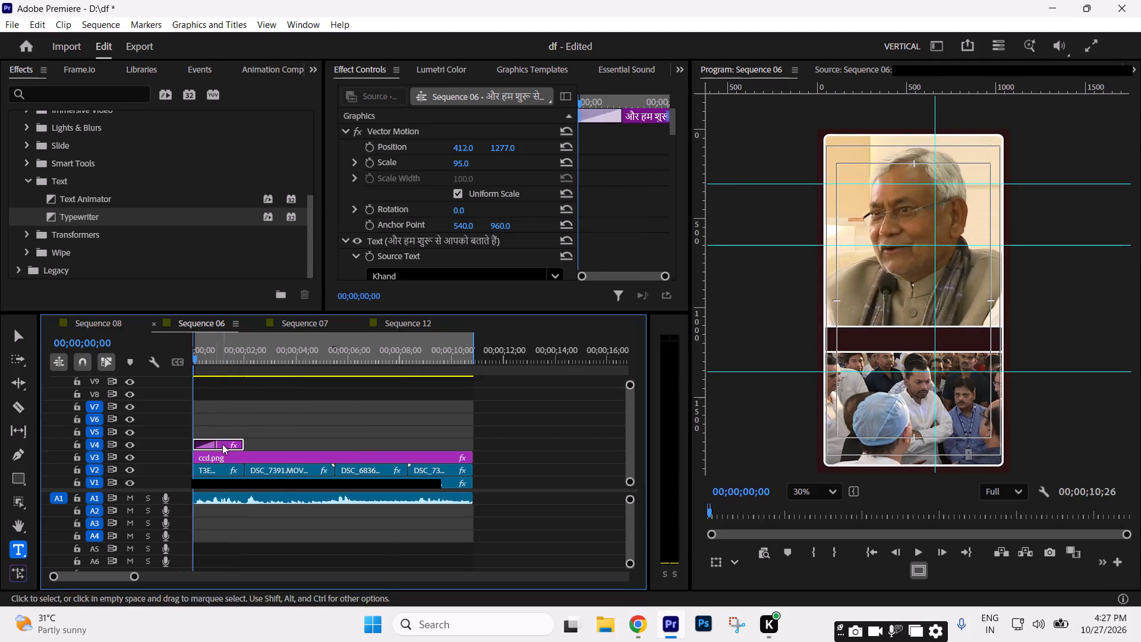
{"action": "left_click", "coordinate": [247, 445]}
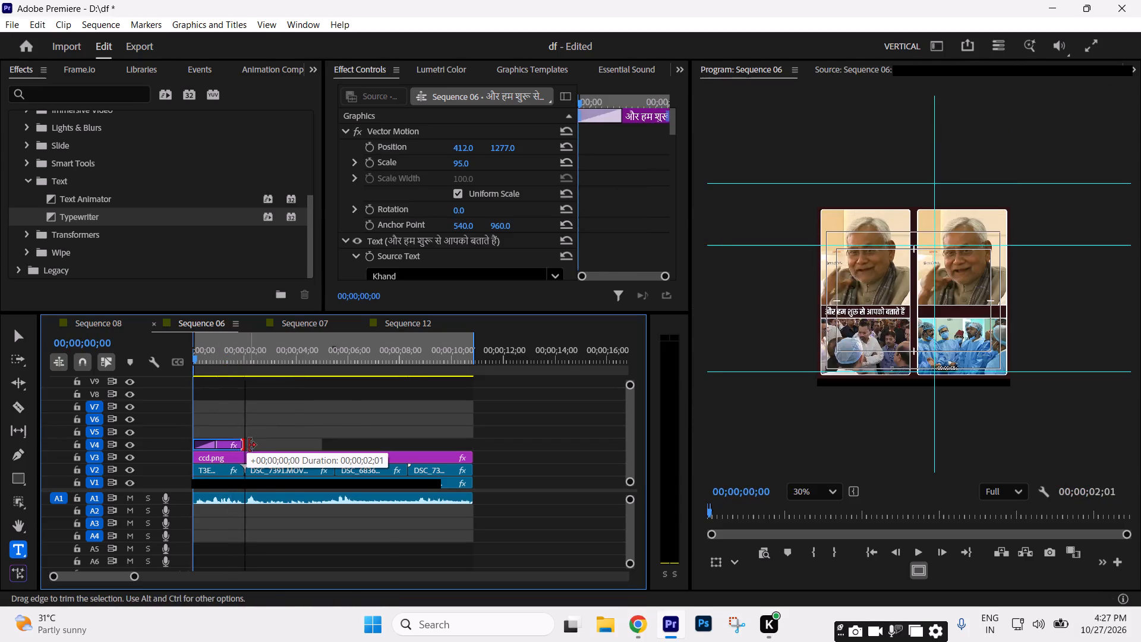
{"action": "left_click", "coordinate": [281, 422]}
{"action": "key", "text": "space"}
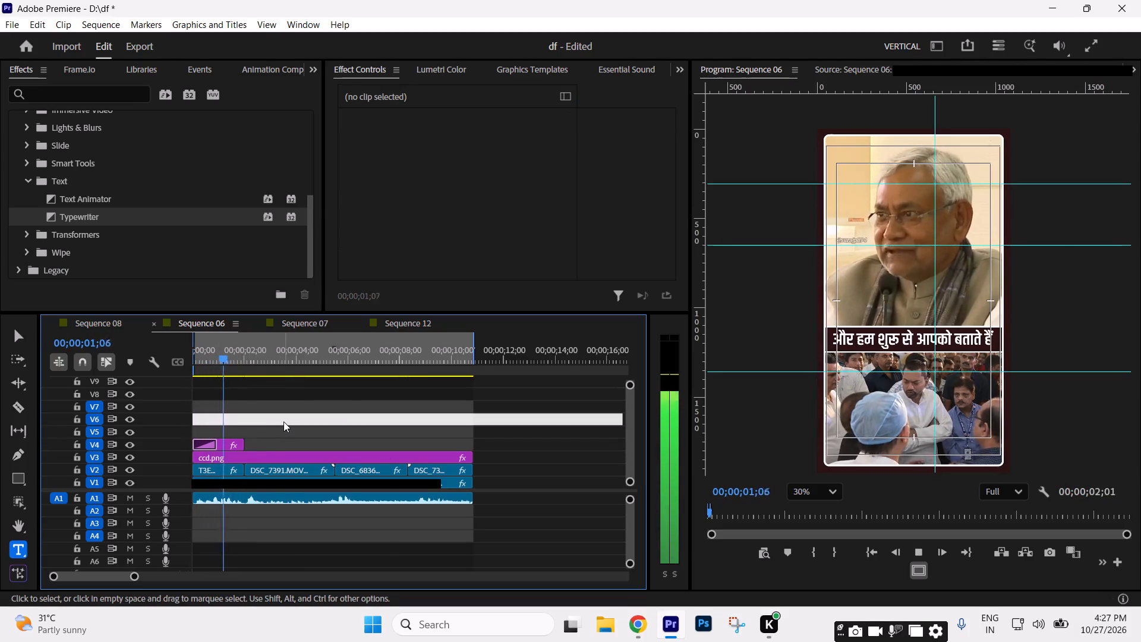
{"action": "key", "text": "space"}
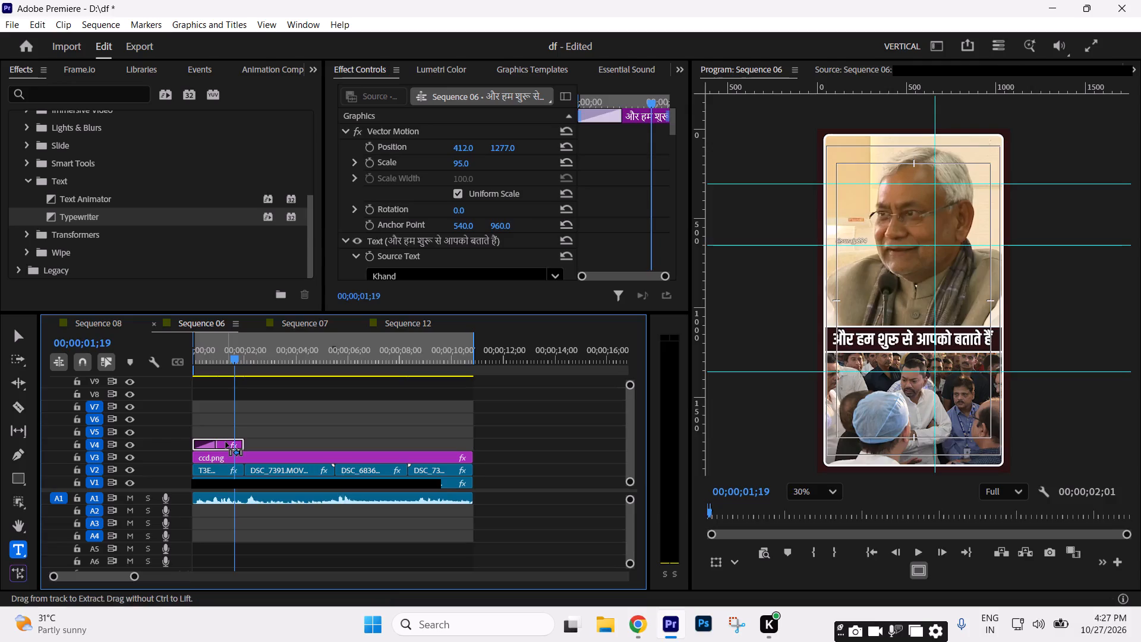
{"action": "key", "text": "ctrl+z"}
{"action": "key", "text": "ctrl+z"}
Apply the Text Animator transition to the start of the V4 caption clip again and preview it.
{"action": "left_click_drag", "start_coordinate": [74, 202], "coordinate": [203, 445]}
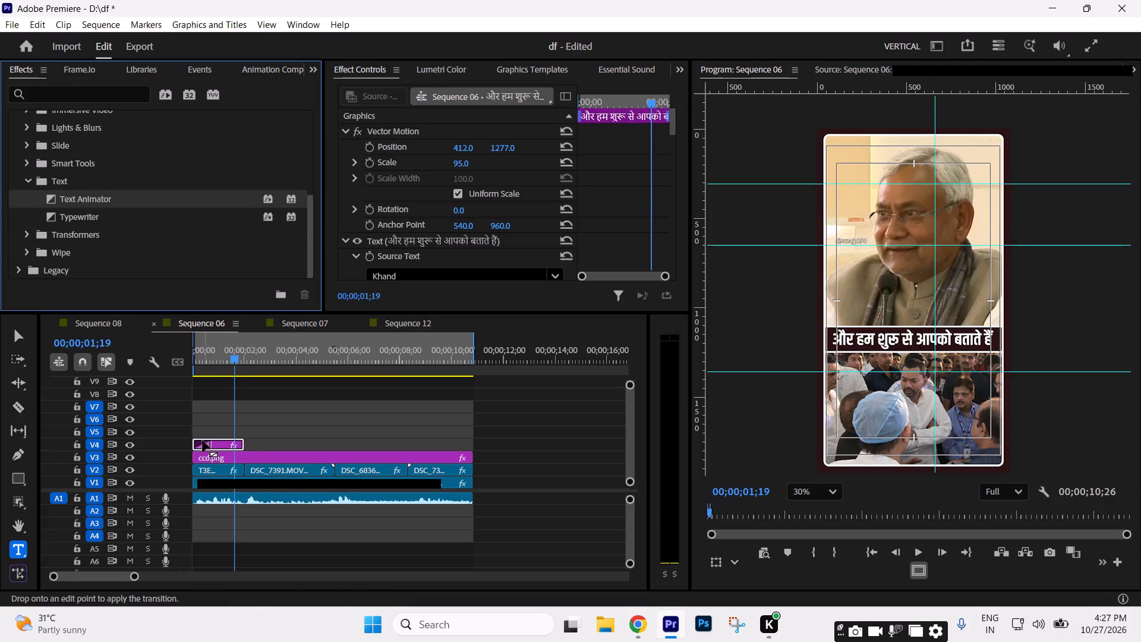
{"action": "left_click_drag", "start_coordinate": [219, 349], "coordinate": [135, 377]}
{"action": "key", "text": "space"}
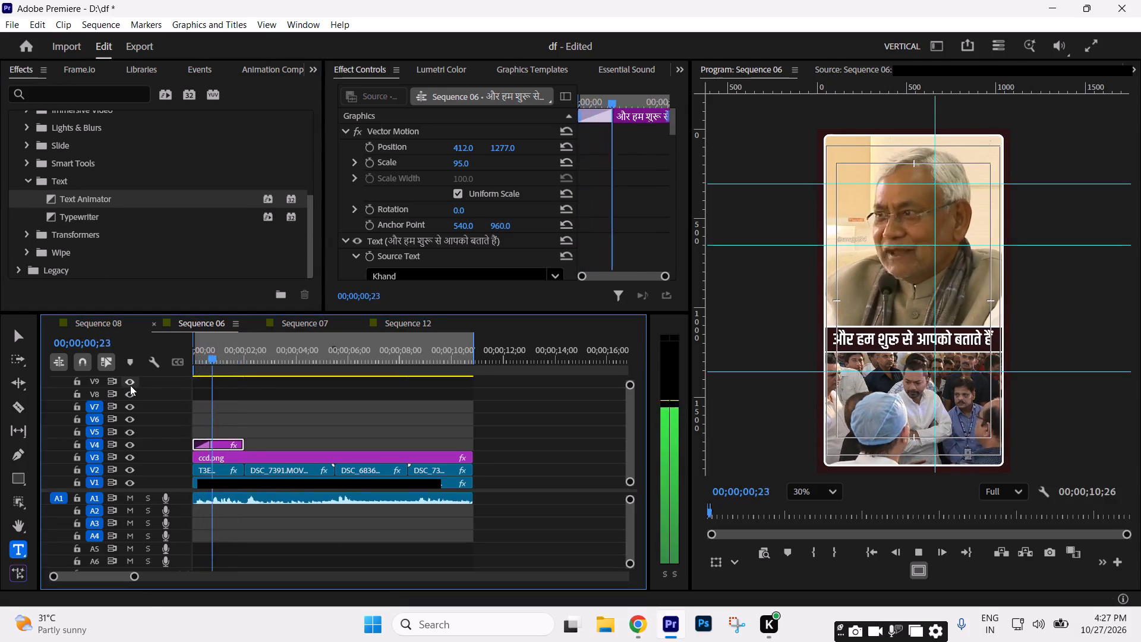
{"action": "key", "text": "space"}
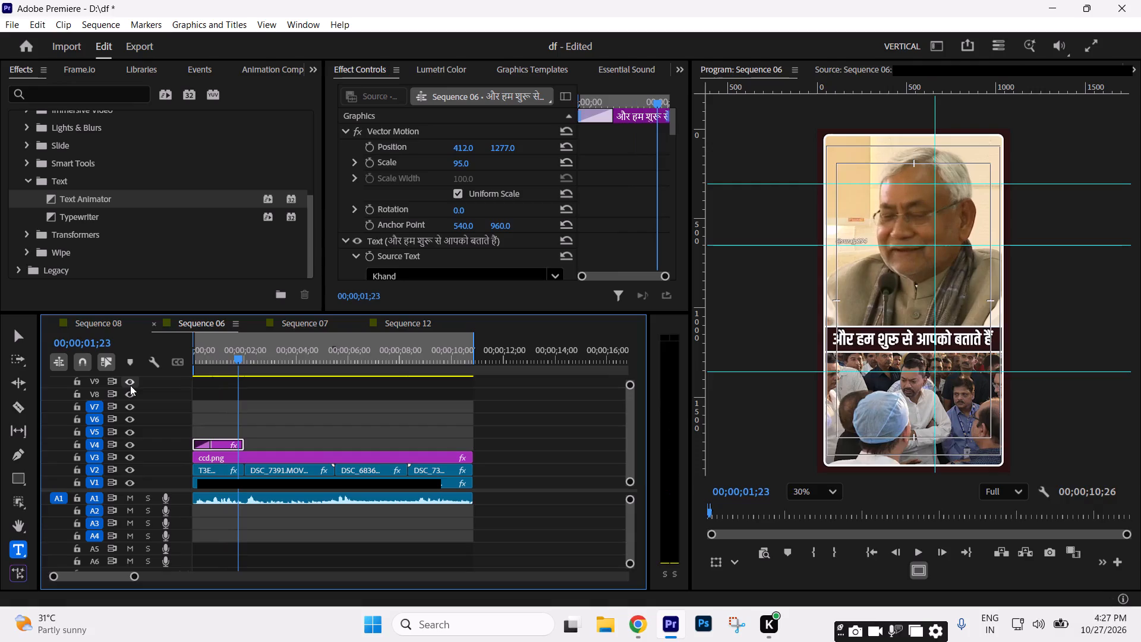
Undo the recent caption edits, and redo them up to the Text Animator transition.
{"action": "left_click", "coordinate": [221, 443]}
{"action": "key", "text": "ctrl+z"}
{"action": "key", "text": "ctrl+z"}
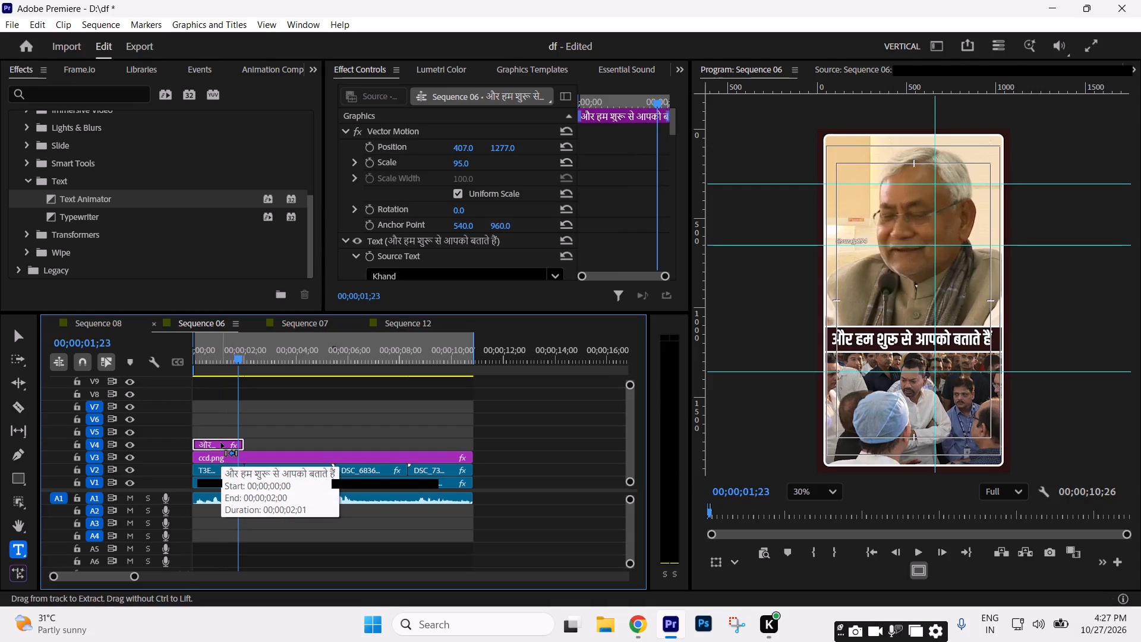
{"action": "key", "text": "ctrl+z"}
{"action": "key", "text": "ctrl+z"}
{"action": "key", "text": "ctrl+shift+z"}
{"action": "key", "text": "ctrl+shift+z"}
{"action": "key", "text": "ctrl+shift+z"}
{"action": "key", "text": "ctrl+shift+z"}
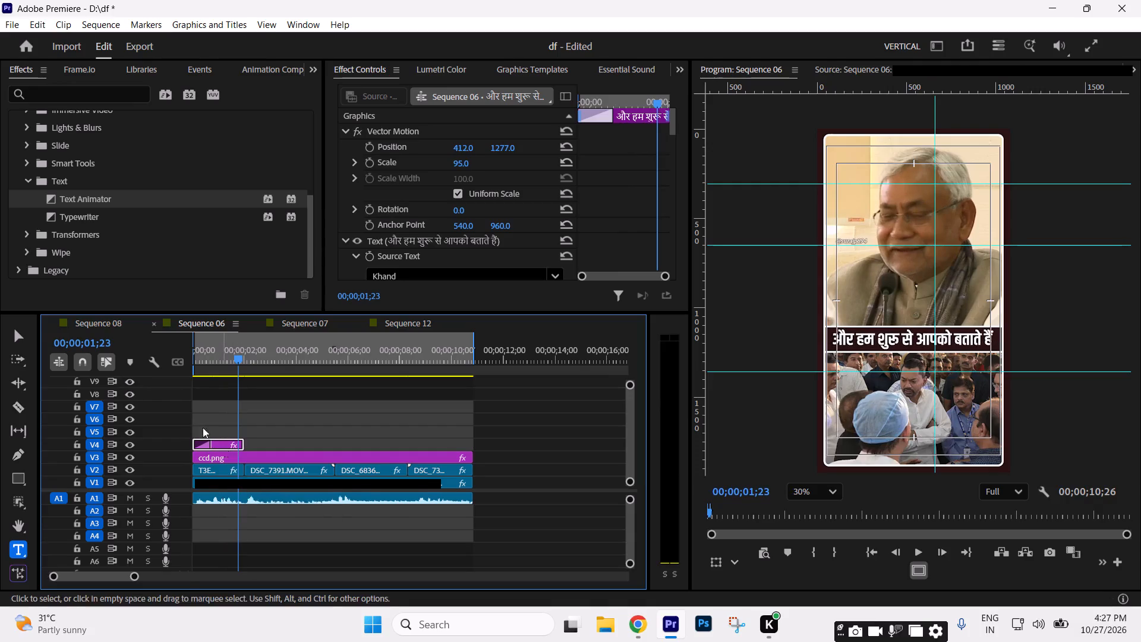
Replace the transition at the start of the V4 caption clip with Typewriter and play it back.
{"action": "left_click_drag", "start_coordinate": [77, 216], "coordinate": [202, 443]}
{"action": "left_click_drag", "start_coordinate": [213, 367], "coordinate": [212, 372]}
{"action": "key", "text": "space"}
{"action": "key", "text": "space"}
{"action": "left_click", "coordinate": [319, 416]}
{"action": "key", "text": "space"}
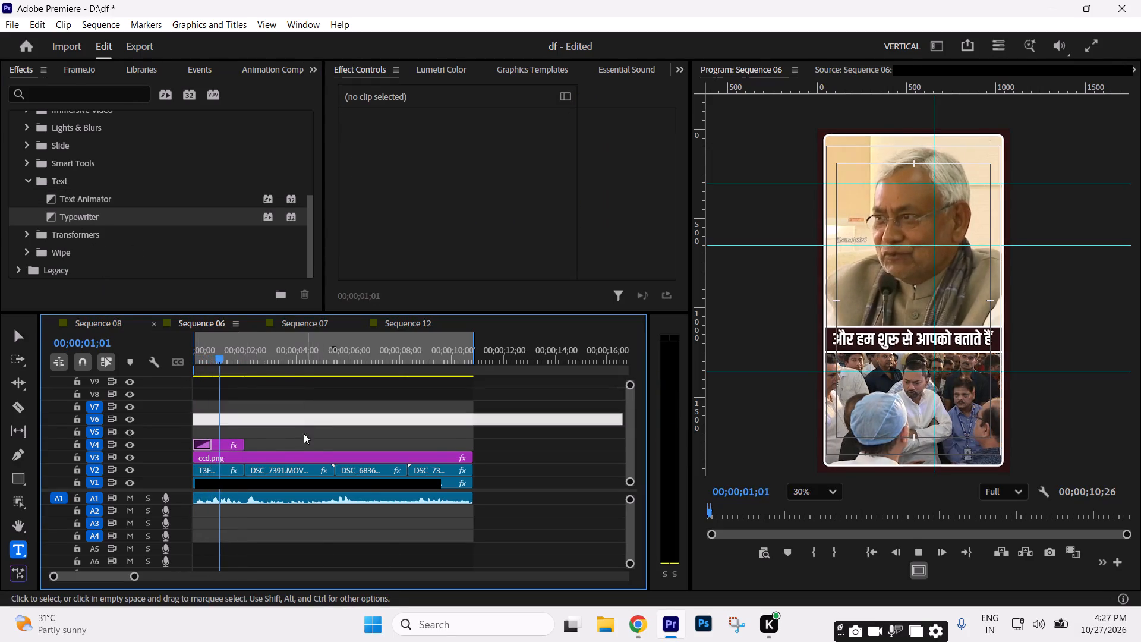
{"action": "key", "text": "space"}
Duplicate the caption clip on V4 and place the copy directly after the original.
{"action": "left_click_drag", "start_coordinate": [225, 446], "coordinate": [292, 448]}
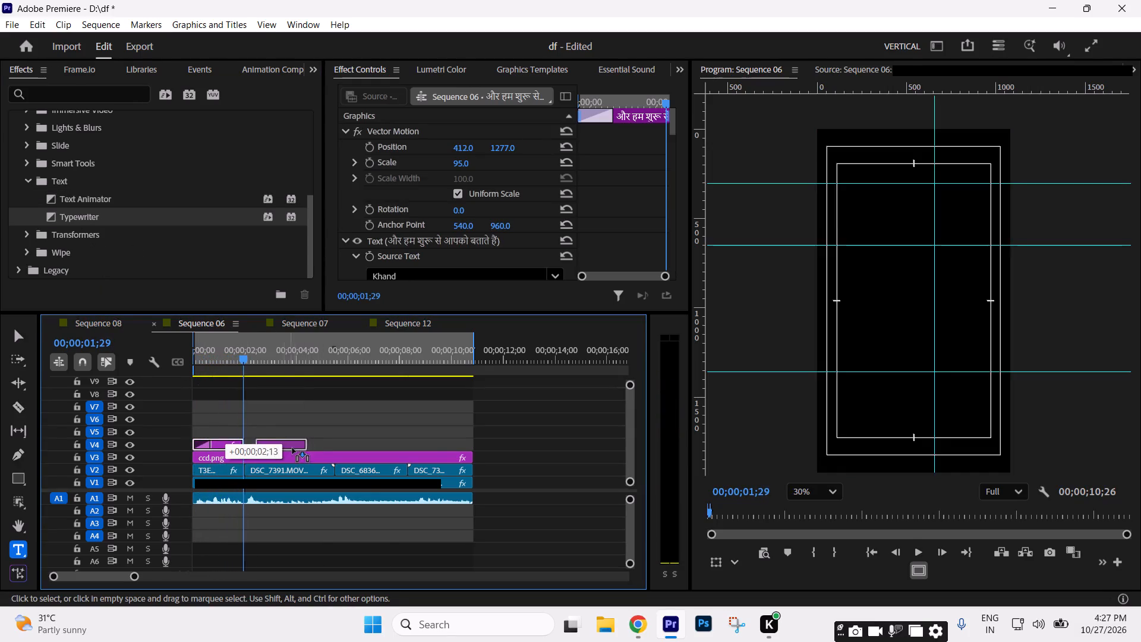
{"action": "left_click_drag", "start_coordinate": [292, 448], "coordinate": [293, 448]}
{"action": "left_click_drag", "start_coordinate": [287, 443], "coordinate": [274, 443]}
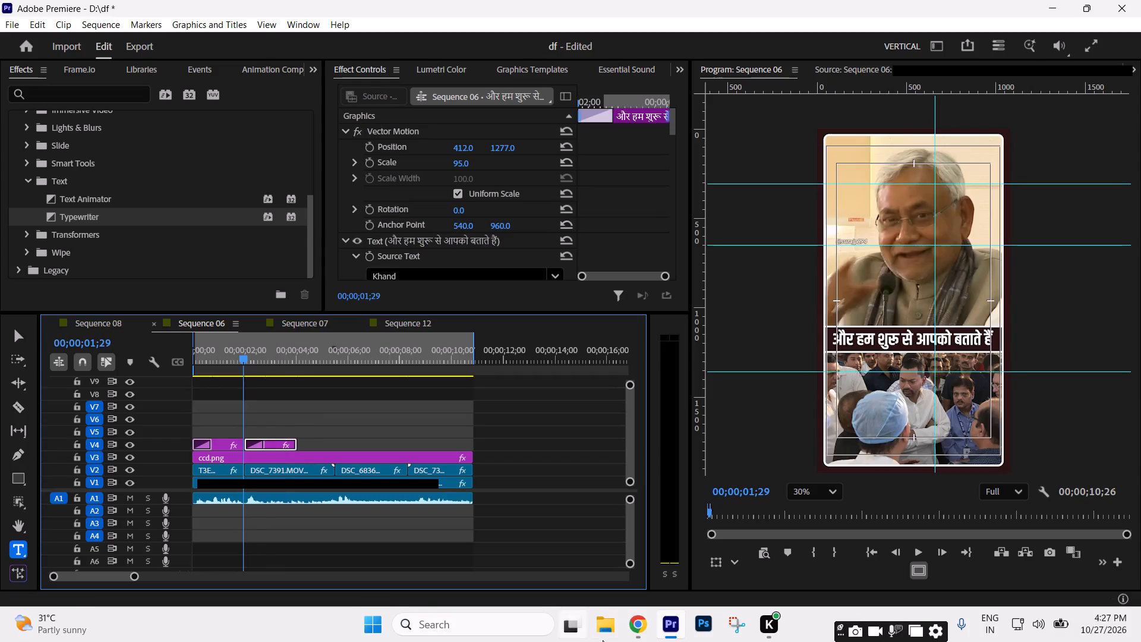
Switch to Chrome and copy the 0:01 transcript line "काम सिर्फ वादा नहीं, काम पर जनता करने है।".
{"action": "left_click", "coordinate": [638, 624]}
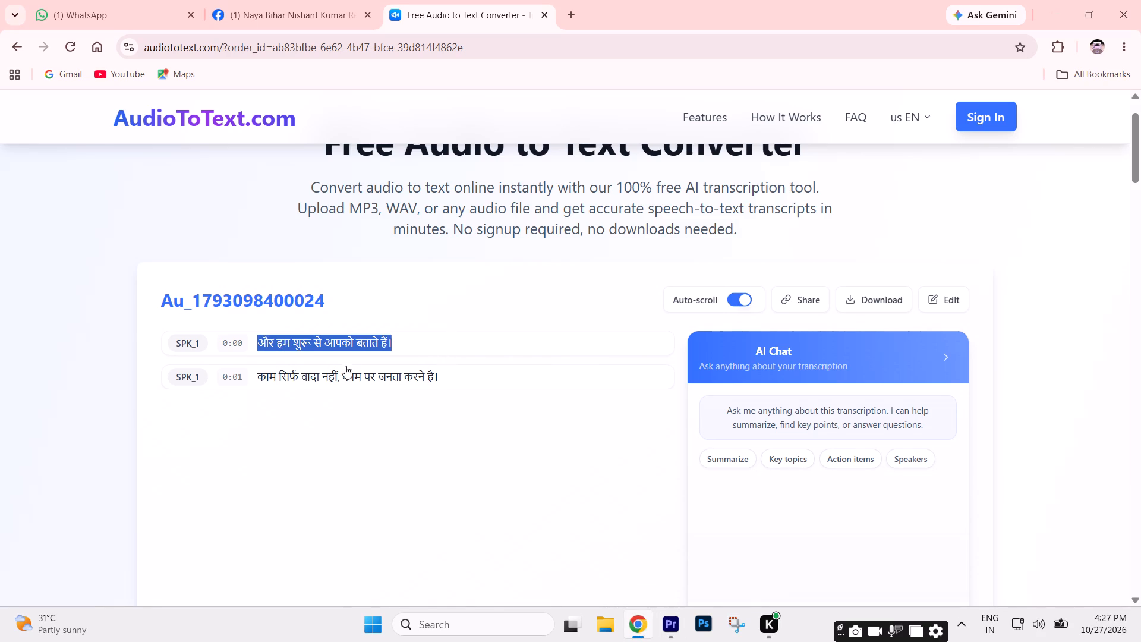
{"action": "left_click_drag", "start_coordinate": [254, 378], "coordinate": [436, 385]}
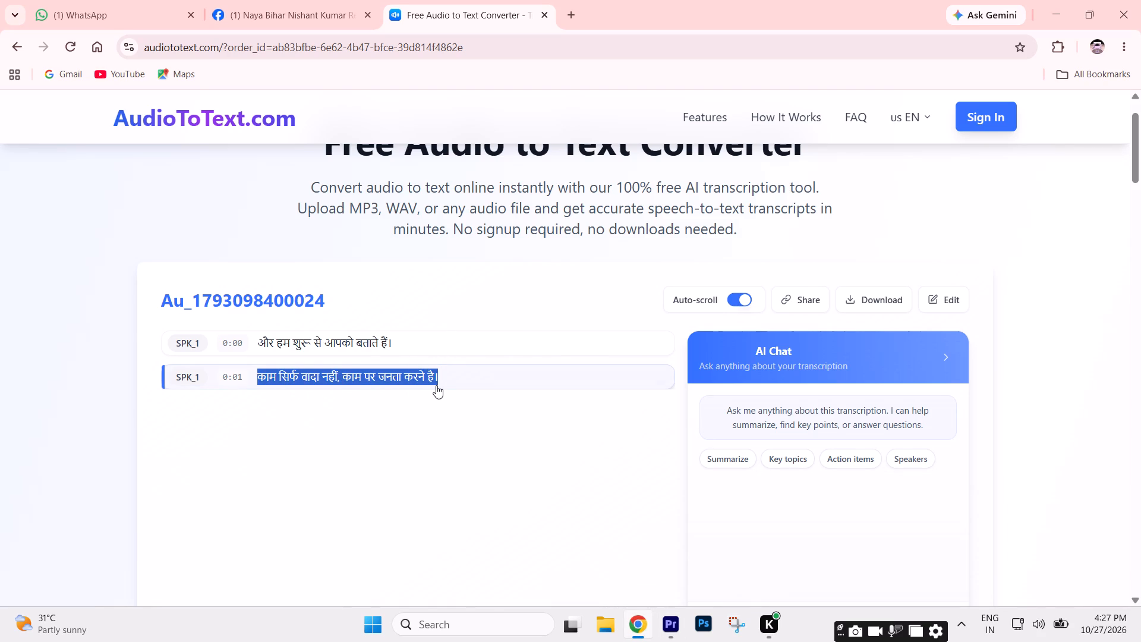
{"action": "left_click_drag", "start_coordinate": [436, 385], "coordinate": [440, 385]}
{"action": "key", "text": "ctrl+c"}
Back in Premiere, paste the copied line over the second caption's text and cut everything after the first word, काम.
{"action": "left_click", "coordinate": [677, 626]}
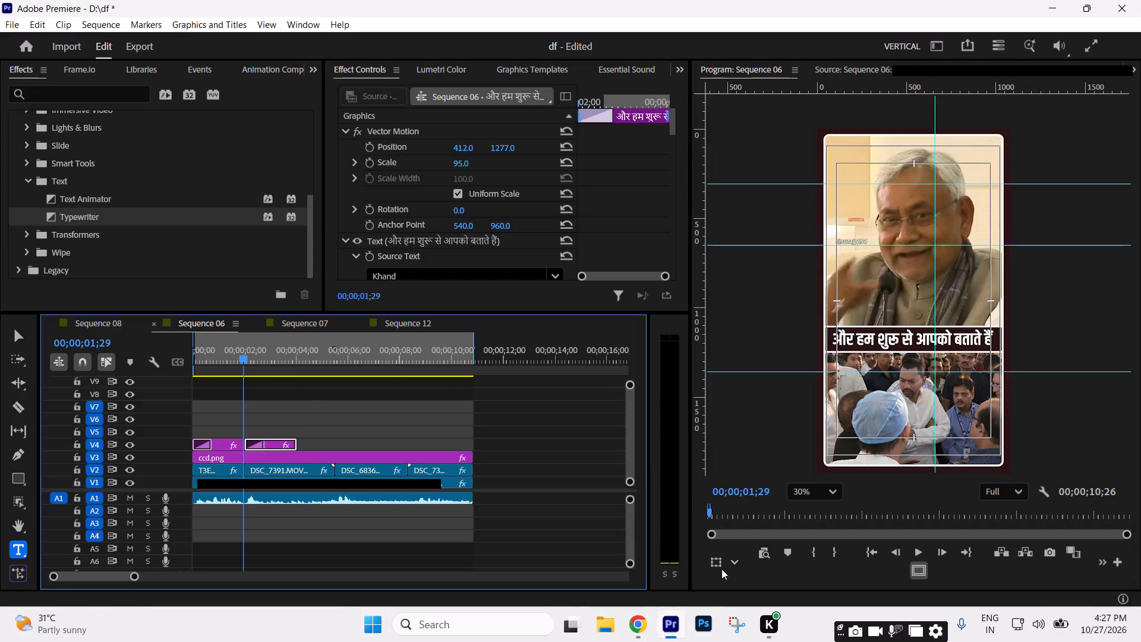
{"action": "left_click", "coordinate": [311, 401]}
{"action": "left_click", "coordinate": [285, 367]}
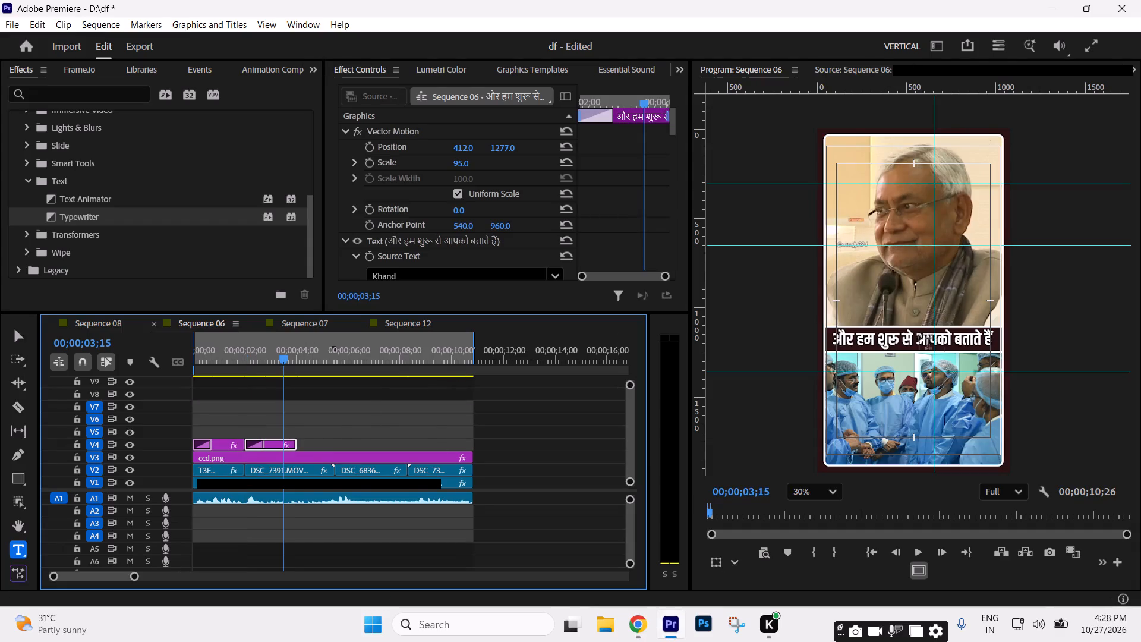
{"action": "left_click", "coordinate": [894, 333]}
{"action": "key", "text": "ctrl+a"}
{"action": "key", "text": "ctrl+v"}
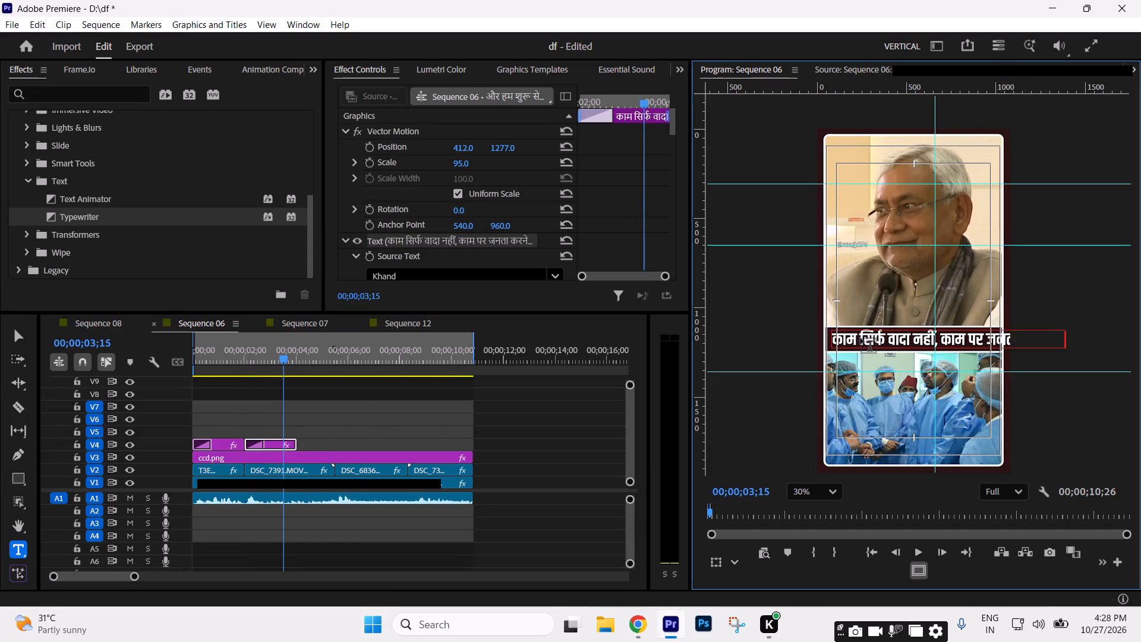
{"action": "left_click_drag", "start_coordinate": [861, 338], "coordinate": [1086, 342]}
{"action": "key", "text": "ctrl+x"}
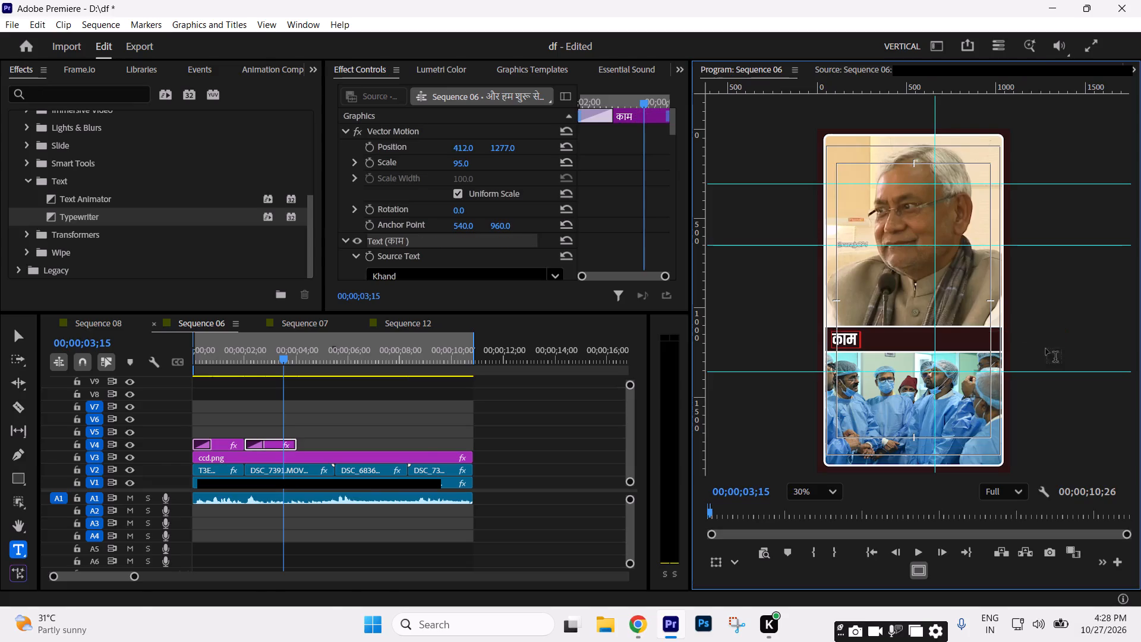
Scale the काम caption to 132 and centre it in the dark band at about position 922, 1318.
{"action": "left_click", "coordinate": [290, 446]}
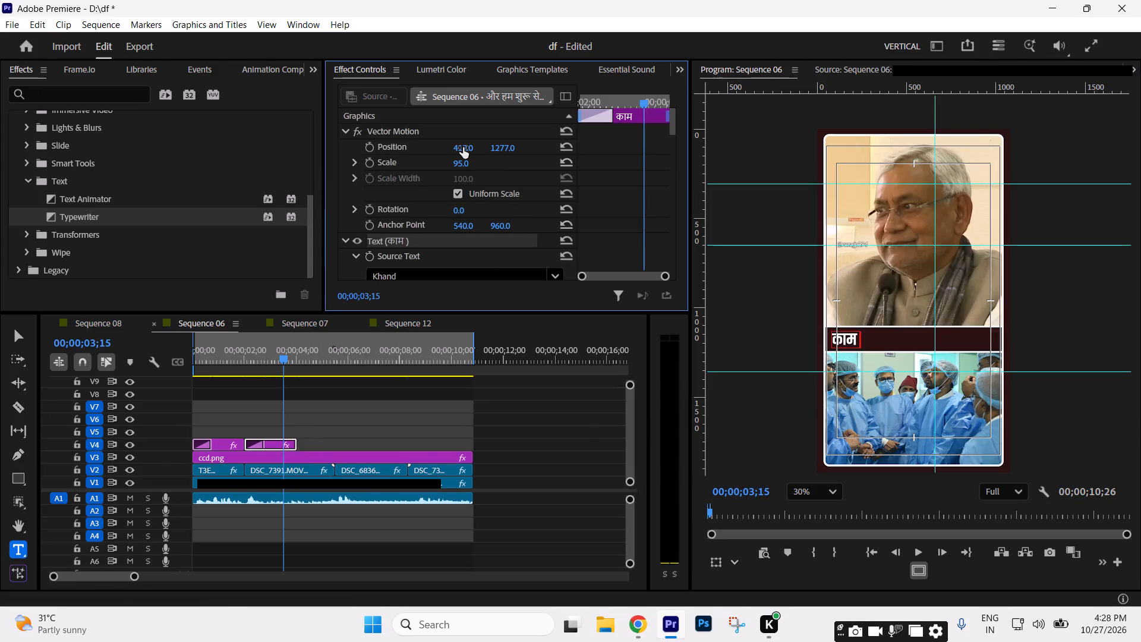
{"action": "left_click_drag", "start_coordinate": [463, 147], "coordinate": [756, 163]}
{"action": "left_click_drag", "start_coordinate": [465, 160], "coordinate": [495, 163]}
{"action": "left_click_drag", "start_coordinate": [501, 147], "coordinate": [508, 127]}
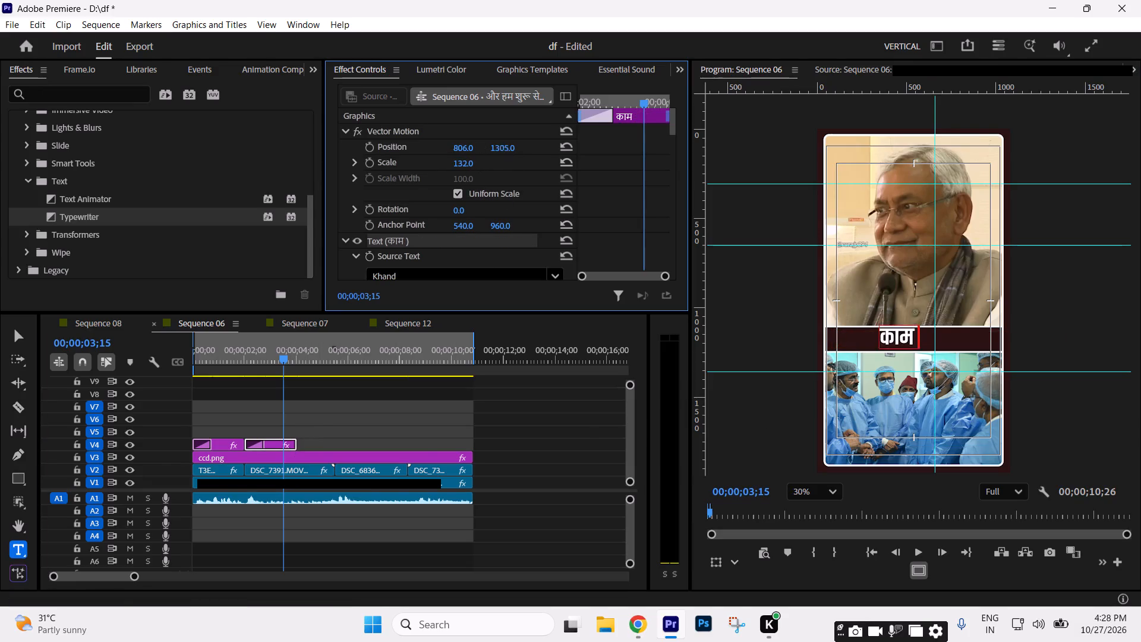
{"action": "left_click_drag", "start_coordinate": [508, 127], "coordinate": [513, 121]}
{"action": "left_click_drag", "start_coordinate": [466, 151], "coordinate": [559, 158]}
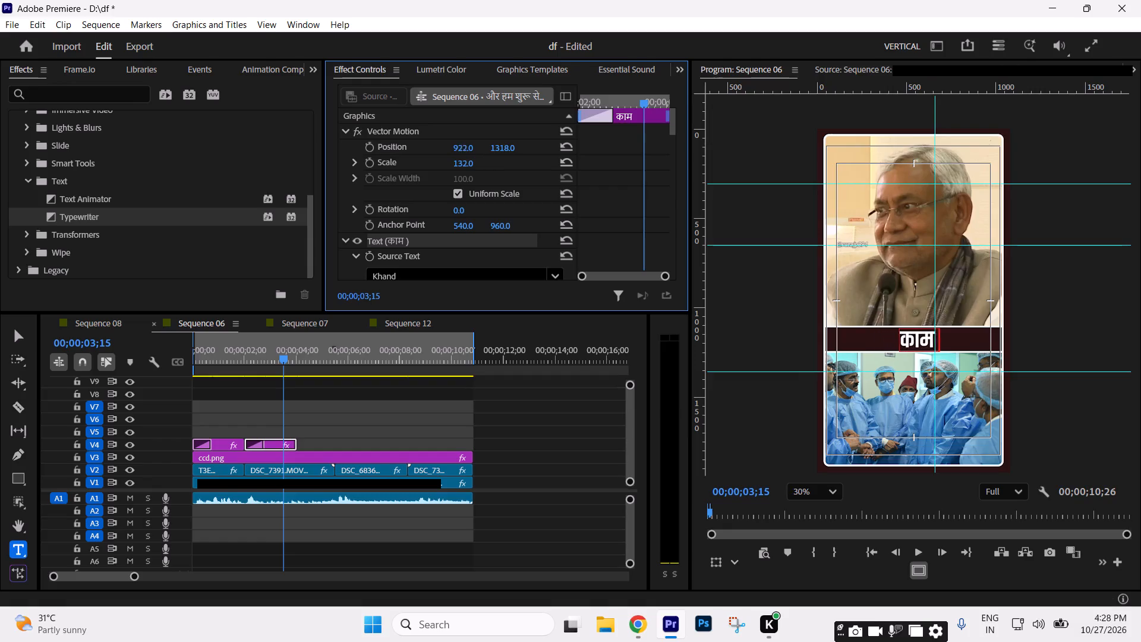
Shift the काम caption horizontally to X position 912.
{"action": "left_click_drag", "start_coordinate": [559, 158], "coordinate": [549, 160]}
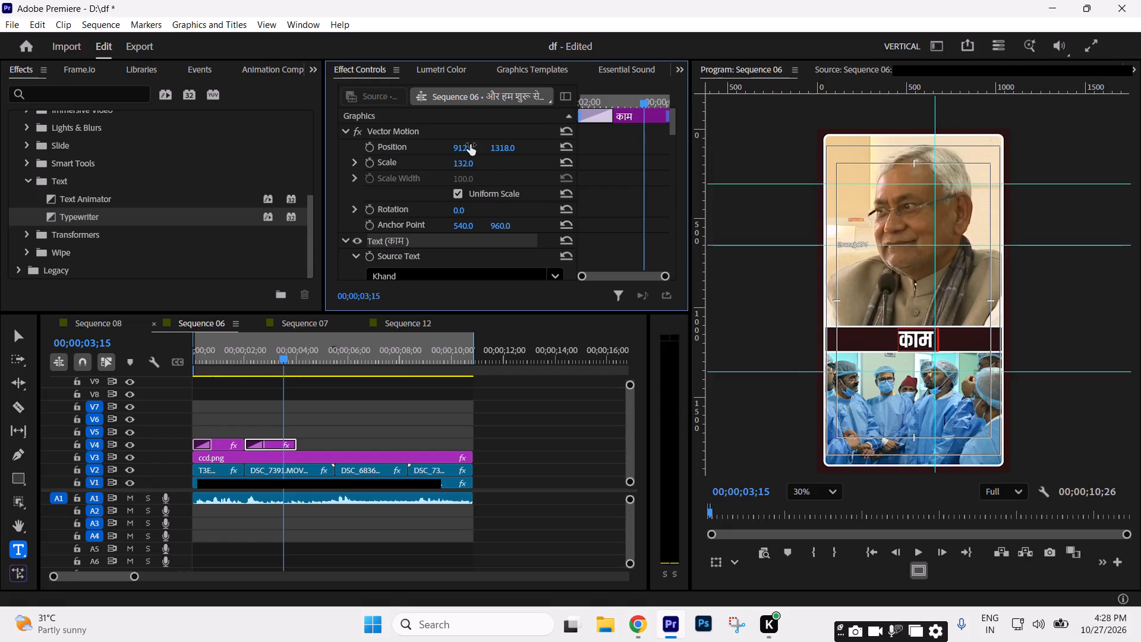
{"action": "left_click", "coordinate": [536, 443]}
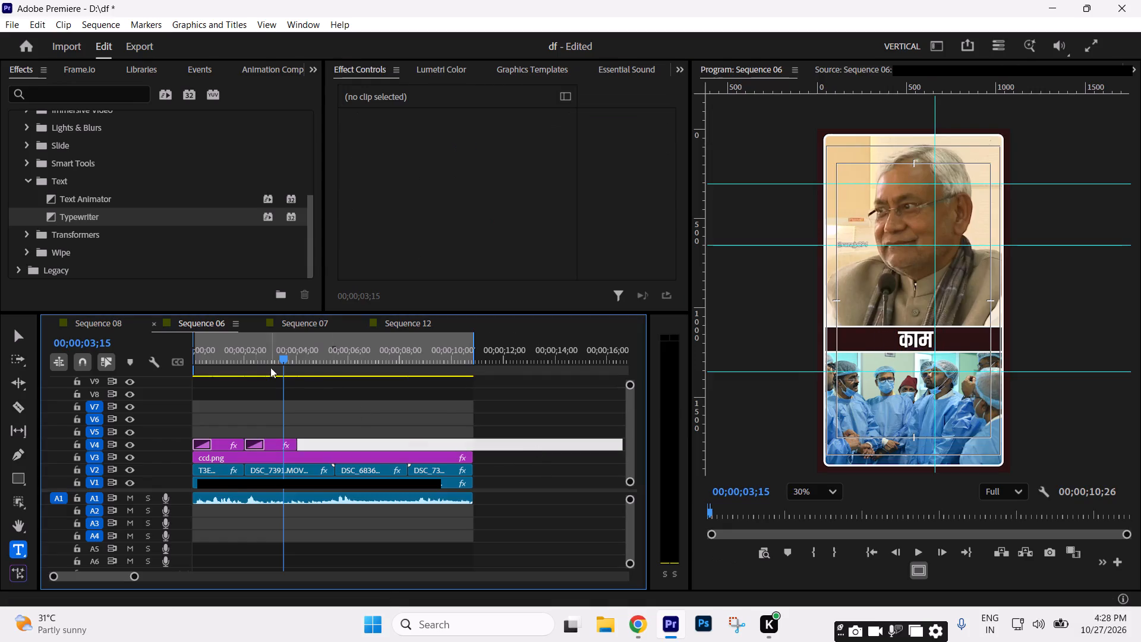
Play back the speech and extend the end of the काम caption on V4 to about 00;00;05;06.
{"action": "left_click", "coordinate": [239, 359]}
{"action": "key", "text": "space"}
{"action": "key", "text": "space"}
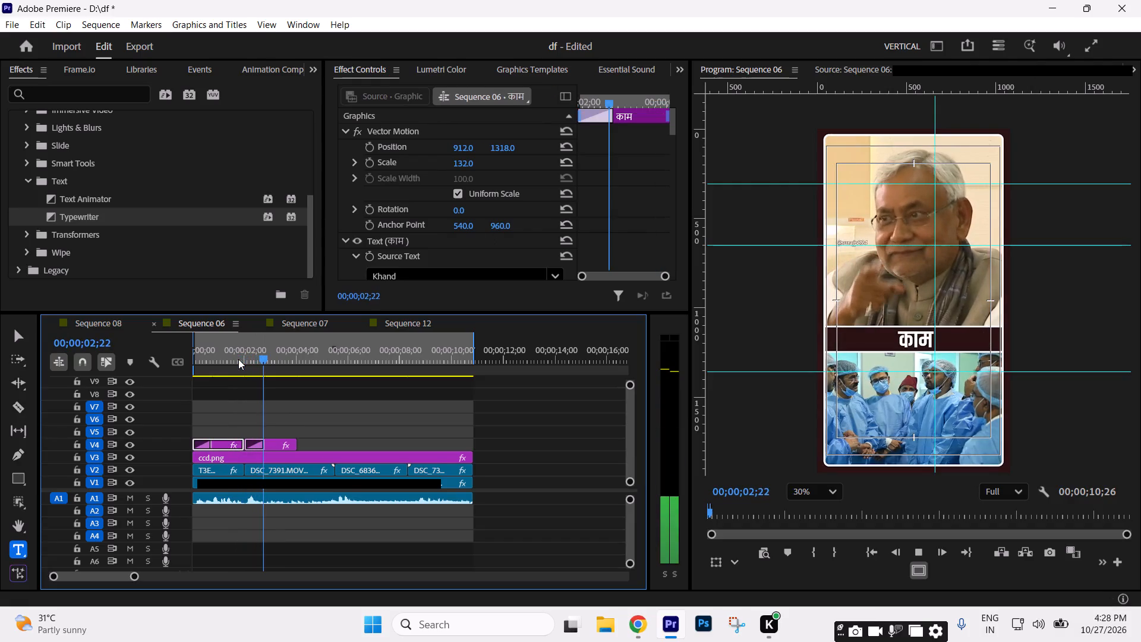
{"action": "key", "text": "space"}
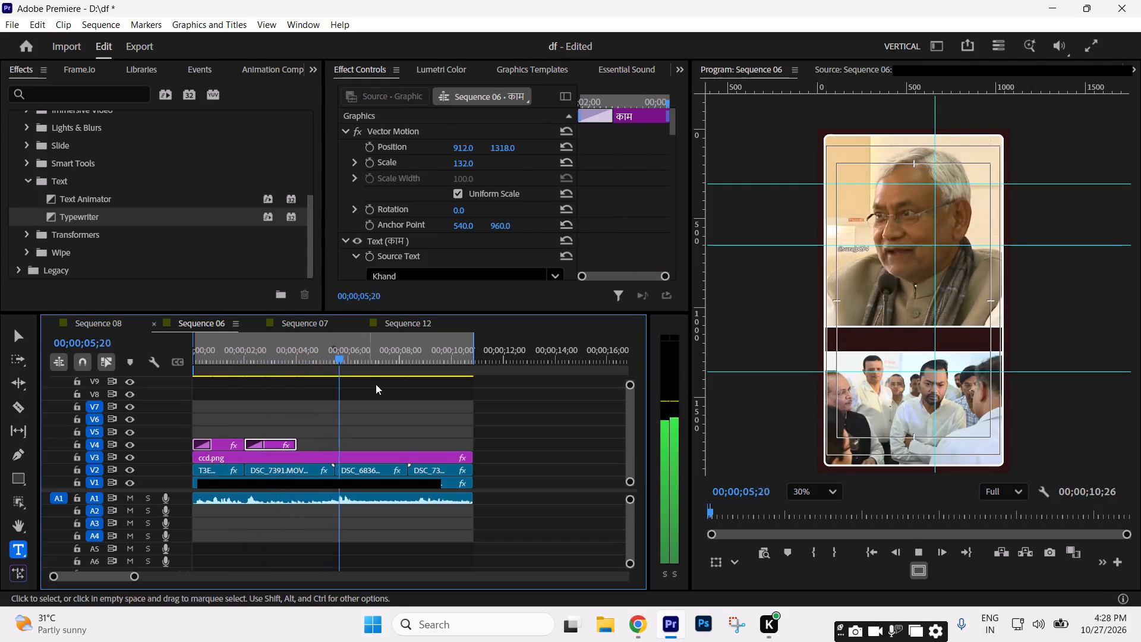
{"action": "key", "text": "space"}
{"action": "left_click_drag", "start_coordinate": [341, 363], "coordinate": [285, 377]}
{"action": "key", "text": "space"}
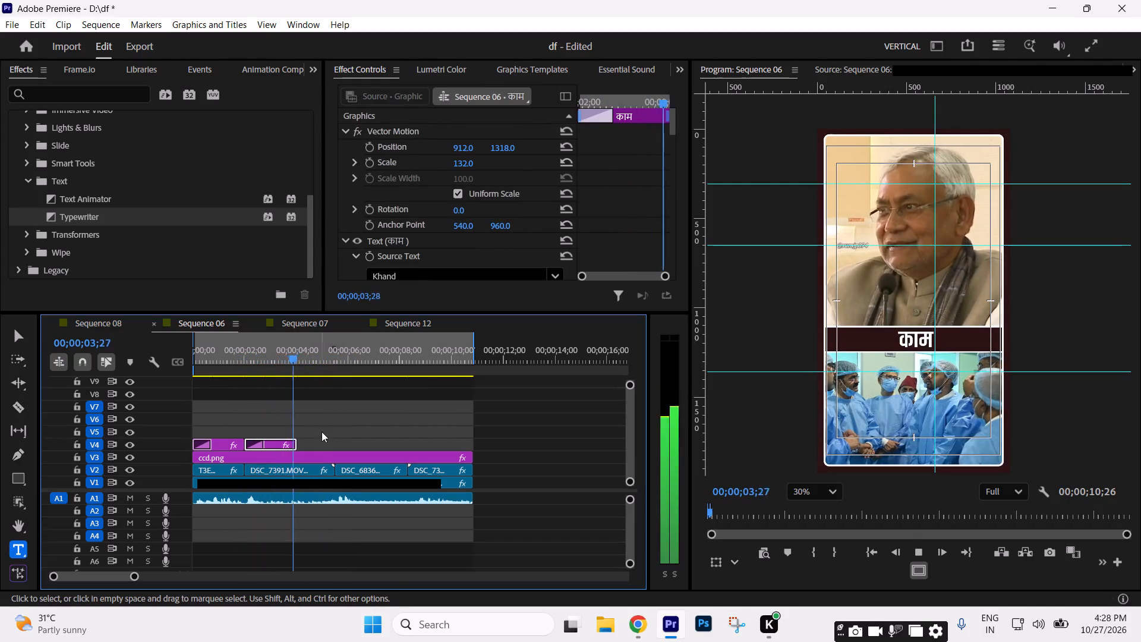
{"action": "key", "text": "space"}
{"action": "left_click_drag", "start_coordinate": [304, 442], "coordinate": [333, 442]}
{"action": "key", "text": "space"}
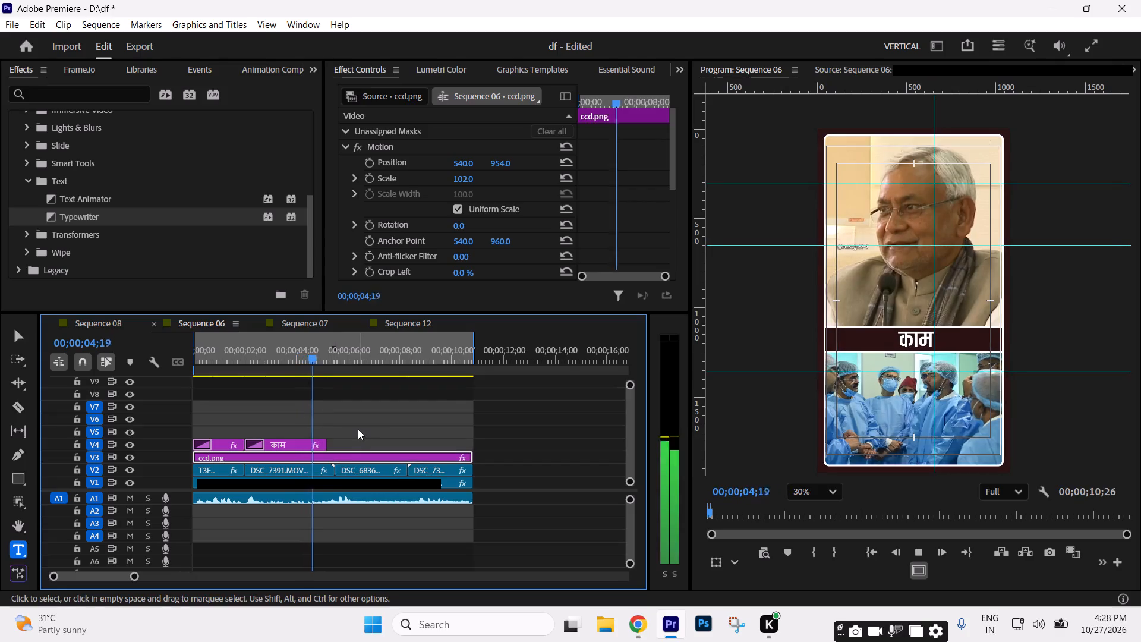
{"action": "key", "text": "space"}
{"action": "left_click_drag", "start_coordinate": [327, 443], "coordinate": [333, 444]}
{"action": "key", "text": "space"}
{"action": "key", "text": "space"}
{"action": "left_click", "coordinate": [311, 442]}
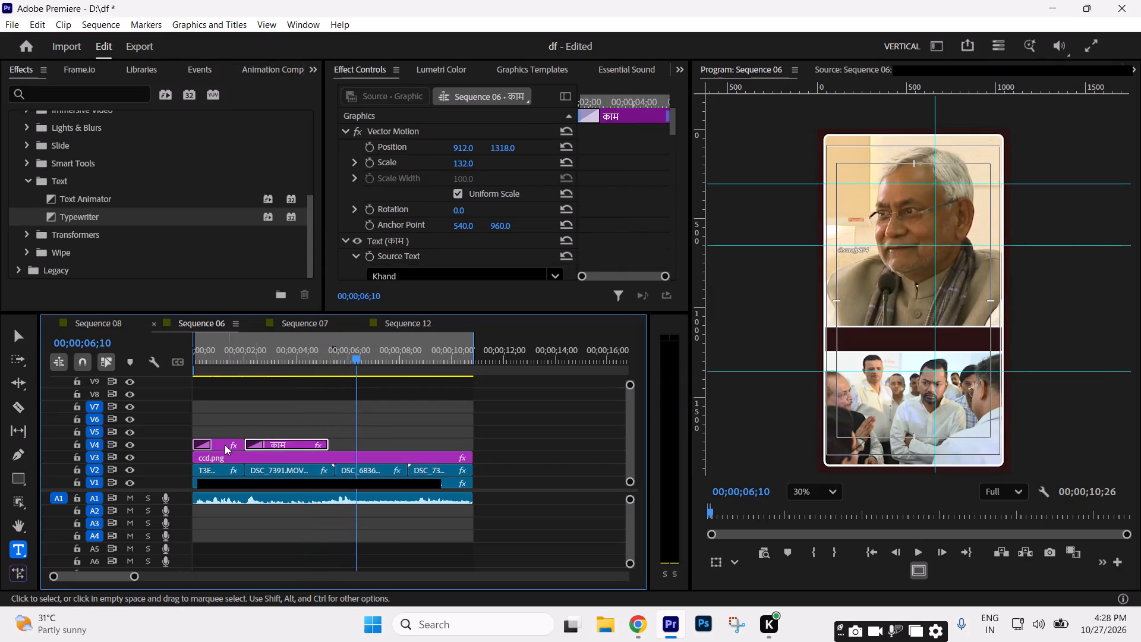
Duplicate the first caption clip, "और हम शुरू से आपको बताते हैं", and place the copy on V4 directly after the काम clip.
{"action": "left_click_drag", "start_coordinate": [219, 445], "coordinate": [371, 445]}
{"action": "left_click_drag", "start_coordinate": [376, 442], "coordinate": [363, 443]}
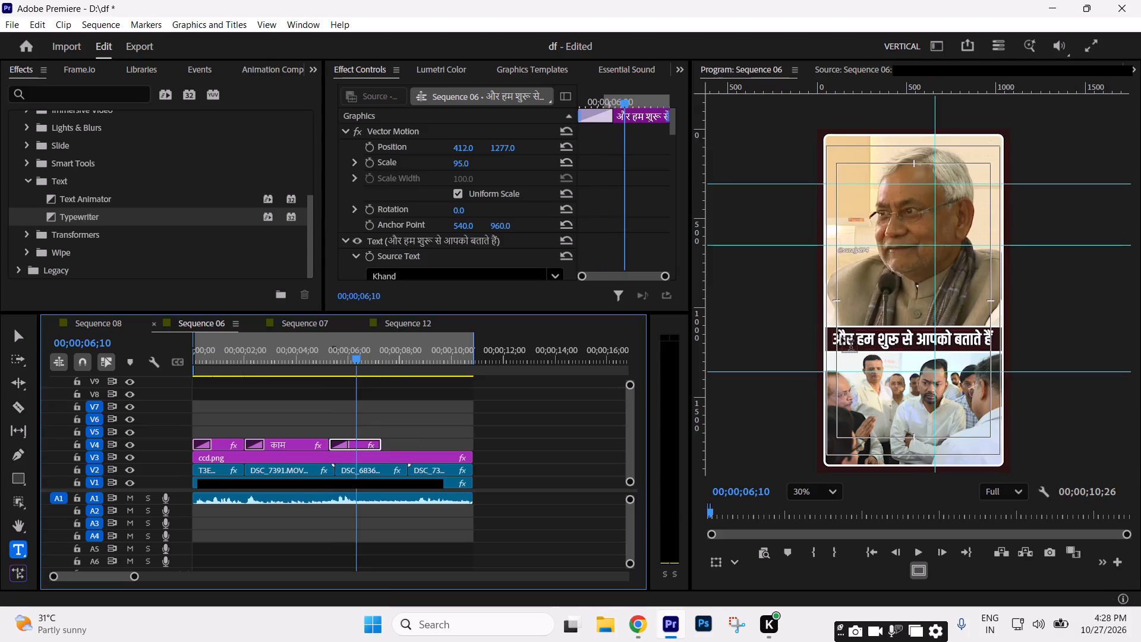
Paste the cut transcript text over the third caption and cut everything after "सिर्फ वादा नहीं", including the comma.
{"action": "left_click", "coordinate": [841, 338]}
{"action": "key", "text": "ctrl+a"}
{"action": "key", "text": "ctrl+v"}
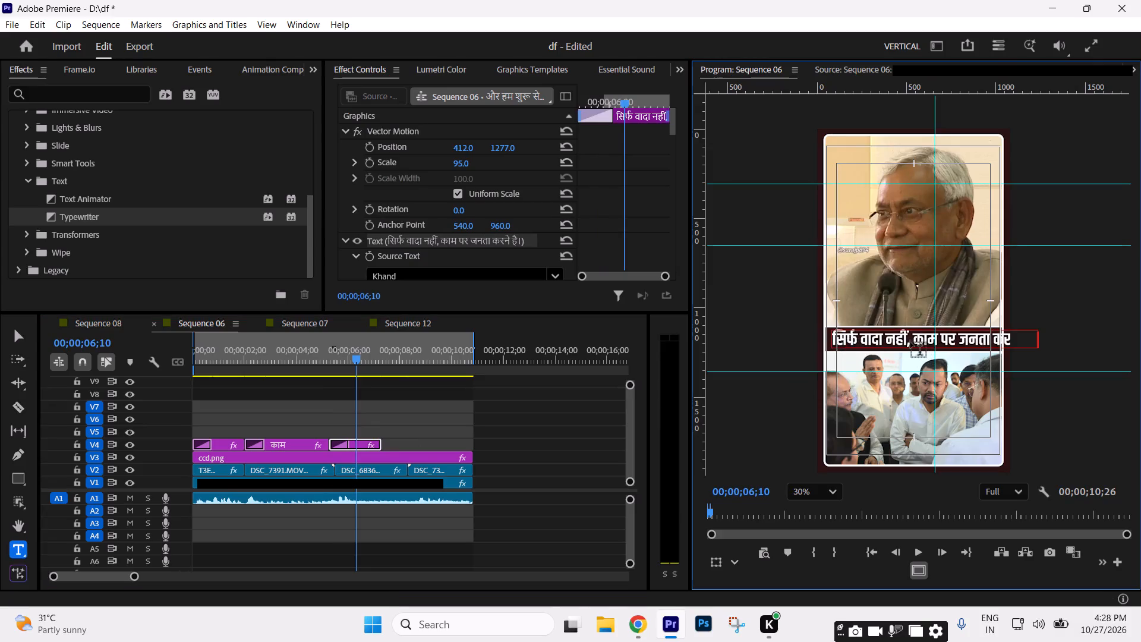
{"action": "left_click_drag", "start_coordinate": [911, 339], "coordinate": [1129, 354]}
{"action": "key", "text": "ctrl+x"}
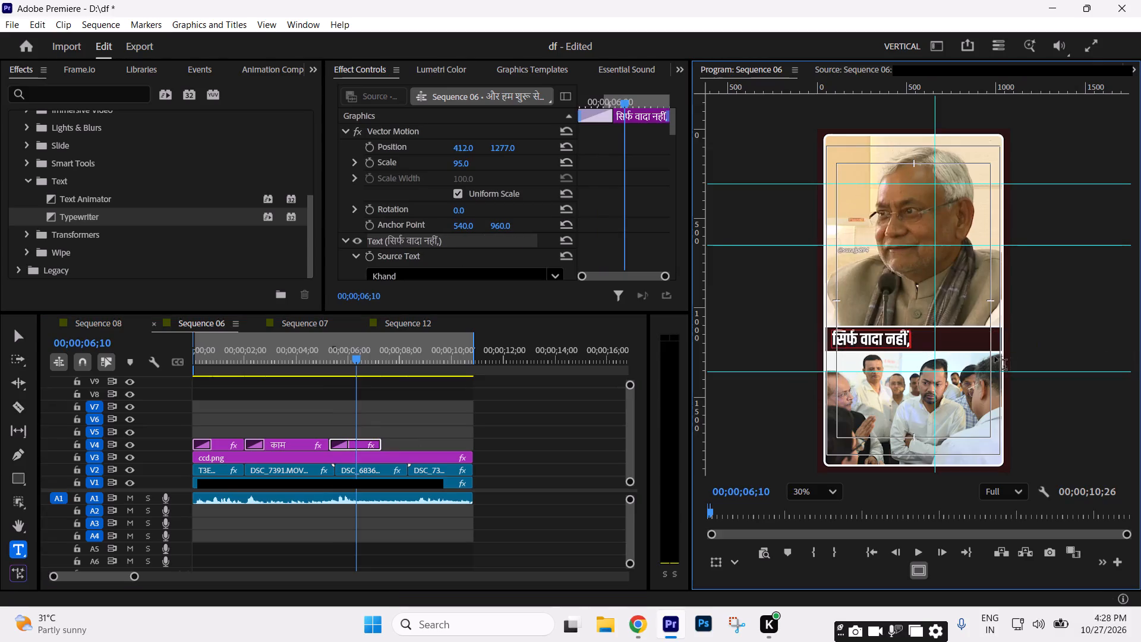
{"action": "key", "text": "BackSpace"}
Centre-align the सिर्फ वादा नहीं text horizontally and vertically, and move the caption to X position 862.
{"action": "left_click", "coordinate": [441, 61]}
{"action": "left_click", "coordinate": [384, 68]}
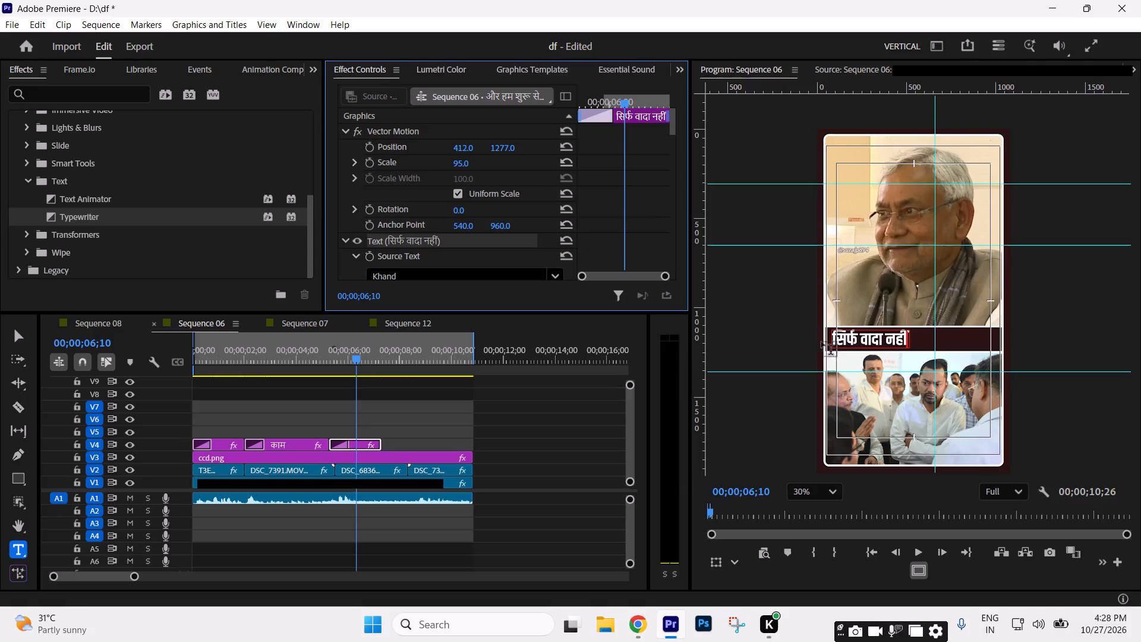
{"action": "left_click", "coordinate": [861, 335]}
{"action": "key", "text": "ctrl+a"}
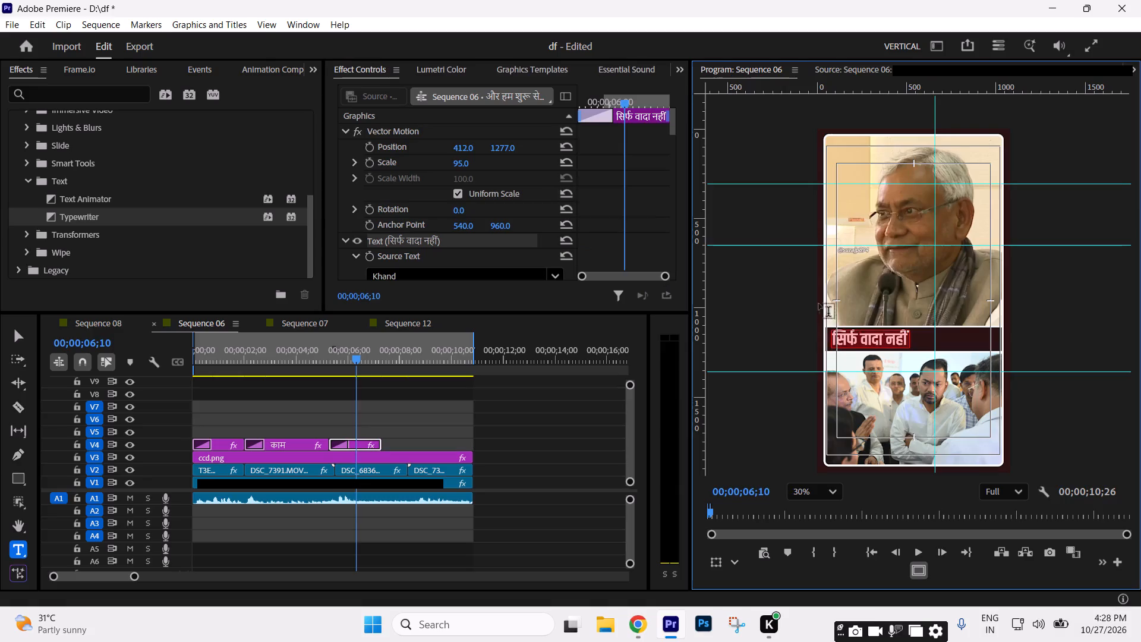
{"action": "left_click_drag", "start_coordinate": [674, 125], "coordinate": [676, 173]}
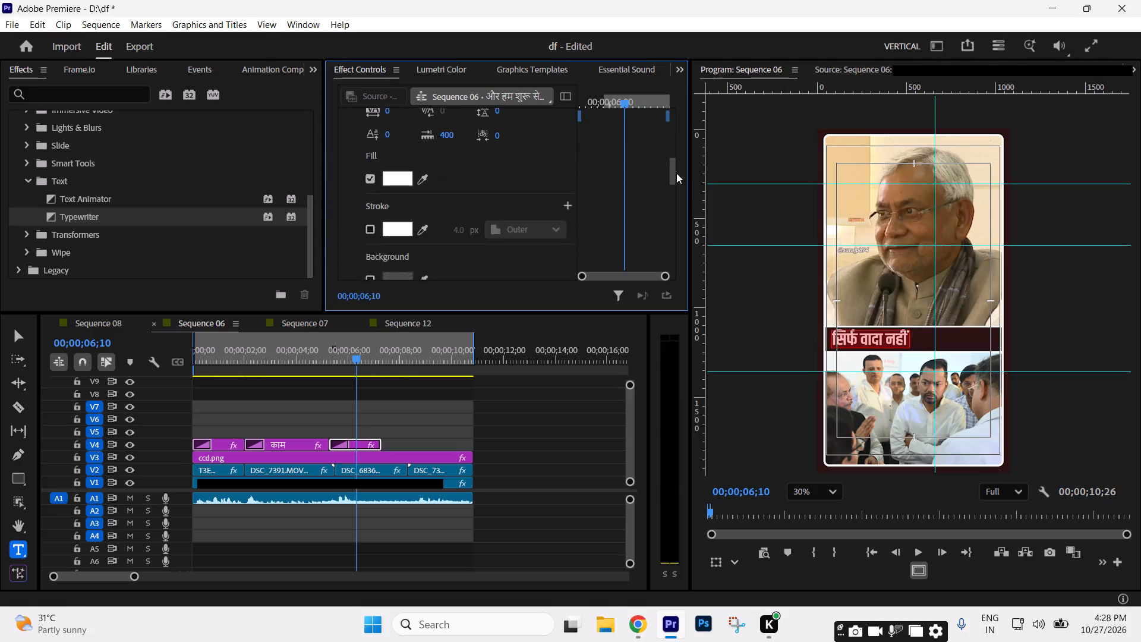
{"action": "left_click_drag", "start_coordinate": [676, 173], "coordinate": [674, 157]}
{"action": "left_click", "coordinate": [398, 184]}
{"action": "left_click", "coordinate": [397, 205]}
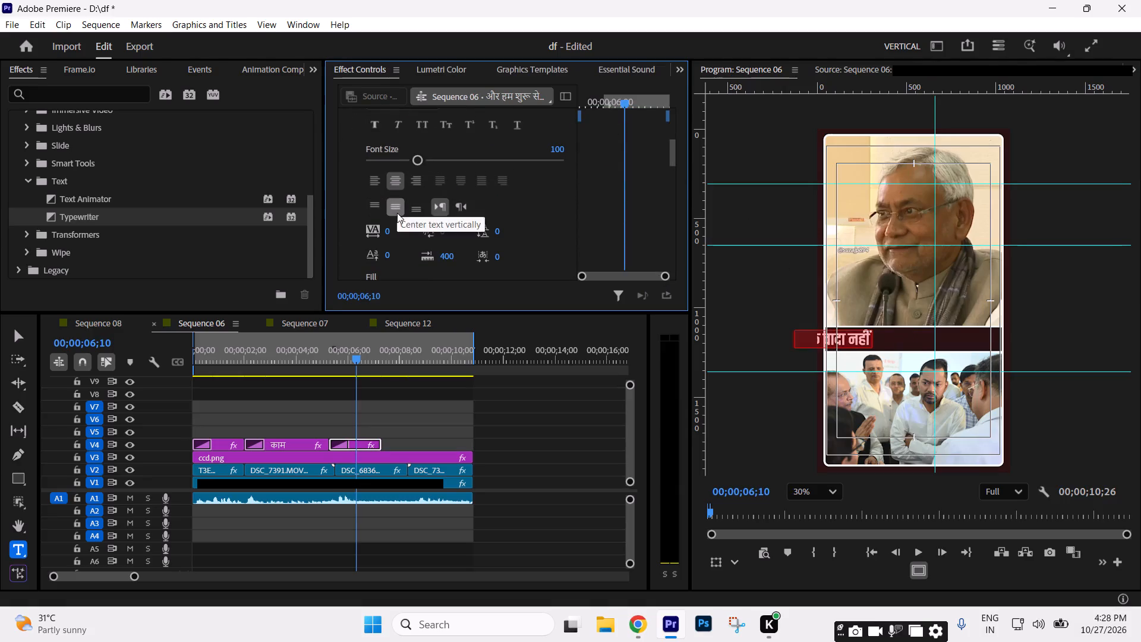
{"action": "scroll", "coordinate": [695, 240], "scroll_direction": "up", "scroll_amount": 5}
{"action": "left_click_drag", "start_coordinate": [673, 153], "coordinate": [674, 62]}
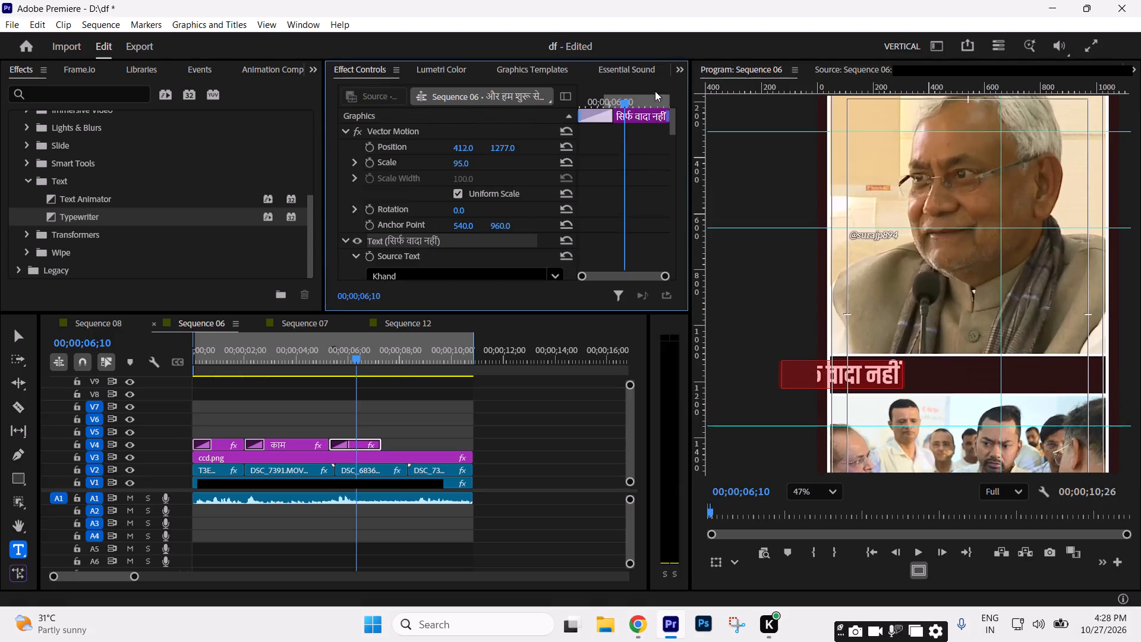
{"action": "left_click_drag", "start_coordinate": [459, 147], "coordinate": [758, 169]}
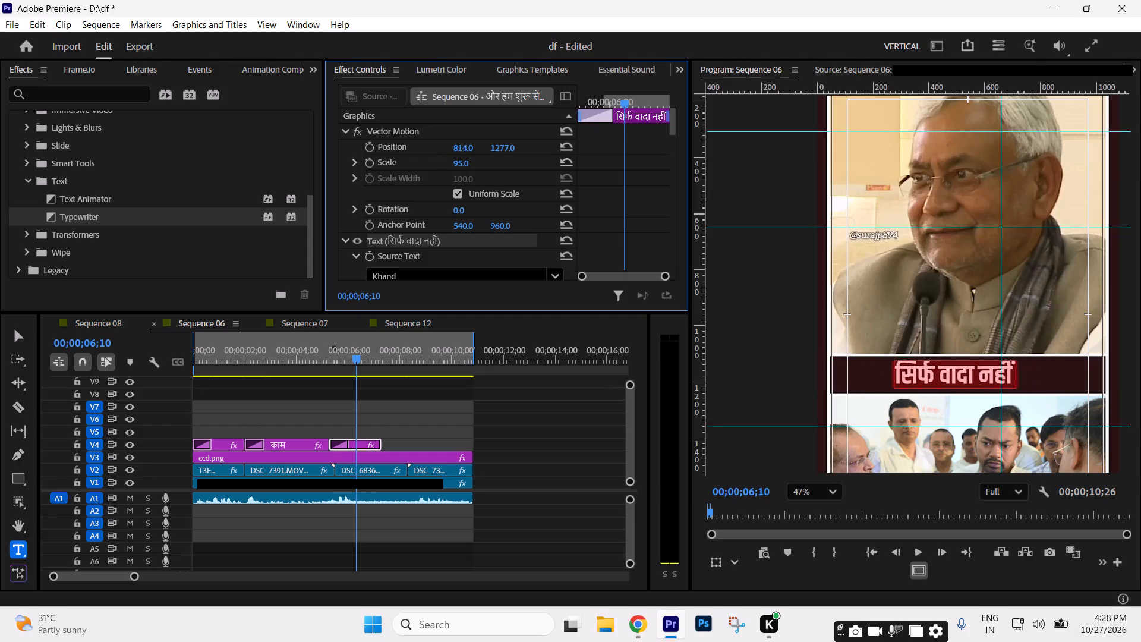
{"action": "left_click_drag", "start_coordinate": [758, 169], "coordinate": [795, 173]}
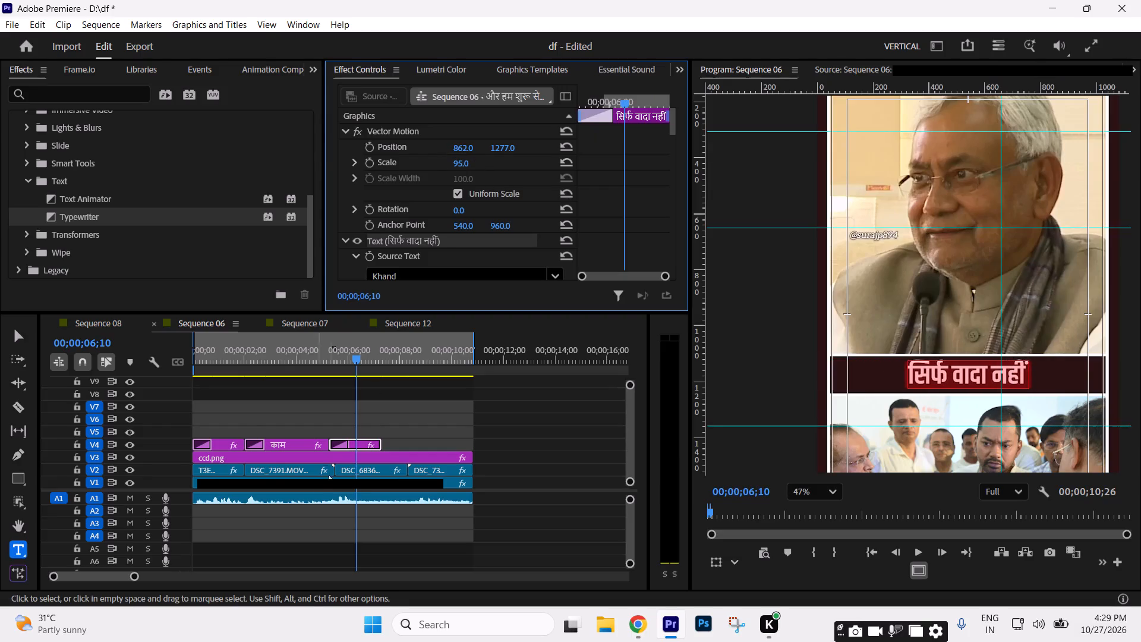
{"action": "left_click", "coordinate": [439, 408]}
{"action": "left_click", "coordinate": [371, 445]}
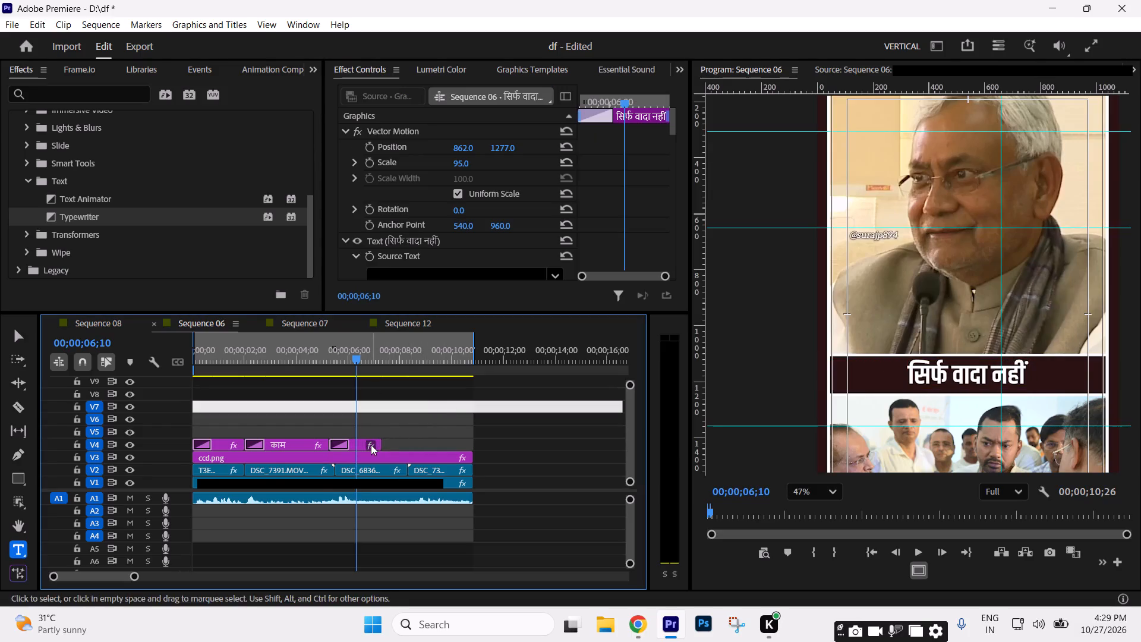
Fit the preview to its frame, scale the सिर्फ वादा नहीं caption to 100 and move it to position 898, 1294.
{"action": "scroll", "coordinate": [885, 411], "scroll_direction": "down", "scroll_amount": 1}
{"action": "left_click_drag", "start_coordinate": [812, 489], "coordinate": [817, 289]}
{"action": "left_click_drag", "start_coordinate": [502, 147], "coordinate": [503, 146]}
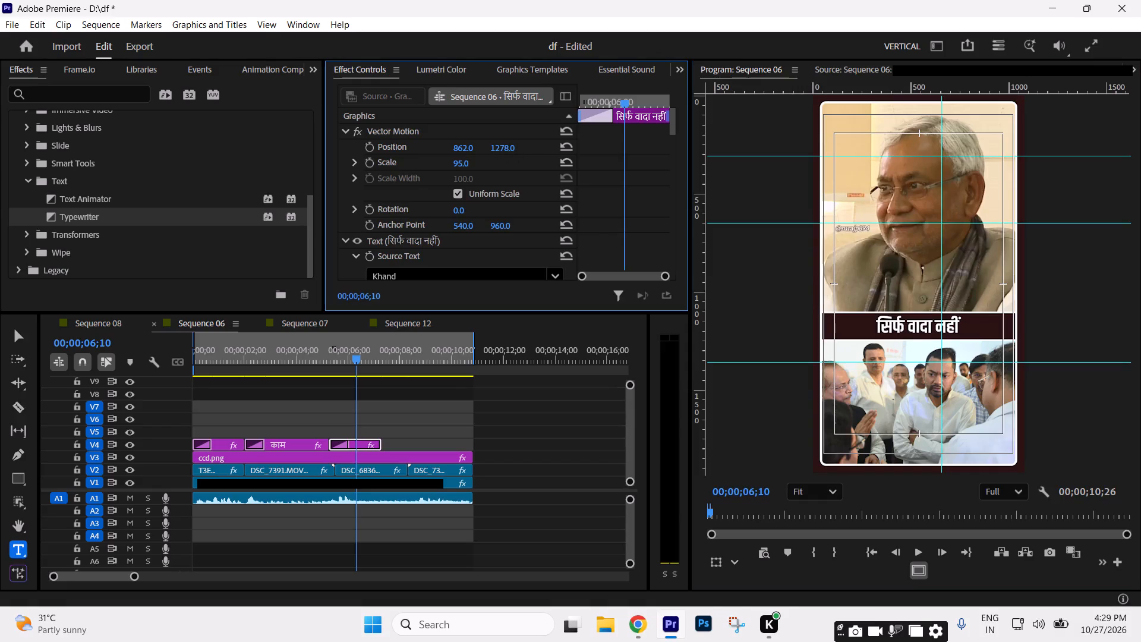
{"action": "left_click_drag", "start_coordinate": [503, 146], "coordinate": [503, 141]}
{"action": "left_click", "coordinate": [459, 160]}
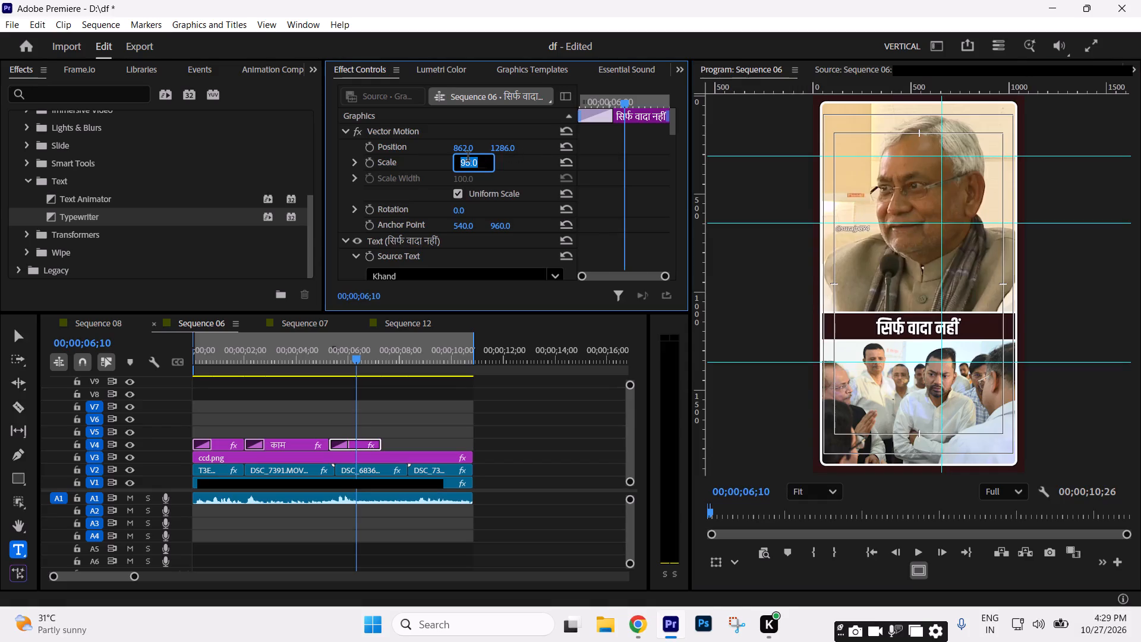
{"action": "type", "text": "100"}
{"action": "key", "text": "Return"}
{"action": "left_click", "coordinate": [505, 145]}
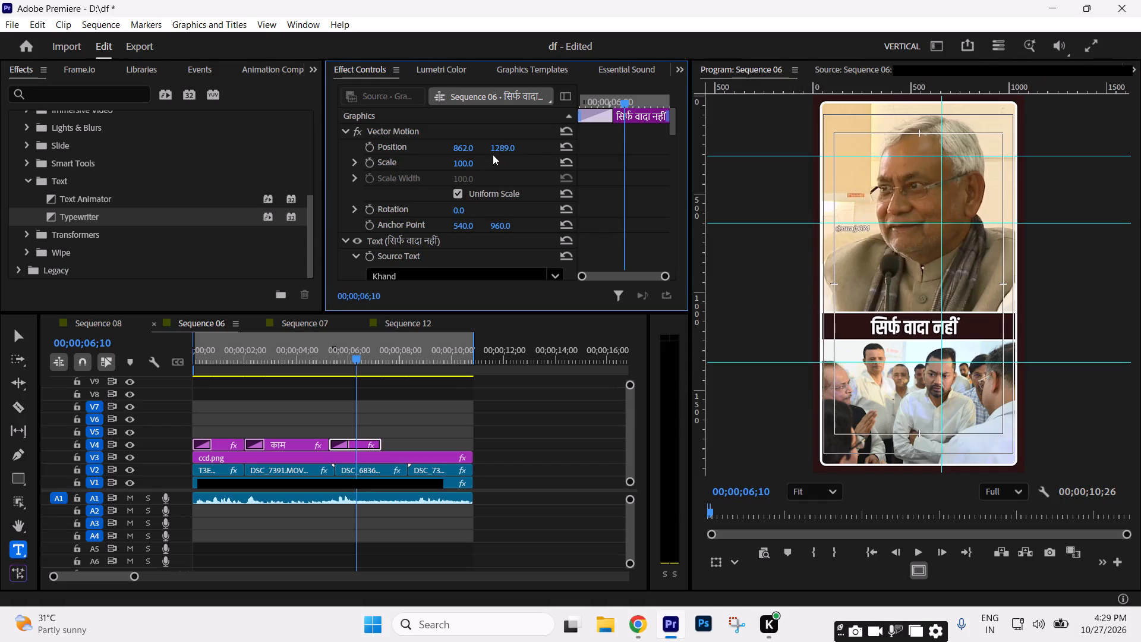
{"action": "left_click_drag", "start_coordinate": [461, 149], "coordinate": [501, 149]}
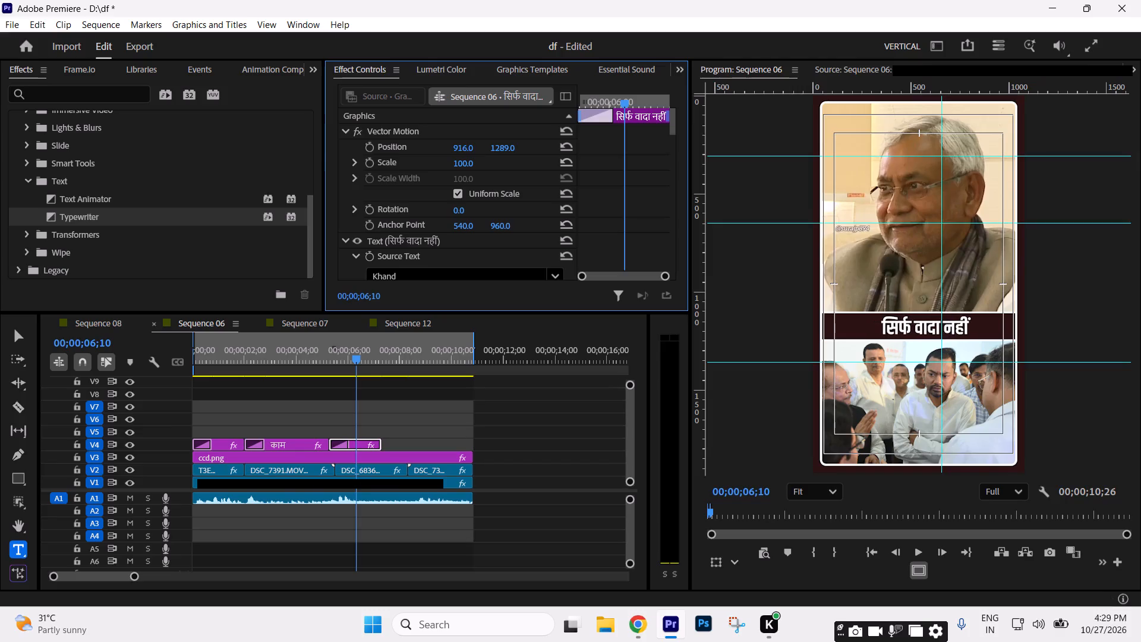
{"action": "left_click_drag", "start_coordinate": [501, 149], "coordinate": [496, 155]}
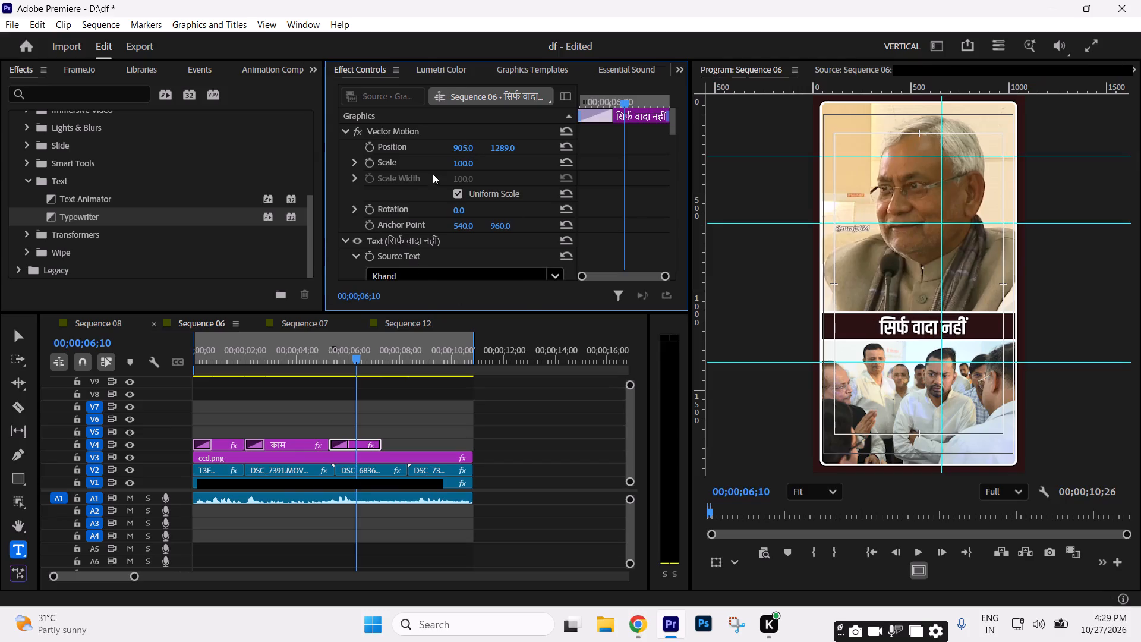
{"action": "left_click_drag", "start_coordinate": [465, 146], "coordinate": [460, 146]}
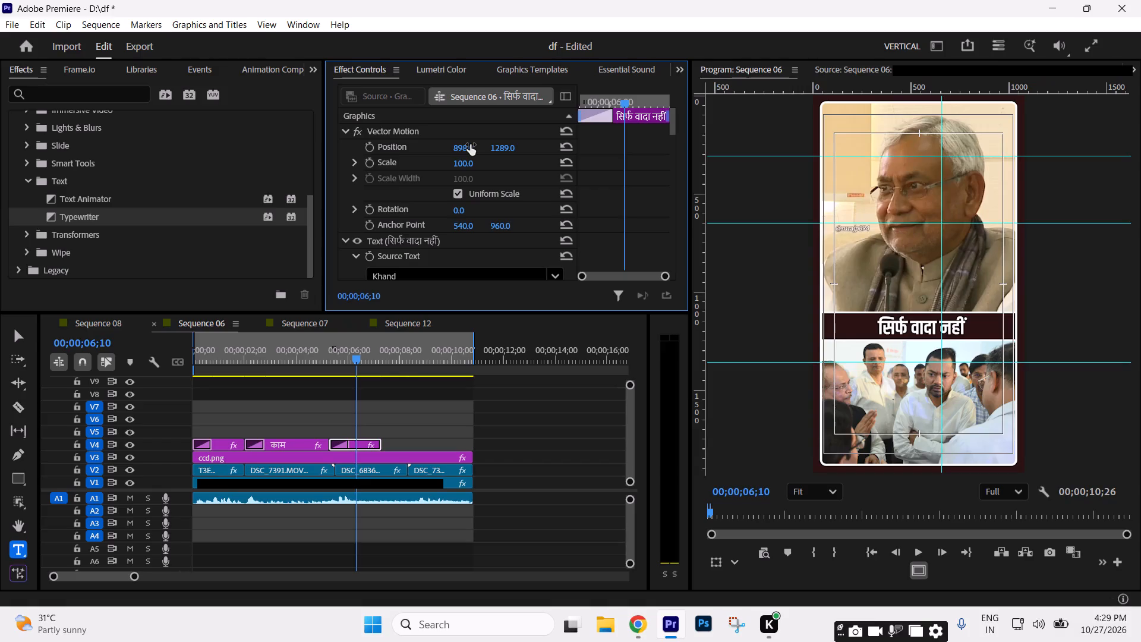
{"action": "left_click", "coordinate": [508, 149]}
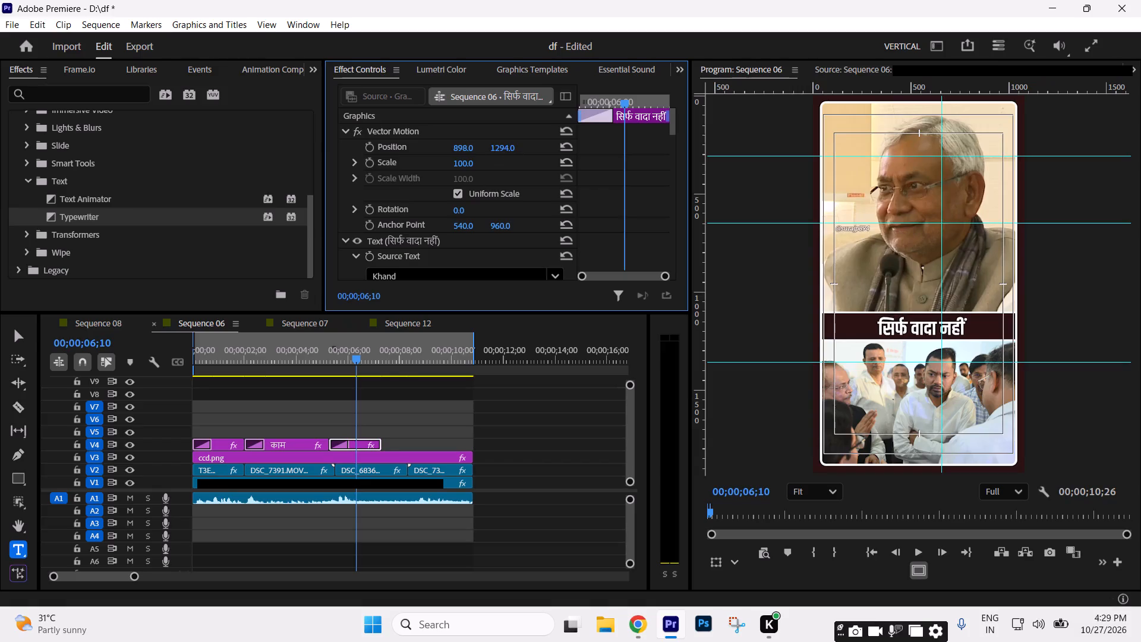
Scale the सिर्फ वादा नहीं caption to 110 and centre it in the dark band at position 915, 1304.
{"action": "left_click", "coordinate": [464, 162]}
{"action": "type", "text": "110"}
{"action": "key", "text": "Return"}
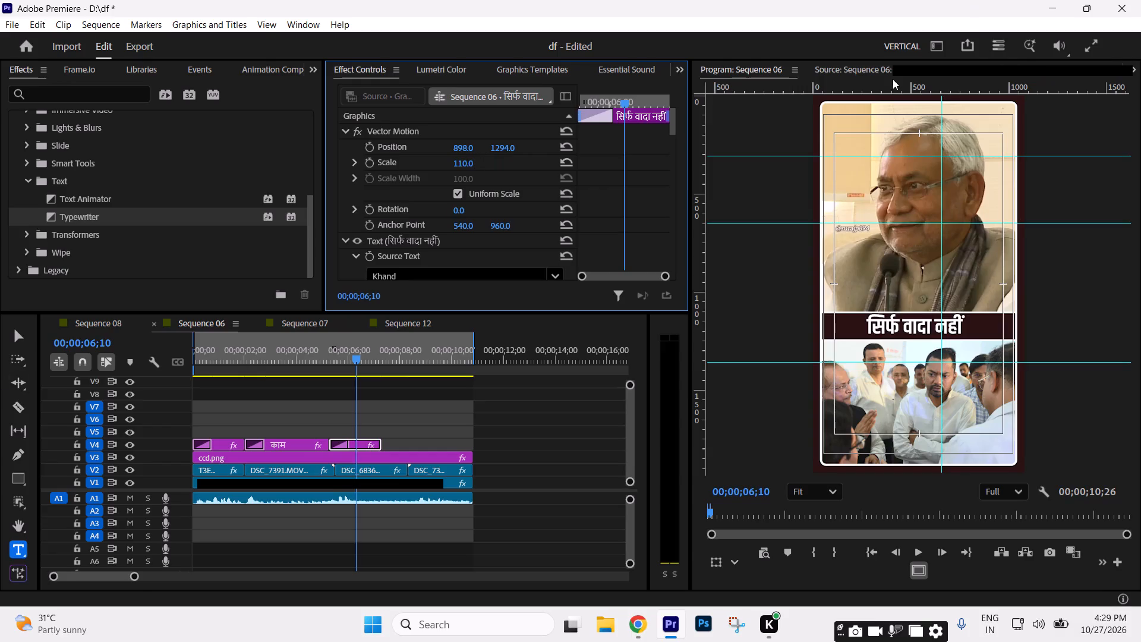
{"action": "left_click_drag", "start_coordinate": [508, 150], "coordinate": [517, 81]}
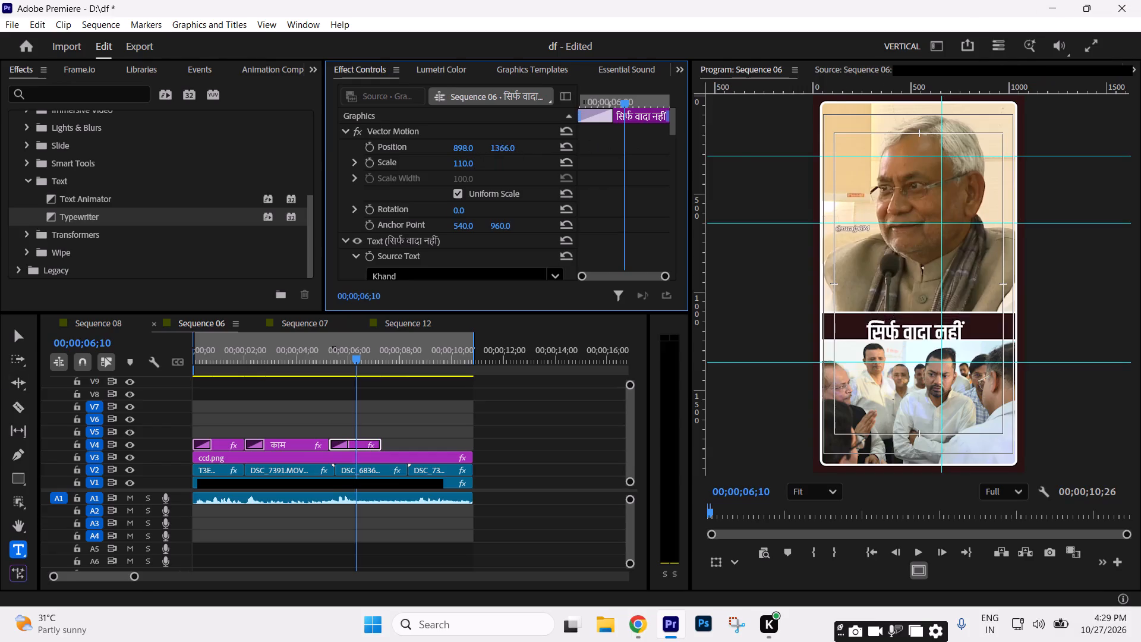
{"action": "left_click_drag", "start_coordinate": [517, 81], "coordinate": [506, 139]}
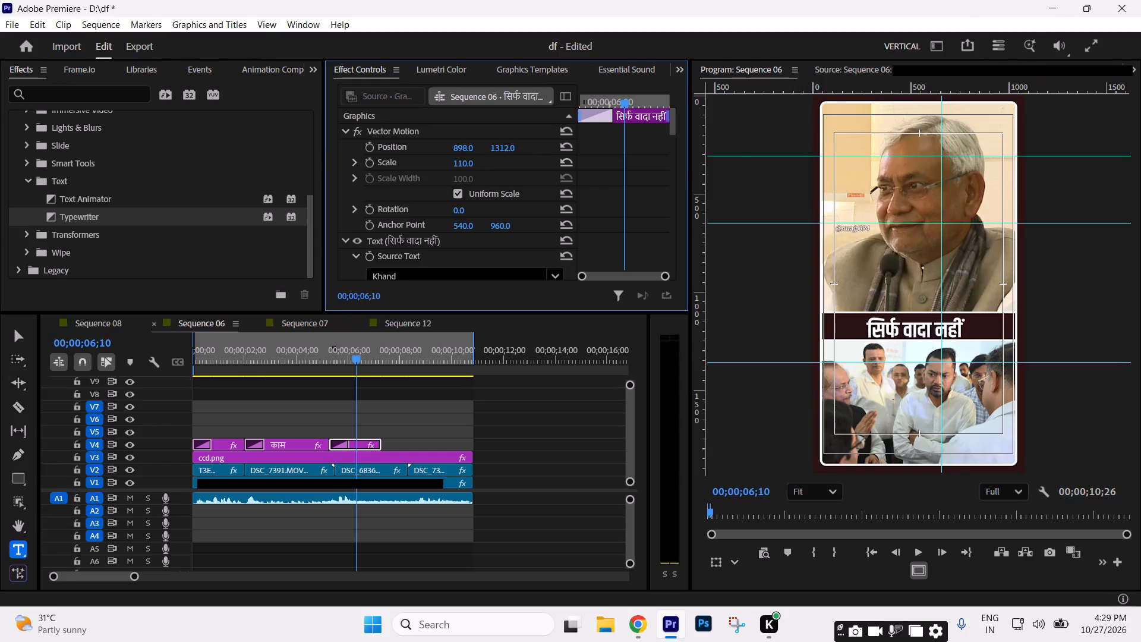
{"action": "left_click_drag", "start_coordinate": [506, 139], "coordinate": [507, 127]}
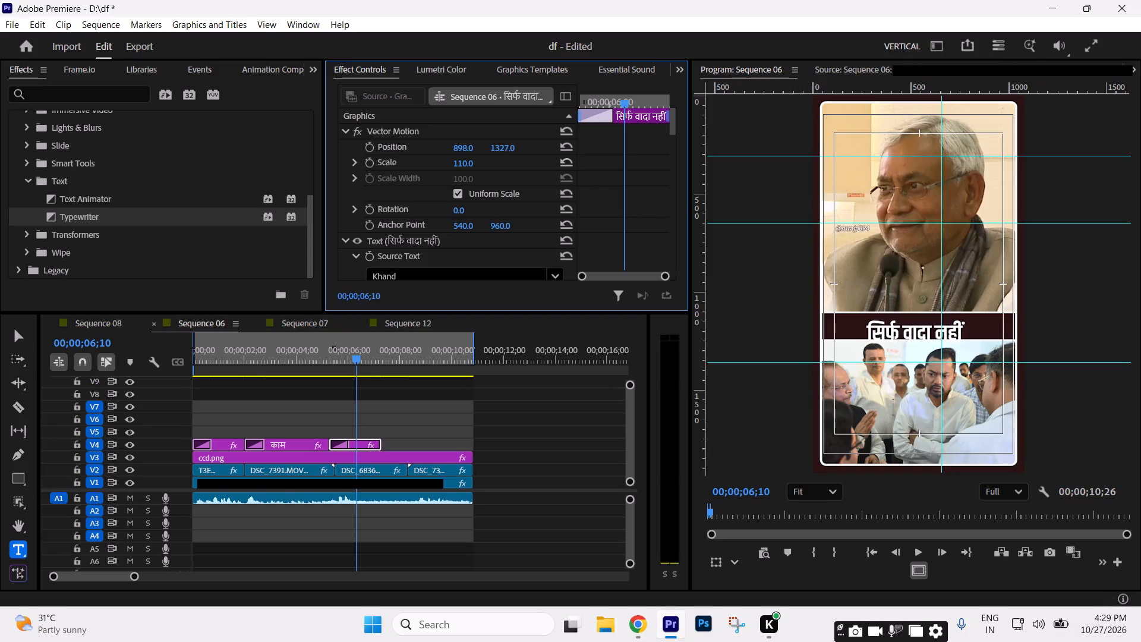
{"action": "left_click_drag", "start_coordinate": [507, 127], "coordinate": [499, 144]}
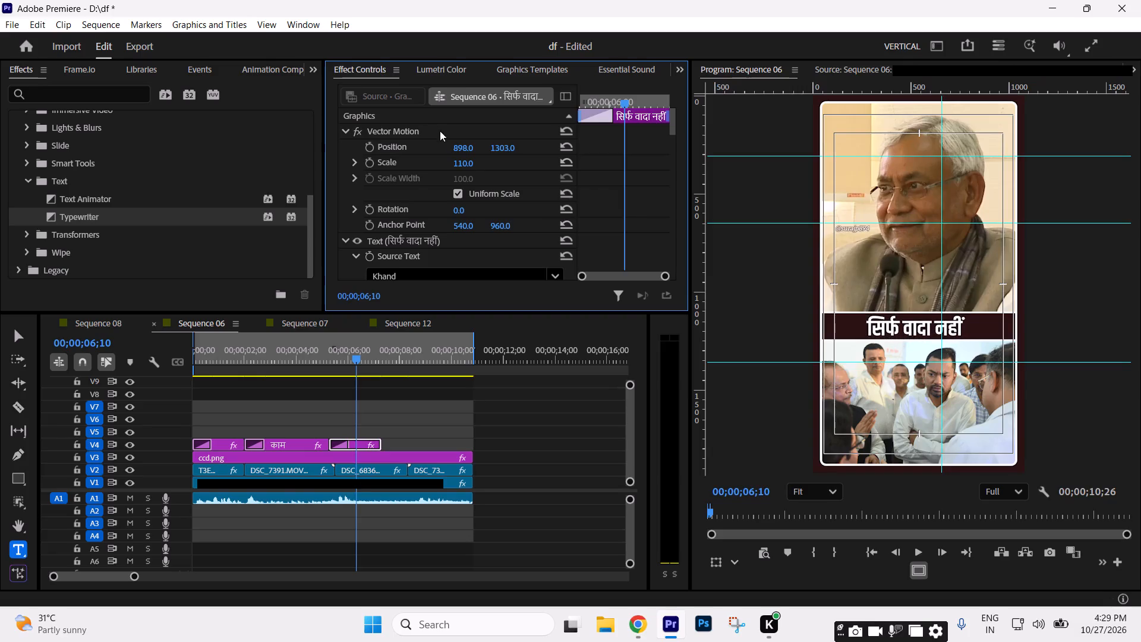
{"action": "left_click_drag", "start_coordinate": [462, 144], "coordinate": [475, 143]}
{"action": "left_click", "coordinate": [501, 149]}
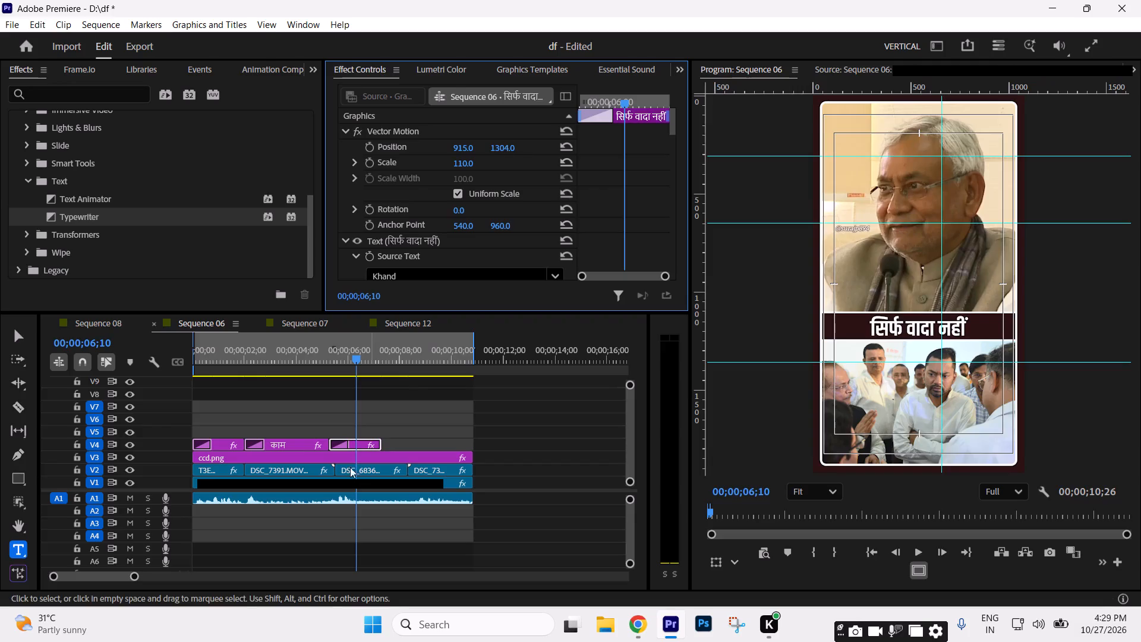
Scale the काम caption to 150 and recentre it in the dark band at about position 977, 1339.
{"action": "left_click", "coordinate": [288, 364]}
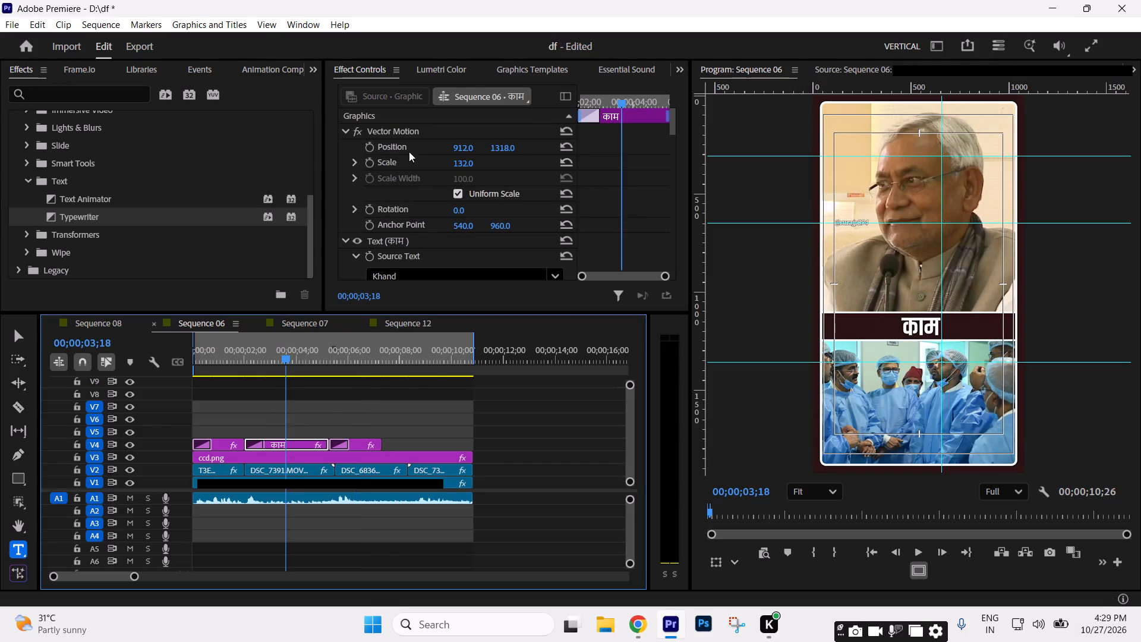
{"action": "left_click", "coordinate": [460, 162]}
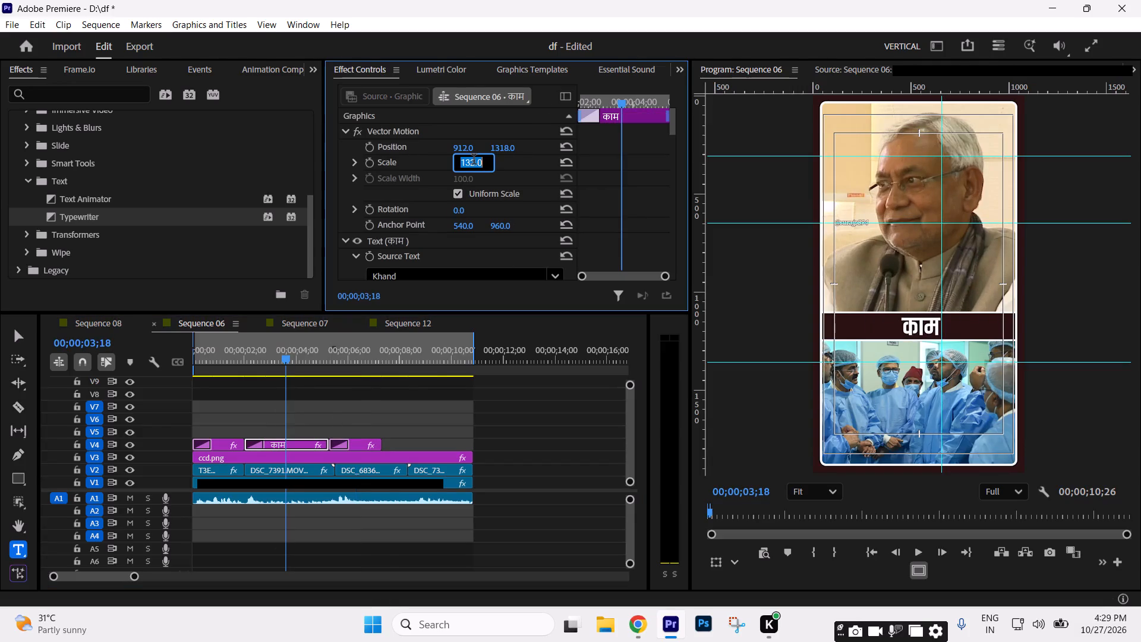
{"action": "type", "text": "150"}
{"action": "key", "text": "Return"}
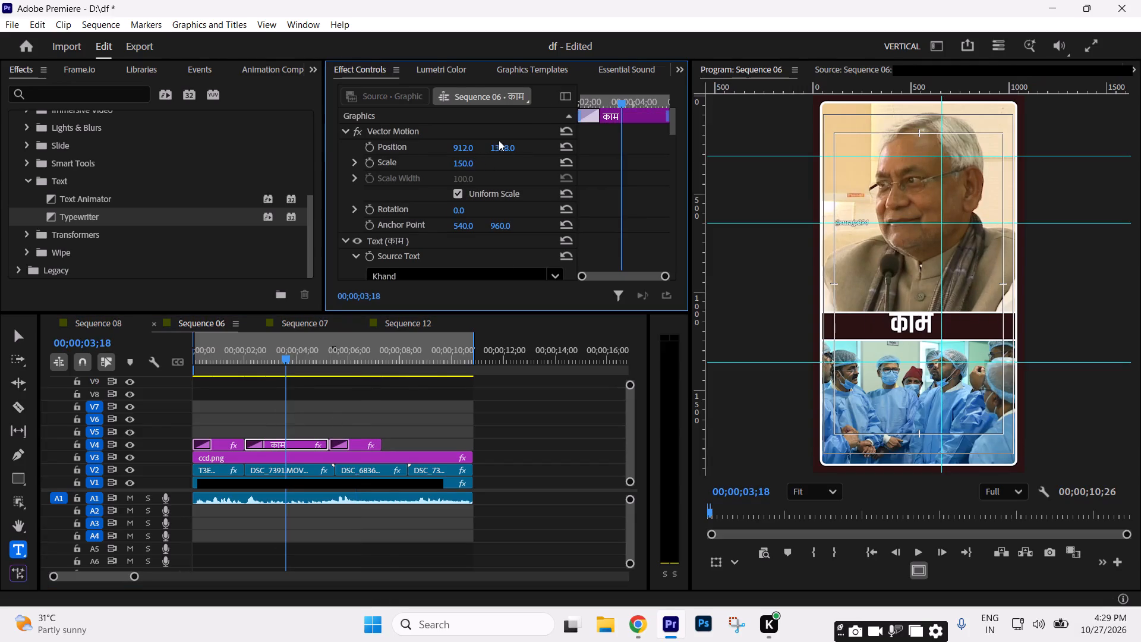
{"action": "left_click_drag", "start_coordinate": [502, 148], "coordinate": [508, 134]}
{"action": "left_click_drag", "start_coordinate": [472, 147], "coordinate": [518, 141]}
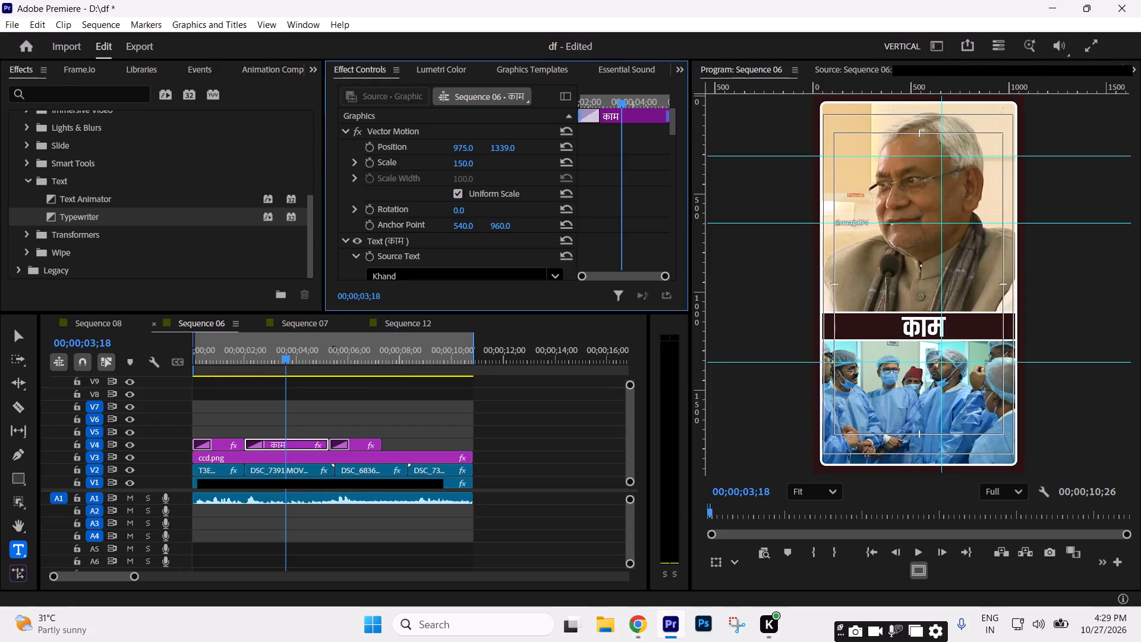
{"action": "left_click_drag", "start_coordinate": [518, 141], "coordinate": [519, 141]}
{"action": "left_click_drag", "start_coordinate": [519, 141], "coordinate": [522, 141]}
Play back the captions and extend the end of the सिर्फ वादा नहीं caption to about the start of the last V2 clip.
{"action": "left_click", "coordinate": [228, 364]}
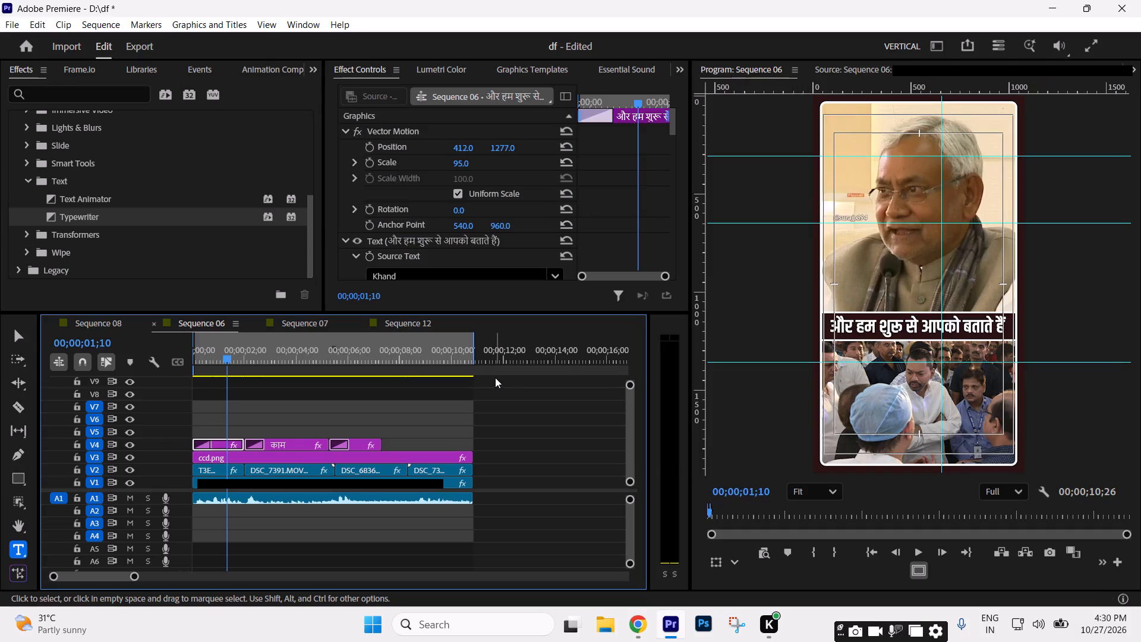
{"action": "key", "text": "space"}
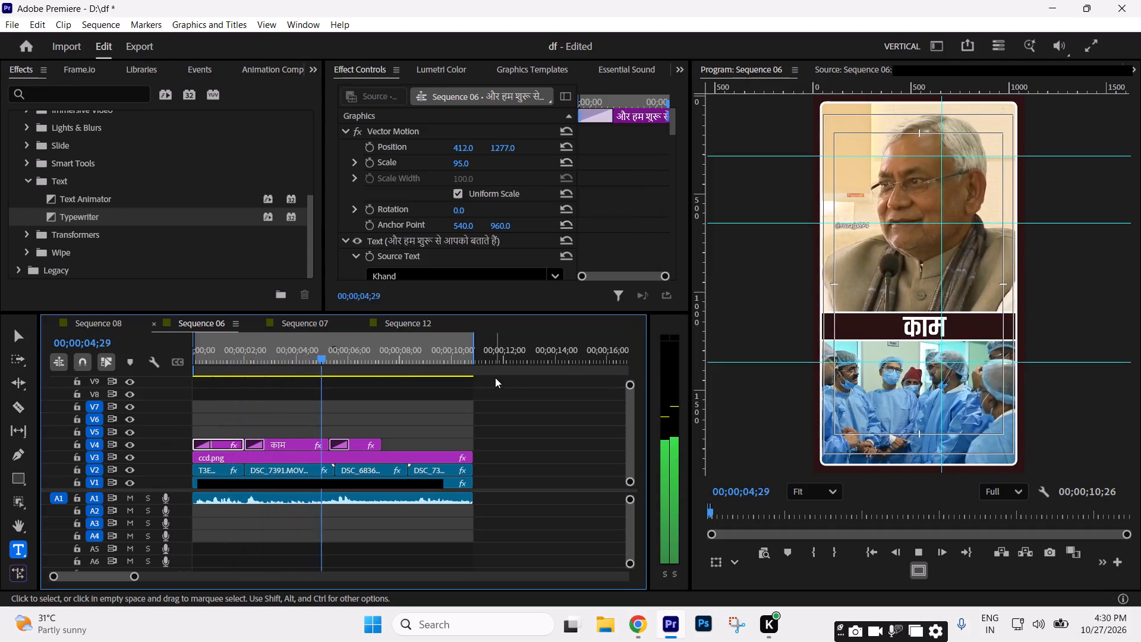
{"action": "key", "text": "space"}
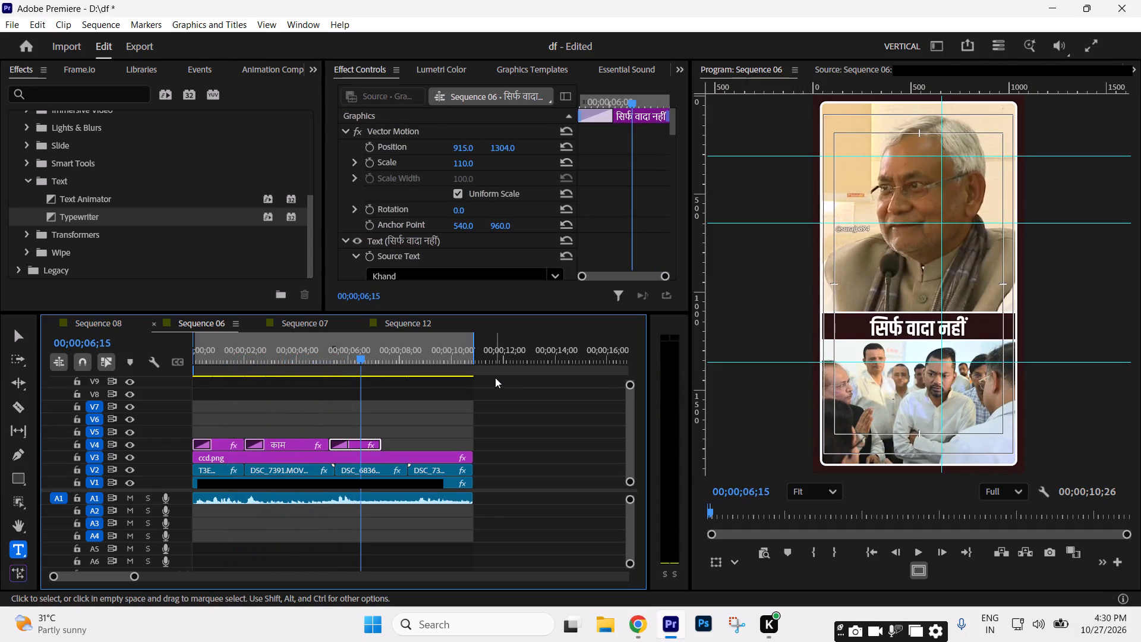
{"action": "key", "text": "space"}
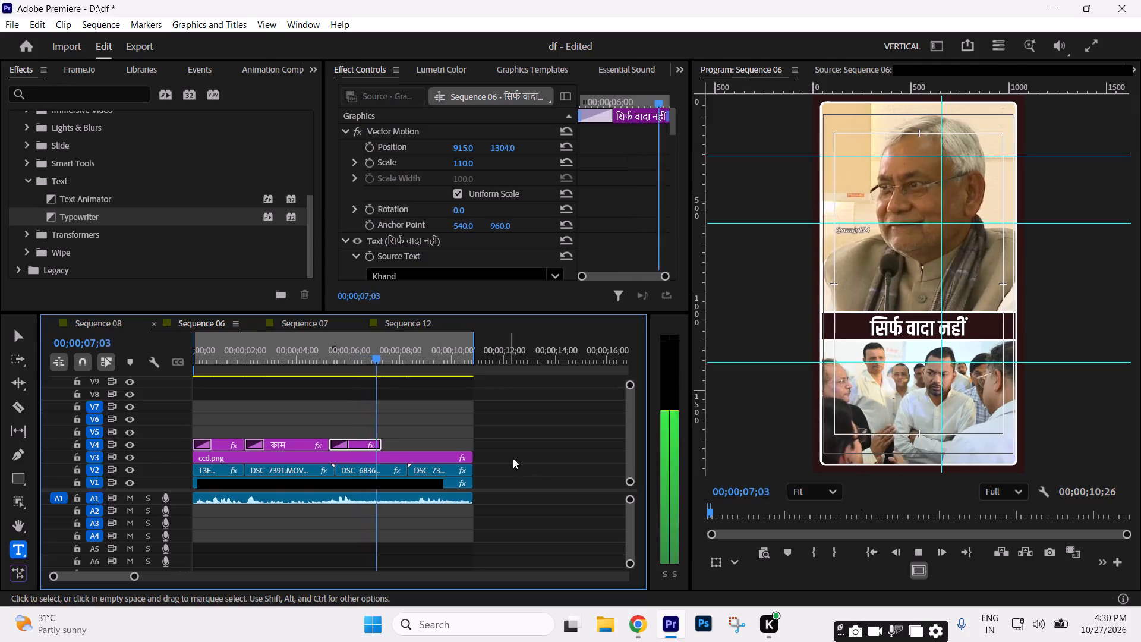
{"action": "key", "text": "space"}
{"action": "left_click_drag", "start_coordinate": [385, 446], "coordinate": [402, 445]}
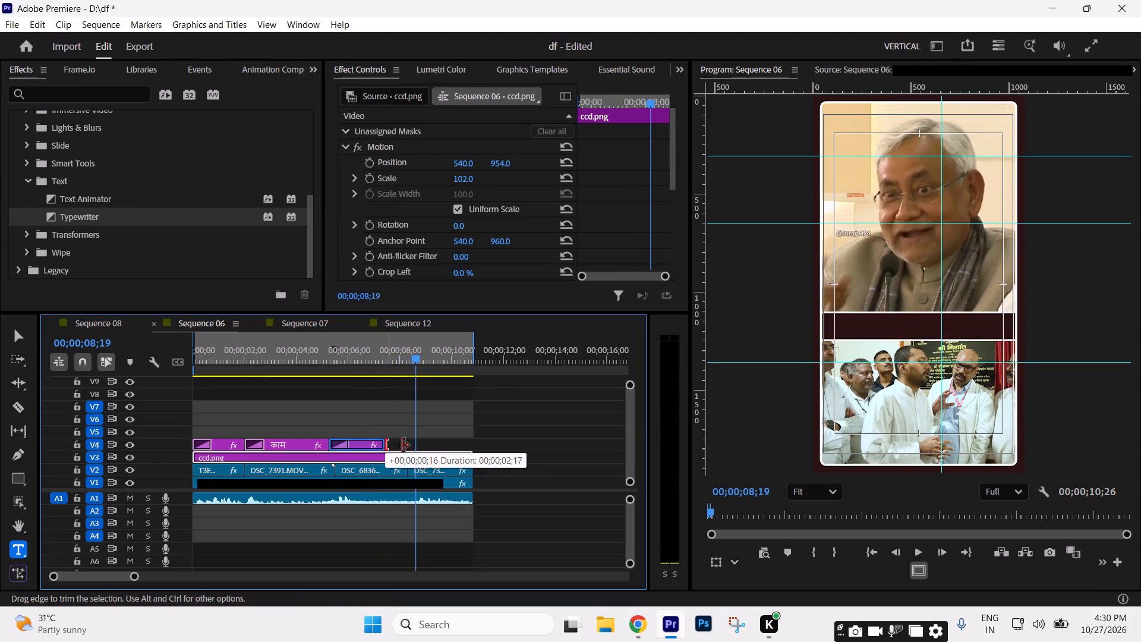
{"action": "left_click_drag", "start_coordinate": [402, 445], "coordinate": [411, 445]}
Duplicate the सिर्फ वादा नहीं caption directly after itself on V4 and replace the copy's text with the pasted काम पर जनता करने है।.
{"action": "key", "text": "space"}
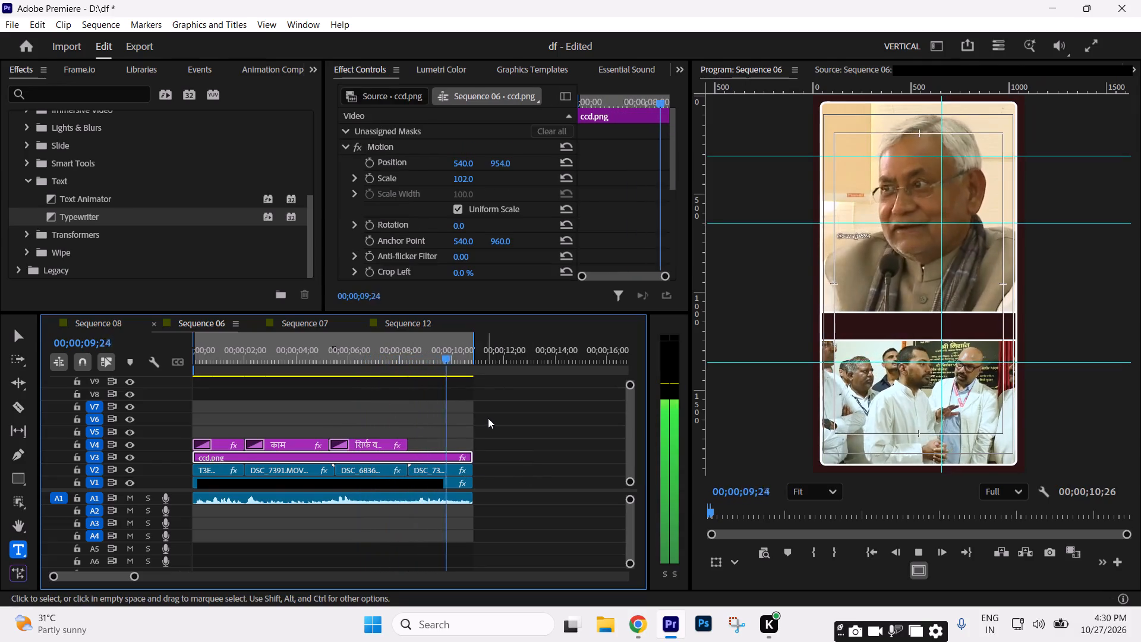
{"action": "key", "text": "space"}
{"action": "left_click_drag", "start_coordinate": [371, 442], "coordinate": [470, 445]}
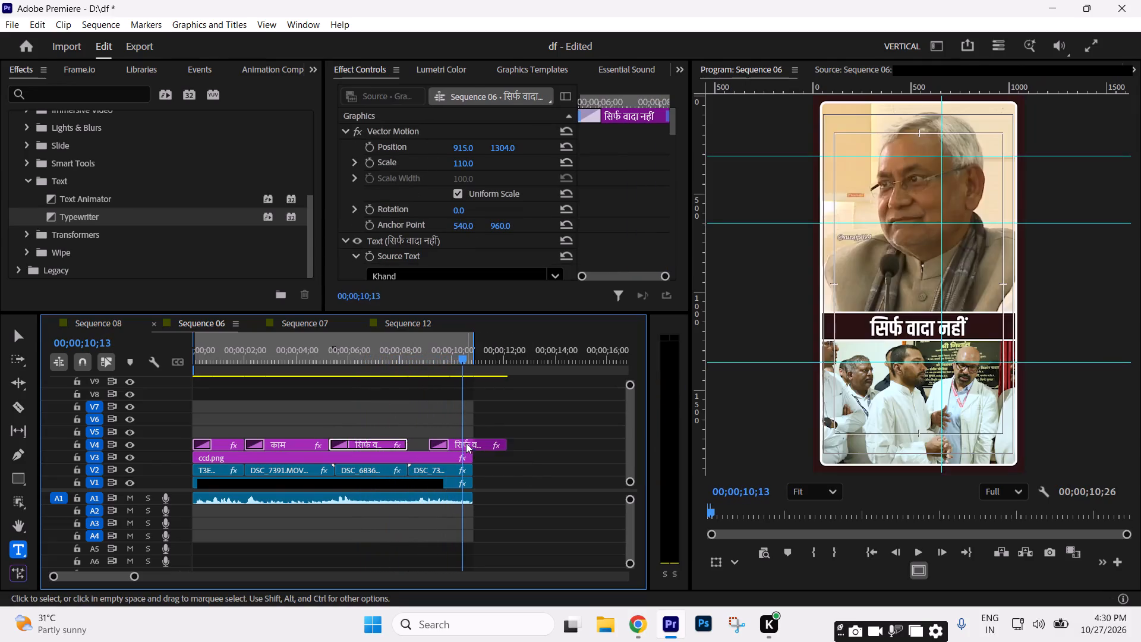
{"action": "left_click_drag", "start_coordinate": [468, 440], "coordinate": [451, 442]}
{"action": "left_click", "coordinate": [896, 326]}
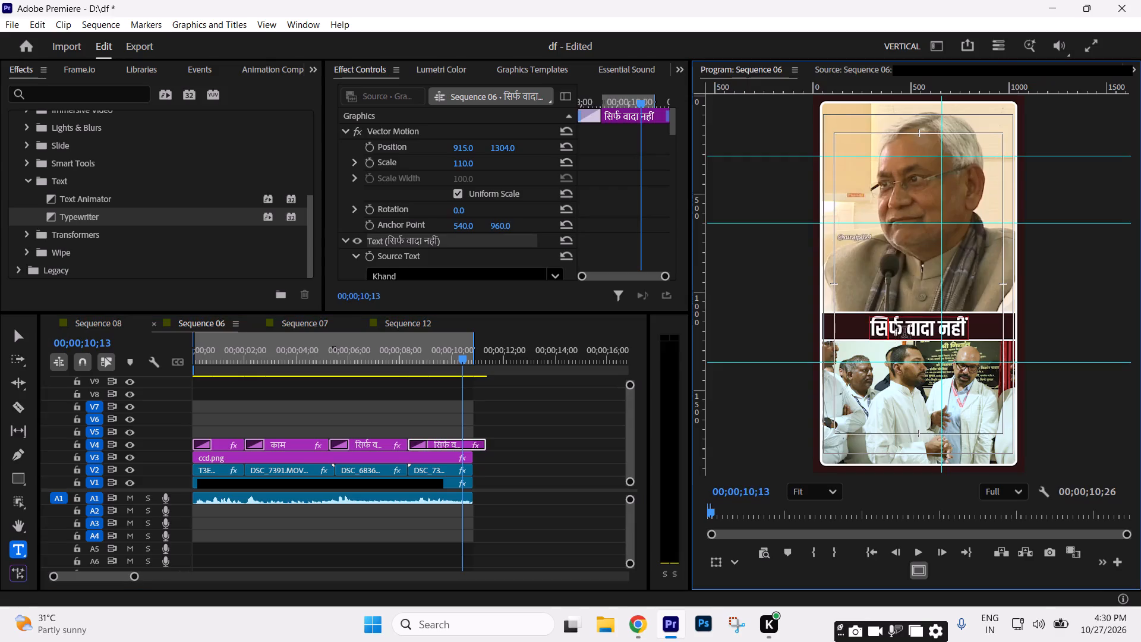
{"action": "key", "text": "ctrl+a"}
{"action": "key", "text": "ctrl+v"}
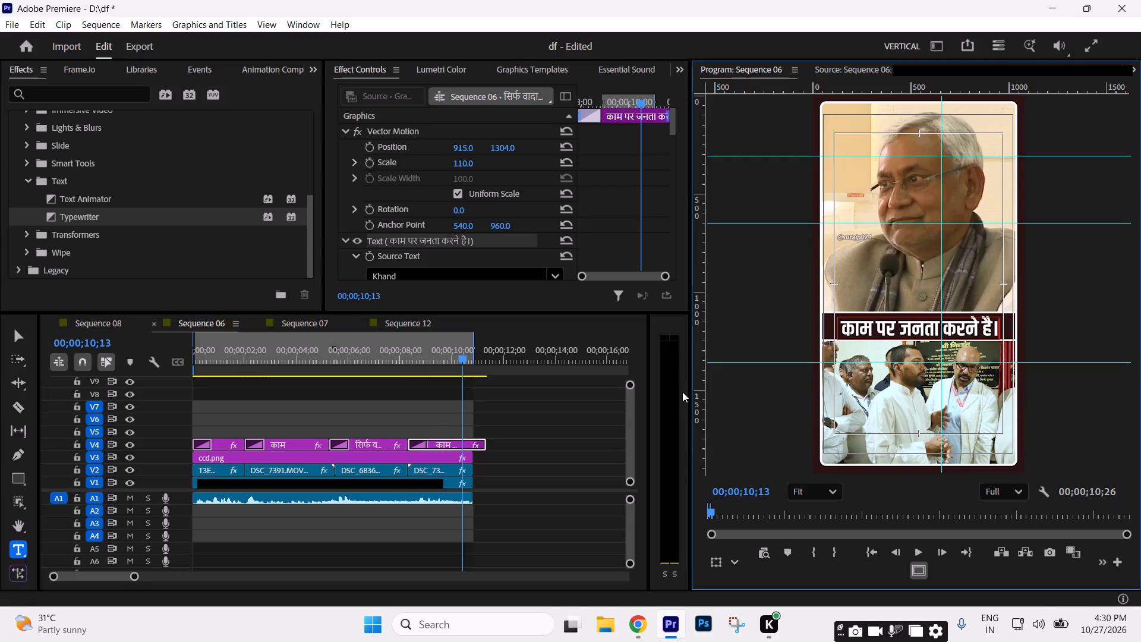
Play back the end of the sequence to check the fourth caption's wording and timing against the speech.
{"action": "left_click", "coordinate": [400, 358]}
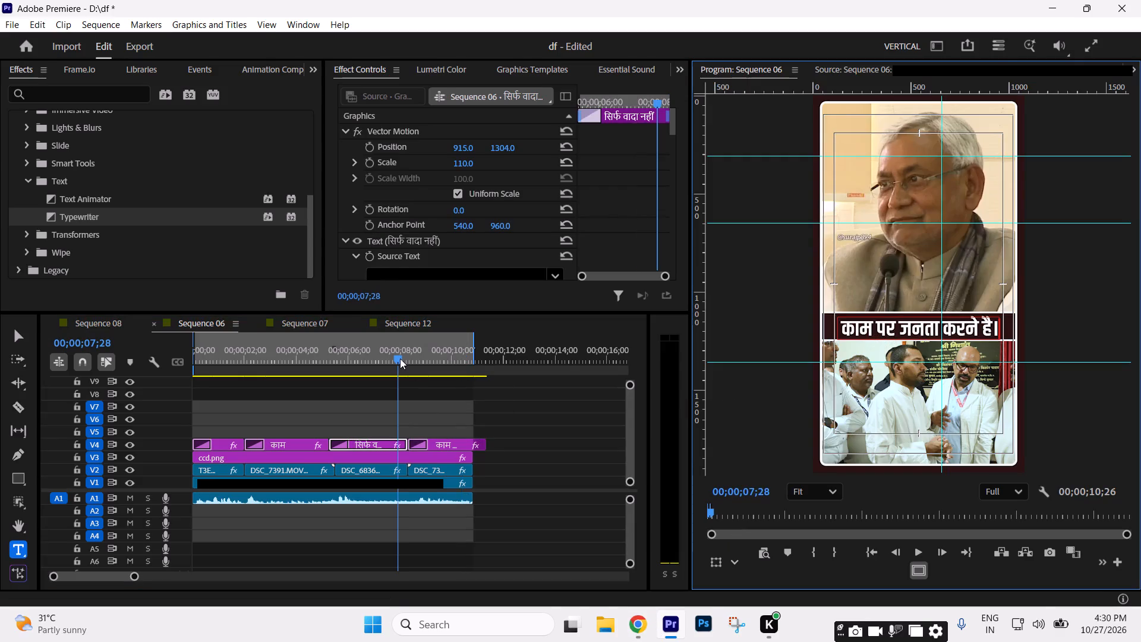
{"action": "key", "text": "space"}
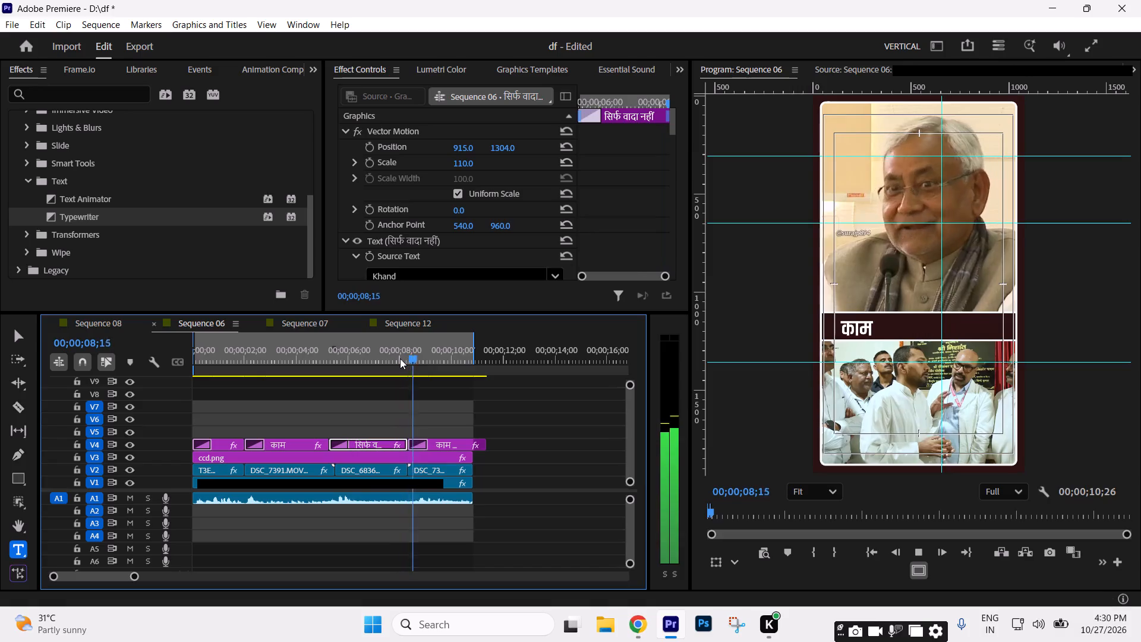
{"action": "key", "text": "space"}
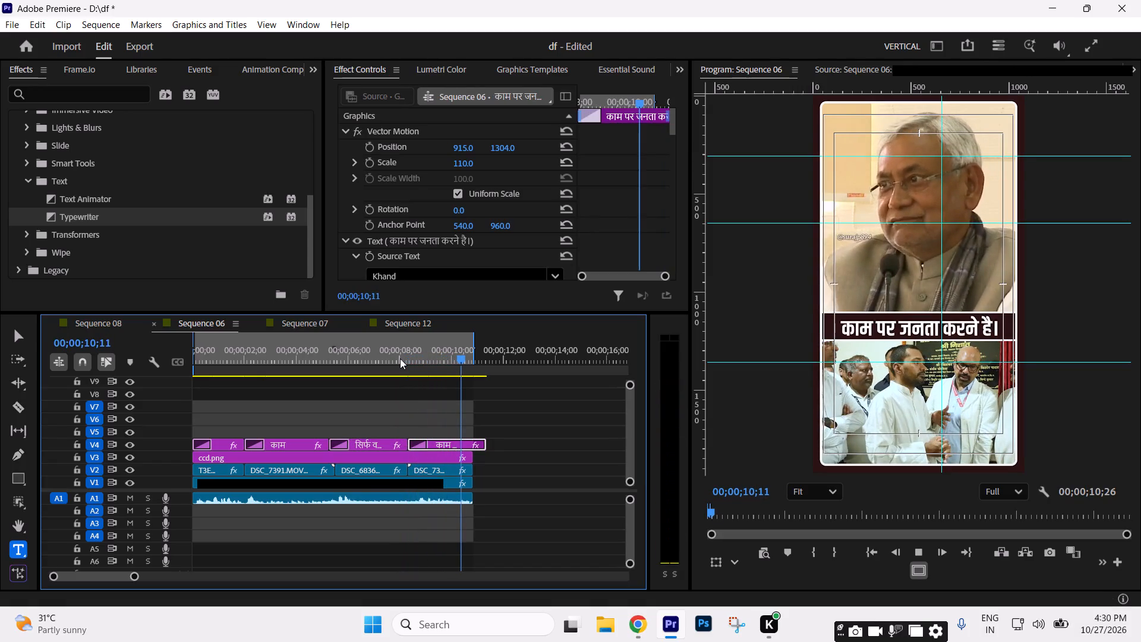
{"action": "key", "text": "Return"}
{"action": "left_click", "coordinate": [405, 367]}
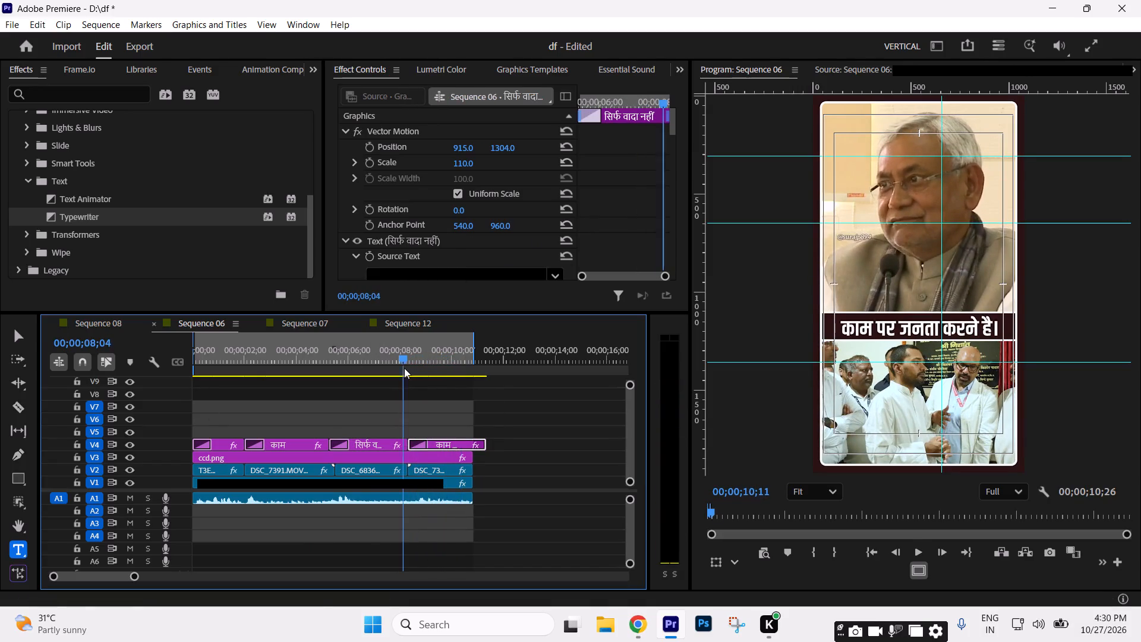
{"action": "key", "text": "space"}
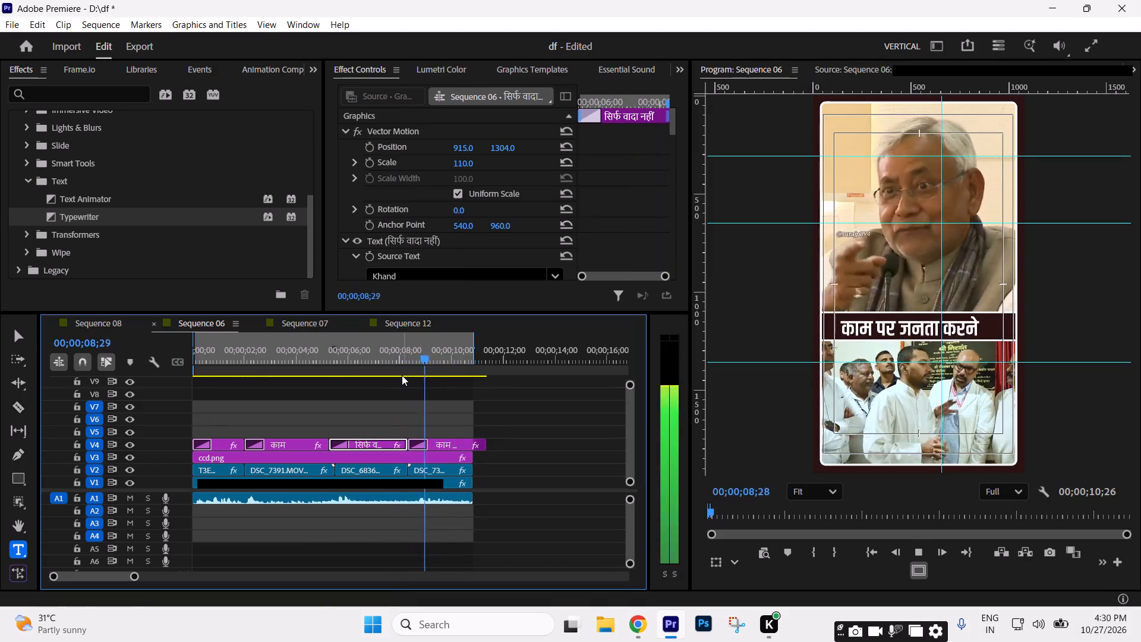
{"action": "key", "text": "space"}
{"action": "key", "text": "space"}
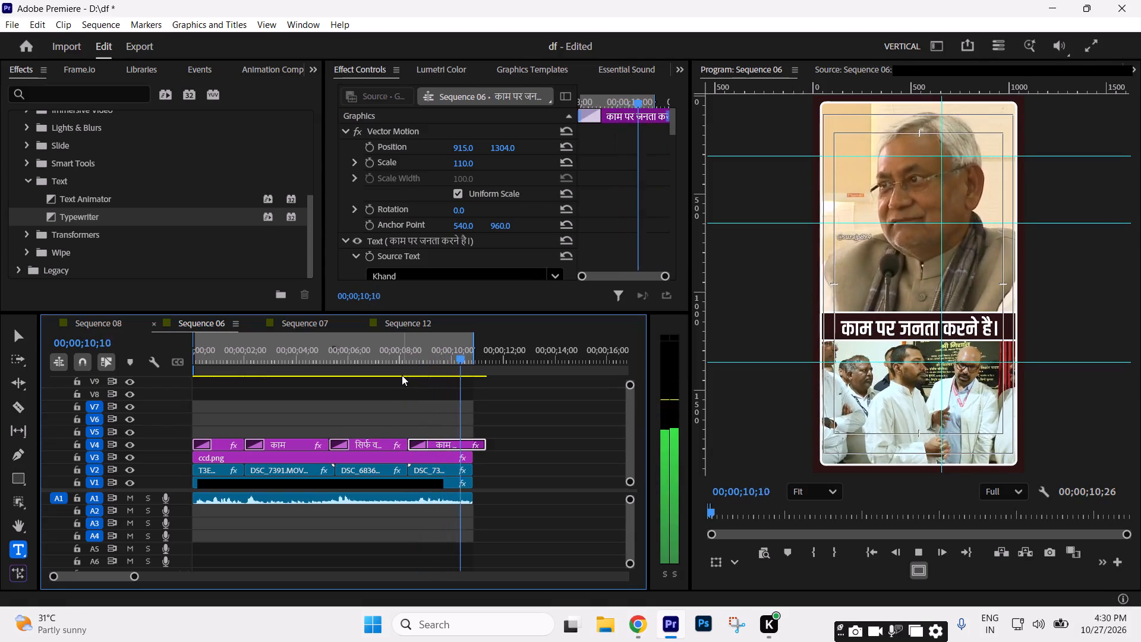
{"action": "key", "text": "space"}
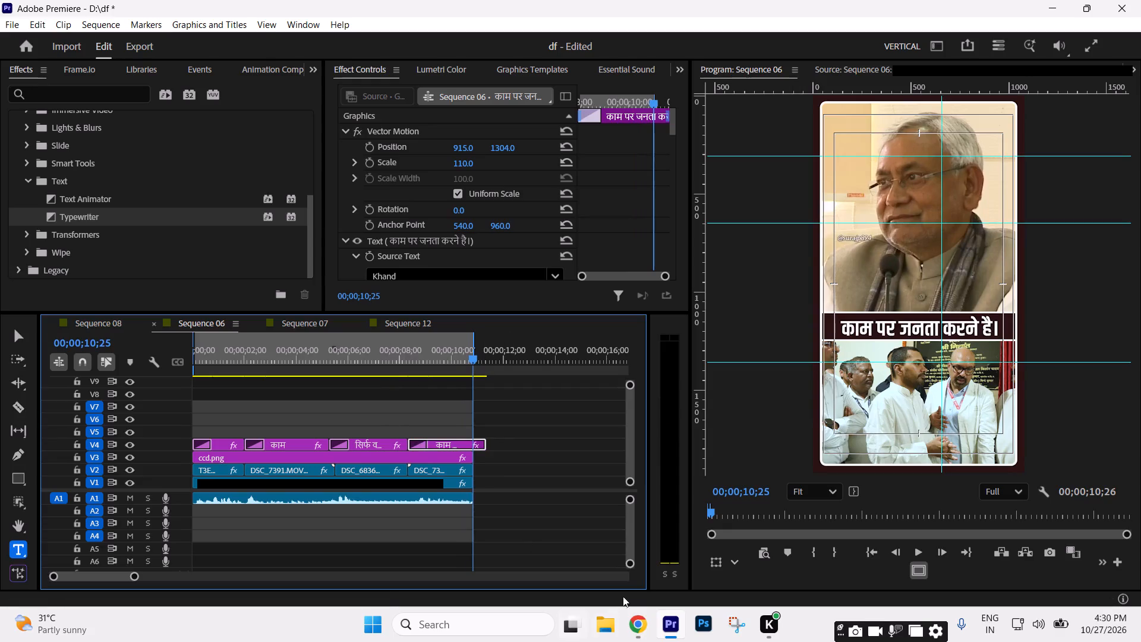
Switch to Chrome, search Google in a new tab for "nirnay in hindi" and copy the word निर्णय.
{"action": "left_click", "coordinate": [641, 624]}
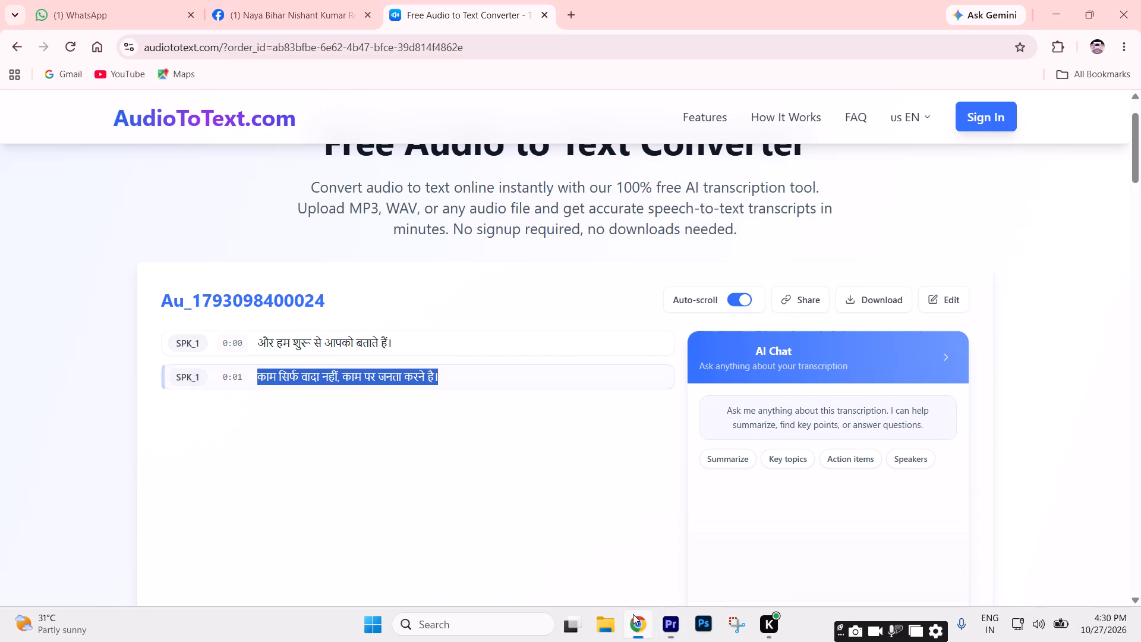
{"action": "left_click", "coordinate": [570, 10]}
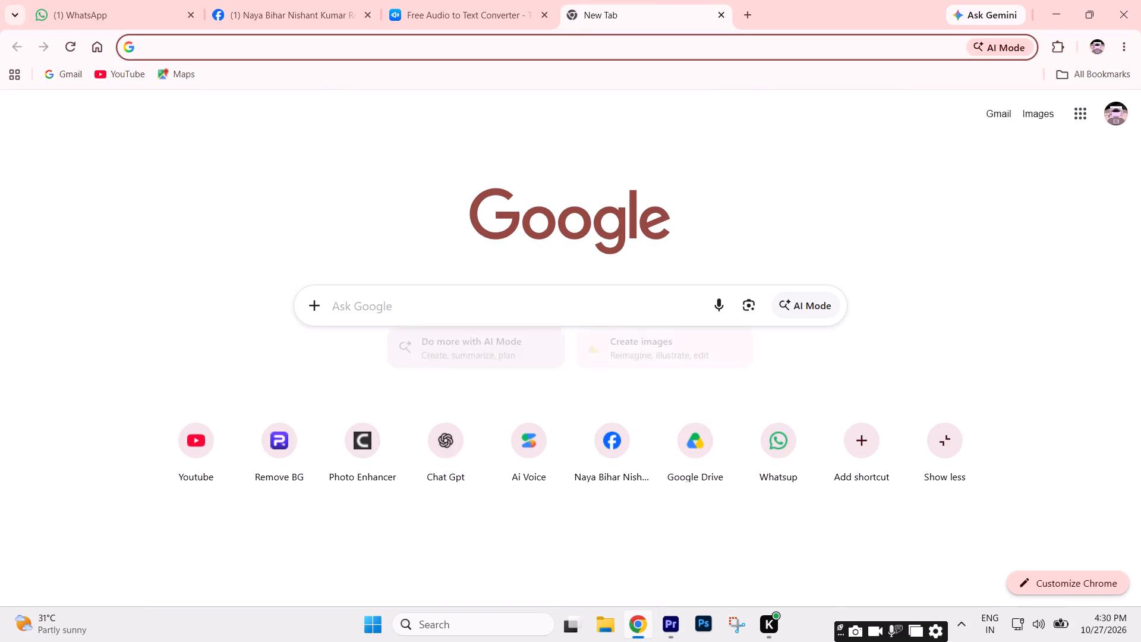
{"action": "left_click", "coordinate": [416, 304]}
{"action": "type", "text": "nirnay in hindi"}
{"action": "key", "text": "space"}
{"action": "key", "text": "Return"}
{"action": "scroll", "coordinate": [416, 304], "scroll_direction": "up", "scroll_amount": 1}
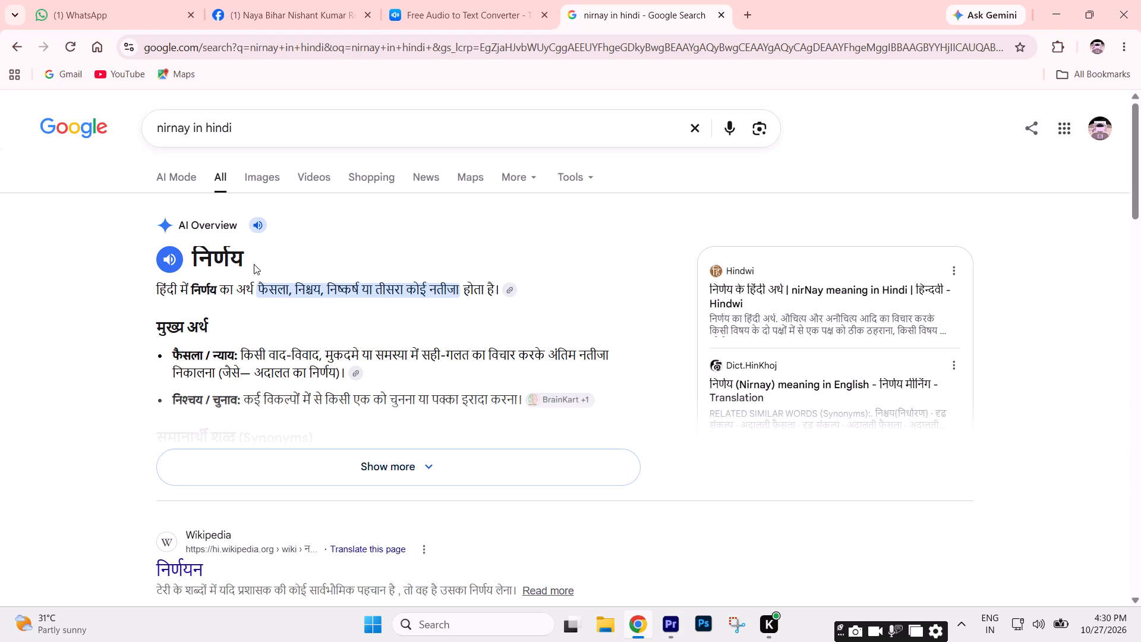
{"action": "left_click_drag", "start_coordinate": [245, 255], "coordinate": [197, 260]}
{"action": "key", "text": "ctrl+c"}
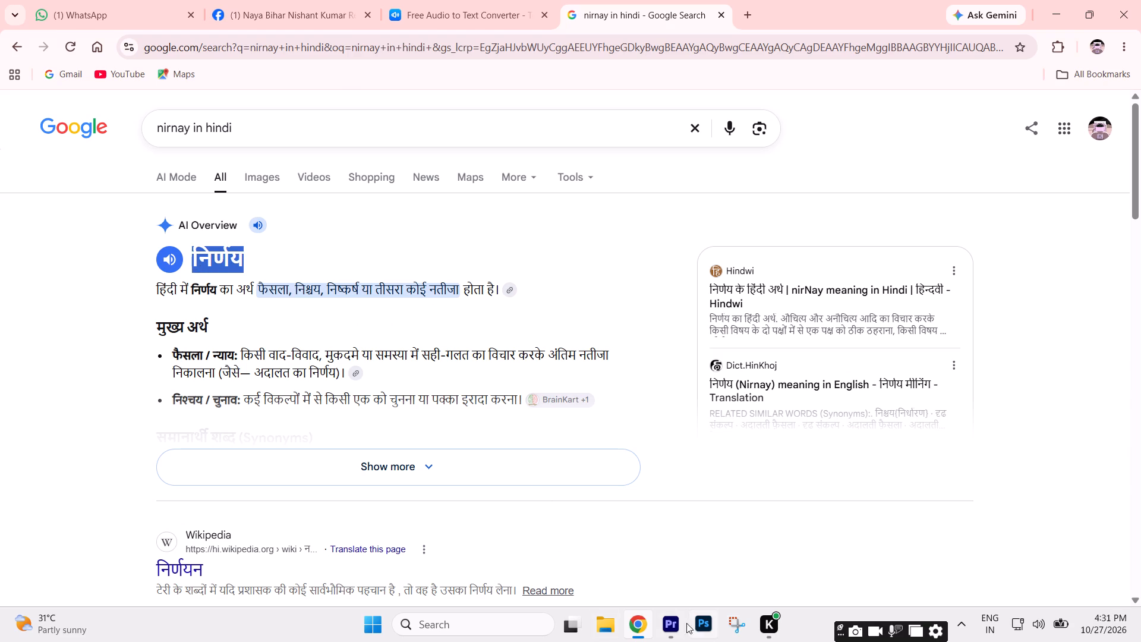
Back in Premiere, replace करने with the copied निर्णय in the fourth caption and delete the closing danda, giving काम पर जनता निर्णय है.
{"action": "left_click", "coordinate": [675, 627]}
{"action": "left_click_drag", "start_coordinate": [943, 326], "coordinate": [954, 327]}
{"action": "left_click_drag", "start_coordinate": [943, 330], "coordinate": [977, 332]}
{"action": "key", "text": "ctrl+v"}
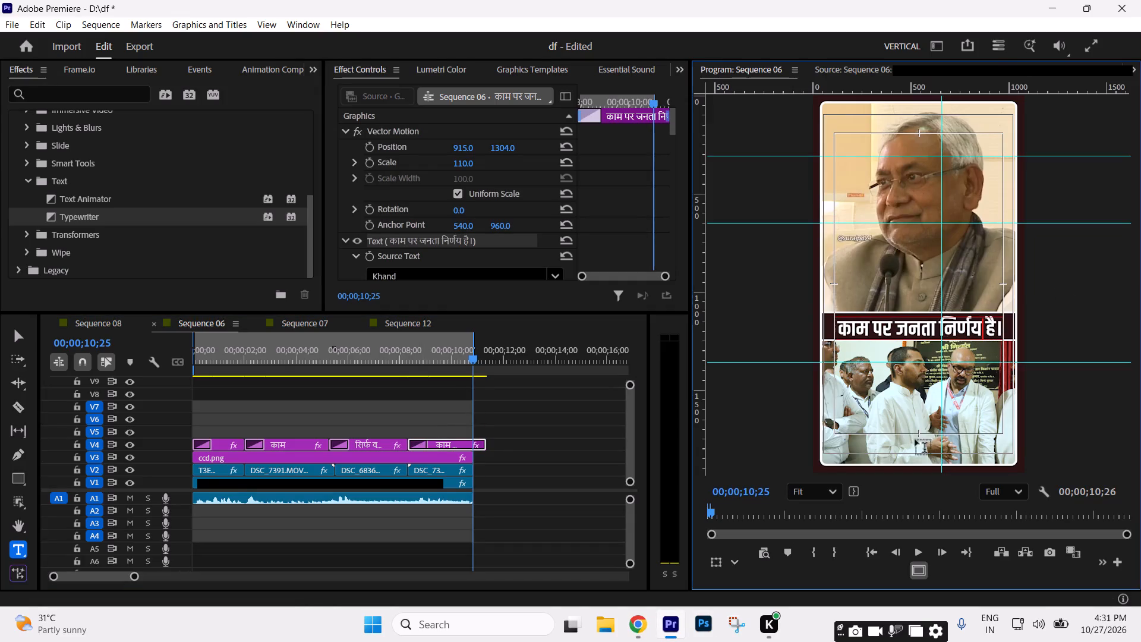
{"action": "left_click", "coordinate": [998, 324]}
{"action": "key", "text": "Right"}
{"action": "key", "text": "BackSpace"}
{"action": "left_click", "coordinate": [510, 461]}
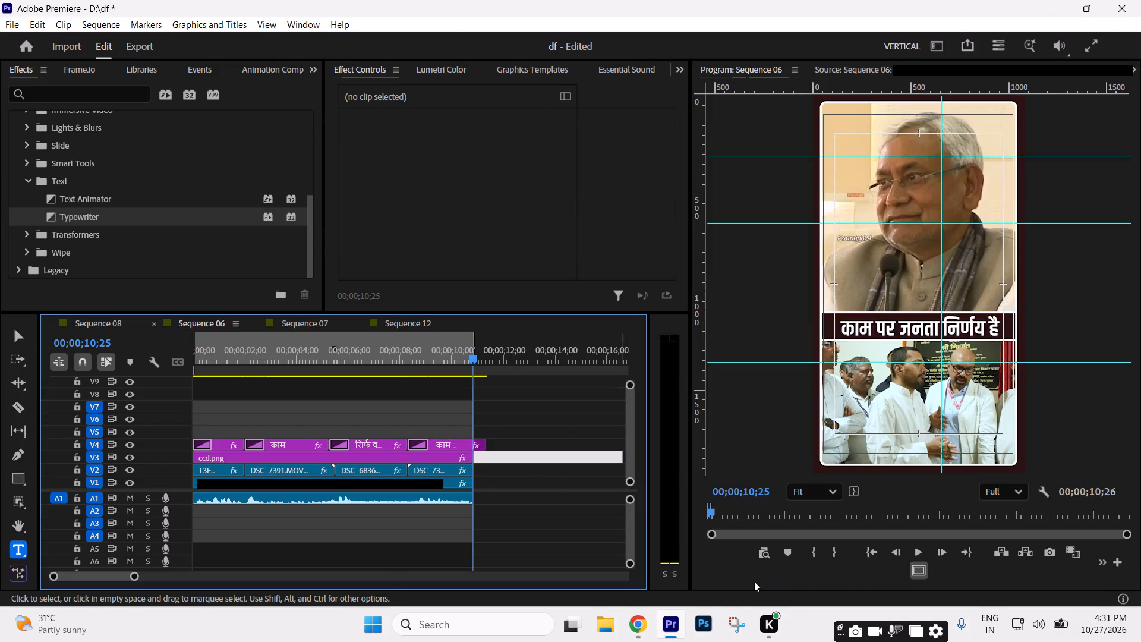
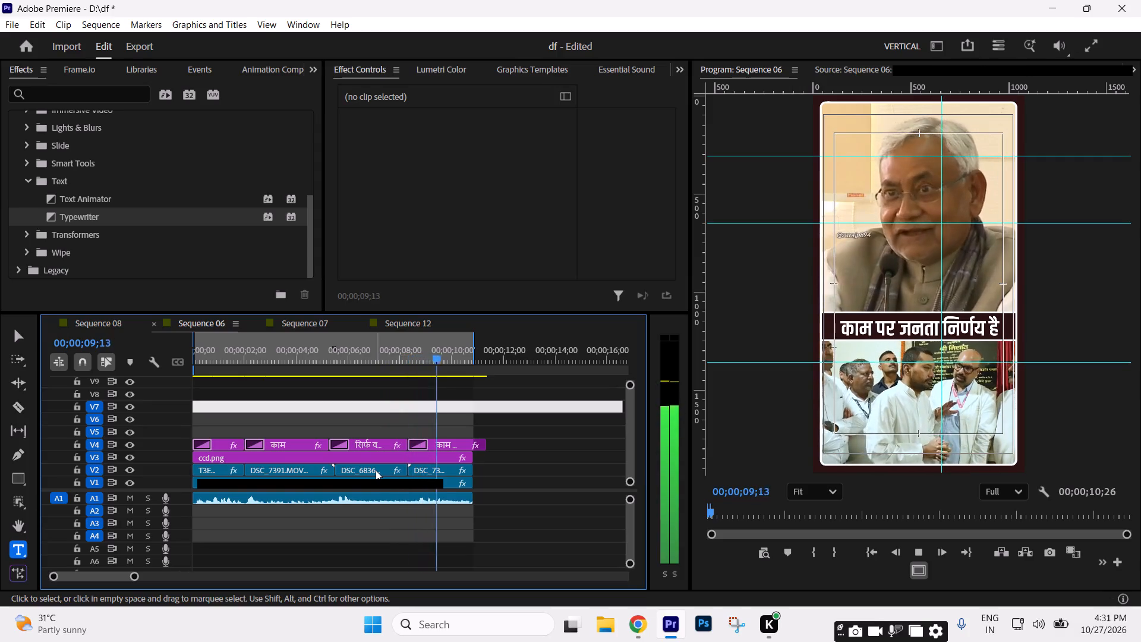
Play through the end of the sequence and trim the fourth caption's end on V4 flush with the end of the video clips below.
{"action": "key", "text": "space"}
{"action": "key", "text": "space"}
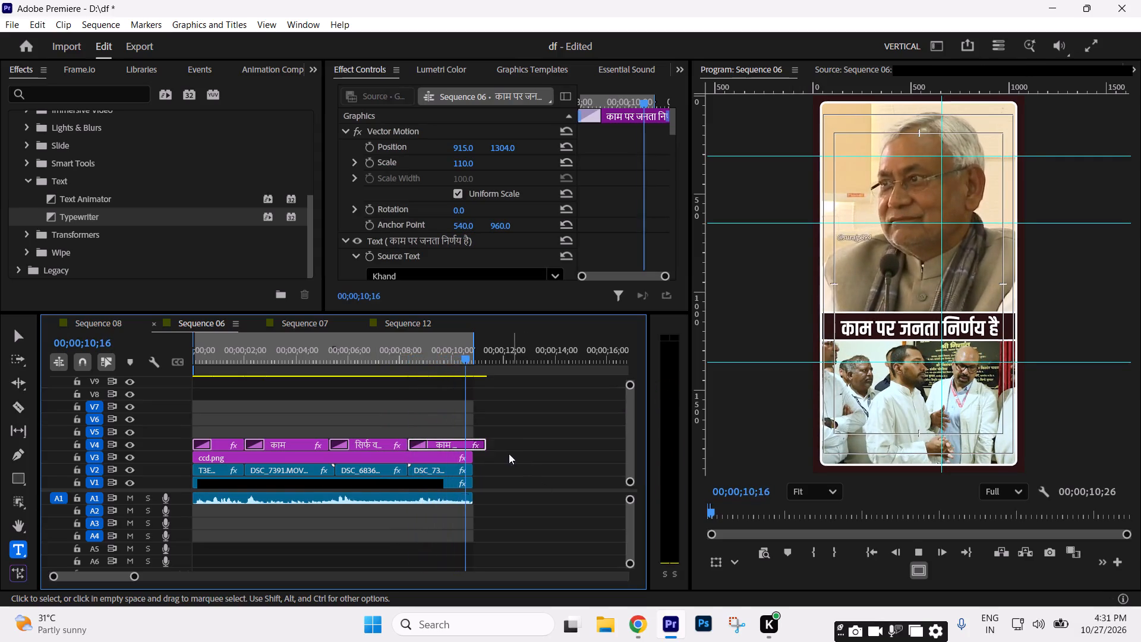
{"action": "key", "text": "space"}
{"action": "left_click_drag", "start_coordinate": [488, 444], "coordinate": [475, 443]}
{"action": "left_click", "coordinate": [514, 434]}
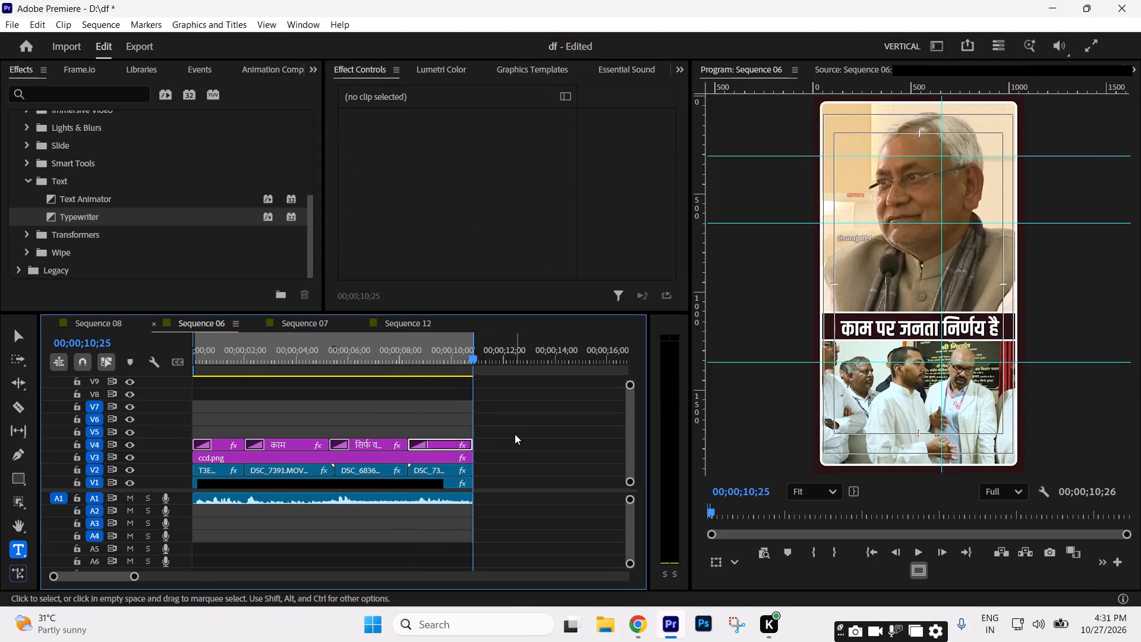
Save the project with the completed captions in Sequence 06.
{"action": "type", "text": "---"}
{"action": "left_click", "coordinate": [515, 434]}
{"action": "type", "text": "-==---"}
{"action": "key", "text": "ctrl+s"}
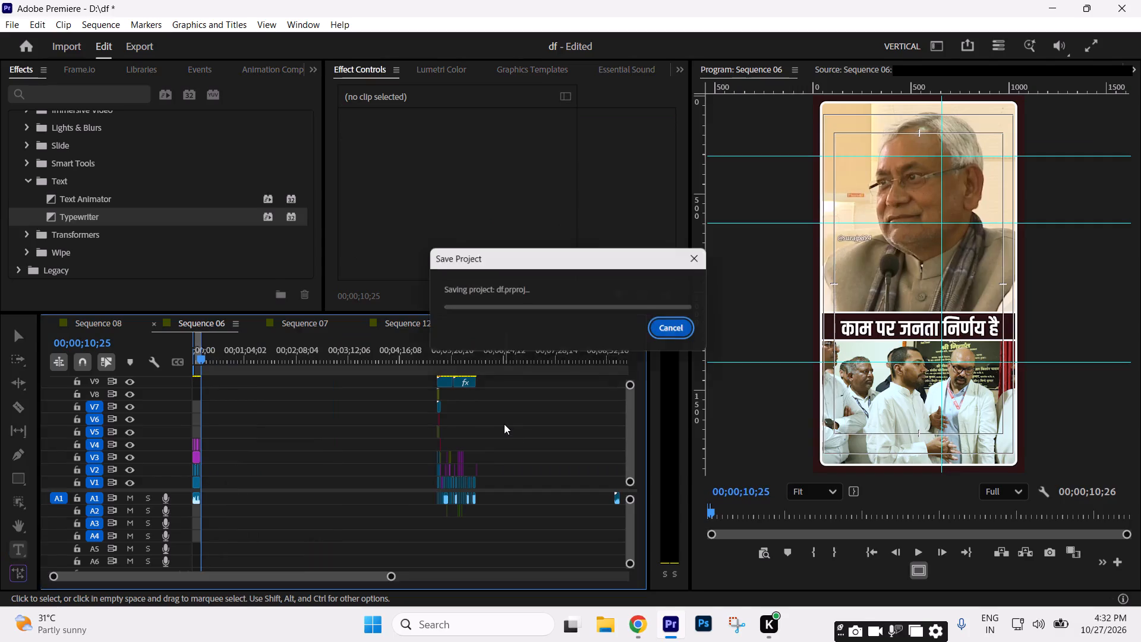
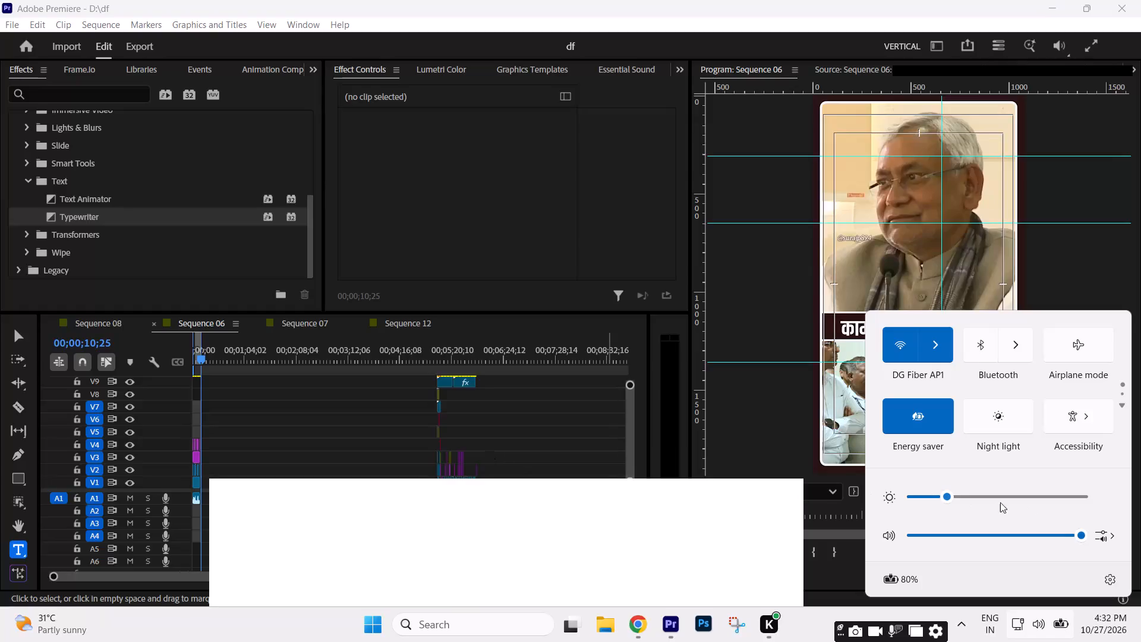
Raise the display brightness slightly in the Windows quick settings and return to the Sequence 06 timeline in Premiere.
{"action": "left_click", "coordinate": [976, 498]}
{"action": "left_click", "coordinate": [519, 441]}
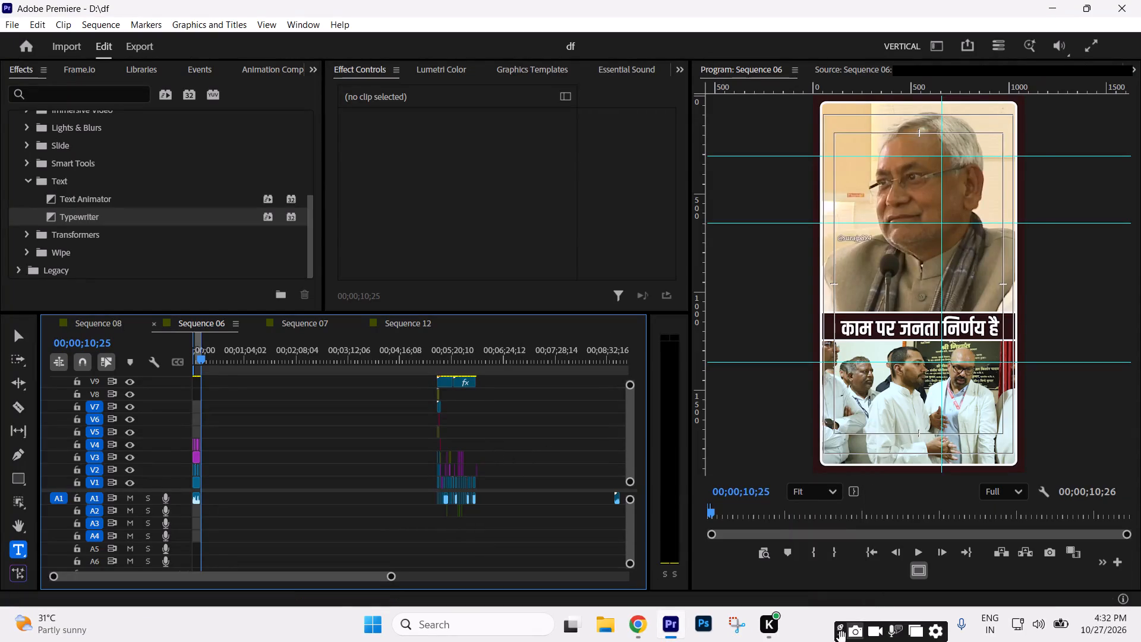
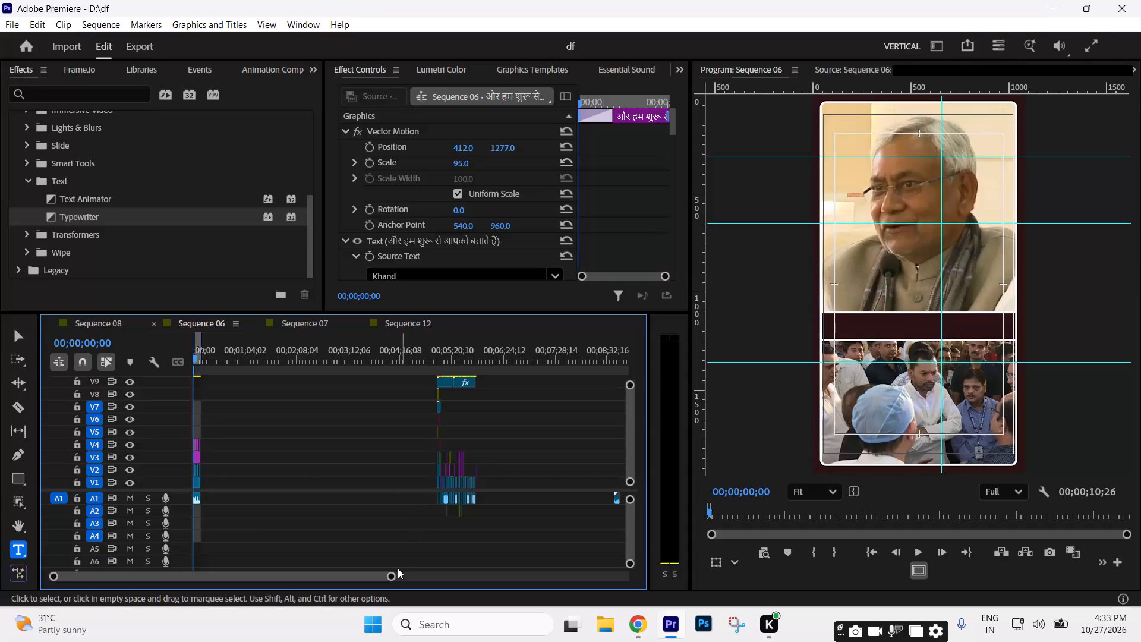
Play Sequence 06 from the start to the end of the captioned video, checking the Hindi captions against the speech.
{"action": "left_click_drag", "start_coordinate": [393, 575], "coordinate": [169, 583]}
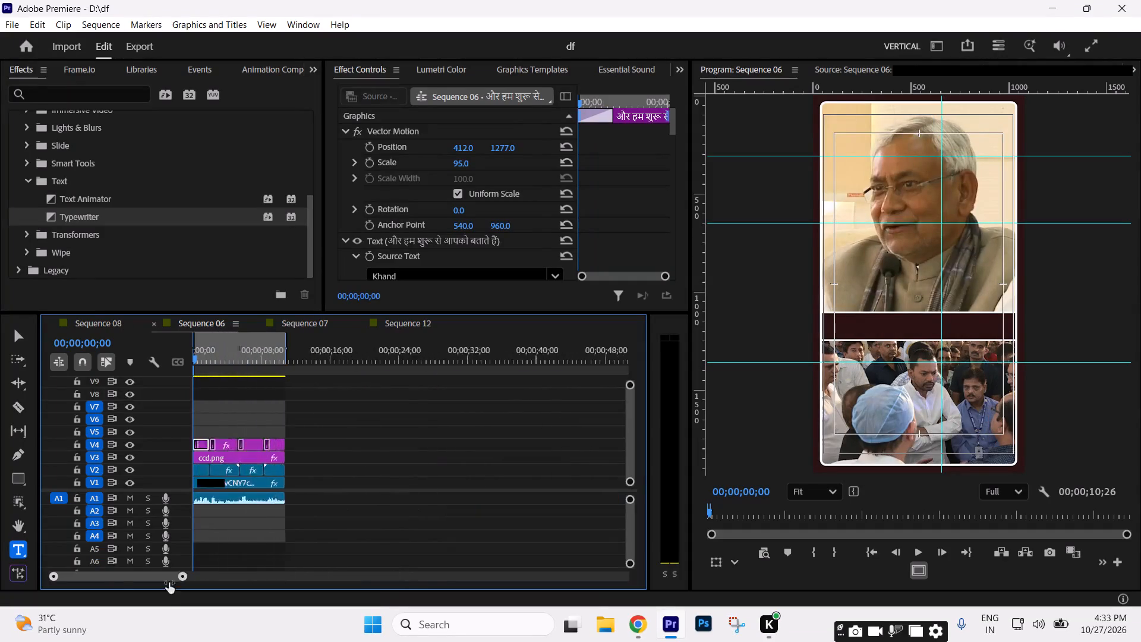
{"action": "left_click_drag", "start_coordinate": [169, 583], "coordinate": [234, 583]}
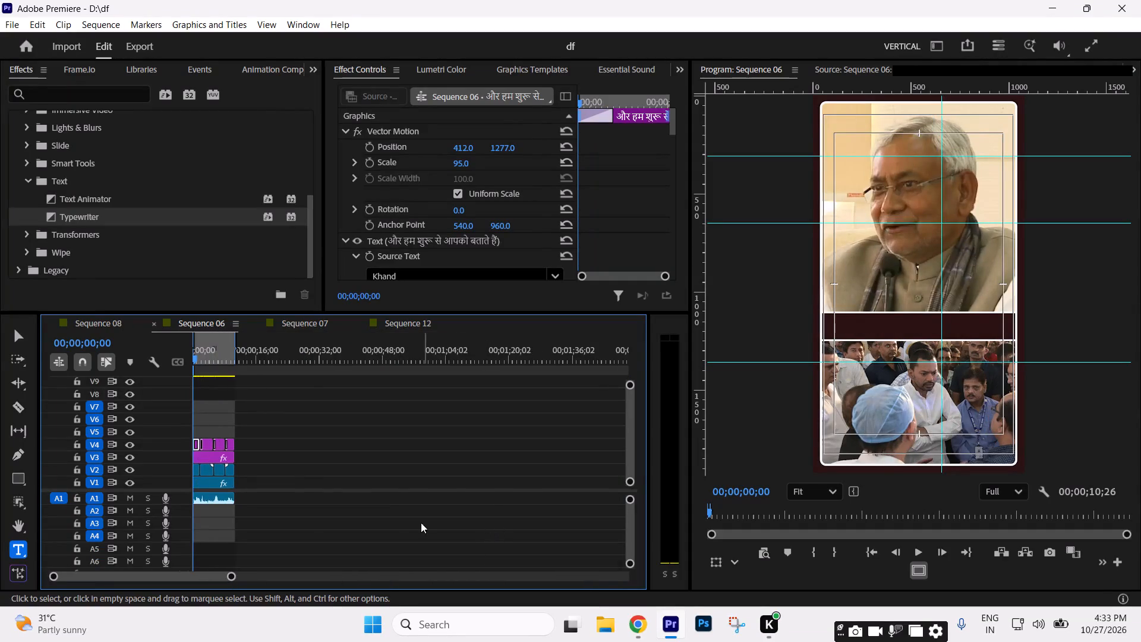
{"action": "left_click", "coordinate": [421, 523]}
{"action": "left_click_drag", "start_coordinate": [231, 579], "coordinate": [265, 578]}
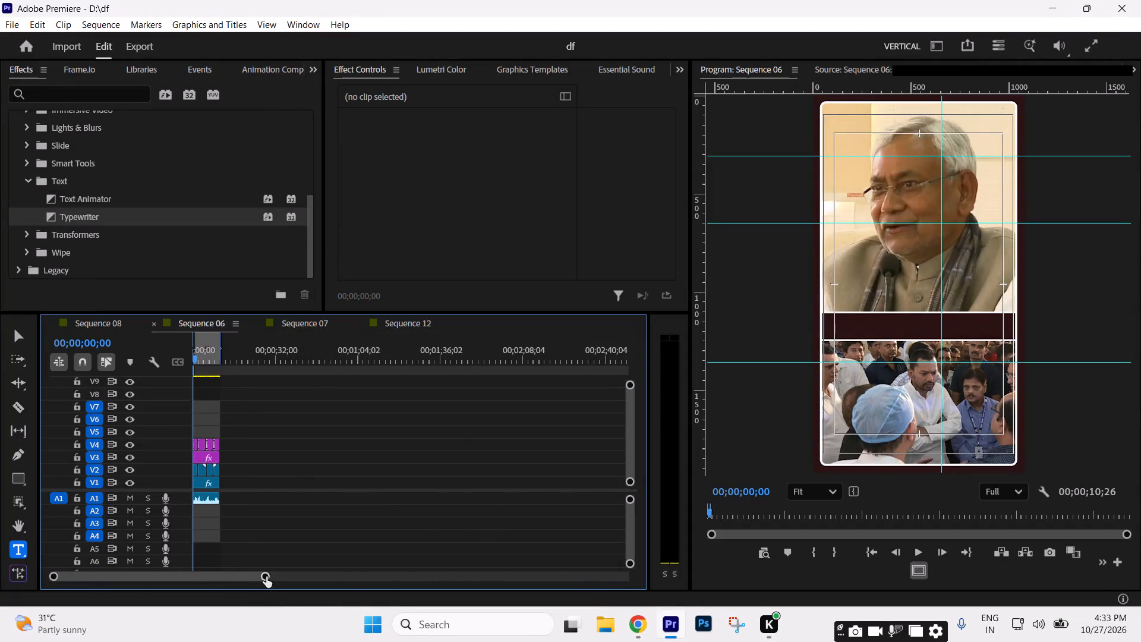
{"action": "key", "text": "space"}
{"action": "key", "text": "space"}
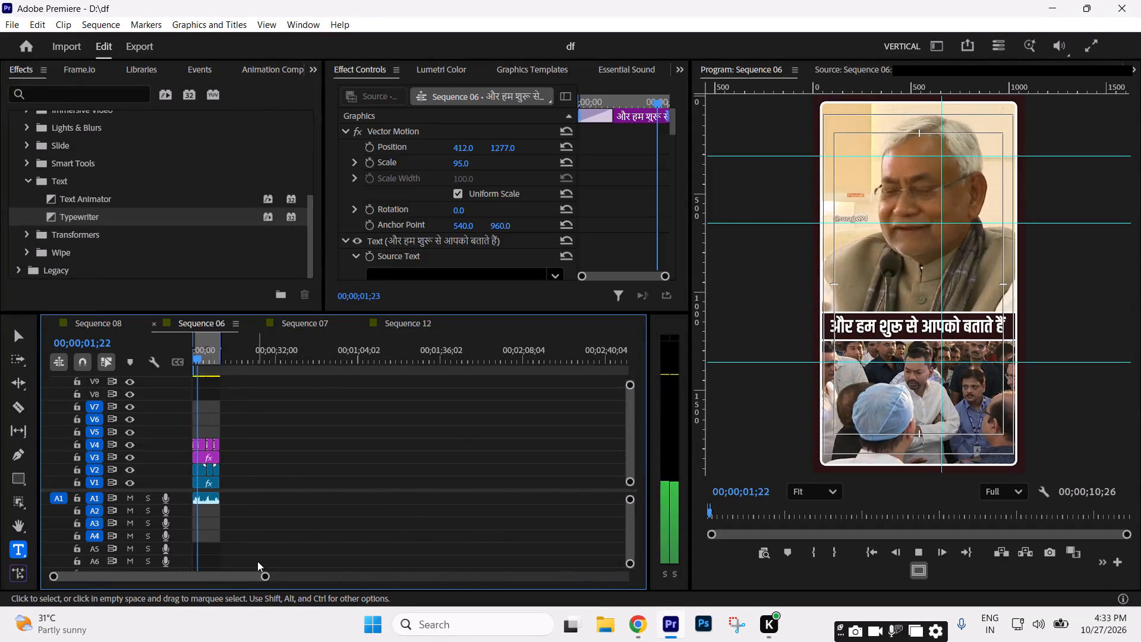
{"action": "key", "text": "space"}
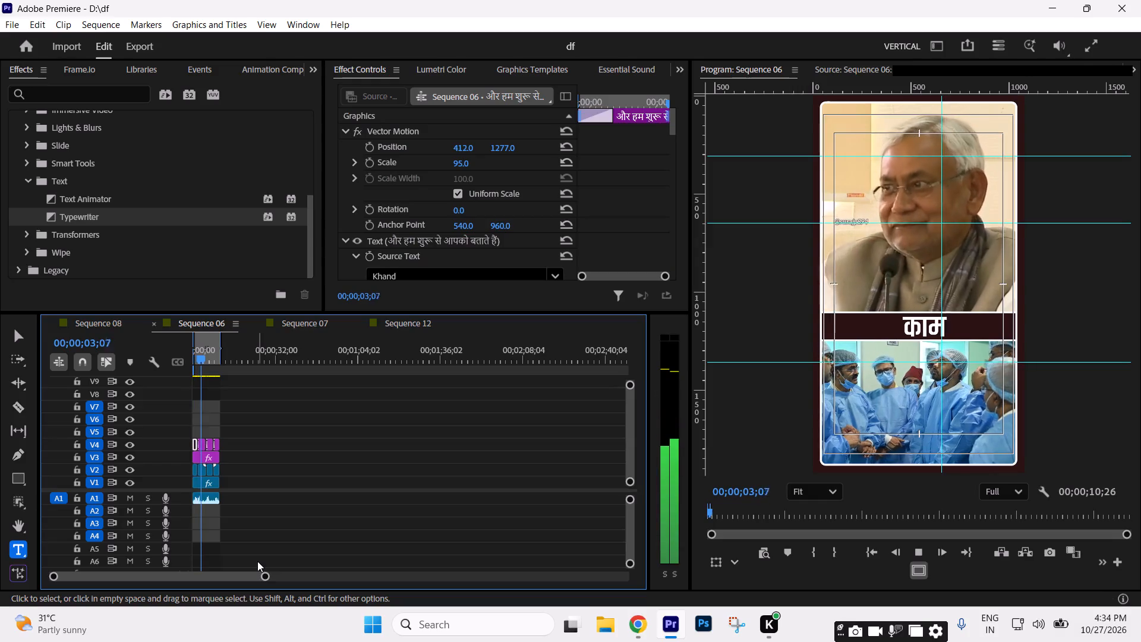
{"action": "key", "text": "space"}
{"action": "type", "text": "==="}
{"action": "key", "text": "equal"}
{"action": "key", "text": "minus"}
{"action": "left_click", "coordinate": [332, 429]}
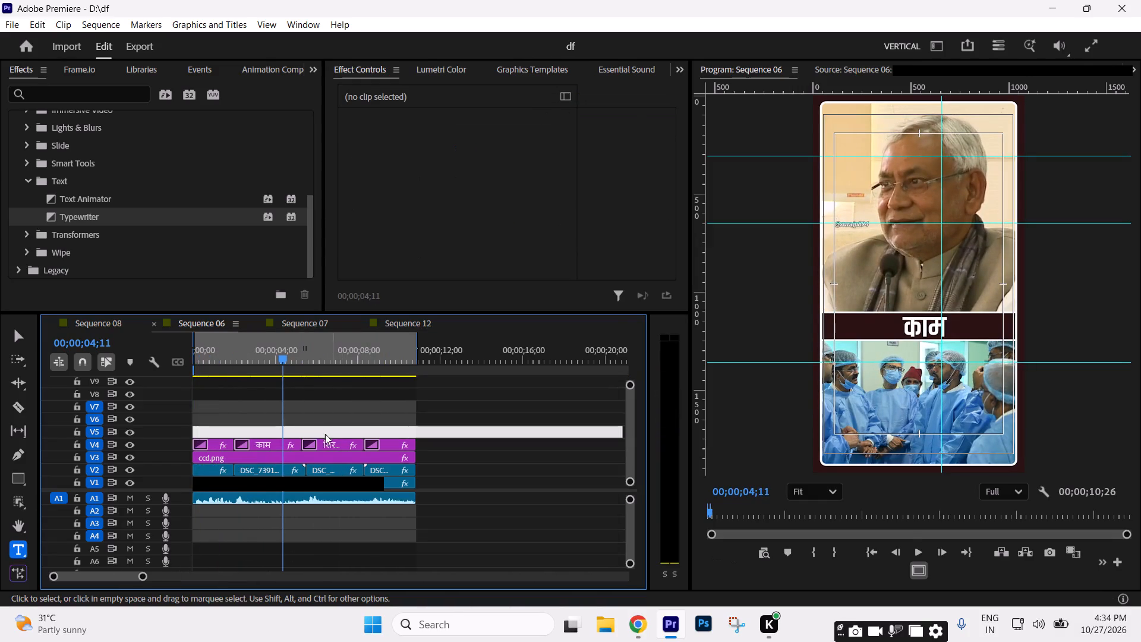
{"action": "left_click", "coordinate": [269, 439]}
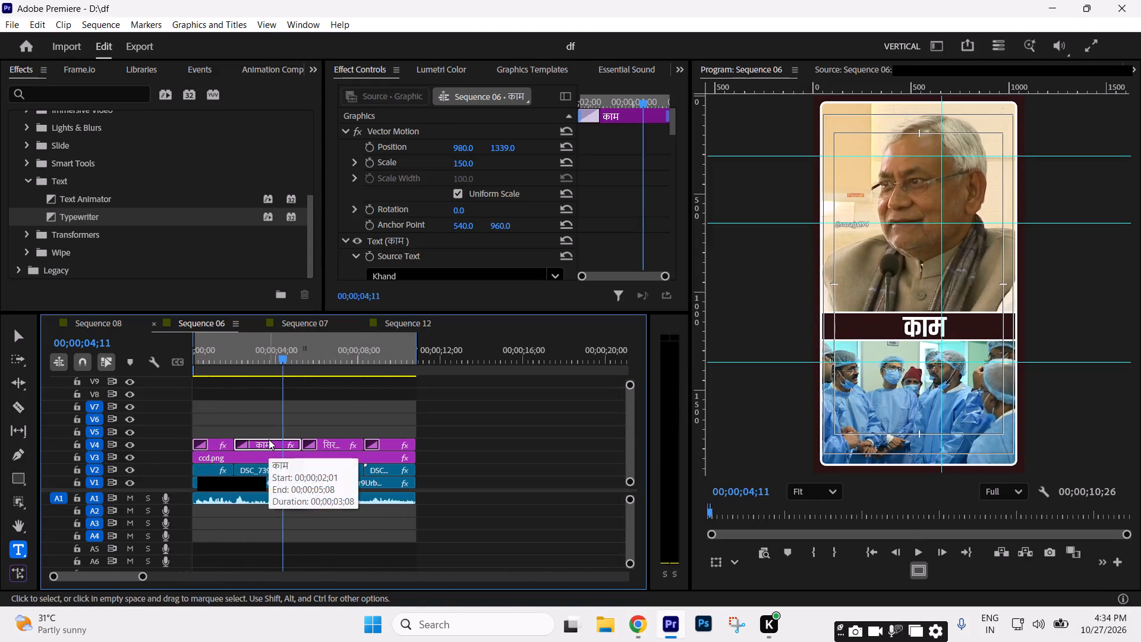
{"action": "key", "text": "space"}
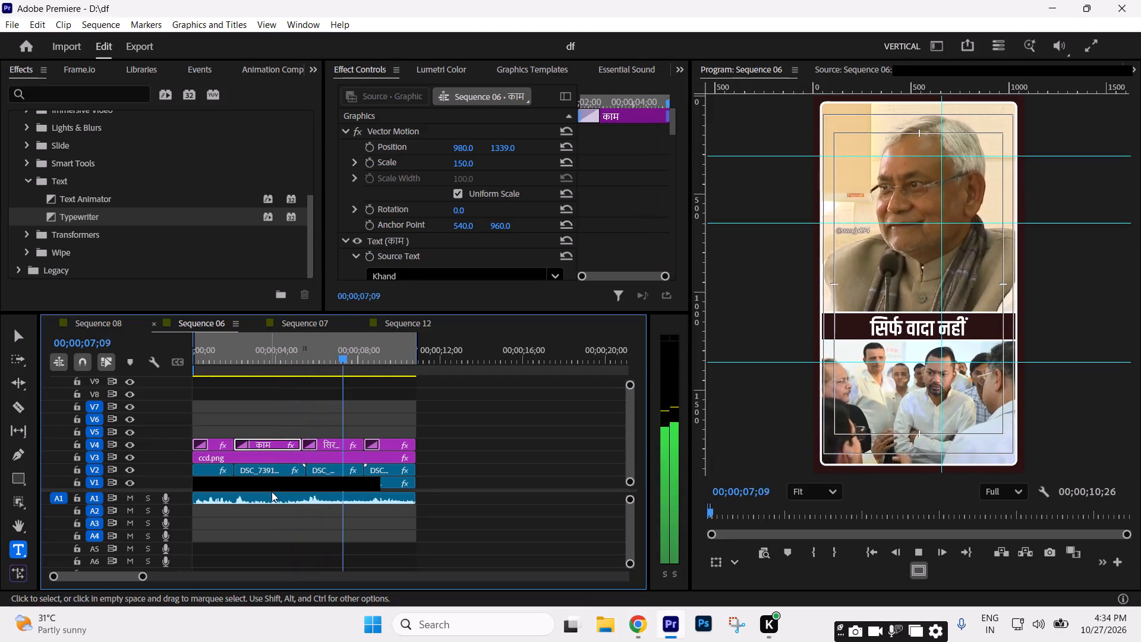
{"action": "key", "text": "space"}
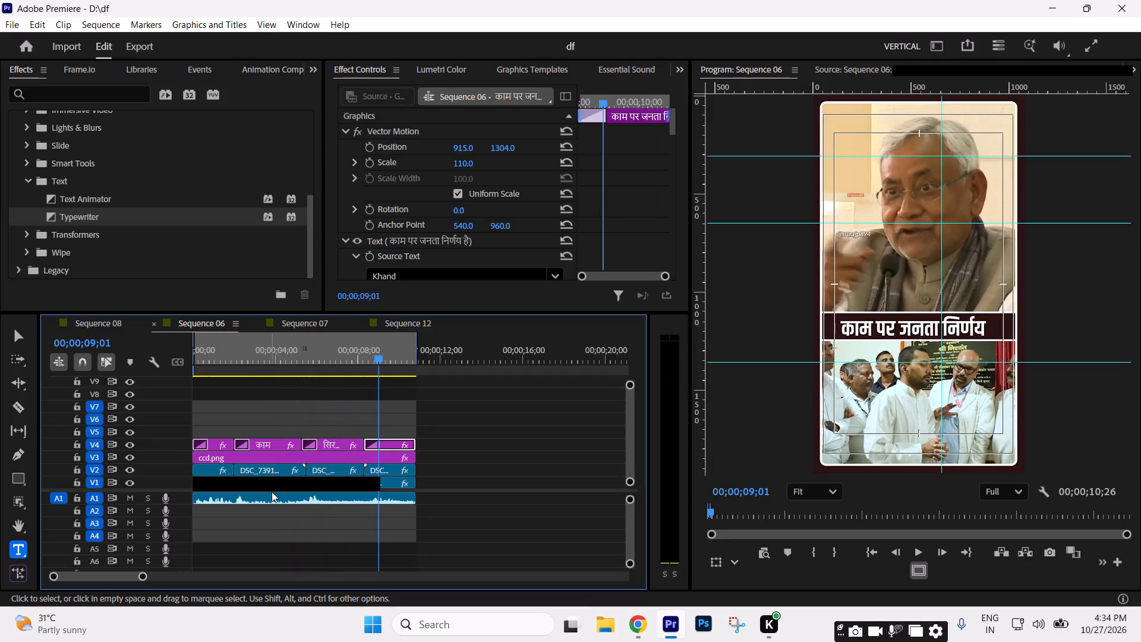
{"action": "key", "text": "space"}
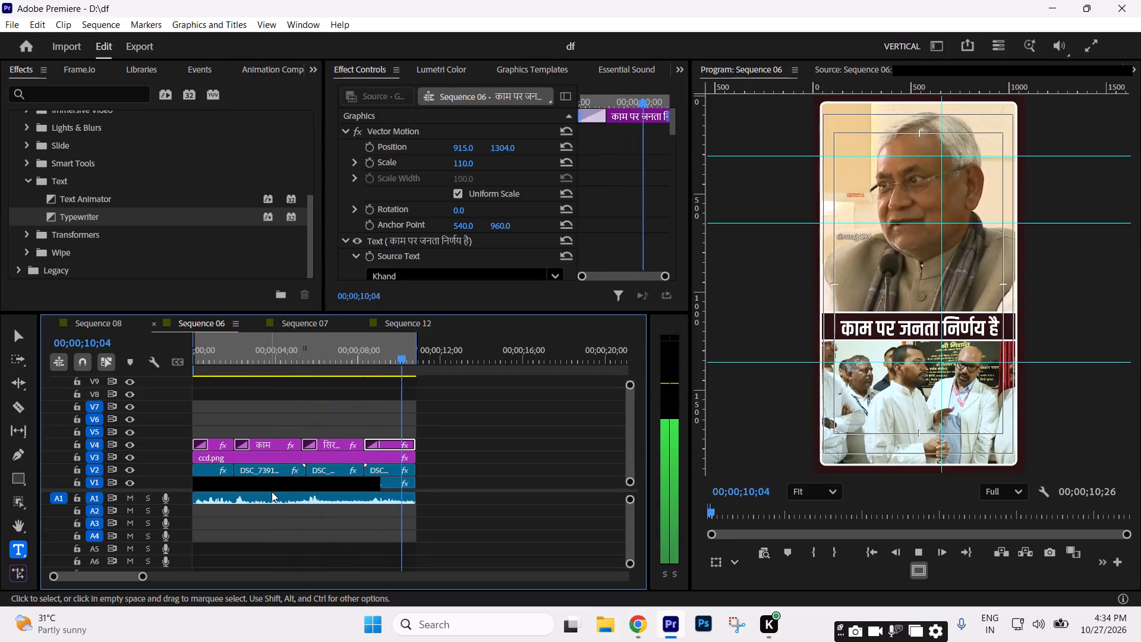
{"action": "key", "text": "space"}
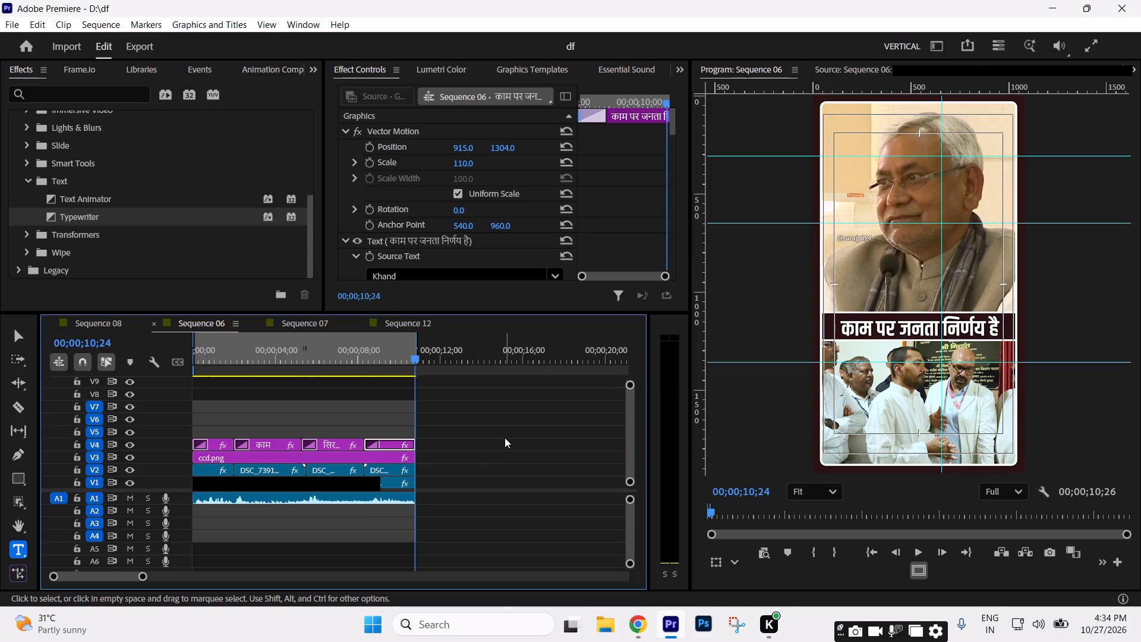
Go to the end of the captioned video in Sequence 06 and save the df project.
{"action": "key", "text": "Up"}
{"action": "key", "text": "Down"}
{"action": "type", "text": "---"}
{"action": "key", "text": "ctrl+s"}
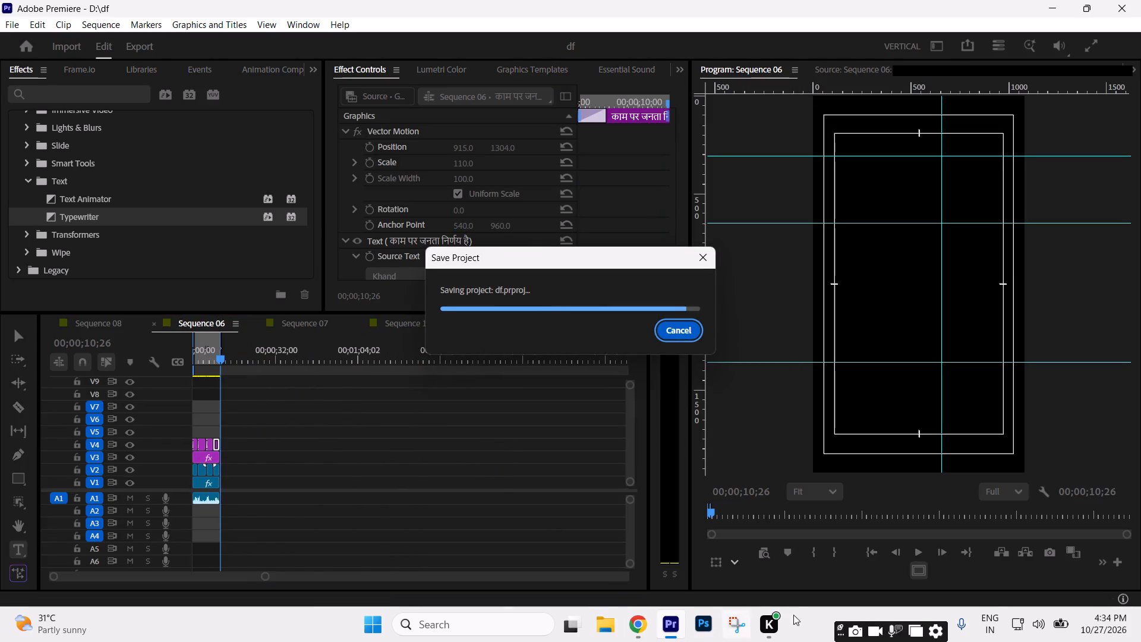